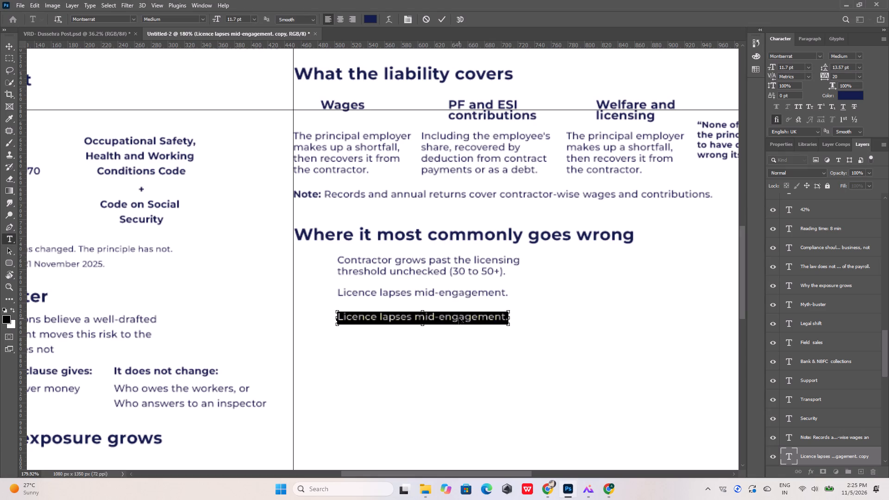
Replace the third list item's text under "Where it most commonly goes wrong" with "PF/ESI undeposited for months.".
{"action": "key", "text": "ctrl+v"}
{"action": "left_click", "coordinate": [441, 21]}
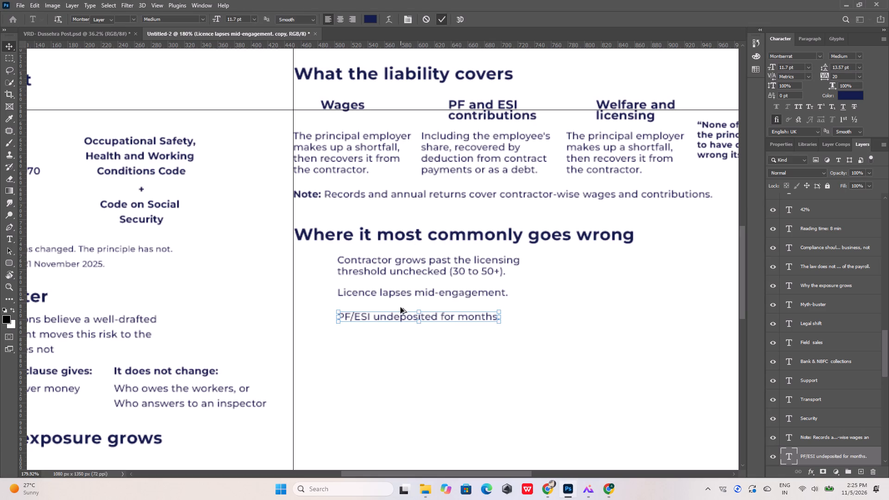
{"action": "left_click_drag", "start_coordinate": [401, 318], "coordinate": [400, 341], "text": "alt"}
{"action": "double_click", "coordinate": [400, 341]}
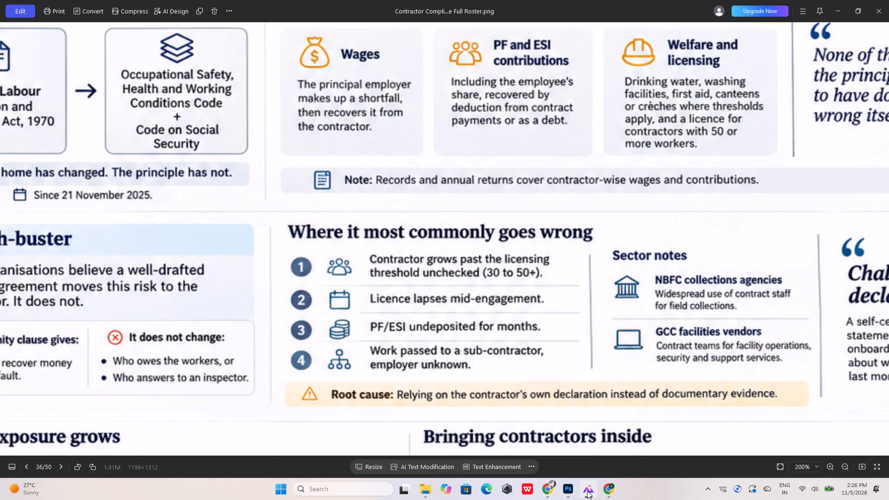
{"action": "left_click", "coordinate": [587, 491]}
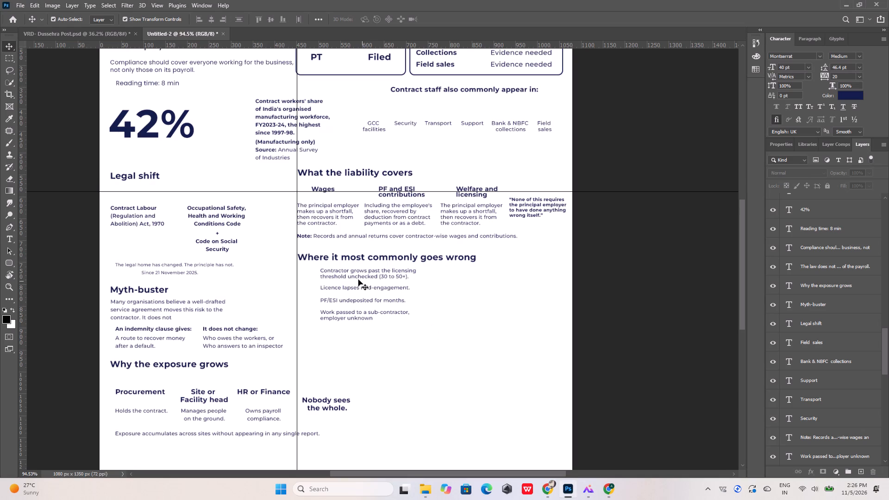
{"action": "scroll", "coordinate": [349, 279], "scroll_direction": "up", "scroll_amount": 3, "text": "alt"}
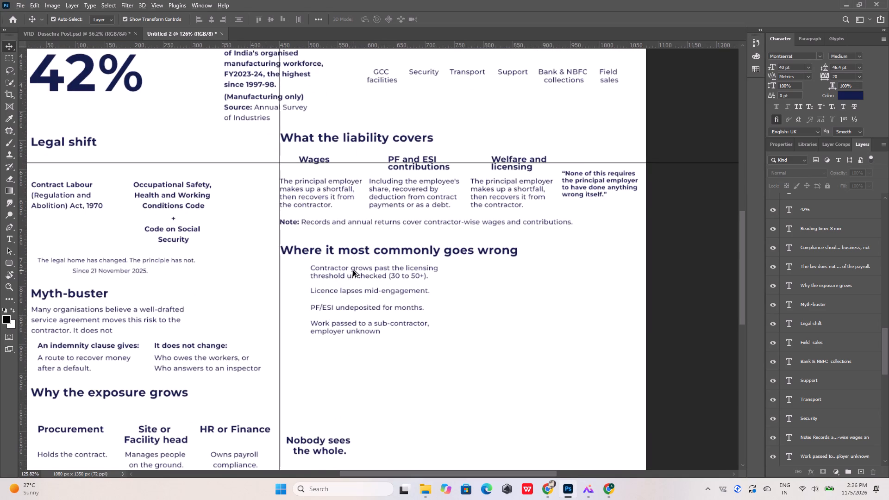
{"action": "left_click_drag", "start_coordinate": [336, 350], "coordinate": [355, 270]}
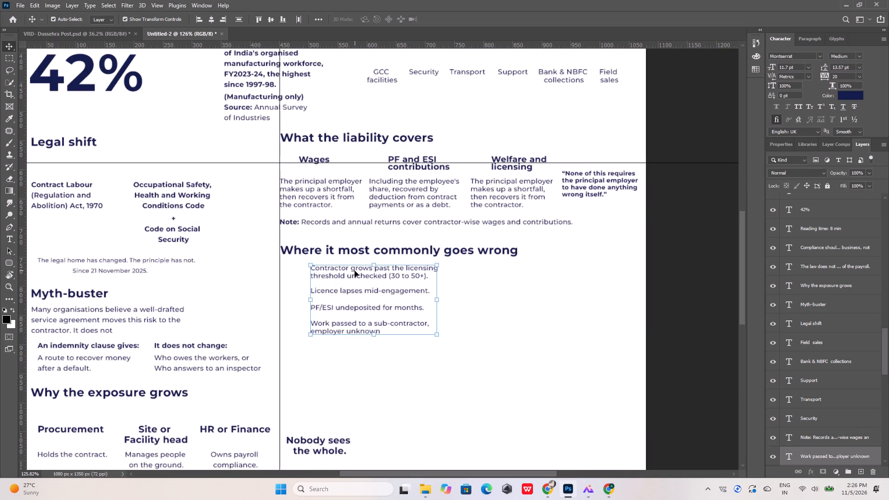
{"action": "key", "text": "shift+Down"}
{"action": "key", "text": "shift+Down"}
{"action": "key", "text": "Up"}
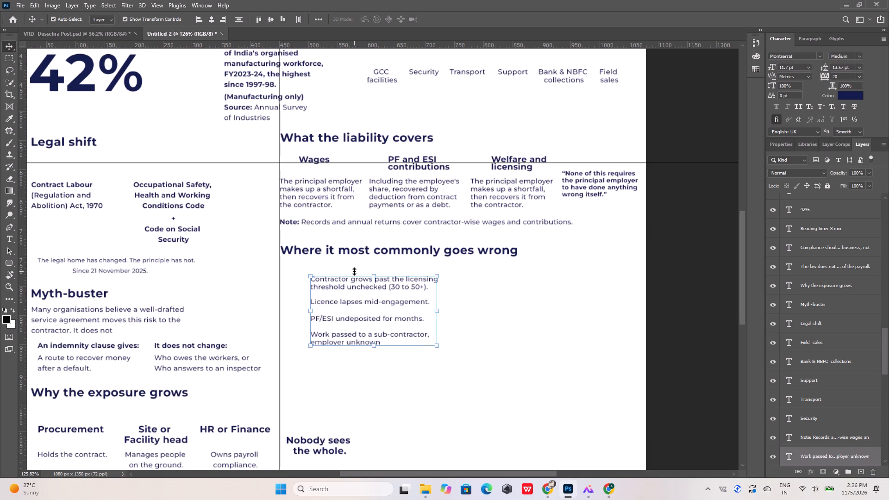
{"action": "key", "text": "Up"}
{"action": "key", "text": "Up"}
{"action": "key", "text": "Up"}
{"action": "key", "text": "Up"}
{"action": "key", "text": "Up"}
{"action": "key", "text": "Up"}
{"action": "key", "text": "Up"}
{"action": "key", "text": "Up"}
{"action": "left_click", "coordinate": [489, 308]}
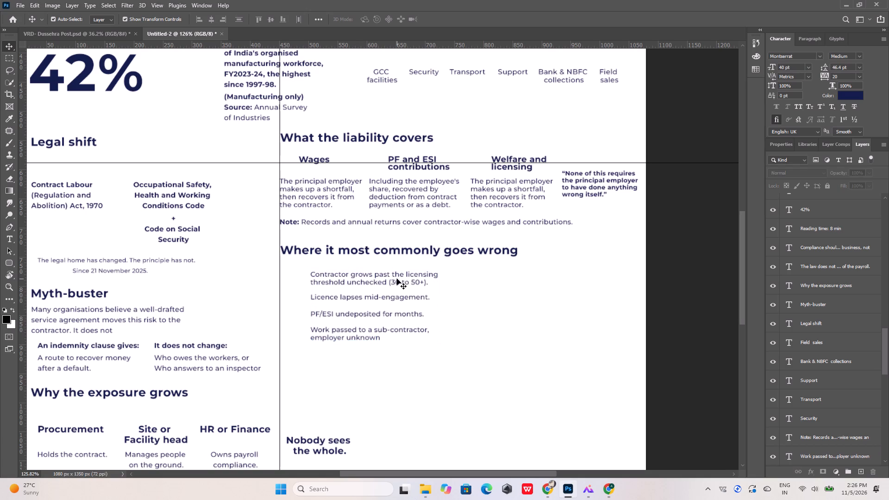
Duplicate the "Contractor grows past" text to the right of the list, replace it with "Sector notes" and set it to Bold.
{"action": "left_click_drag", "start_coordinate": [390, 276], "coordinate": [530, 281], "text": "alt"}
{"action": "double_click", "coordinate": [518, 276]}
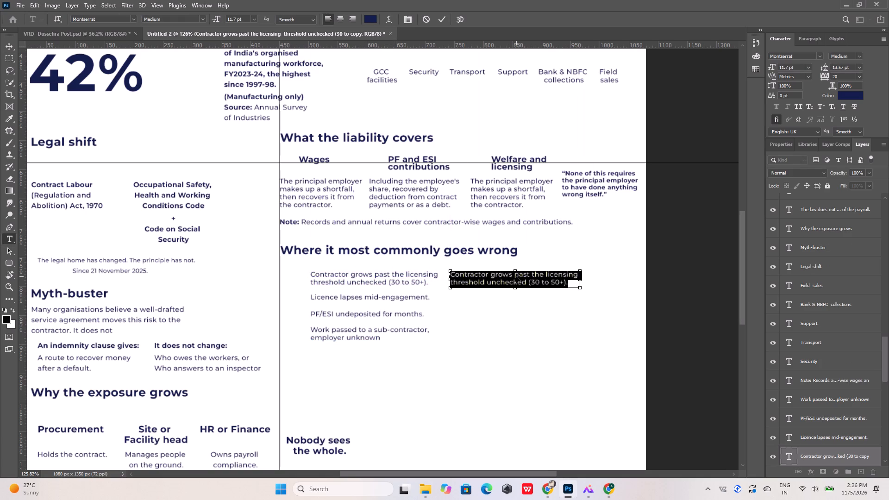
{"action": "key", "text": "ctrl+v"}
{"action": "key", "text": "ctrl+a"}
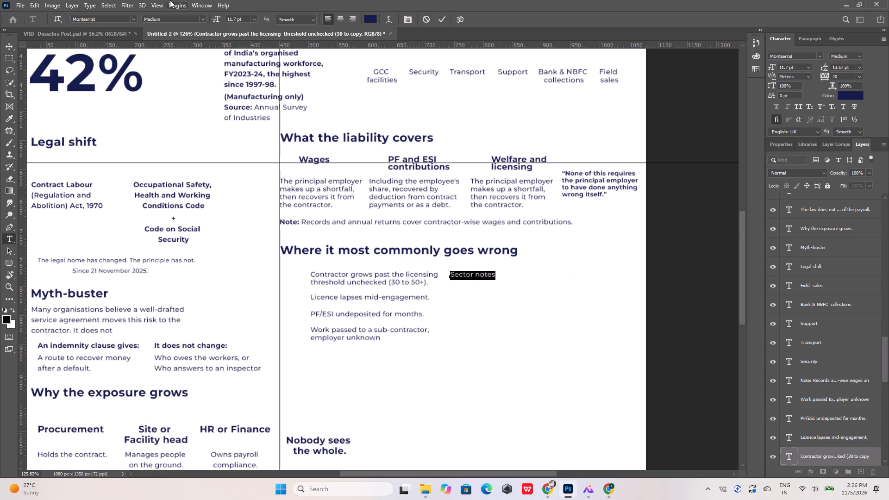
{"action": "left_click", "coordinate": [203, 20]}
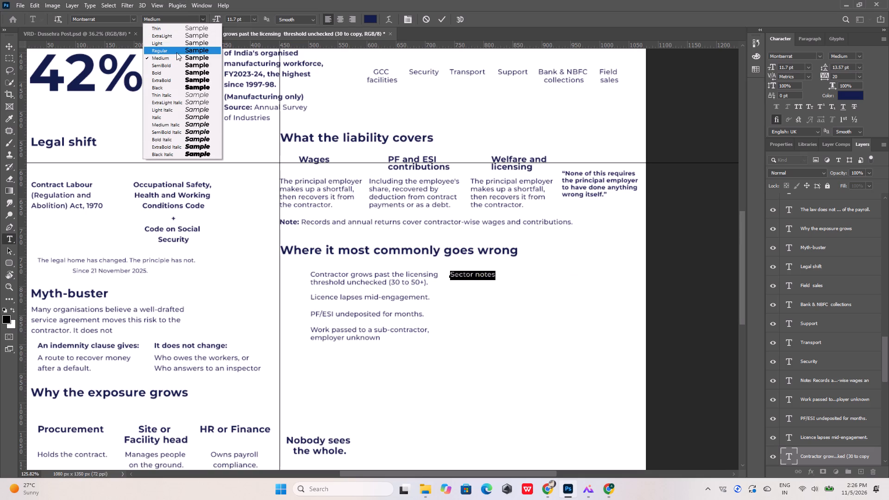
{"action": "left_click", "coordinate": [172, 76]}
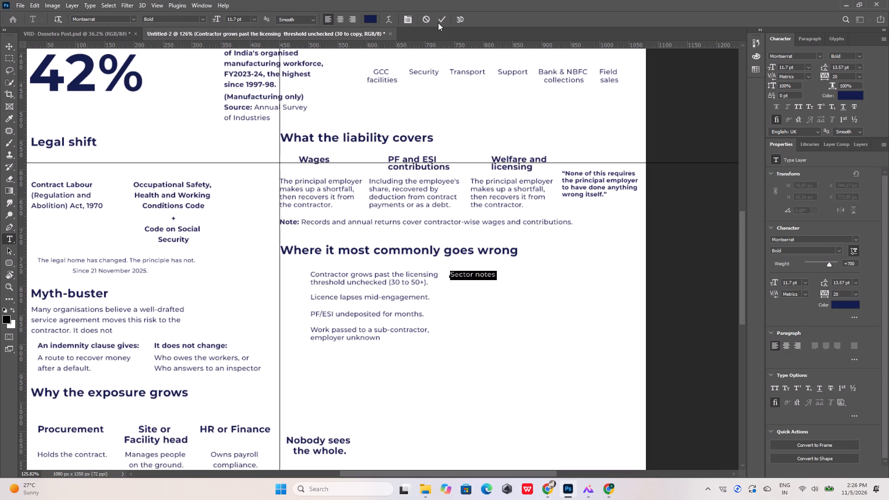
{"action": "left_click", "coordinate": [439, 23]}
Move the "Sector notes" heading up about 17 px so it sits just beneath the section title.
{"action": "key", "text": "shift+Up"}
{"action": "key", "text": "shift+Up"}
{"action": "key", "text": "shift+Up"}
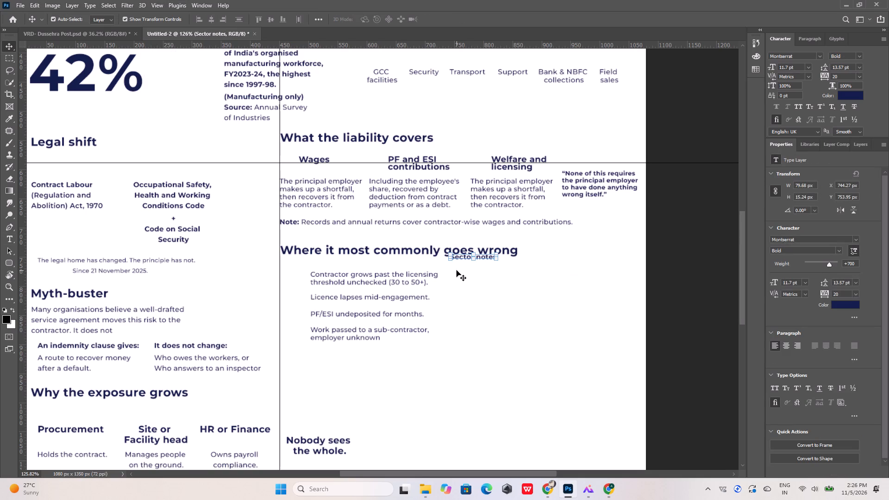
{"action": "key", "text": "Down"}
{"action": "key", "text": "Down"}
{"action": "key", "text": "Down"}
{"action": "key", "text": "Down"}
{"action": "key", "text": "Down"}
{"action": "key", "text": "Down"}
{"action": "key", "text": "Down"}
{"action": "key", "text": "Down"}
{"action": "key", "text": "Down"}
{"action": "key", "text": "Down"}
{"action": "key", "text": "Down"}
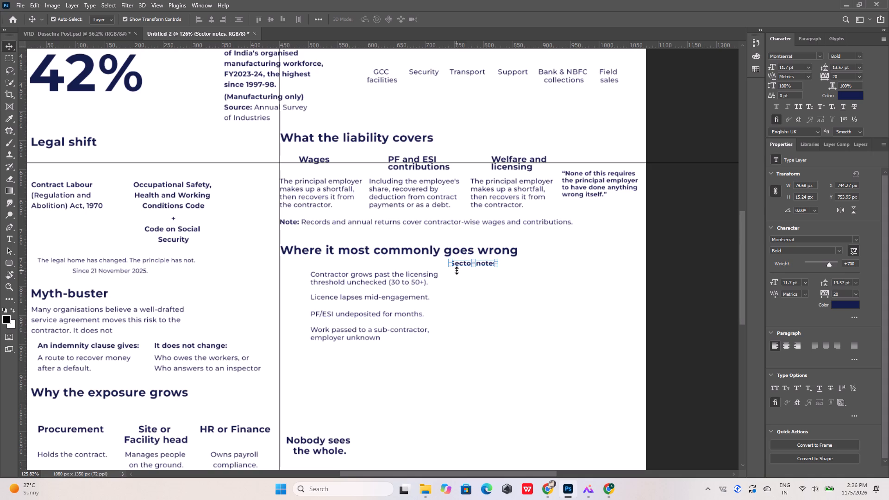
{"action": "key", "text": "Down"}
{"action": "key", "text": "Down"}
{"action": "left_click", "coordinate": [463, 290]}
Shift the four-item list under "Where it most commonly goes wrong" 10 px to the left.
{"action": "scroll", "coordinate": [460, 281], "scroll_direction": "up", "scroll_amount": 2, "text": "alt"}
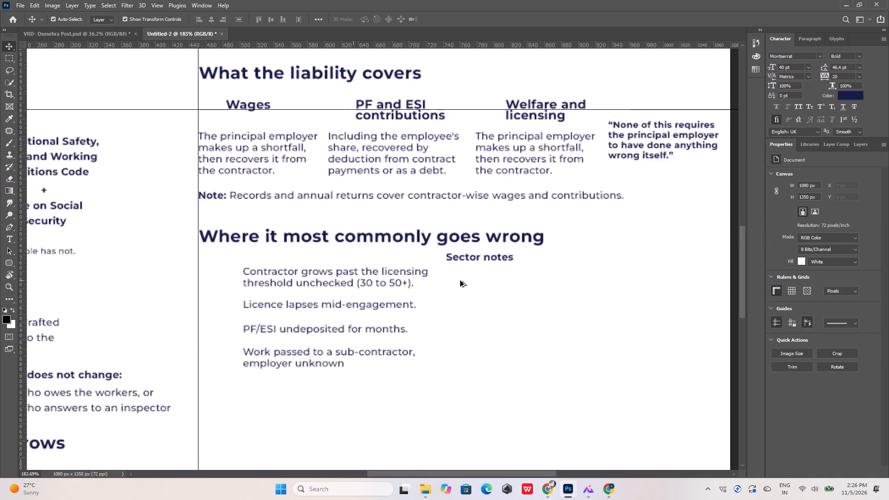
{"action": "scroll", "coordinate": [460, 281], "scroll_direction": "up", "scroll_amount": 5, "text": "alt"}
{"action": "scroll", "coordinate": [221, 256], "scroll_direction": "down", "scroll_amount": 5, "text": "alt"}
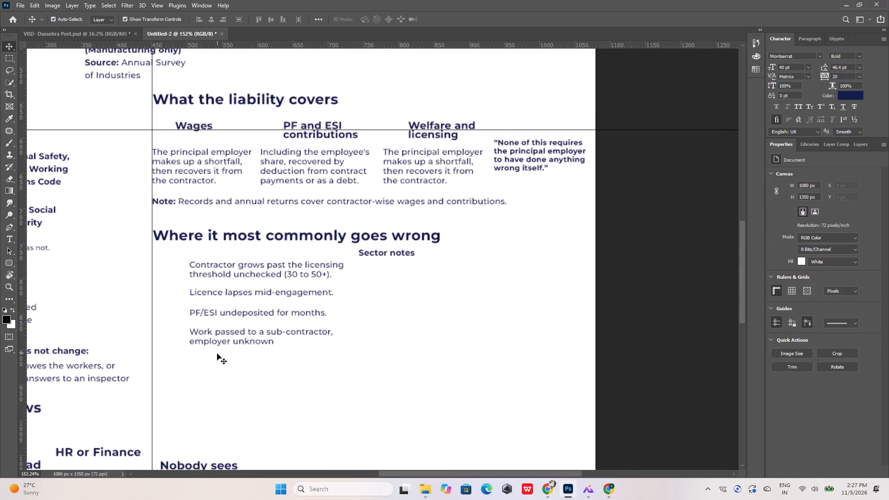
{"action": "left_click_drag", "start_coordinate": [217, 354], "coordinate": [237, 260]}
{"action": "key", "text": "shift+Left"}
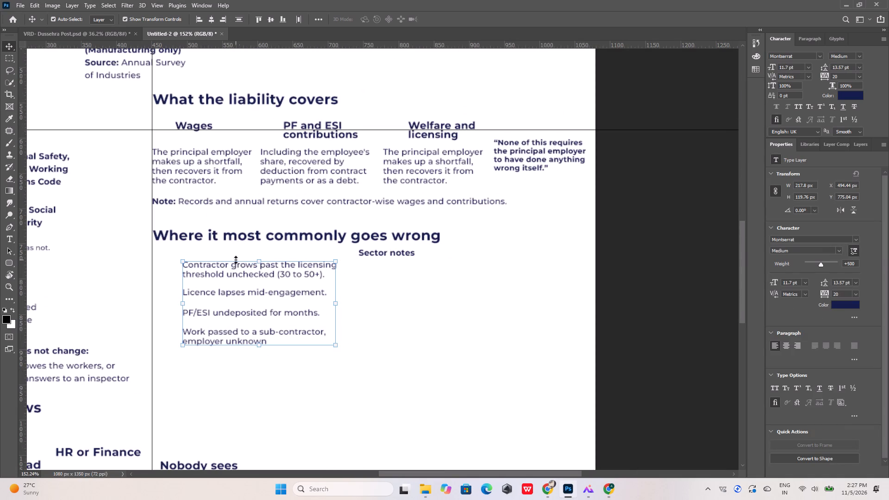
{"action": "left_click", "coordinate": [419, 334]}
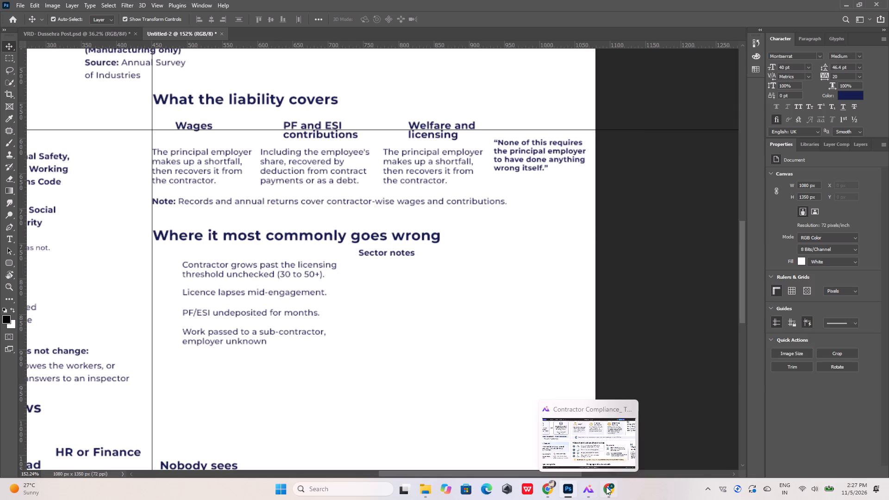
Check the sector notes in the reference infographic and duplicate the "Sector notes" heading directly below itself.
{"action": "left_click", "coordinate": [608, 487]}
{"action": "left_click", "coordinate": [608, 487]}
{"action": "left_click", "coordinate": [590, 491]}
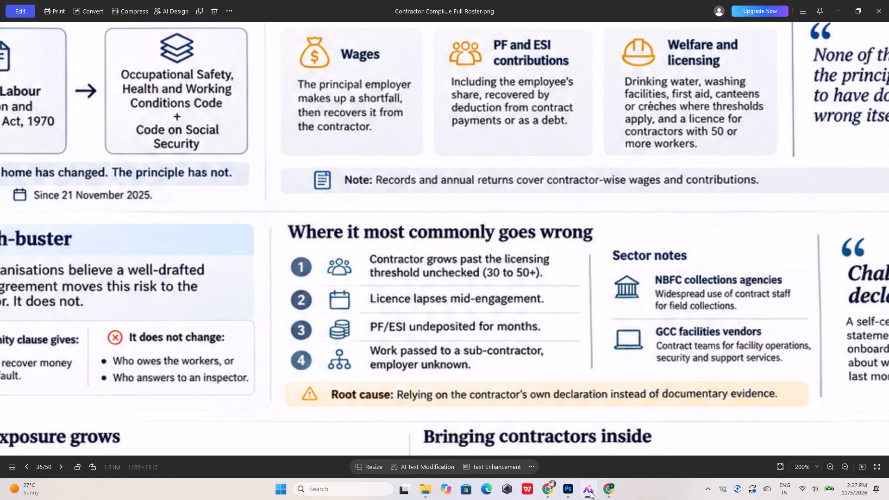
{"action": "left_click", "coordinate": [590, 491]}
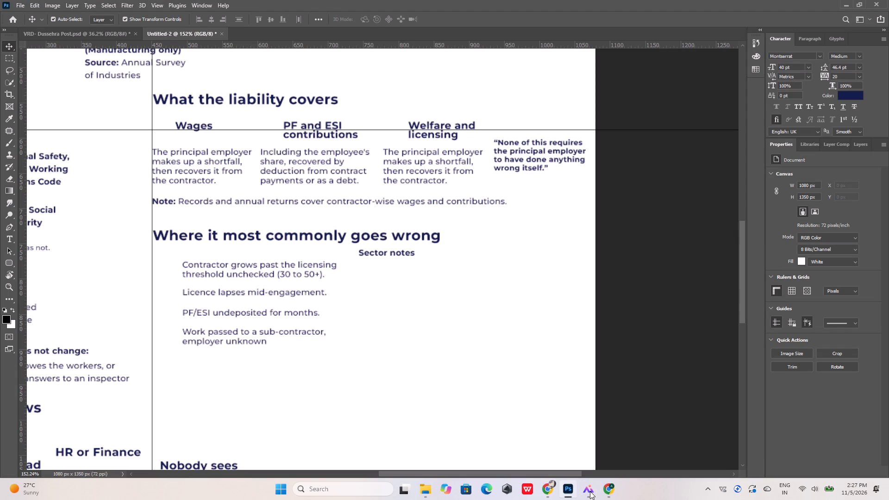
{"action": "scroll", "coordinate": [358, 257], "scroll_direction": "up", "scroll_amount": 4, "text": "alt"}
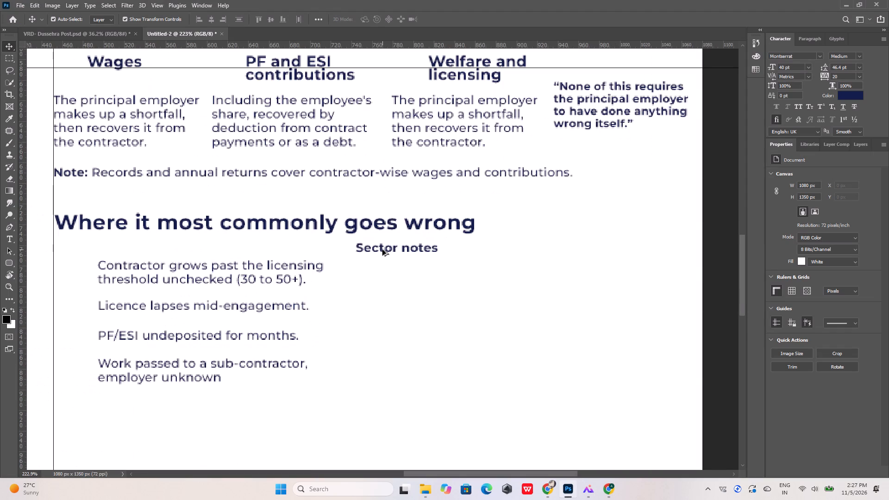
{"action": "left_click_drag", "start_coordinate": [382, 249], "coordinate": [380, 268], "text": "alt"}
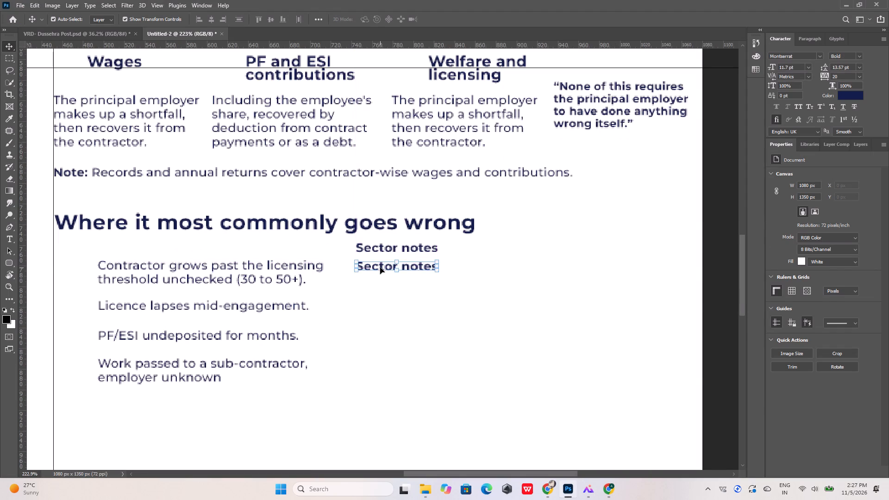
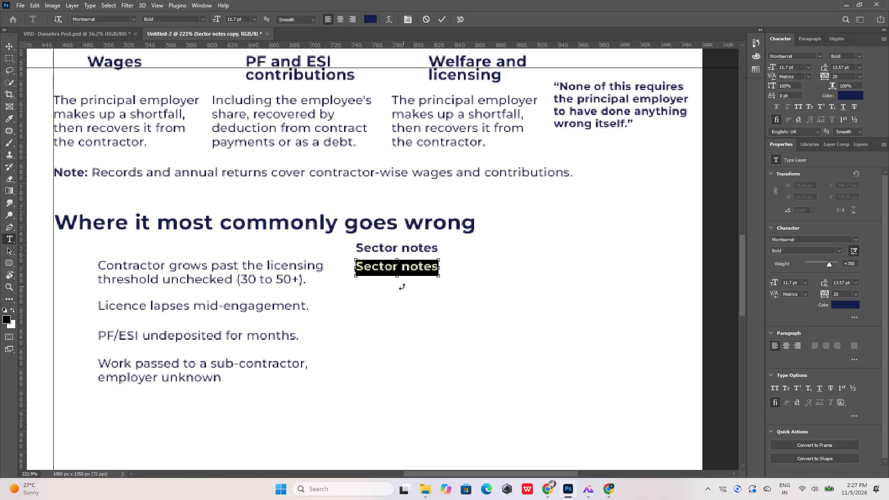
Replace the duplicated "Sector notes" text with the copied heading "NBFC collections agencies".
{"action": "key", "text": "ctrl+v"}
{"action": "left_click", "coordinate": [442, 21]}
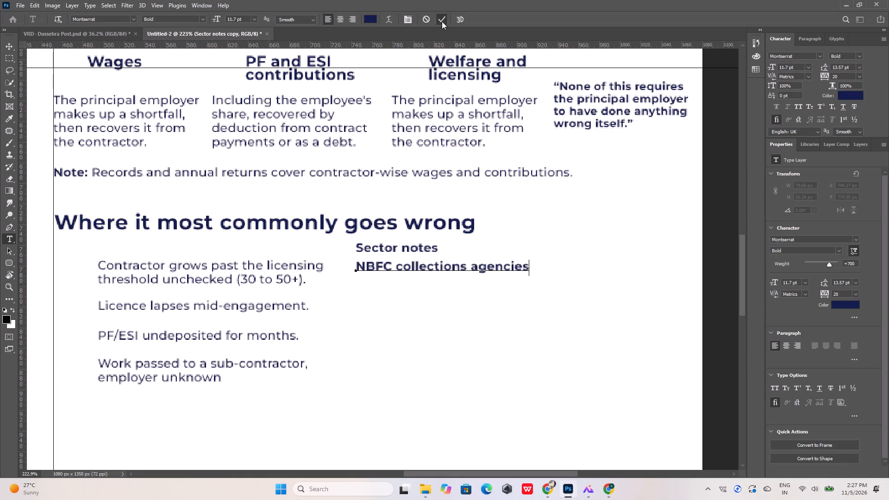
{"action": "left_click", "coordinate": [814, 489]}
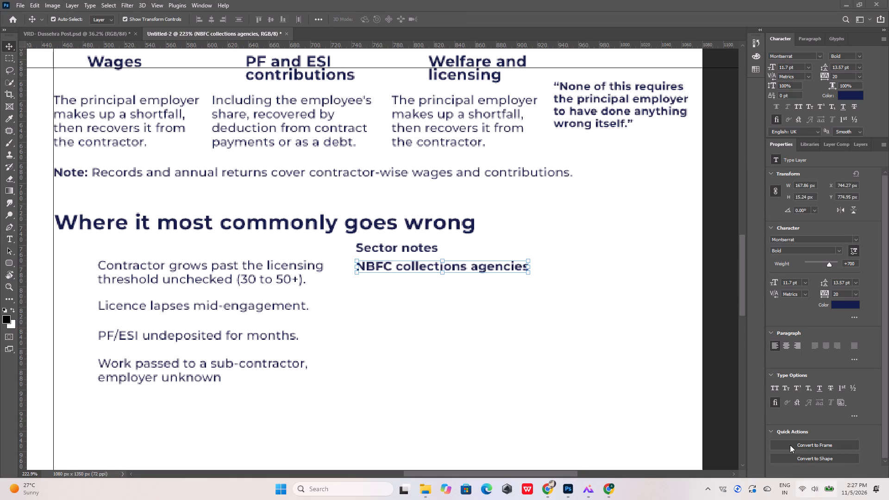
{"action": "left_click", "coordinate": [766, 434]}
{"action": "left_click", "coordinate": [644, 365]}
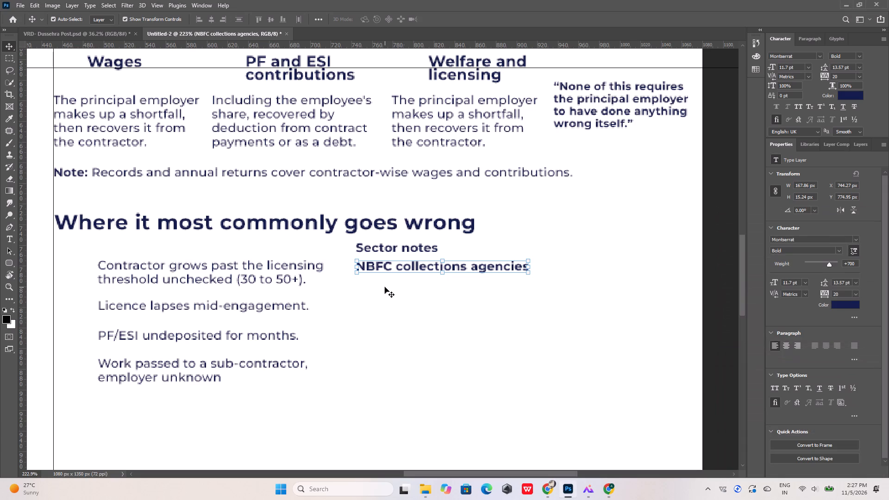
Duplicate the "Contractor grows past" text beneath "NBFC collections agencies" and replace it with ChatGPT's "Widespread use of contract staff for field collections.".
{"action": "left_click", "coordinate": [385, 293]}
{"action": "left_click", "coordinate": [608, 489]}
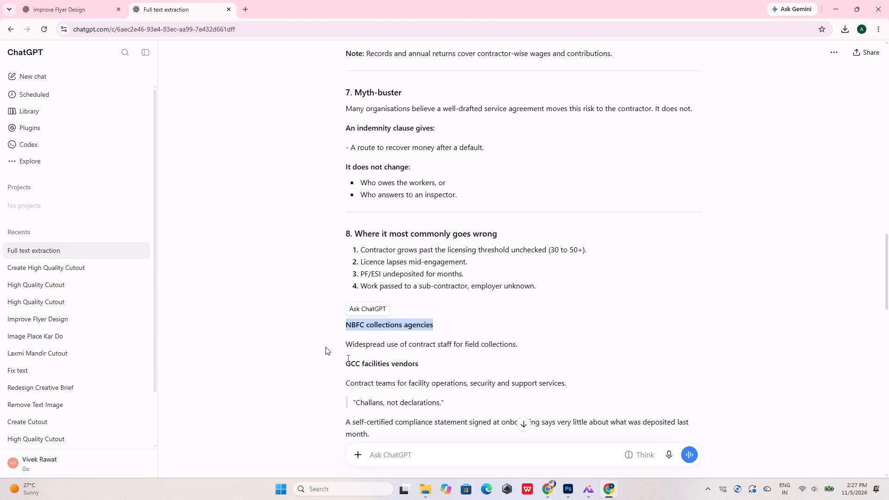
{"action": "left_click_drag", "start_coordinate": [338, 344], "coordinate": [524, 350]}
{"action": "right_click", "coordinate": [493, 342]}
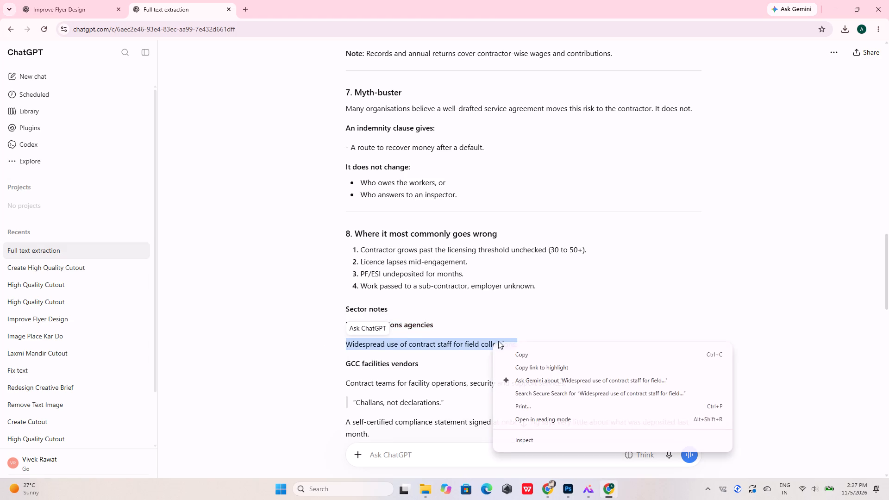
{"action": "left_click", "coordinate": [507, 352]}
{"action": "left_click", "coordinate": [607, 487]}
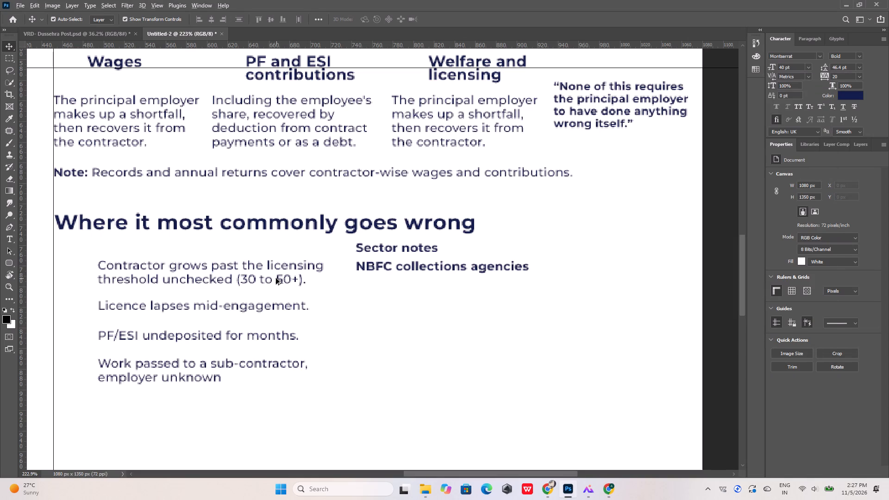
{"action": "left_click_drag", "start_coordinate": [269, 269], "coordinate": [452, 306], "text": "alt"}
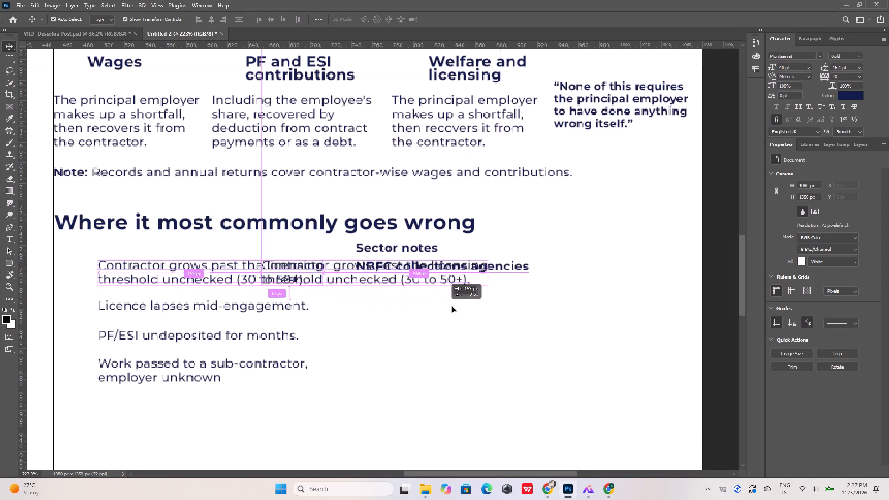
{"action": "left_click_drag", "start_coordinate": [452, 306], "coordinate": [518, 287], "text": "alt"}
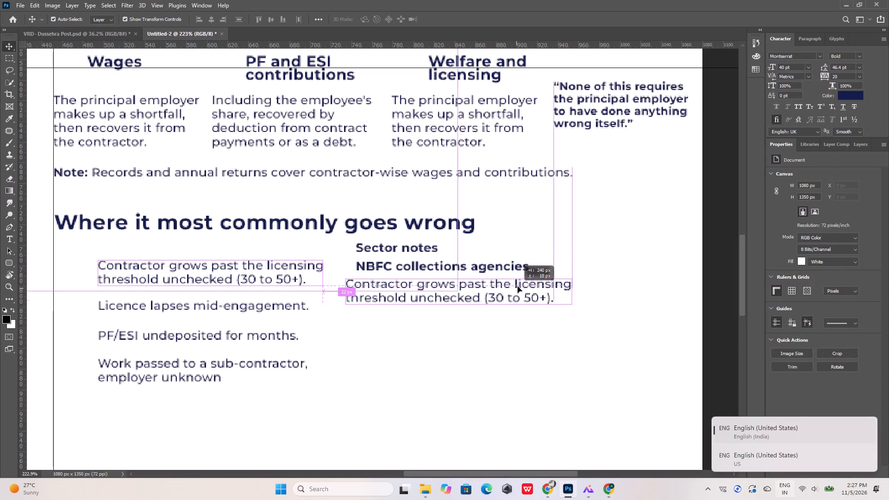
{"action": "left_click_drag", "start_coordinate": [518, 287], "coordinate": [527, 286], "text": "alt"}
{"action": "double_click", "coordinate": [499, 283]}
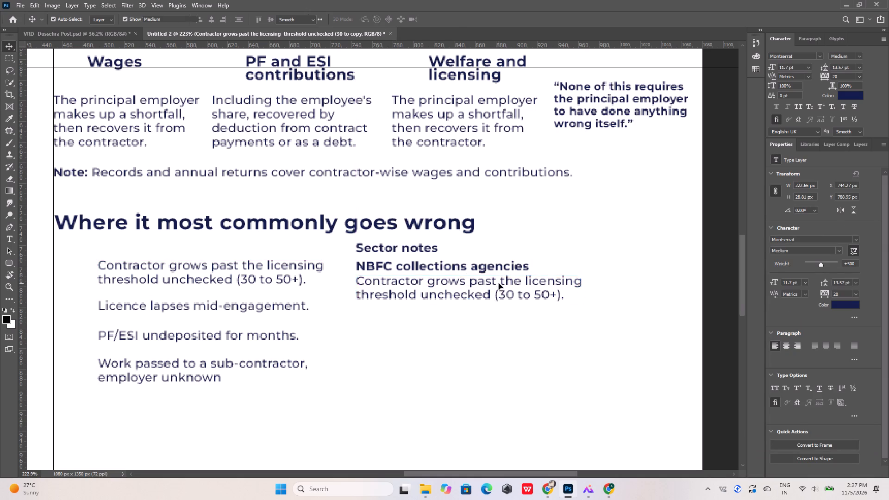
{"action": "key", "text": "ctrl+v"}
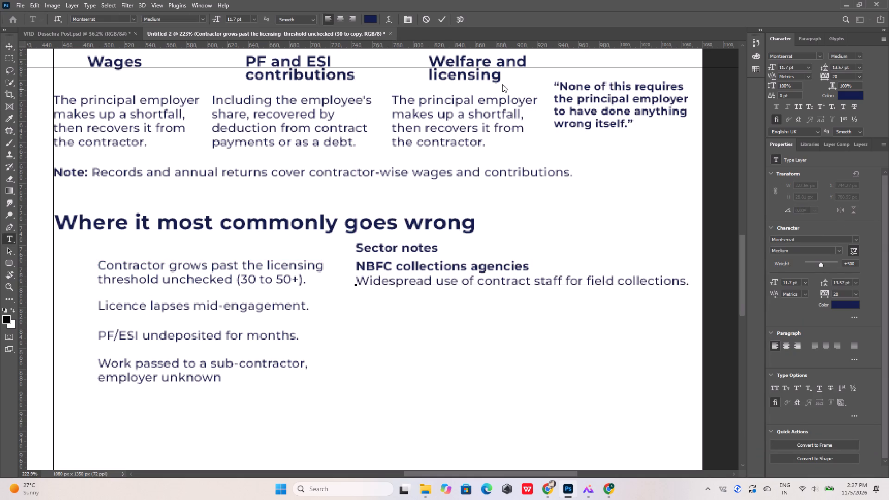
{"action": "left_click", "coordinate": [439, 23]}
Check the reference infographic and break the "Widespread use of contract staff for field collections." text onto a second line after "staff".
{"action": "left_click", "coordinate": [600, 485]}
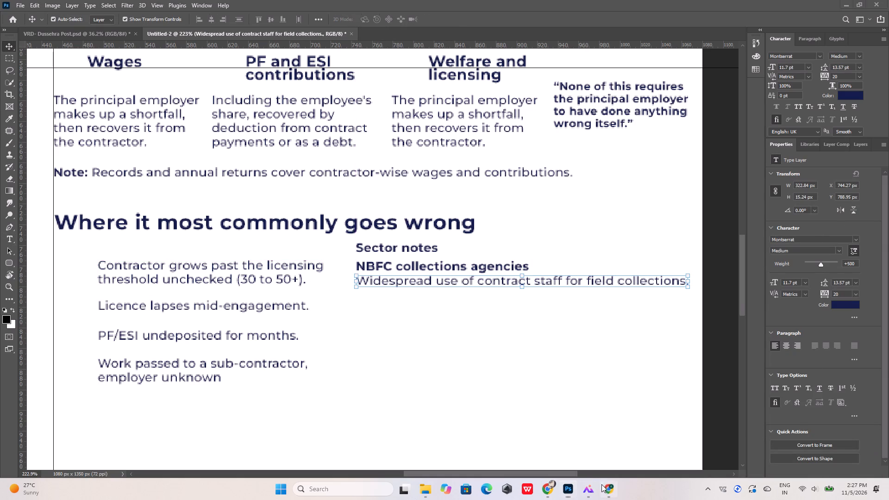
{"action": "left_click", "coordinate": [590, 485]}
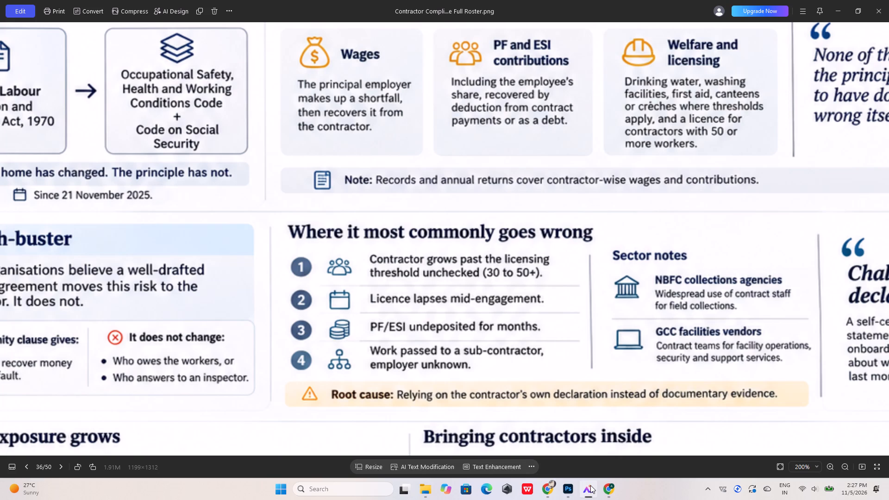
{"action": "left_click", "coordinate": [590, 485]}
{"action": "left_click", "coordinate": [570, 488]}
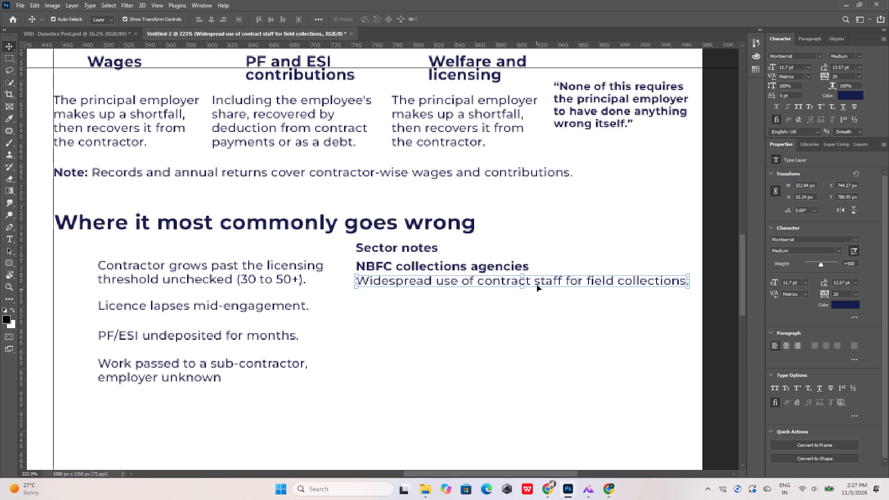
{"action": "left_click", "coordinate": [564, 280]}
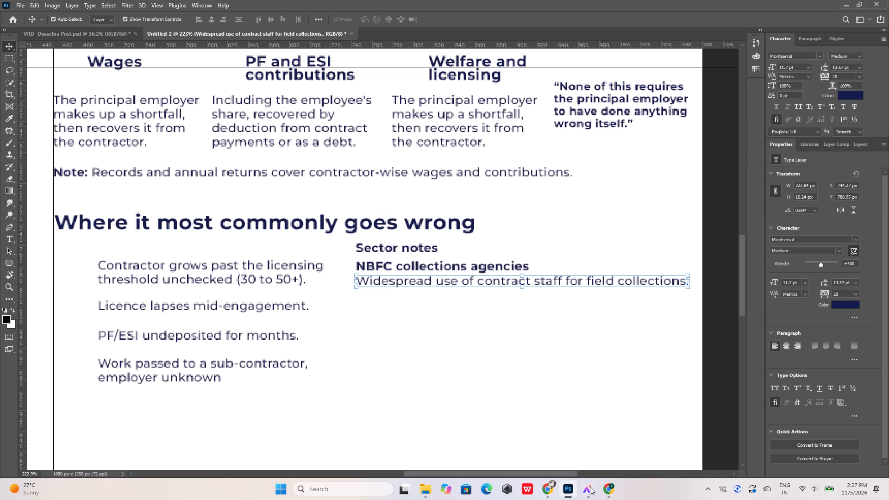
{"action": "left_click", "coordinate": [590, 487]}
{"action": "left_click", "coordinate": [590, 487]}
{"action": "triple_click", "coordinate": [563, 283]}
{"action": "left_click", "coordinate": [563, 283]}
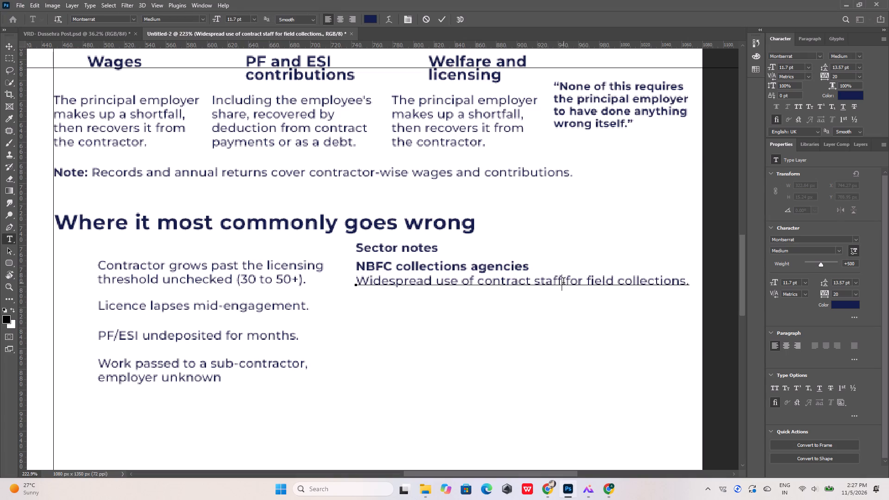
{"action": "key", "text": "Right"}
{"action": "key", "text": "Return"}
{"action": "left_click", "coordinate": [443, 19]}
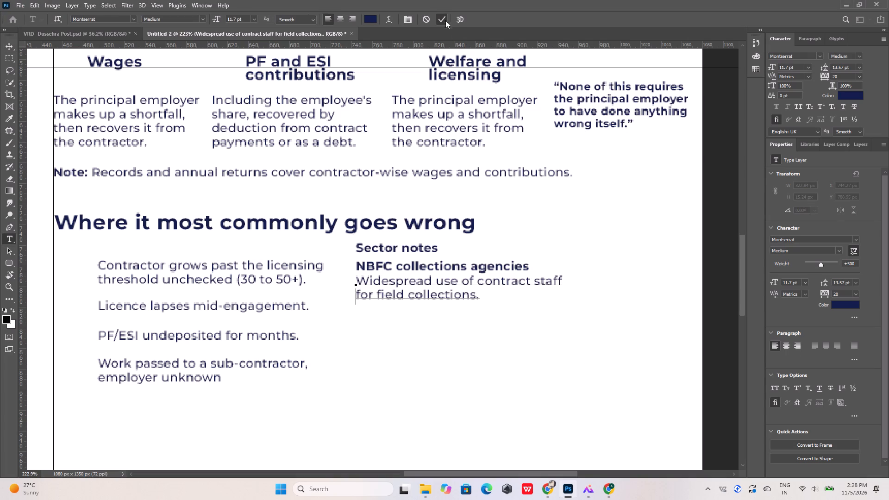
{"action": "left_click", "coordinate": [572, 231]}
Move the two-line "Widespread use of contract staff" description down 10 px.
{"action": "scroll", "coordinate": [342, 274], "scroll_direction": "up", "scroll_amount": 3, "text": "alt"}
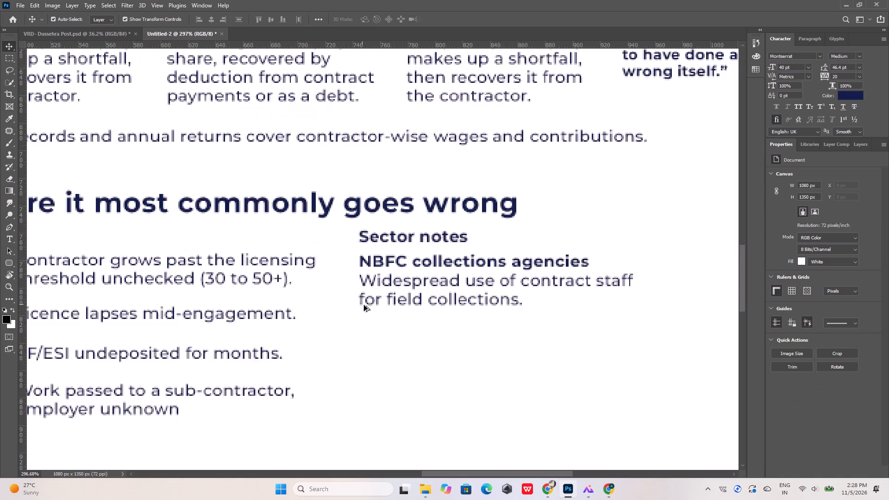
{"action": "scroll", "coordinate": [364, 305], "scroll_direction": "up", "scroll_amount": 3, "text": "alt"}
{"action": "left_click", "coordinate": [410, 280]}
{"action": "key", "text": "shift+Down"}
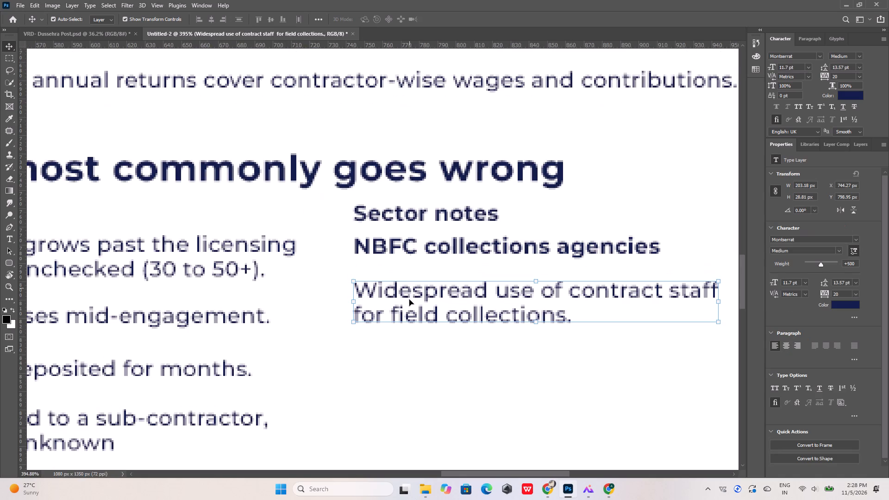
{"action": "left_click", "coordinate": [400, 348]}
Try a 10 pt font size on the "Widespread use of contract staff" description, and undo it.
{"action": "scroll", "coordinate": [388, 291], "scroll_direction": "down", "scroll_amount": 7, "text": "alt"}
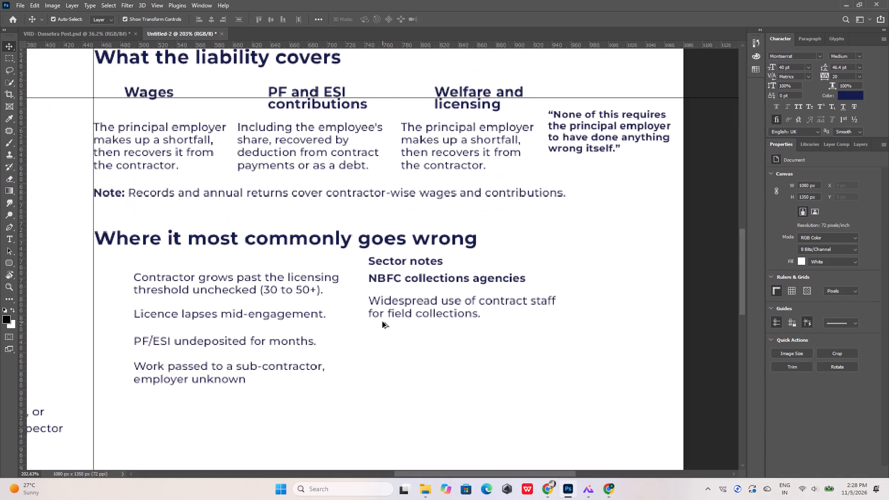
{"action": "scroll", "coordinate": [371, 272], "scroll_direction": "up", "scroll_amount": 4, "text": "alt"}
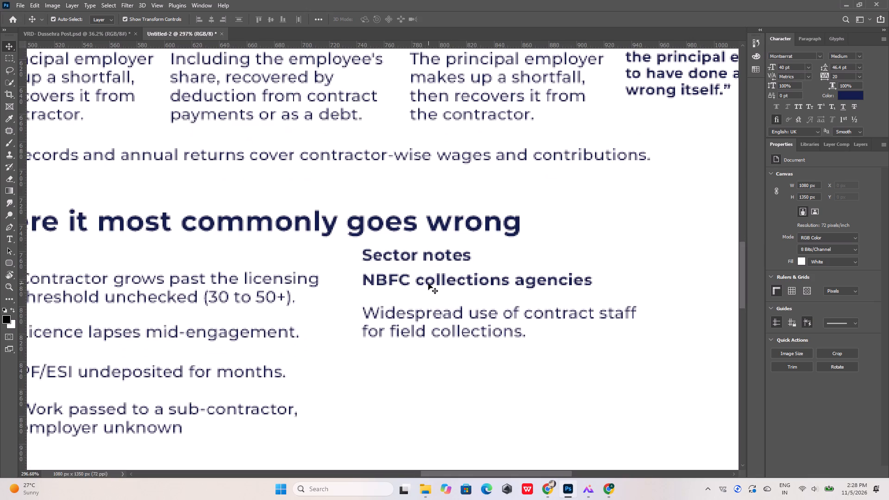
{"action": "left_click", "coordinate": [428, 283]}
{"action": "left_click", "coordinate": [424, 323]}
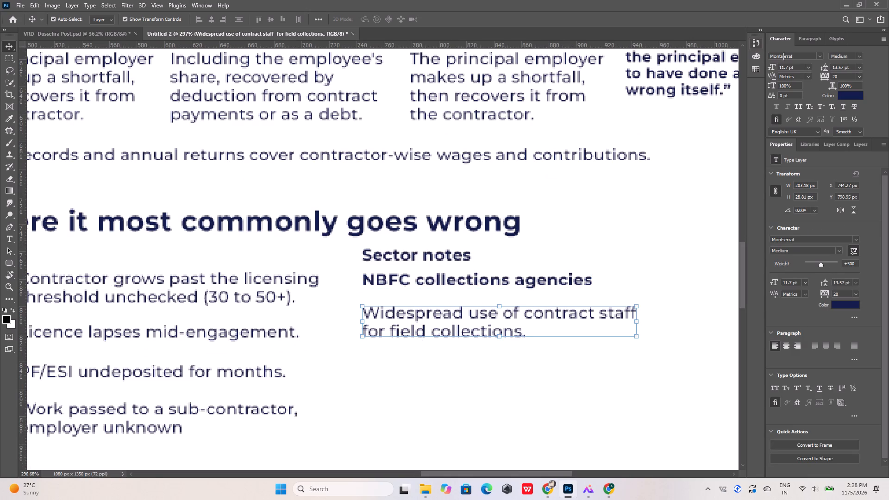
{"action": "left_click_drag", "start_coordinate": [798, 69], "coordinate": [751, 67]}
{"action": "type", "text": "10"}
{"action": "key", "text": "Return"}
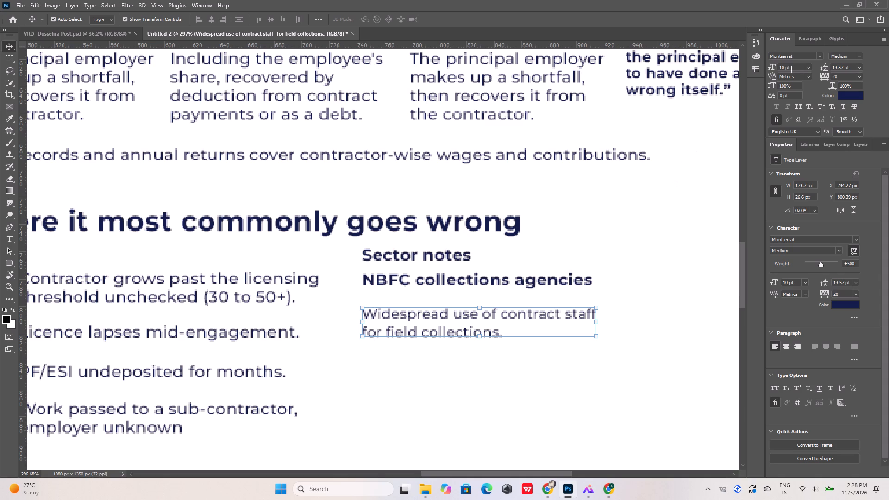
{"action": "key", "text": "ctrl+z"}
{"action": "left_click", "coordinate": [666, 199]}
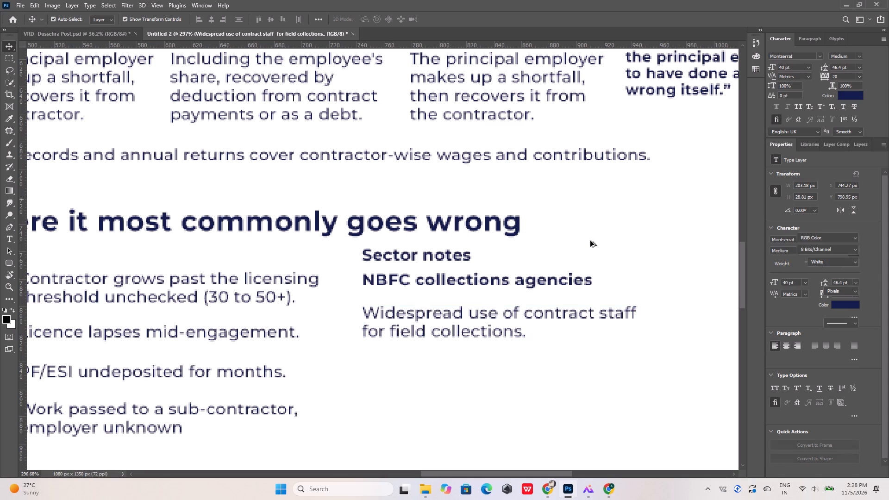
{"action": "scroll", "coordinate": [542, 255], "scroll_direction": "down", "scroll_amount": 10, "text": "alt"}
{"action": "scroll", "coordinate": [380, 291], "scroll_direction": "up", "scroll_amount": 2, "text": "alt"}
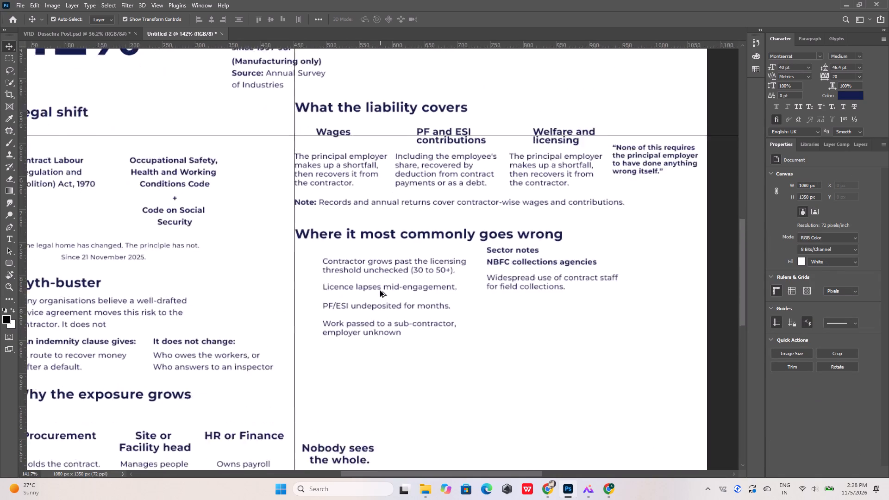
{"action": "scroll", "coordinate": [380, 291], "scroll_direction": "up", "scroll_amount": 2, "text": "alt"}
{"action": "left_click", "coordinate": [586, 489]}
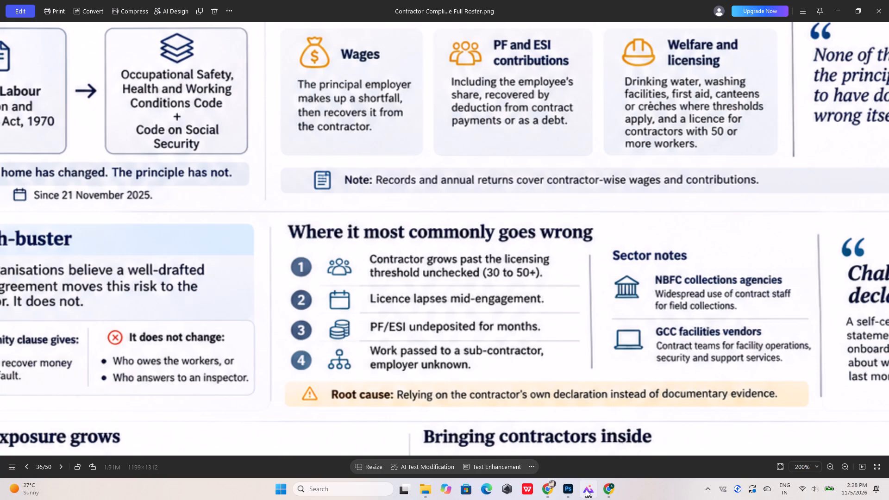
{"action": "left_click", "coordinate": [586, 489]}
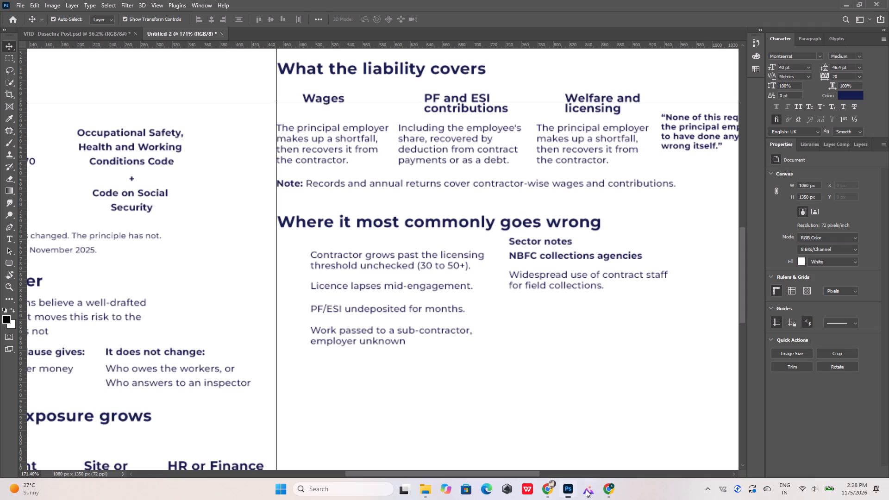
{"action": "scroll", "coordinate": [470, 372], "scroll_direction": "down", "scroll_amount": 4, "text": "alt"}
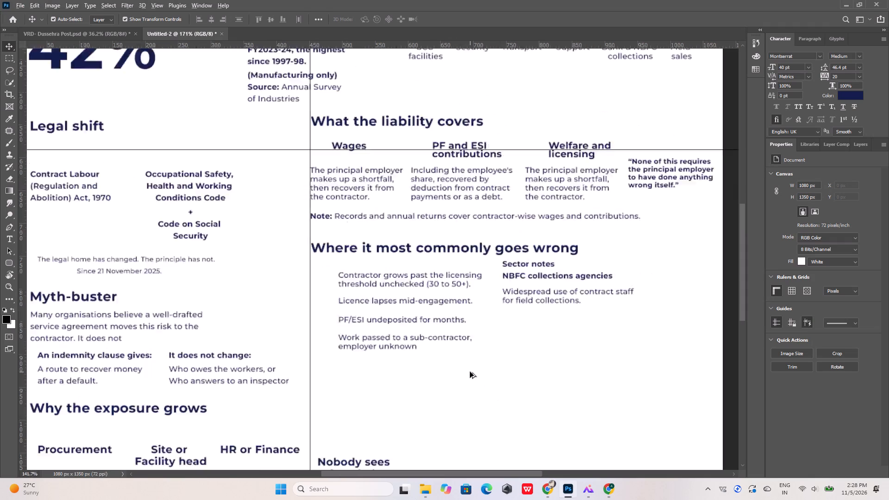
{"action": "scroll", "coordinate": [470, 372], "scroll_direction": "down", "scroll_amount": 1, "text": "alt"}
{"action": "scroll", "coordinate": [631, 319], "scroll_direction": "up", "scroll_amount": 4, "text": "alt"}
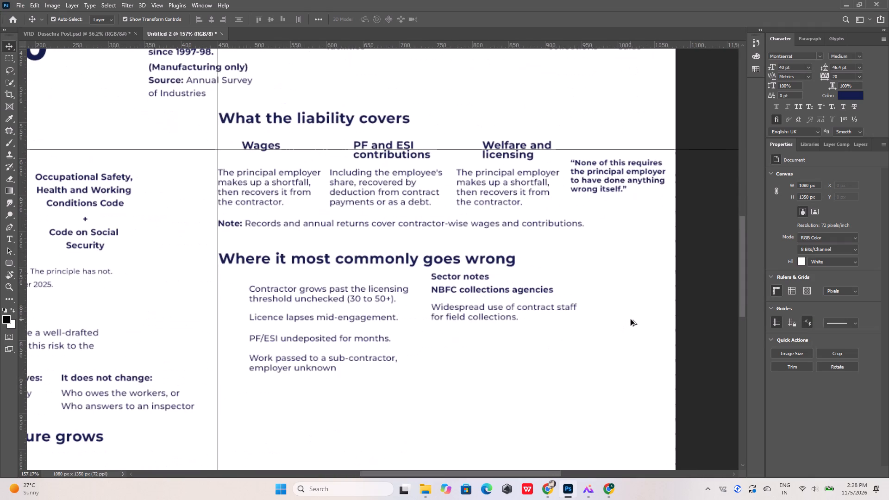
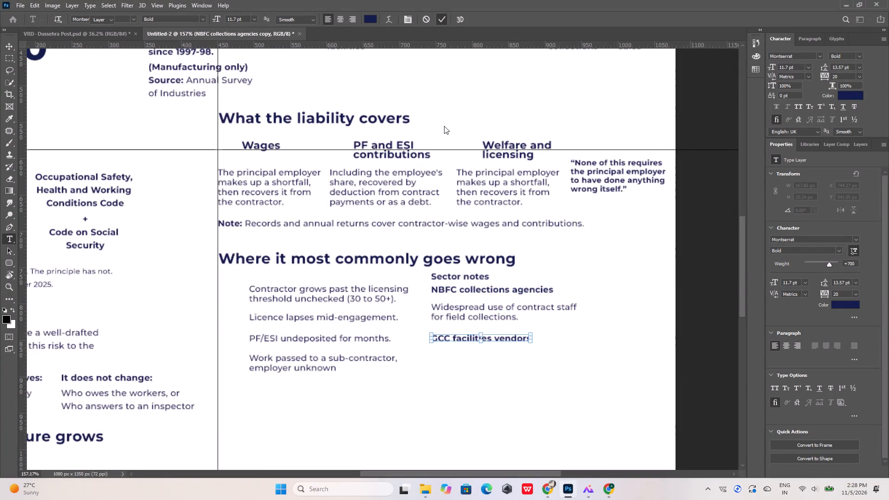
Duplicate the two-line "Widespread use of contract staff" description below the "GCC facilities vendors" heading.
{"action": "left_click_drag", "start_coordinate": [476, 308], "coordinate": [470, 358], "text": "alt"}
Replace the duplicated description with "Contract teams for facility operations, security and support services." copied from ChatGPT.
{"action": "double_click", "coordinate": [470, 358]}
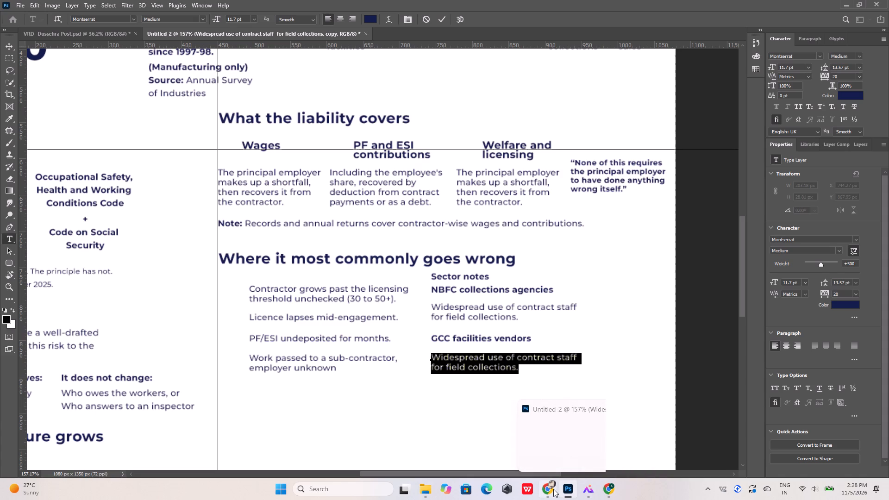
{"action": "left_click", "coordinate": [606, 492]}
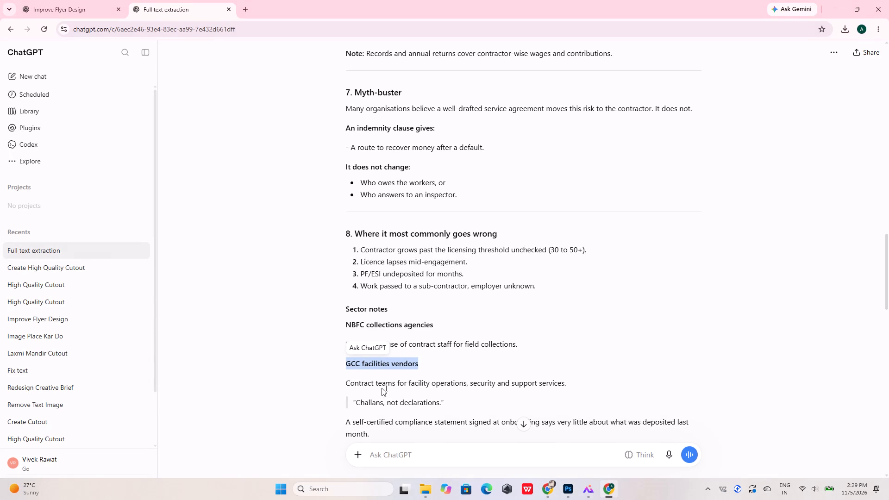
{"action": "left_click_drag", "start_coordinate": [344, 383], "coordinate": [575, 388]}
{"action": "left_click", "coordinate": [575, 388]}
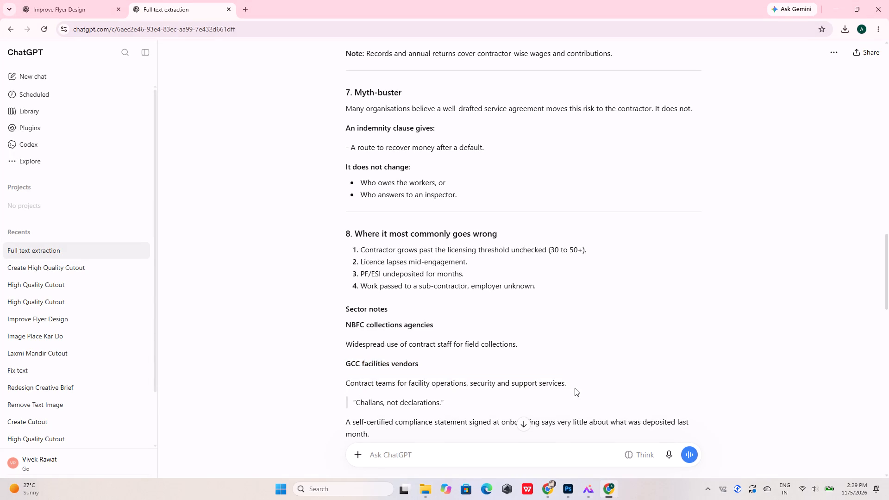
{"action": "left_click_drag", "start_coordinate": [335, 384], "coordinate": [585, 381]}
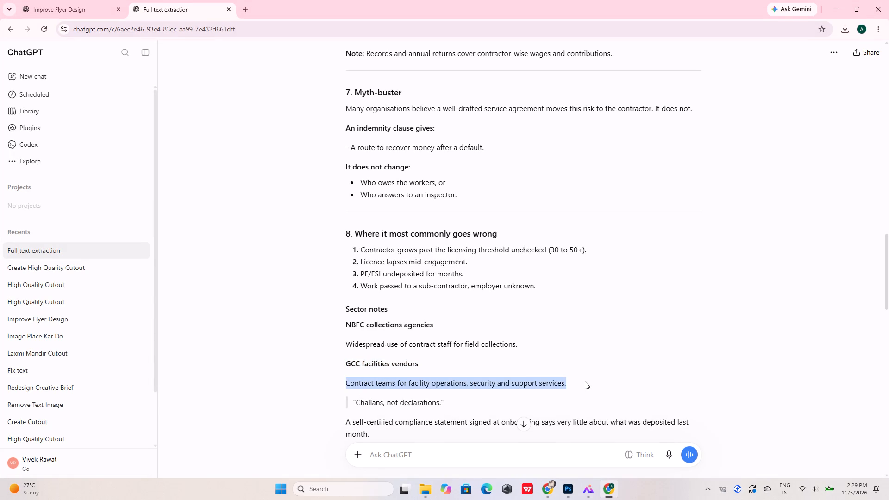
{"action": "key", "text": "ctrl+c"}
{"action": "left_click", "coordinate": [582, 491]}
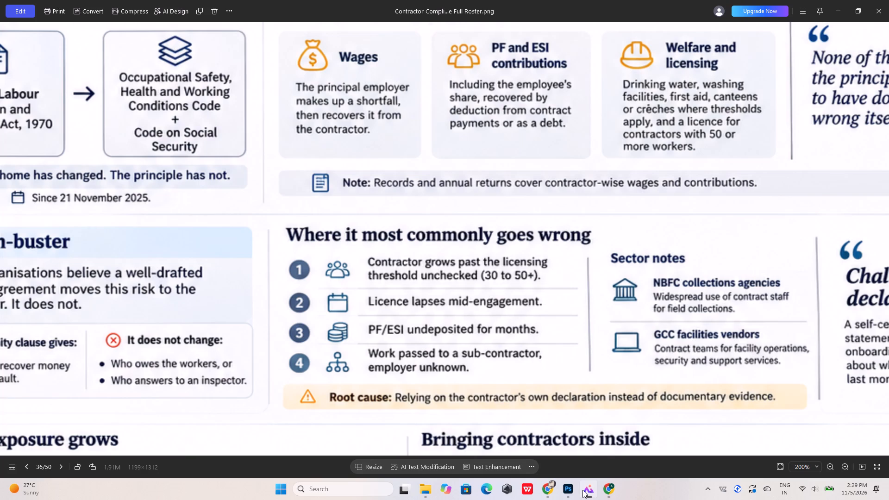
{"action": "left_click", "coordinate": [570, 492]}
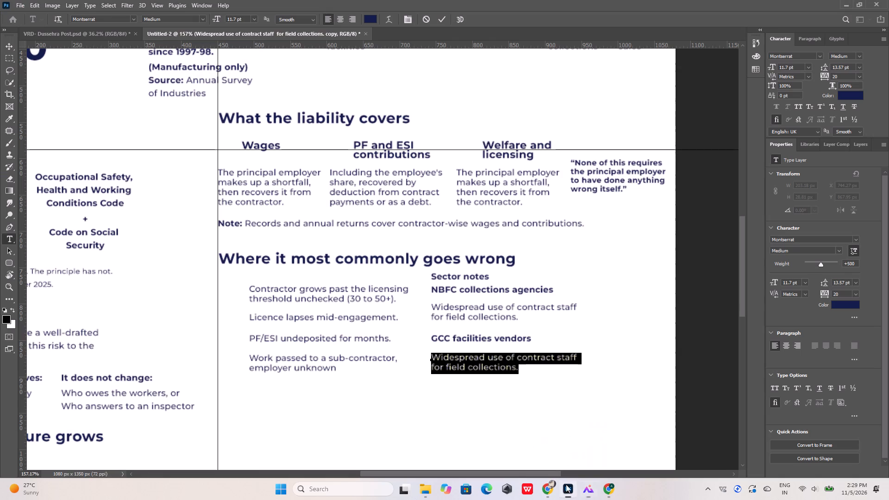
{"action": "key", "text": "ctrl+v"}
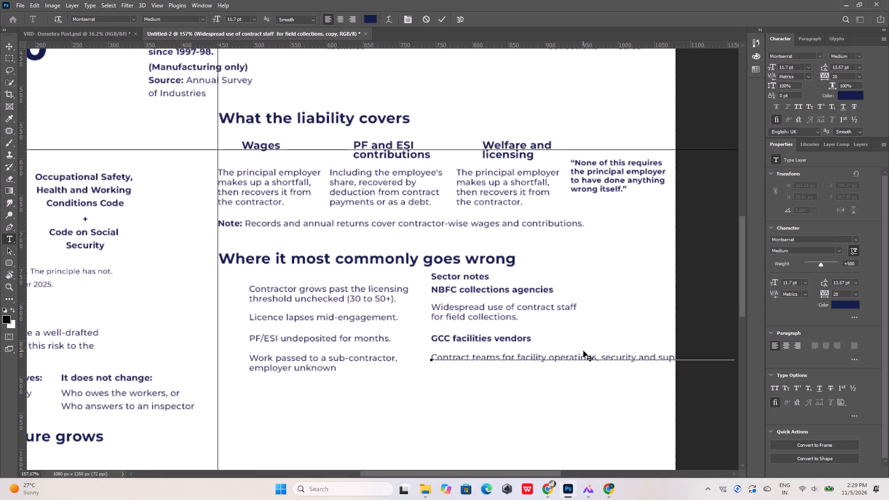
Break the GCC facilities description onto a second line before "security" and compare it with the reference infographic.
{"action": "left_click", "coordinate": [599, 359]}
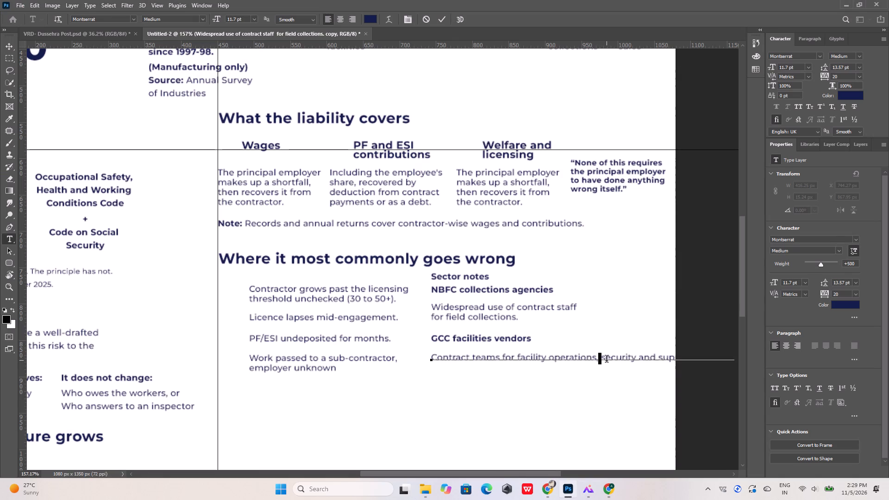
{"action": "left_click", "coordinate": [602, 356]}
{"action": "key", "text": "Return"}
{"action": "left_click", "coordinate": [6, 47]}
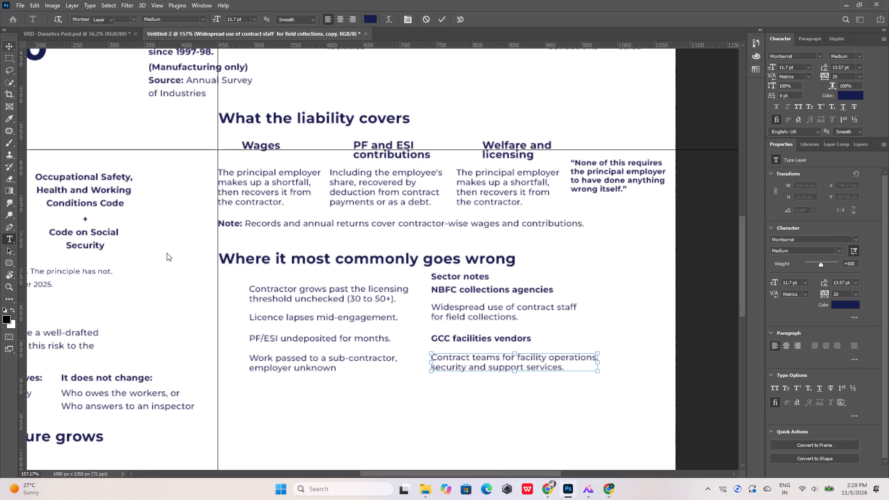
{"action": "left_click", "coordinate": [353, 416]}
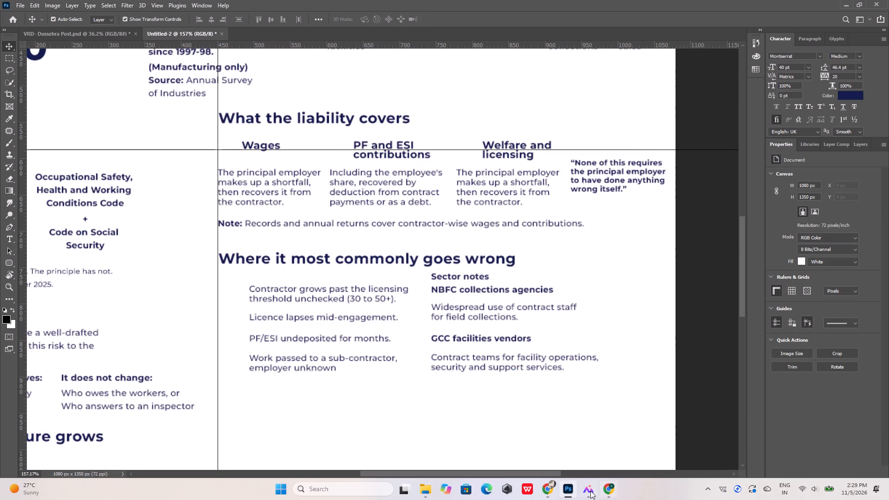
{"action": "left_click", "coordinate": [590, 491]}
{"action": "left_click", "coordinate": [590, 491]}
Move the "Contract workers' share" text beside 42%, together with its "(Manufacturing only)" and source lines, 73 px left.
{"action": "scroll", "coordinate": [269, 316], "scroll_direction": "down", "scroll_amount": 9, "text": "alt"}
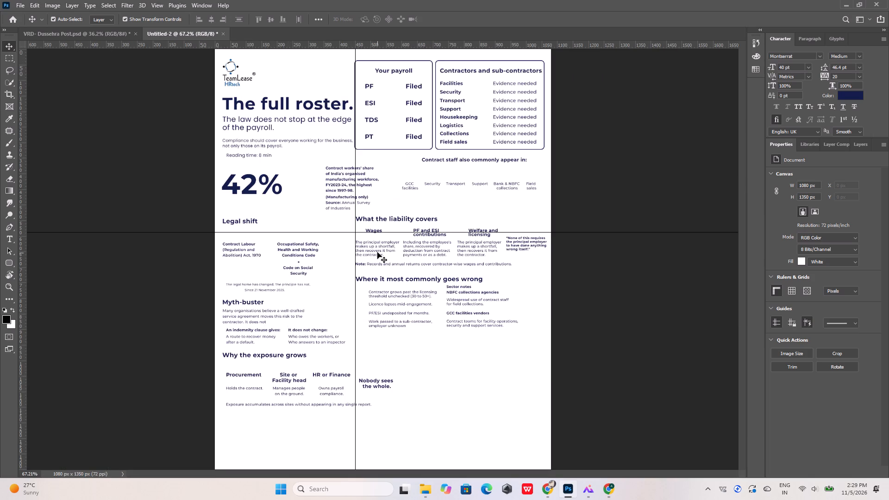
{"action": "scroll", "coordinate": [349, 177], "scroll_direction": "up", "scroll_amount": 3, "text": "alt"}
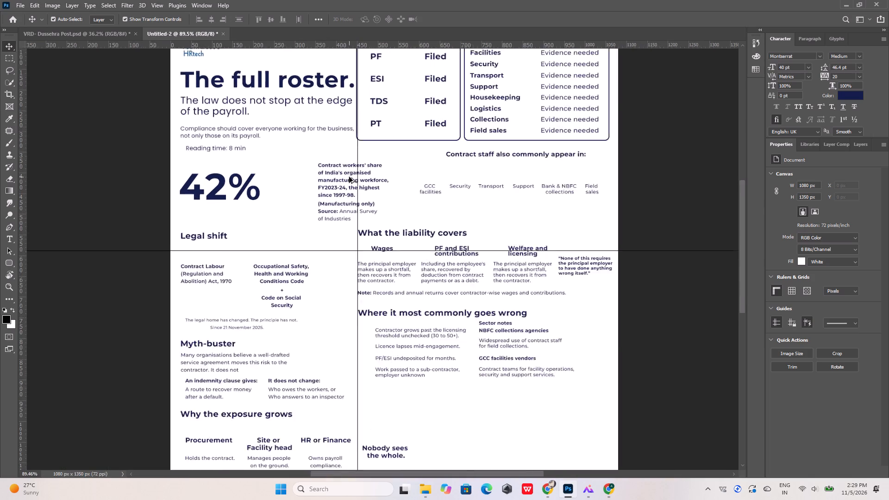
{"action": "scroll", "coordinate": [349, 177], "scroll_direction": "up", "scroll_amount": 2, "text": "alt"}
{"action": "left_click", "coordinate": [316, 167]}
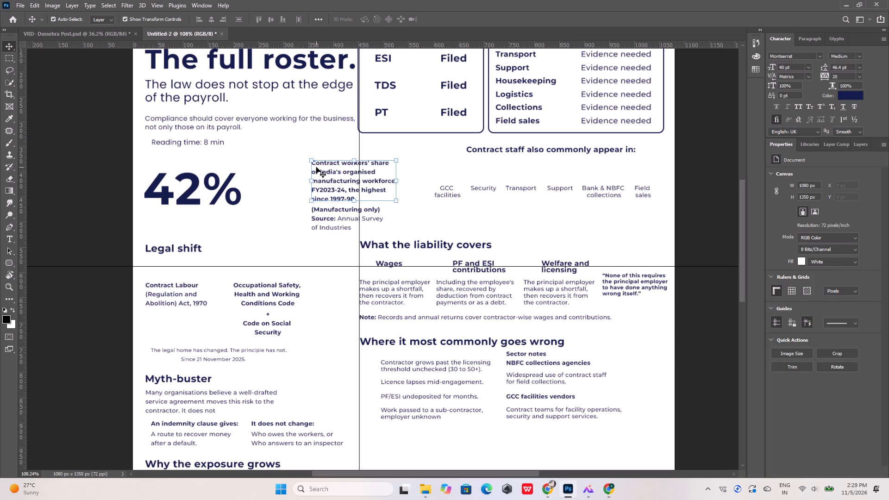
{"action": "left_click_drag", "start_coordinate": [293, 155], "coordinate": [328, 243]}
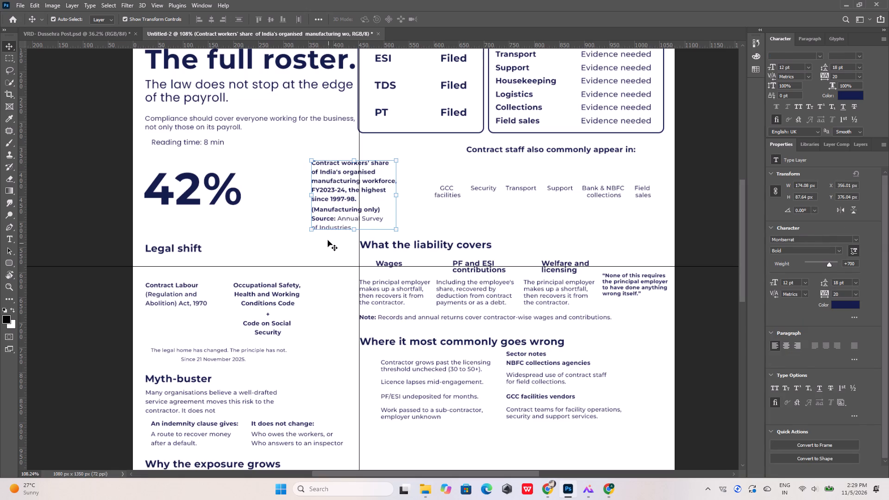
{"action": "key", "text": "shift+Left"}
{"action": "key", "text": "shift+Left"}
{"action": "key", "text": "shift+Left"}
{"action": "key", "text": "shift+Left"}
{"action": "key", "text": "shift+Left"}
{"action": "key", "text": "shift+Left"}
{"action": "key", "text": "shift+Left"}
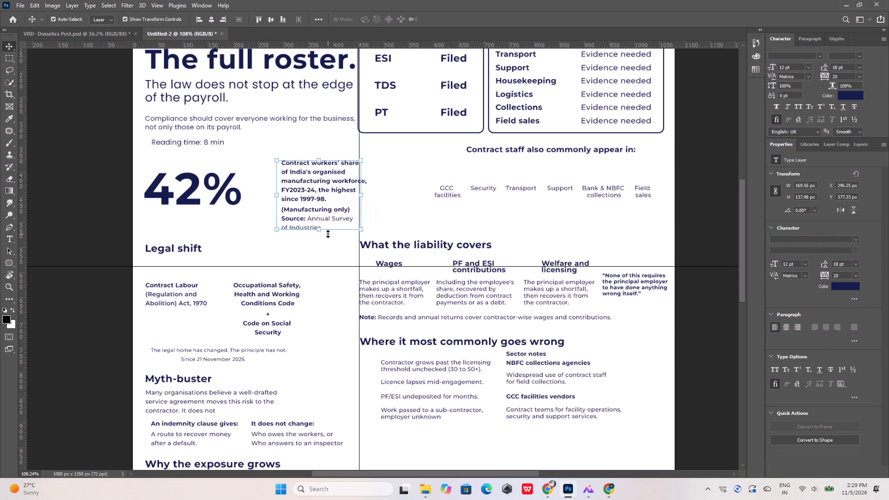
{"action": "key", "text": "Left"}
{"action": "key", "text": "Left"}
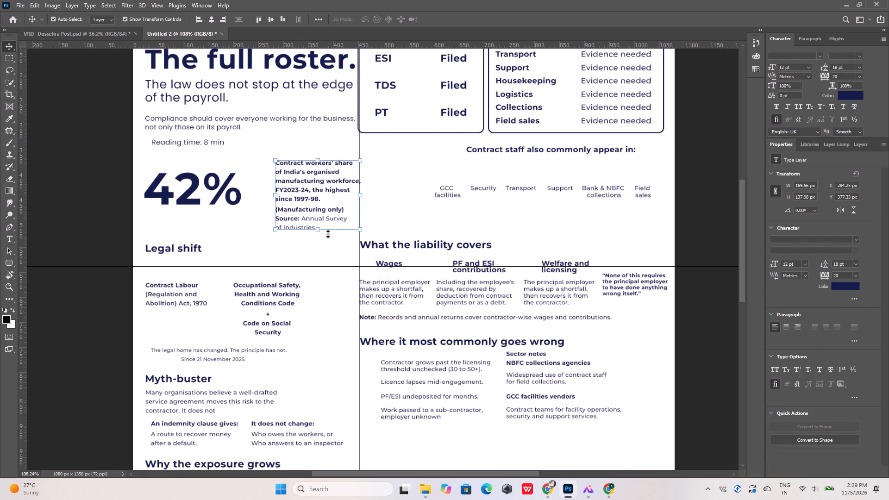
{"action": "key", "text": "Left"}
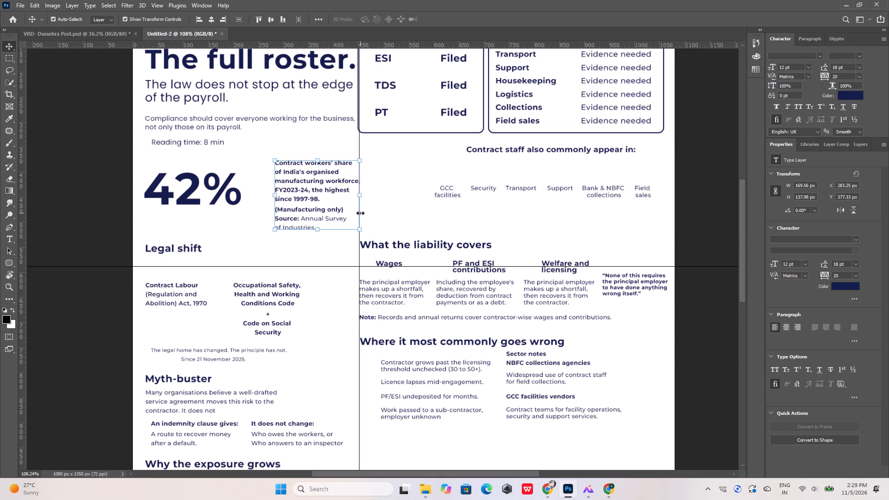
Move the vertical guide to the left edge of the "Your payroll" box.
{"action": "scroll", "coordinate": [351, 126], "scroll_direction": "up", "scroll_amount": 13, "text": "alt"}
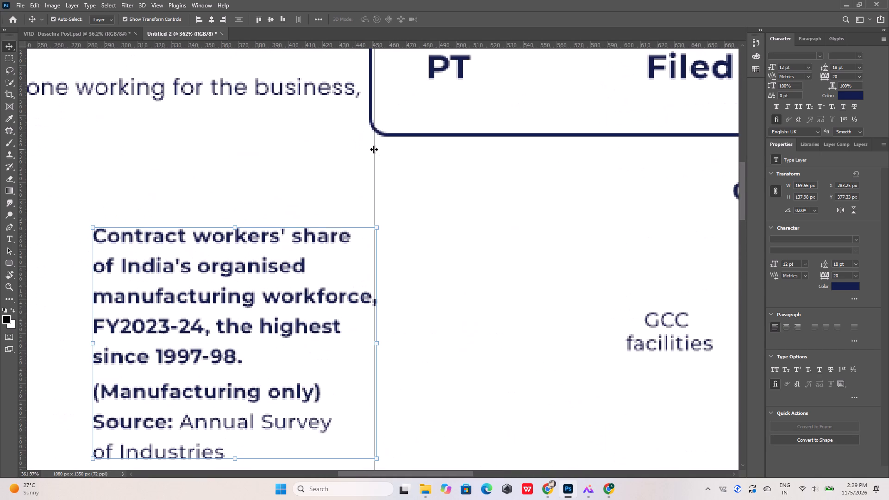
{"action": "left_click_drag", "start_coordinate": [374, 149], "coordinate": [369, 151]}
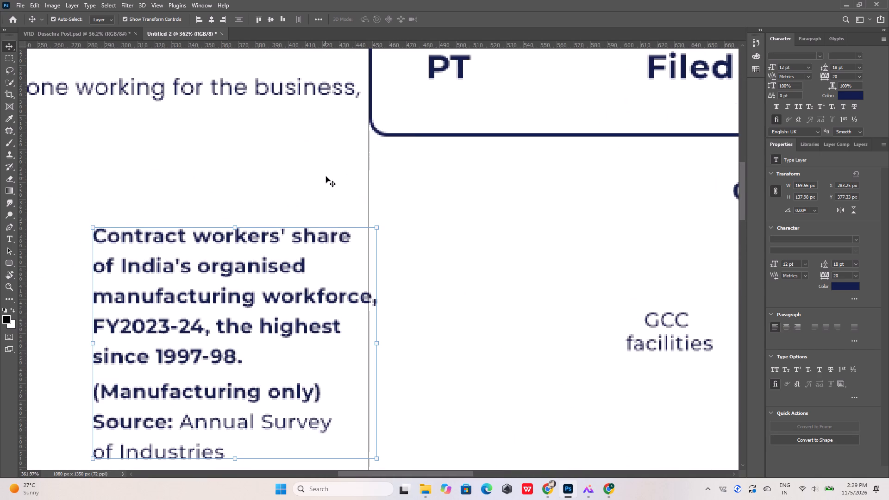
Nudge the "Contract workers' share" text group 5 px left so its right edge meets the vertical guide.
{"action": "key", "text": "Left"}
{"action": "key", "text": "Left"}
{"action": "key", "text": "Left"}
{"action": "key", "text": "Left"}
{"action": "key", "text": "Left"}
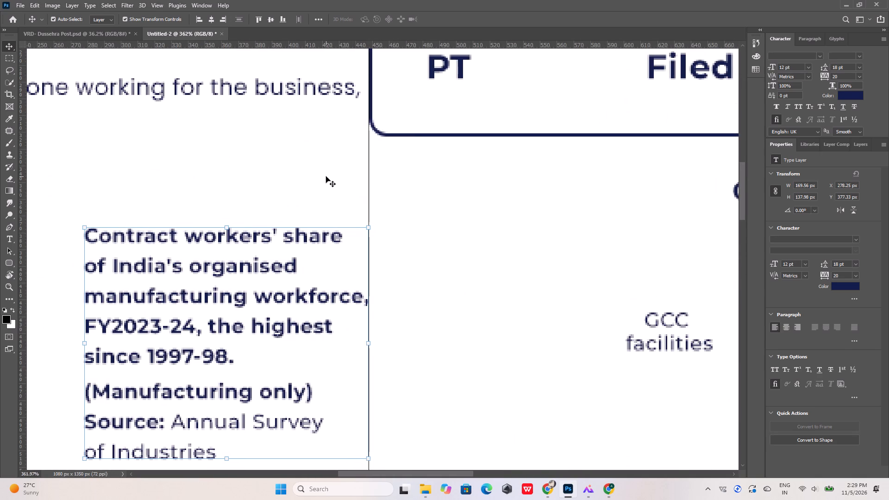
Shift all text of the "What the liability covers" and "Where it most commonly goes wrong" sections 4 px left onto the vertical guide.
{"action": "scroll", "coordinate": [339, 209], "scroll_direction": "down", "scroll_amount": 15, "text": "alt"}
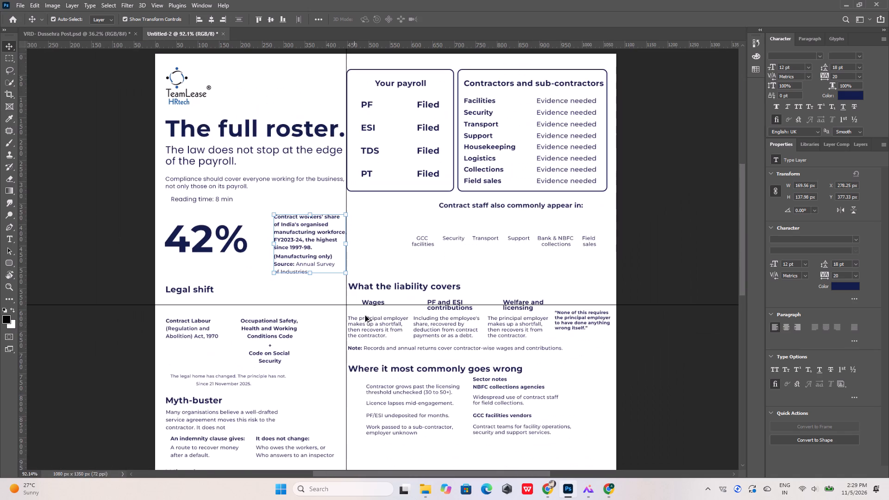
{"action": "scroll", "coordinate": [367, 259], "scroll_direction": "down", "scroll_amount": 2, "text": "alt"}
{"action": "left_click_drag", "start_coordinate": [362, 269], "coordinate": [420, 401]}
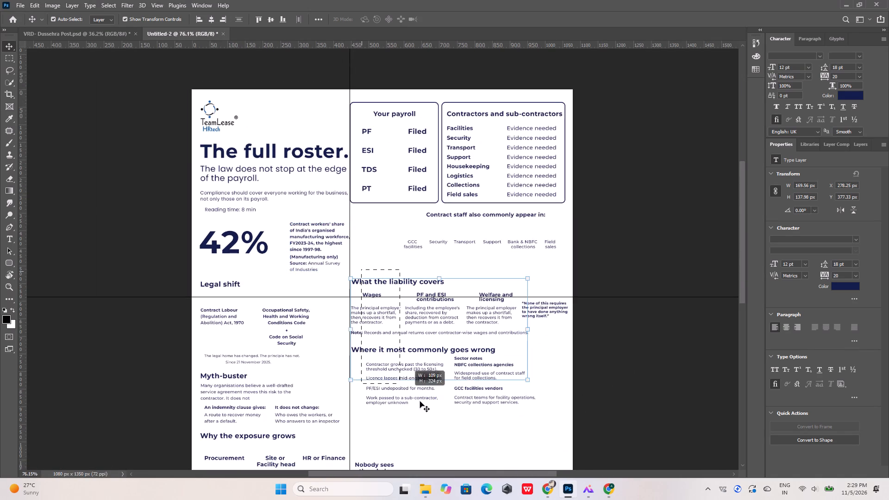
{"action": "left_click_drag", "start_coordinate": [420, 401], "coordinate": [566, 424]}
{"action": "scroll", "coordinate": [319, 273], "scroll_direction": "up", "scroll_amount": 3, "text": "alt"}
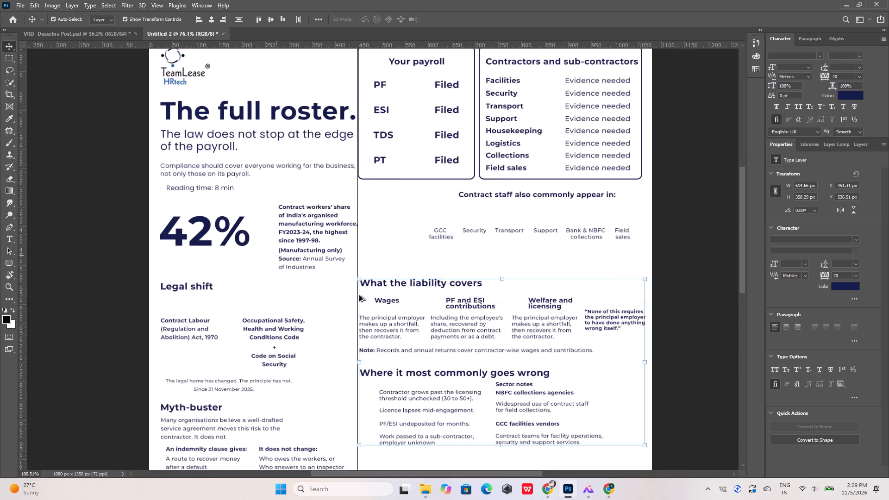
{"action": "scroll", "coordinate": [359, 295], "scroll_direction": "up", "scroll_amount": 10, "text": "alt"}
{"action": "key", "text": "Left"}
{"action": "key", "text": "Left"}
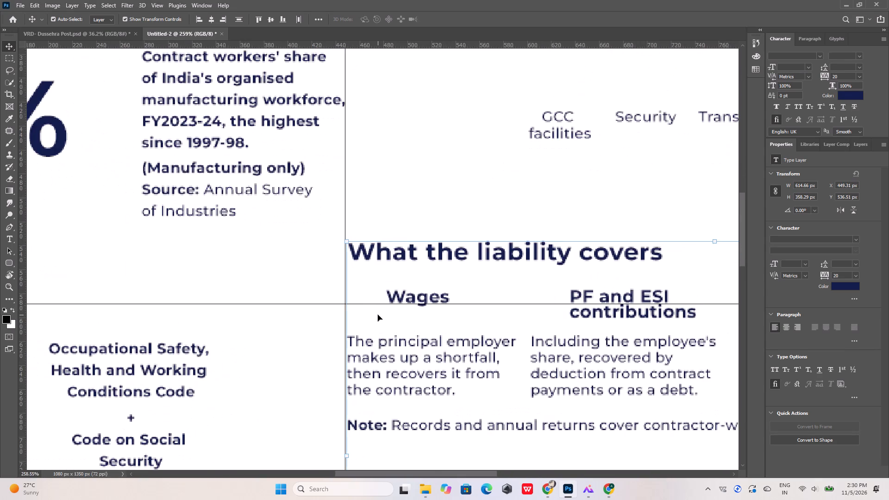
{"action": "key", "text": "Left"}
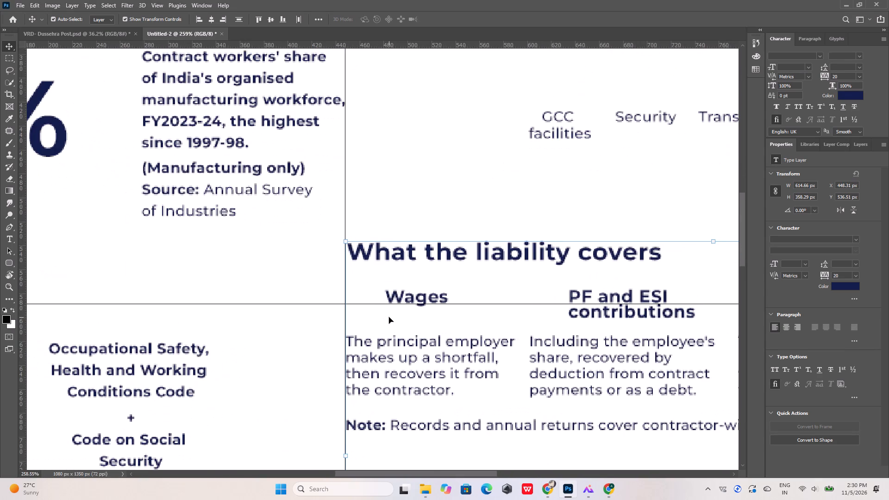
{"action": "key", "text": "Left"}
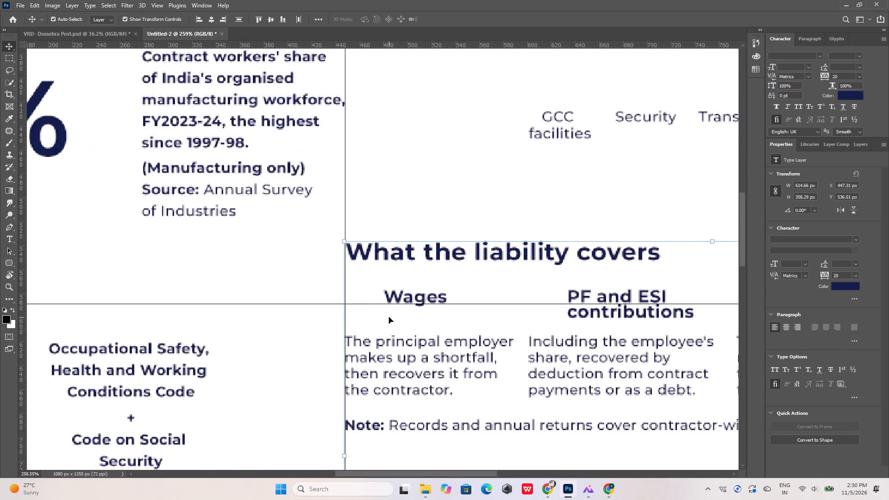
{"action": "key", "text": "Right"}
{"action": "key", "text": "Left"}
{"action": "left_click", "coordinate": [443, 211]}
Duplicate the "None of this requires" quote beside the sector notes at about X 926, Y 795 px, and check the reference infographic.
{"action": "scroll", "coordinate": [393, 200], "scroll_direction": "down", "scroll_amount": 9, "text": "alt"}
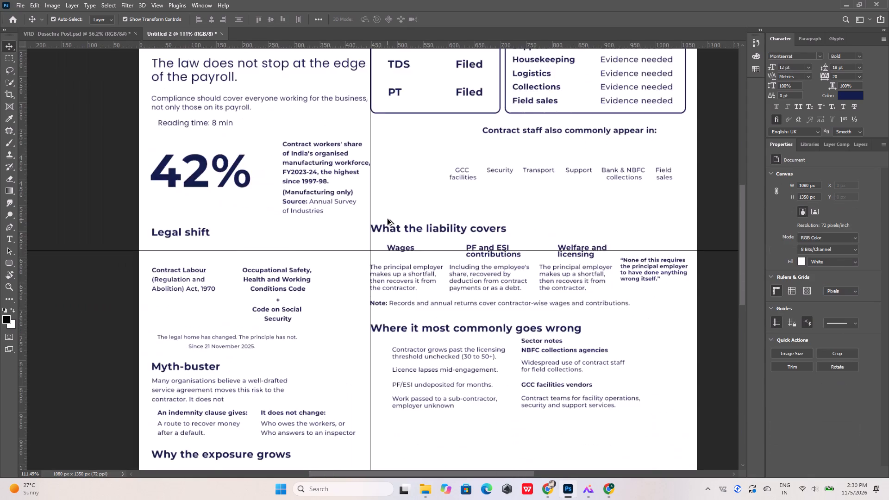
{"action": "scroll", "coordinate": [388, 219], "scroll_direction": "down", "scroll_amount": 4, "text": "alt"}
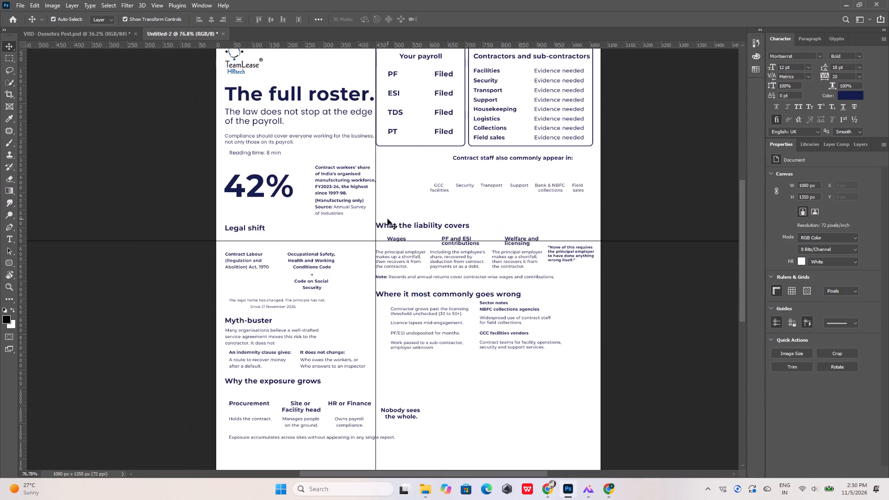
{"action": "left_click", "coordinate": [578, 253]}
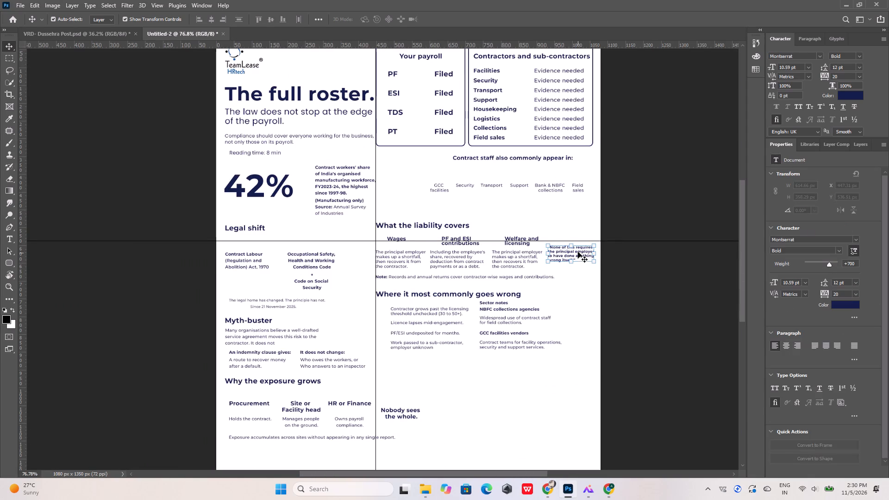
{"action": "left_click_drag", "start_coordinate": [577, 252], "coordinate": [575, 321], "text": "alt"}
{"action": "scroll", "coordinate": [568, 334], "scroll_direction": "up", "scroll_amount": 10, "text": "alt"}
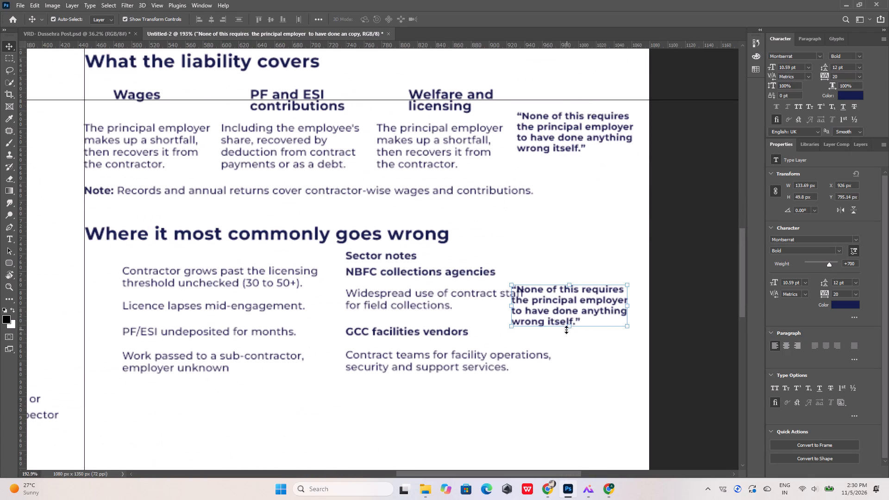
{"action": "left_click", "coordinate": [587, 487]}
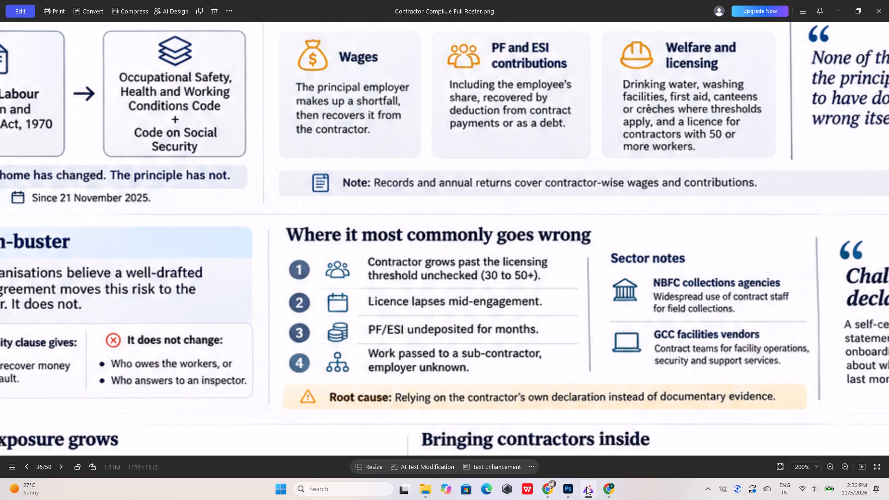
{"action": "left_click", "coordinate": [586, 487]}
{"action": "left_click", "coordinate": [586, 487]}
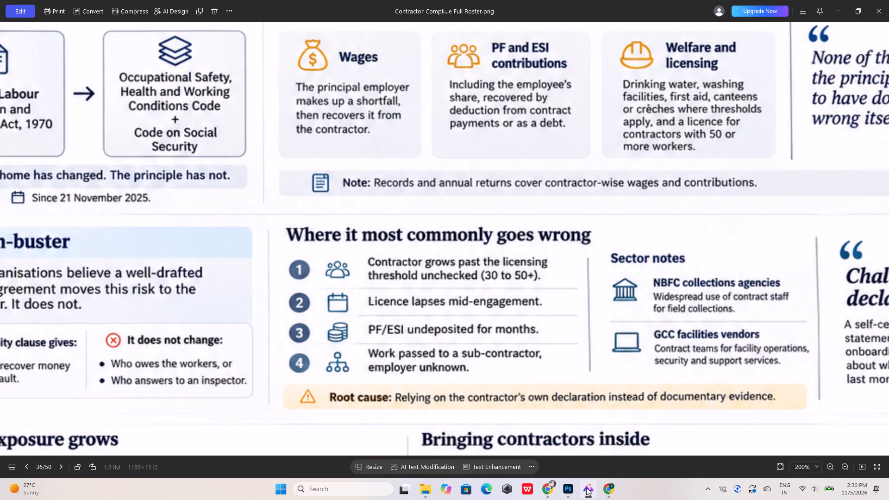
{"action": "left_click", "coordinate": [586, 487]}
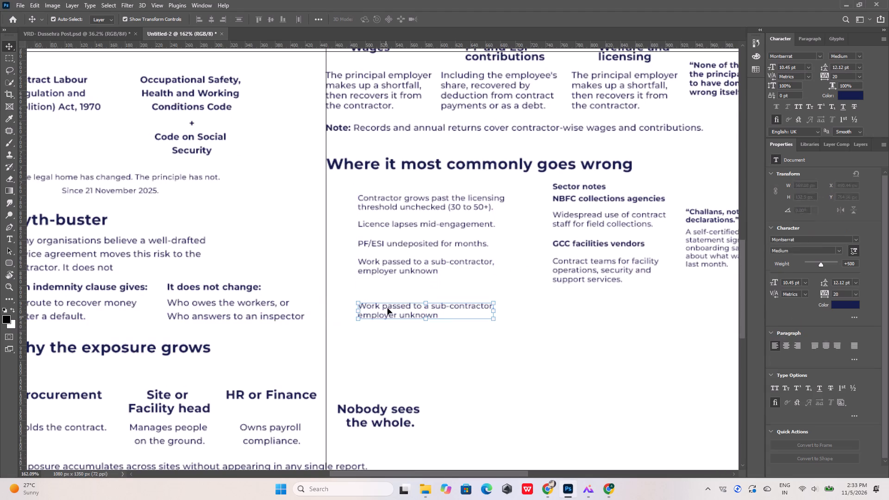
{"action": "double_click", "coordinate": [388, 308]}
{"action": "key", "text": "ctrl+v"}
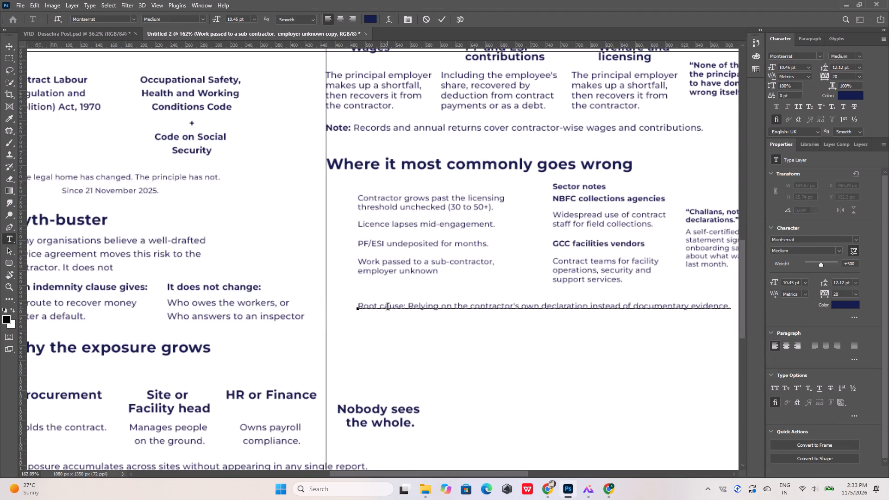
{"action": "key", "text": "ctrl+a"}
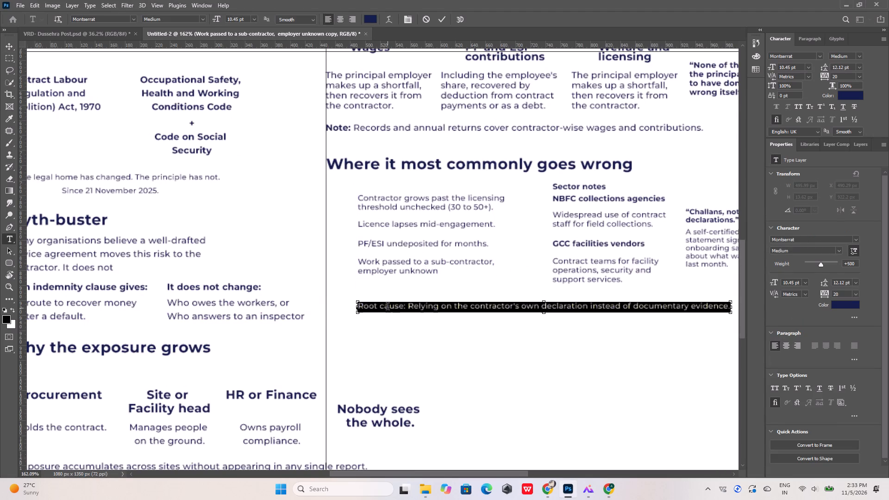
{"action": "left_click_drag", "start_coordinate": [405, 307], "coordinate": [343, 301]}
{"action": "scroll", "coordinate": [362, 309], "scroll_direction": "down", "scroll_amount": 5, "text": "alt"}
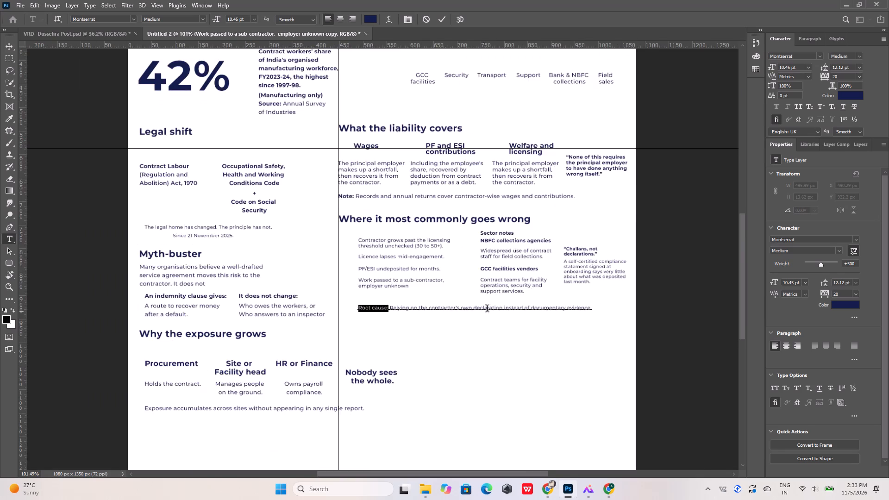
{"action": "scroll", "coordinate": [488, 309], "scroll_direction": "up", "scroll_amount": 5, "text": "alt"}
{"action": "key", "text": "ctrl+a"}
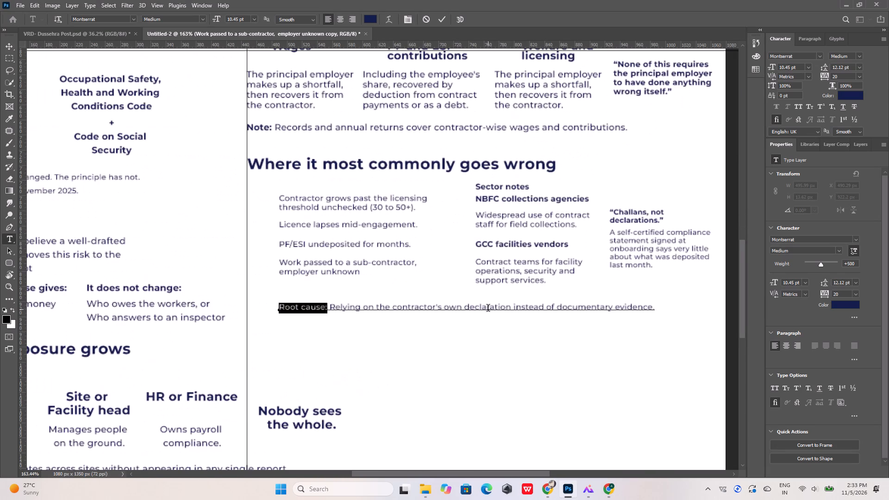
{"action": "left_click", "coordinate": [443, 21]}
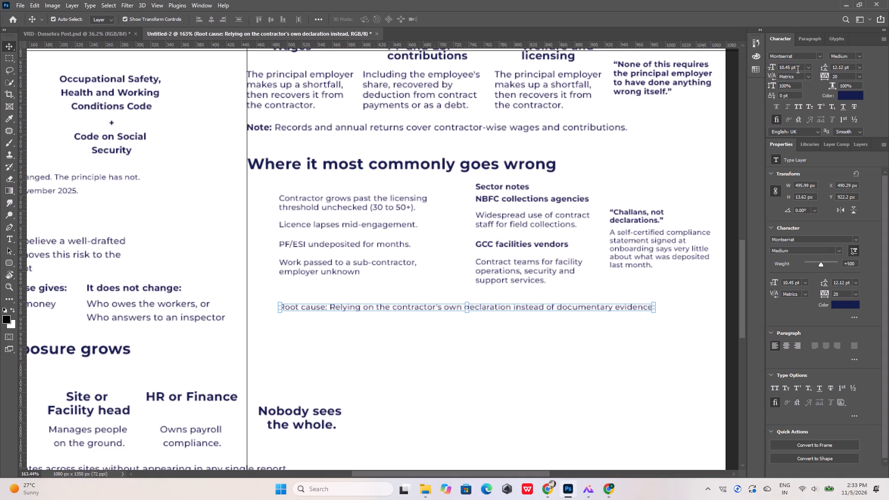
Set the font size of the root cause line to 12 pt.
{"action": "left_click_drag", "start_coordinate": [797, 69], "coordinate": [760, 80]}
{"action": "type", "text": "12"}
{"action": "key", "text": "Return"}
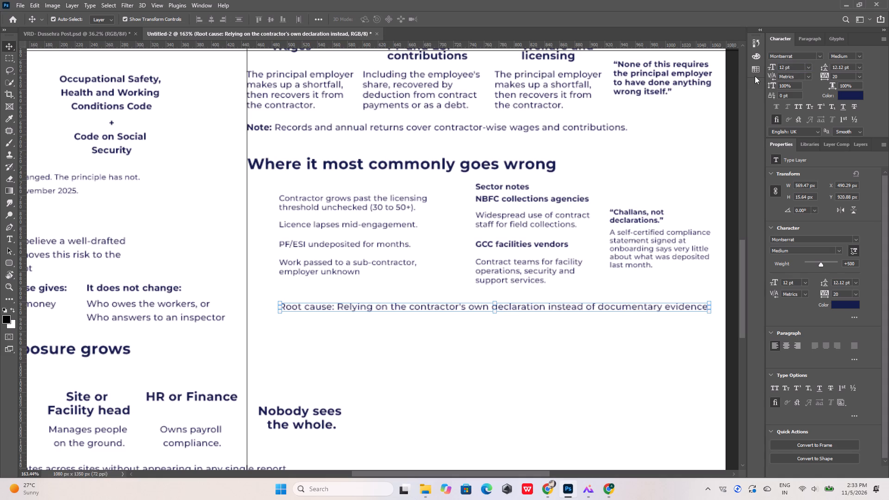
Make only the “Root cause:” label Montserrat Bold, leaving the rest of the sentence in Medium.
{"action": "double_click", "coordinate": [333, 307]}
{"action": "left_click_drag", "start_coordinate": [333, 307], "coordinate": [275, 304]}
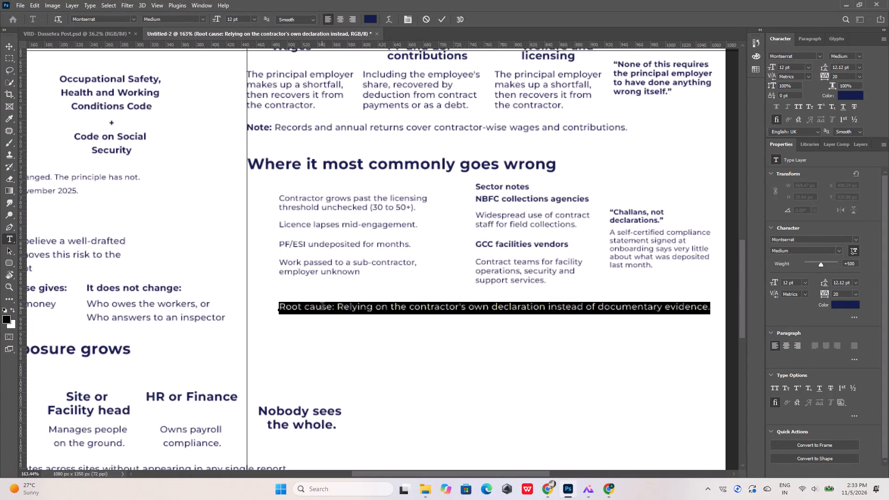
{"action": "left_click_drag", "start_coordinate": [334, 308], "coordinate": [268, 304]}
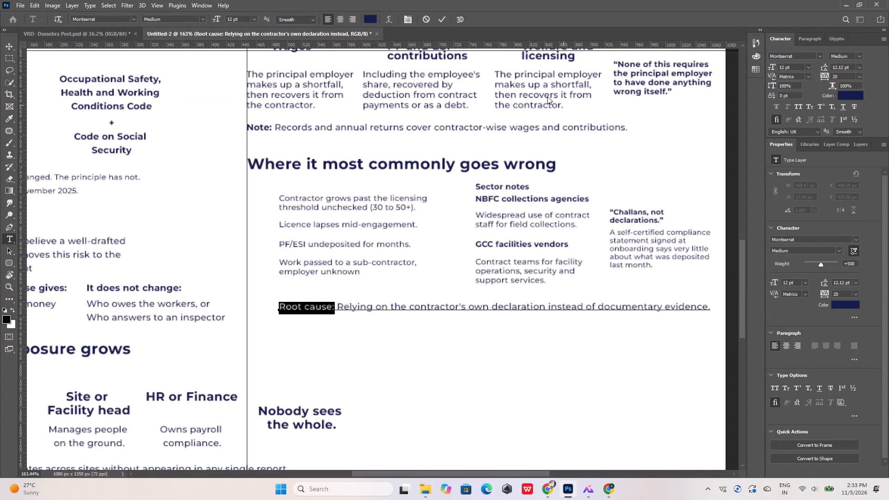
{"action": "left_click", "coordinate": [203, 18]}
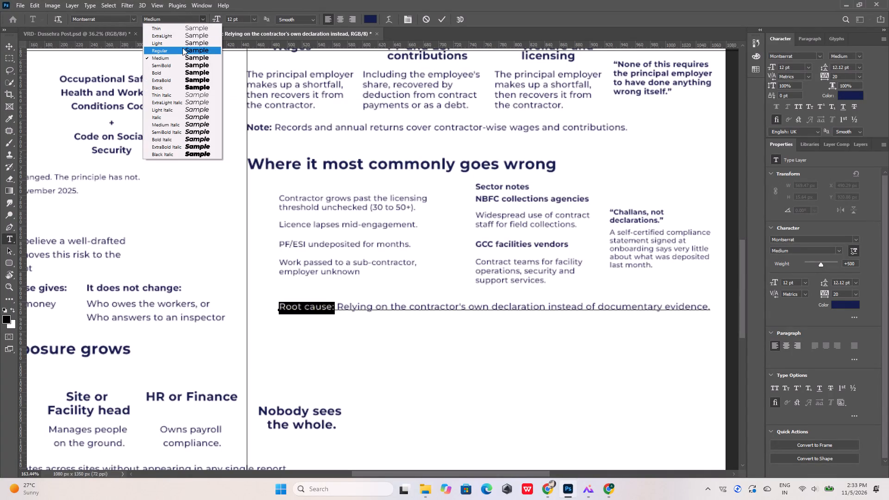
{"action": "left_click", "coordinate": [175, 74]}
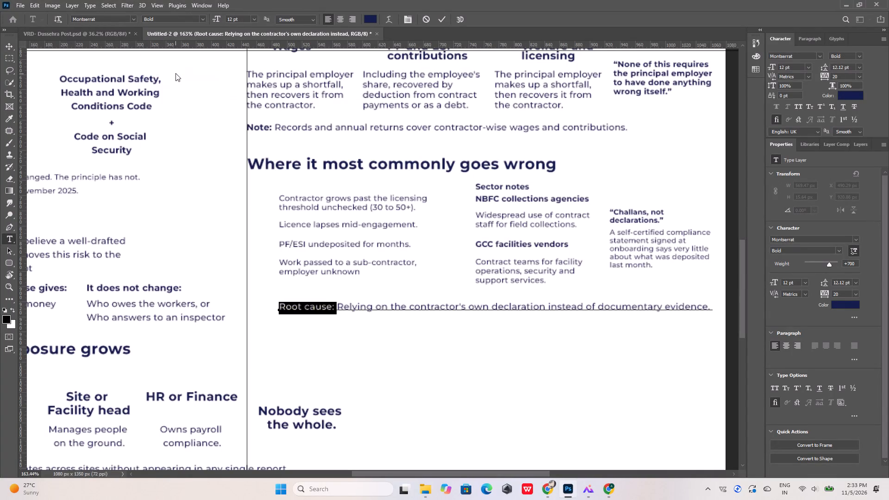
{"action": "left_click", "coordinate": [444, 20]}
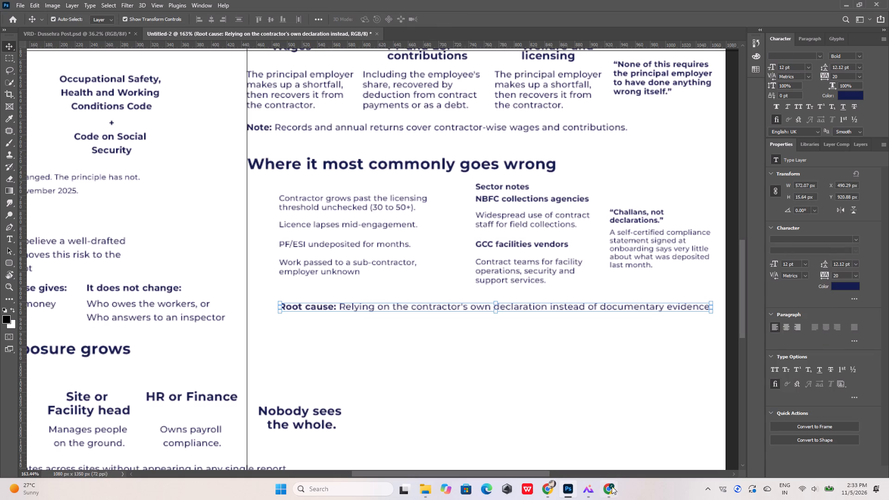
Check the root cause line against the reference layout and nudge it up 2 px, to Y 918.88 px.
{"action": "left_click", "coordinate": [611, 490]}
{"action": "left_click", "coordinate": [591, 492]}
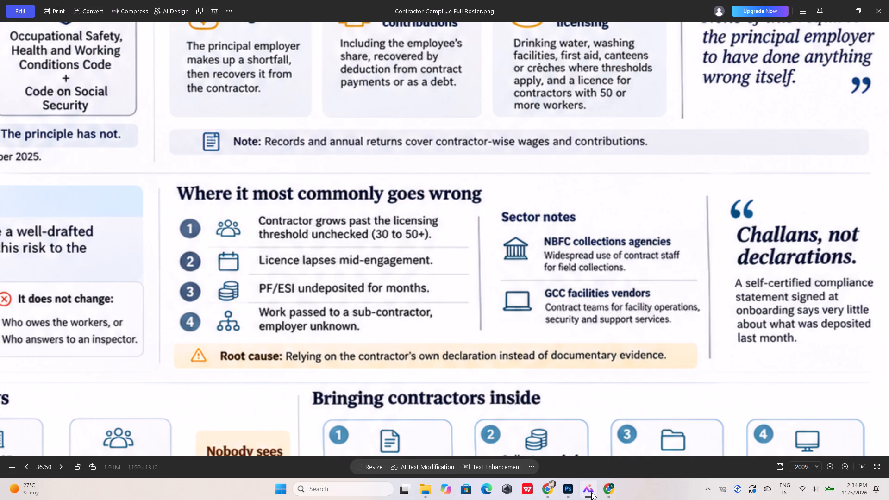
{"action": "left_click", "coordinate": [591, 492]}
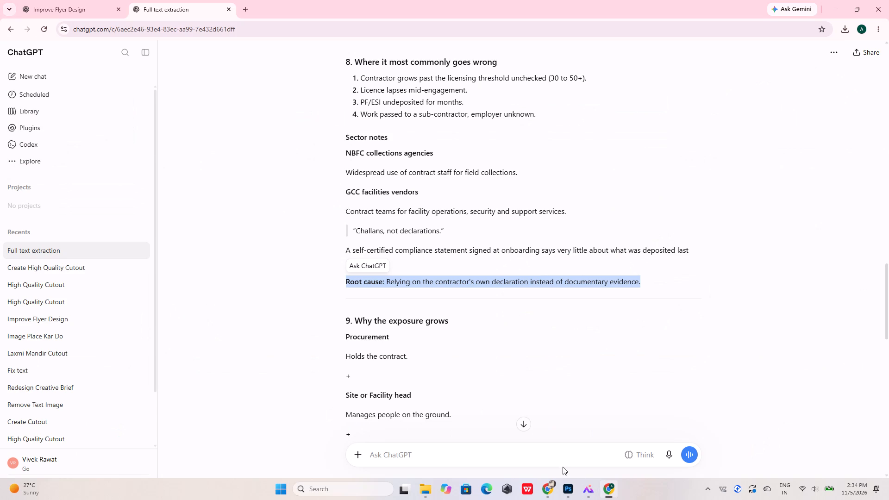
{"action": "left_click", "coordinate": [566, 492]}
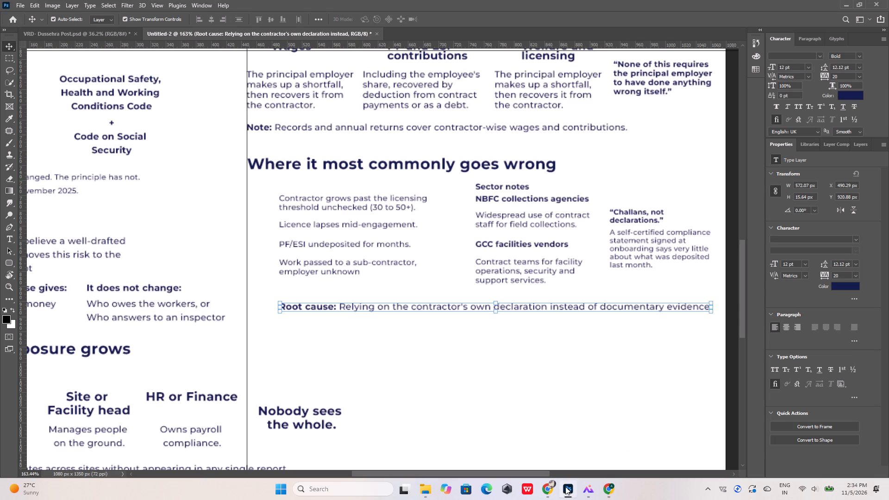
{"action": "left_click", "coordinate": [391, 373]}
{"action": "scroll", "coordinate": [336, 308], "scroll_direction": "down", "scroll_amount": 5, "text": "alt"}
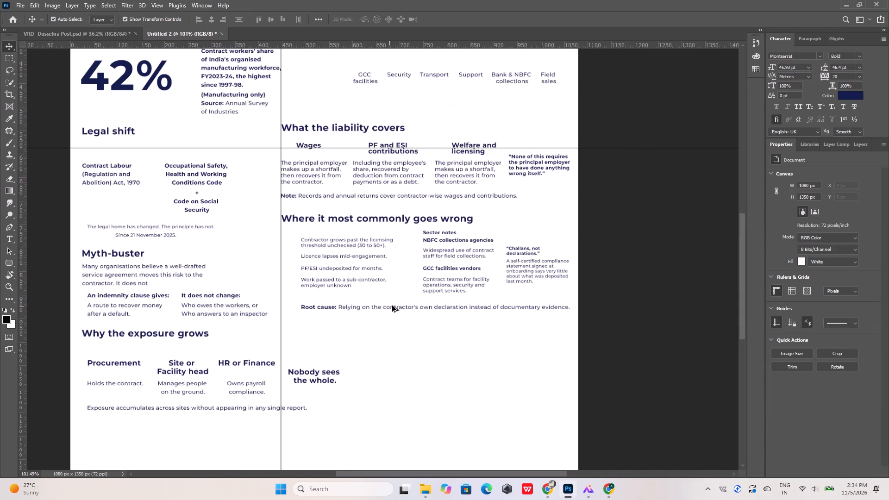
{"action": "scroll", "coordinate": [396, 304], "scroll_direction": "up", "scroll_amount": 3, "text": "alt"}
{"action": "left_click", "coordinate": [394, 309]}
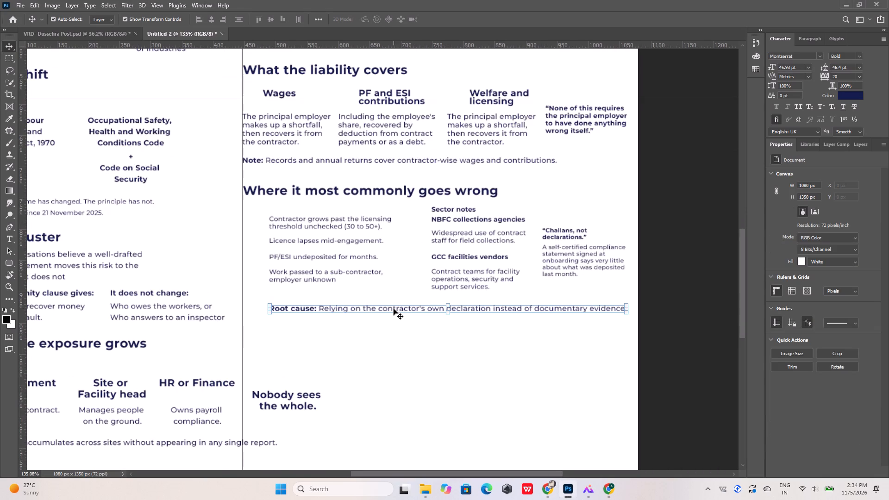
{"action": "key", "text": "Up"}
{"action": "key", "text": "Up"}
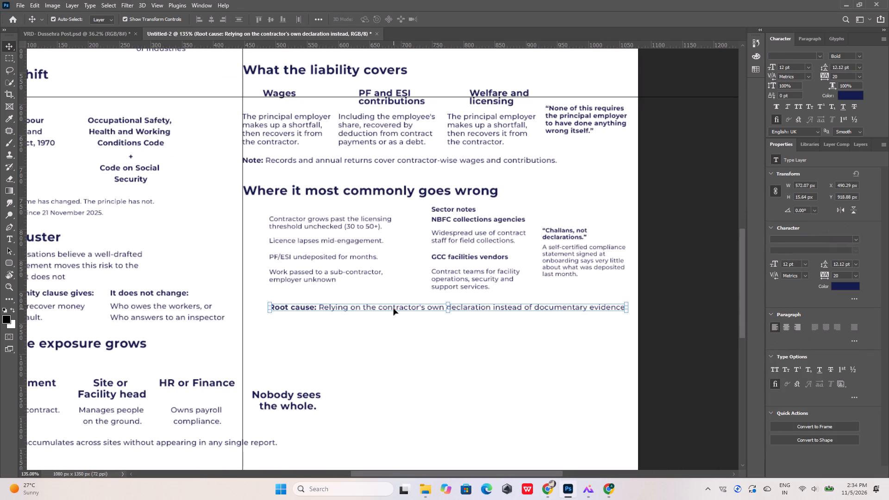
{"action": "left_click", "coordinate": [390, 331]}
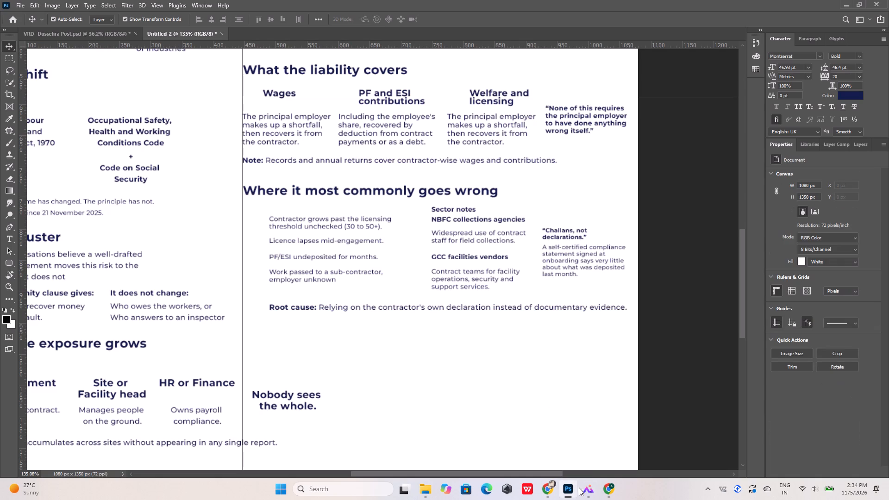
Examine the “Bringing contractors inside” section in the reference image and compare it with the free space in the lower part of the Photoshop layout.
{"action": "left_click", "coordinate": [607, 488]}
{"action": "left_click", "coordinate": [607, 488]}
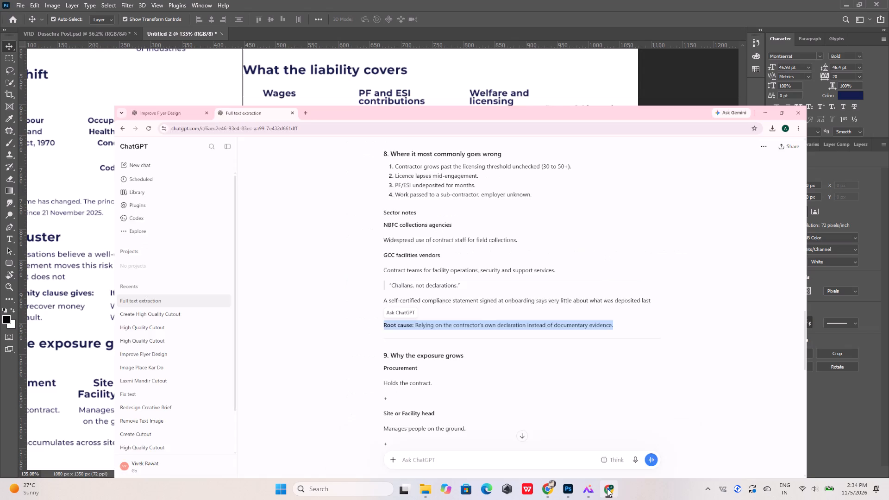
{"action": "left_click", "coordinate": [586, 491]}
{"action": "left_click", "coordinate": [586, 491]}
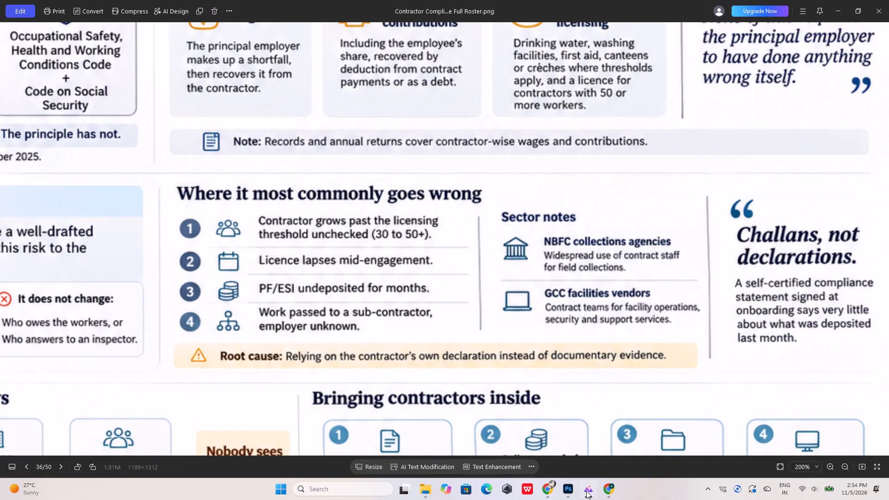
{"action": "left_click", "coordinate": [585, 484]}
{"action": "left_click_drag", "start_coordinate": [522, 384], "coordinate": [535, 266]}
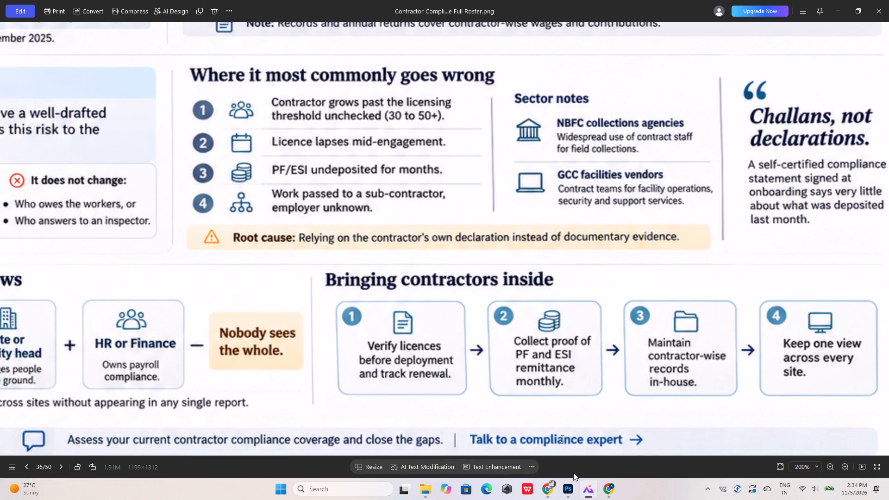
{"action": "left_click", "coordinate": [571, 490]}
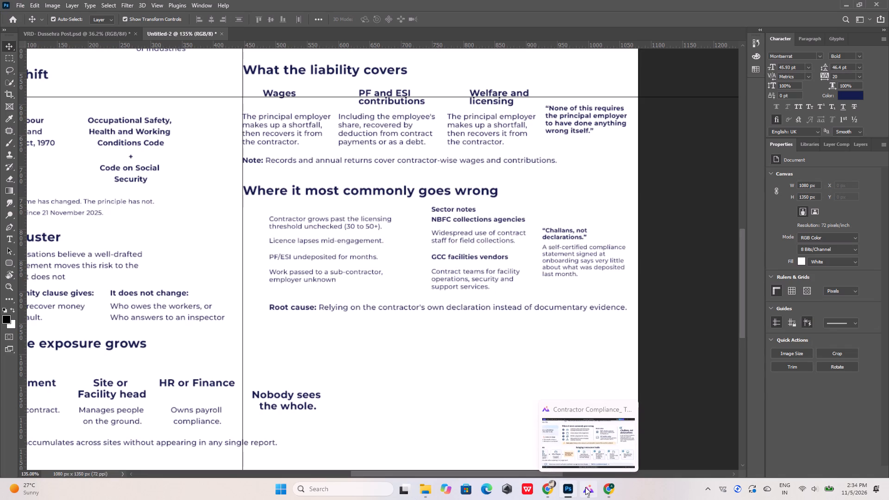
{"action": "left_click", "coordinate": [588, 487]}
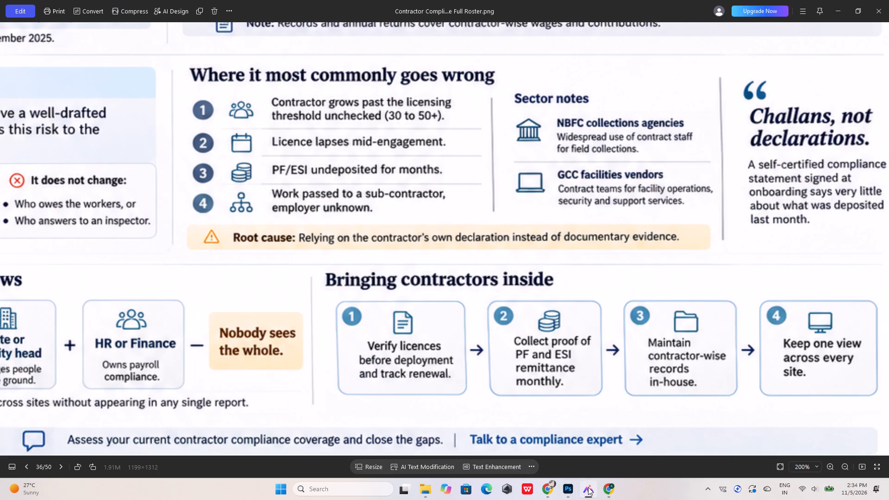
{"action": "left_click", "coordinate": [588, 487]}
{"action": "left_click", "coordinate": [374, 398]}
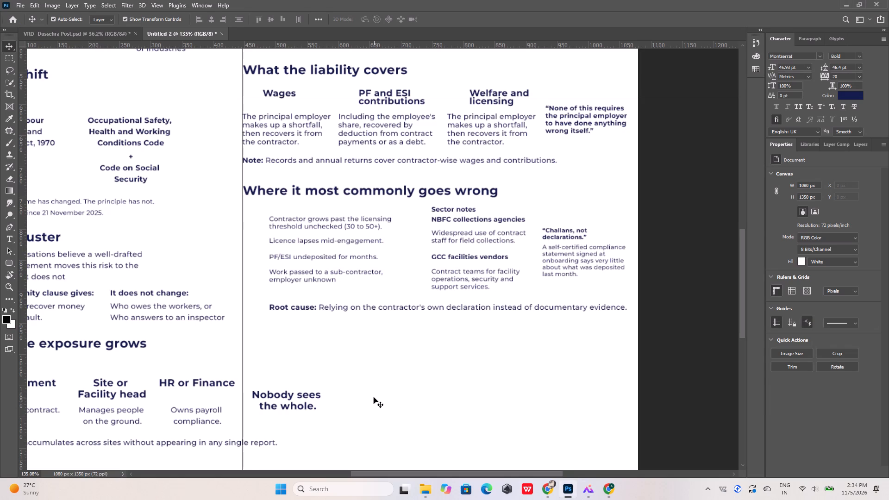
{"action": "scroll", "coordinate": [326, 373], "scroll_direction": "up", "scroll_amount": 5, "text": "alt"}
{"action": "scroll", "coordinate": [326, 373], "scroll_direction": "down", "scroll_amount": 10, "text": "alt"}
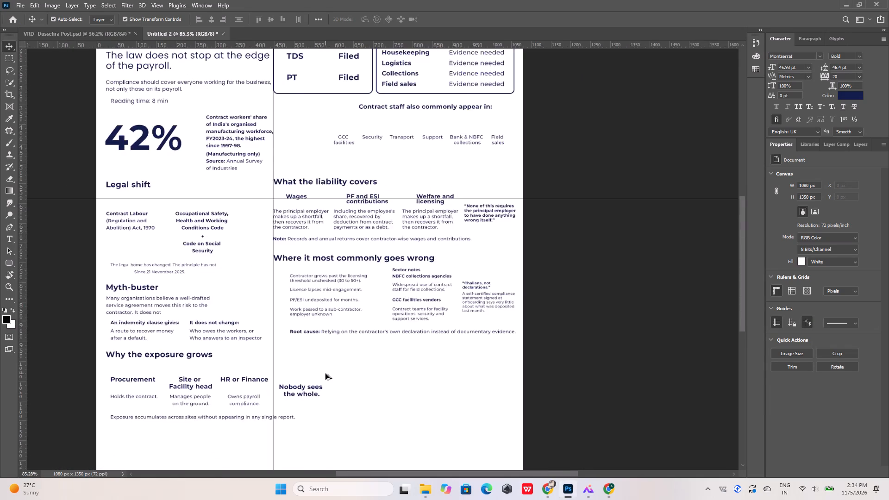
{"action": "scroll", "coordinate": [326, 374], "scroll_direction": "down", "scroll_amount": 3, "text": "alt"}
{"action": "scroll", "coordinate": [323, 377], "scroll_direction": "up", "scroll_amount": 5, "text": "alt"}
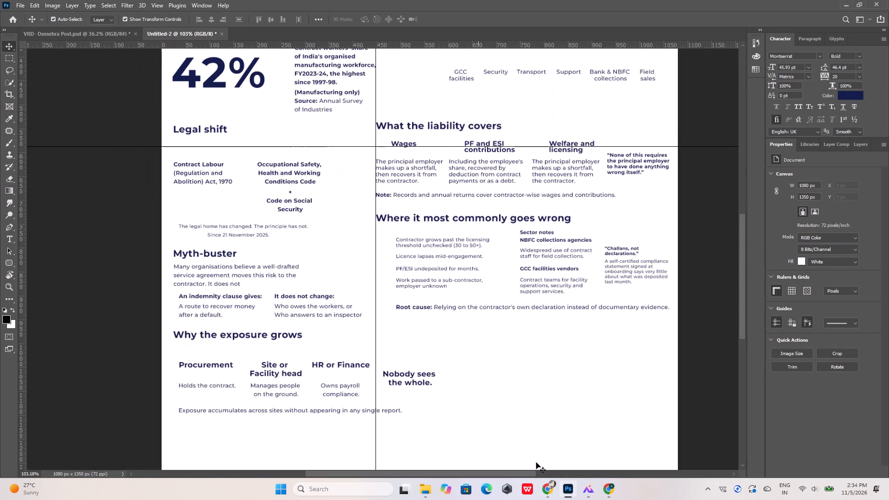
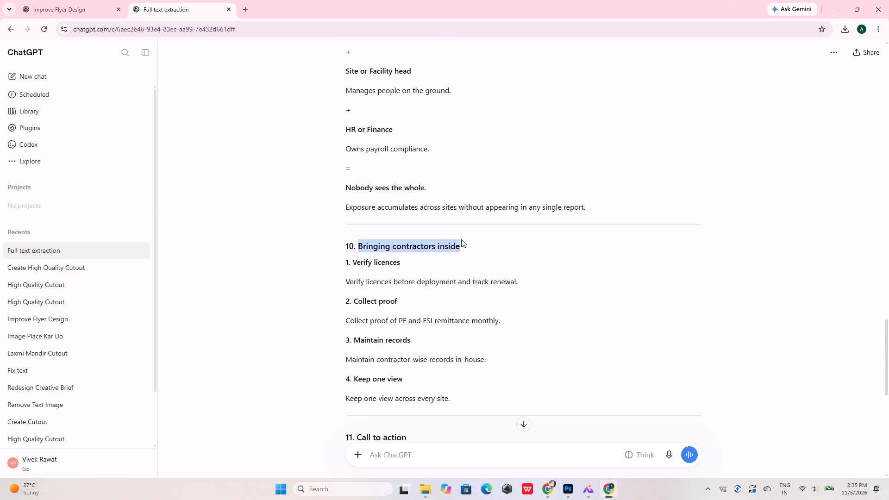
{"action": "left_click_drag", "start_coordinate": [461, 239], "coordinate": [463, 239]}
{"action": "key", "text": "ctrl+c"}
{"action": "left_click", "coordinate": [565, 491]}
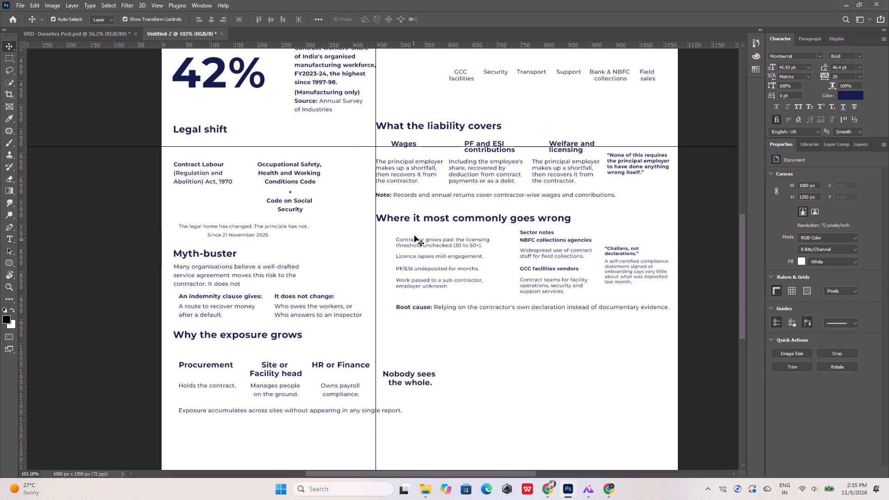
{"action": "left_click", "coordinate": [417, 218]}
{"action": "left_click_drag", "start_coordinate": [417, 218], "coordinate": [408, 313], "text": "alt"}
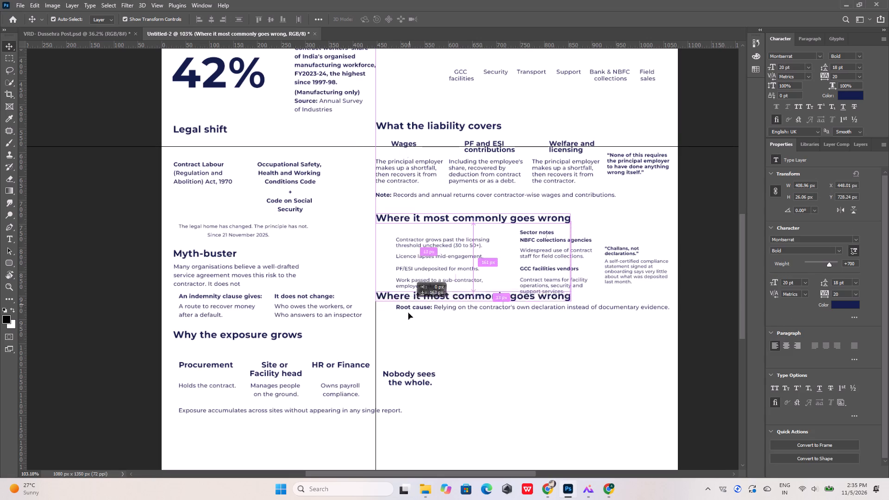
{"action": "left_click_drag", "start_coordinate": [408, 313], "coordinate": [408, 334], "text": "alt"}
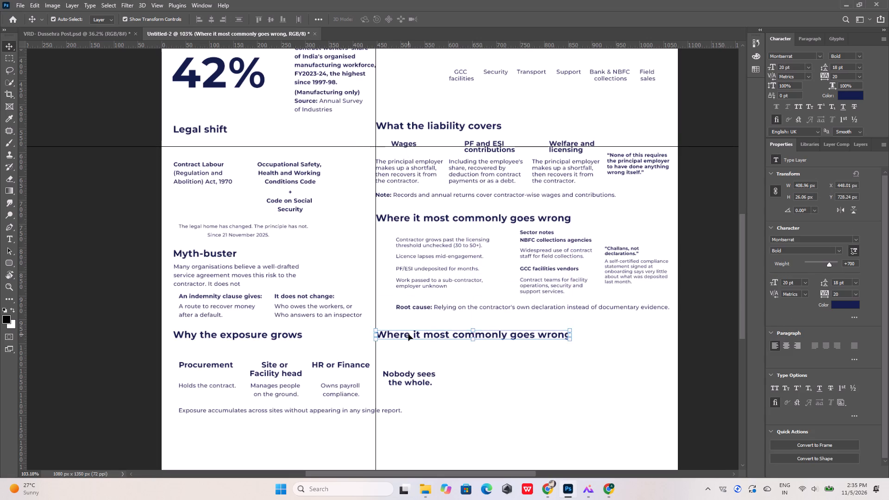
{"action": "double_click", "coordinate": [408, 334]}
{"action": "key", "text": "ctrl+v"}
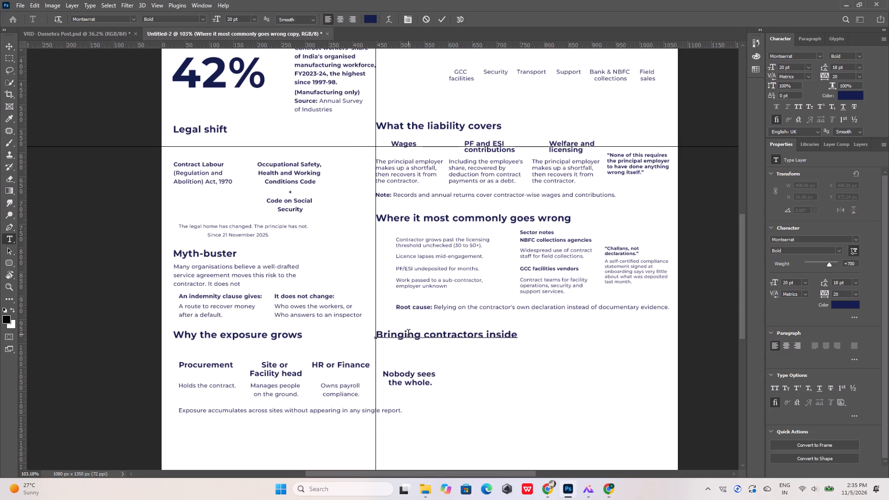
Compare the four-step “Bringing contractors inside” section in the reference image with the area beneath the new heading in the Photoshop layout.
{"action": "left_click", "coordinate": [611, 486]}
{"action": "left_click", "coordinate": [611, 486]}
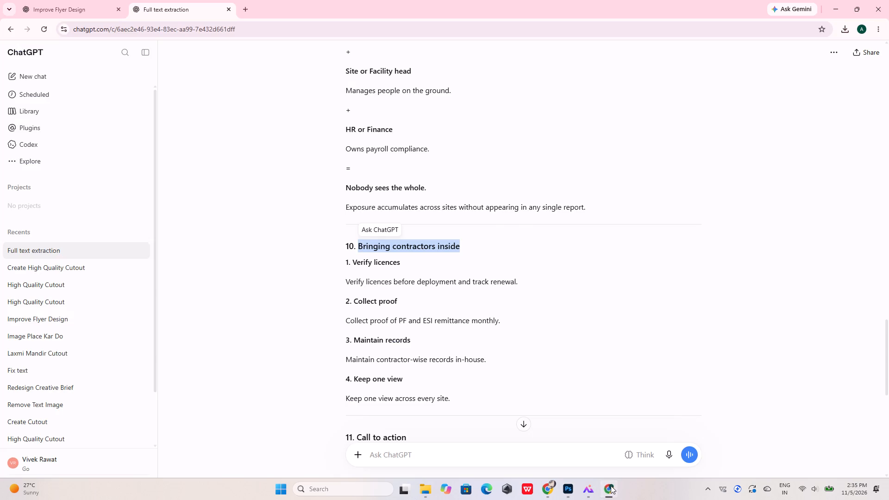
{"action": "left_click", "coordinate": [589, 491]}
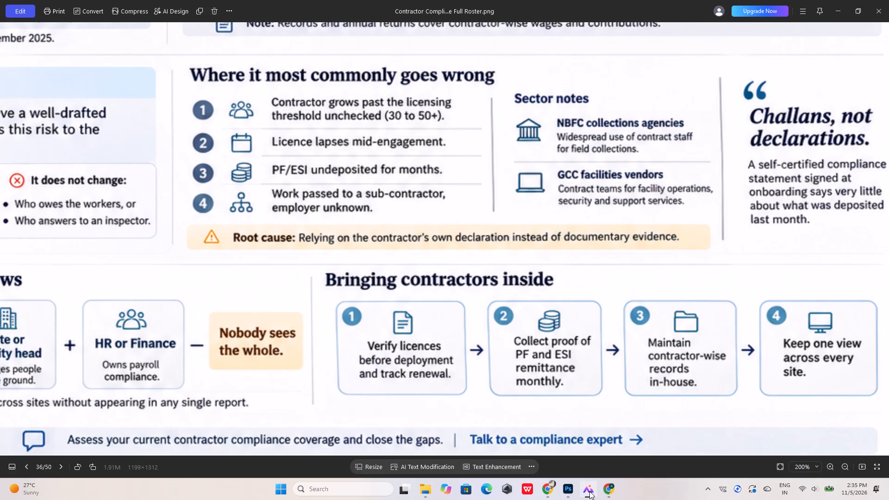
{"action": "left_click", "coordinate": [589, 491]}
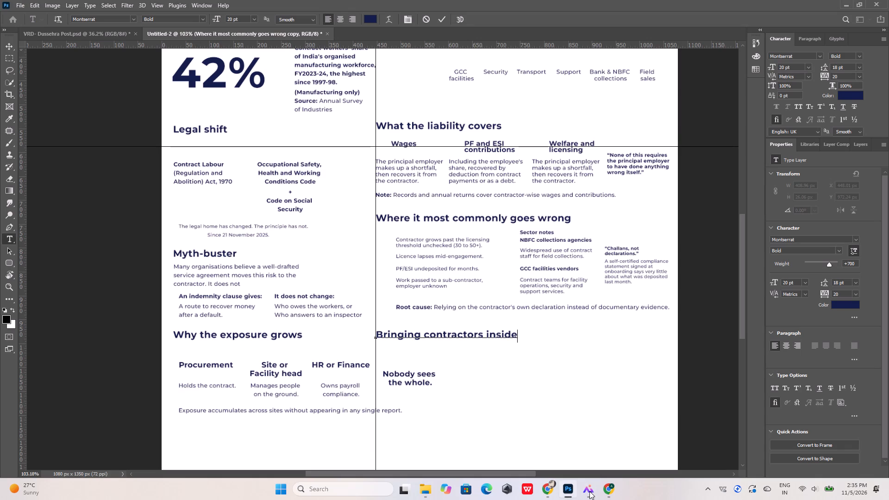
{"action": "left_click", "coordinate": [589, 491]}
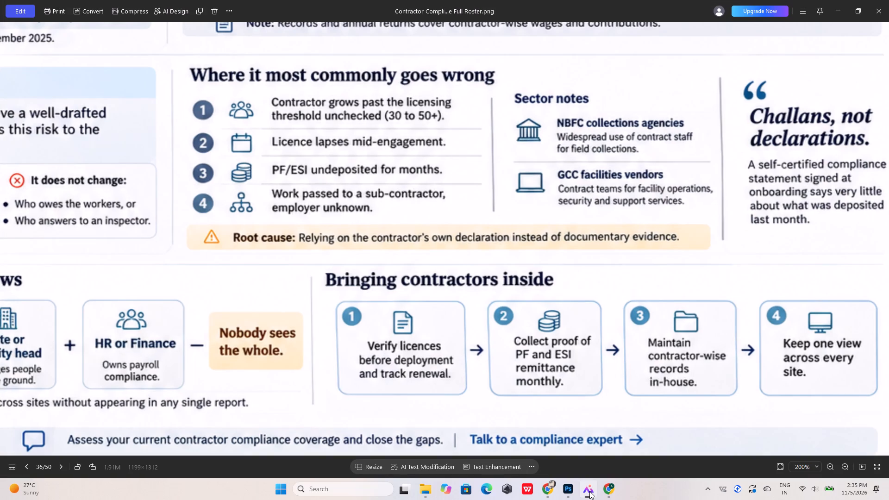
{"action": "left_click", "coordinate": [589, 491]}
{"action": "left_click", "coordinate": [589, 491]}
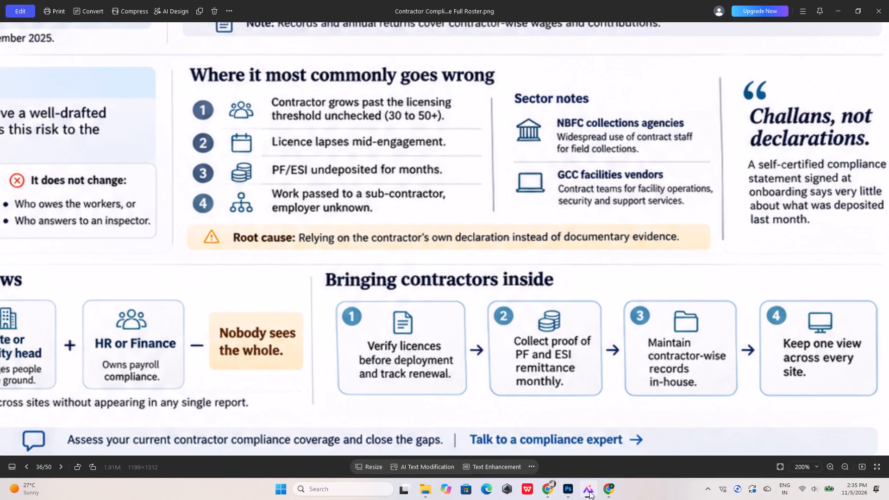
{"action": "left_click", "coordinate": [589, 491]}
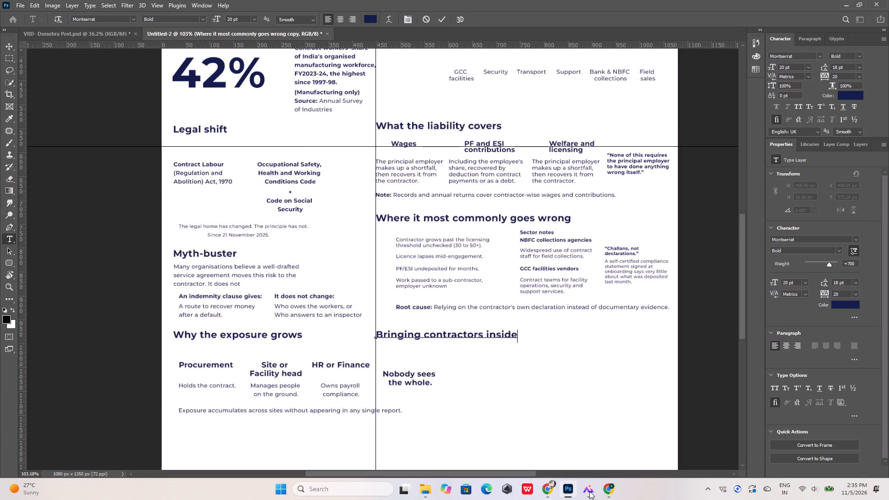
{"action": "left_click", "coordinate": [589, 491]}
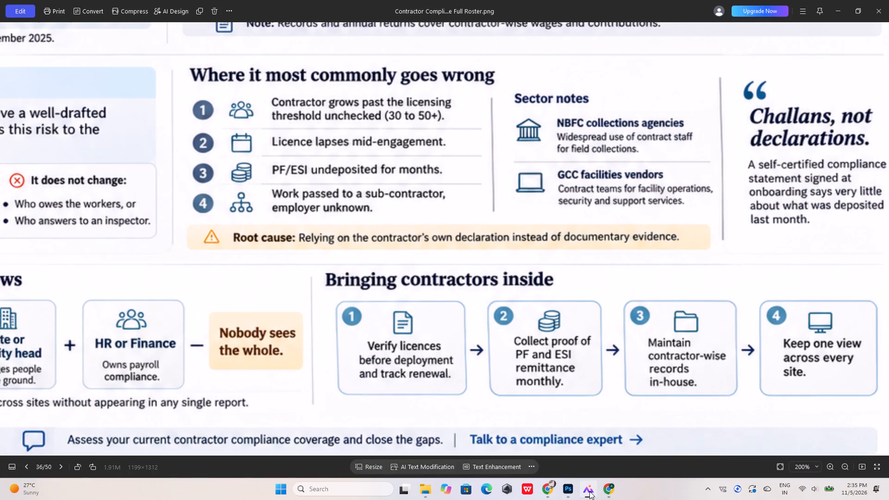
{"action": "left_click", "coordinate": [589, 491]}
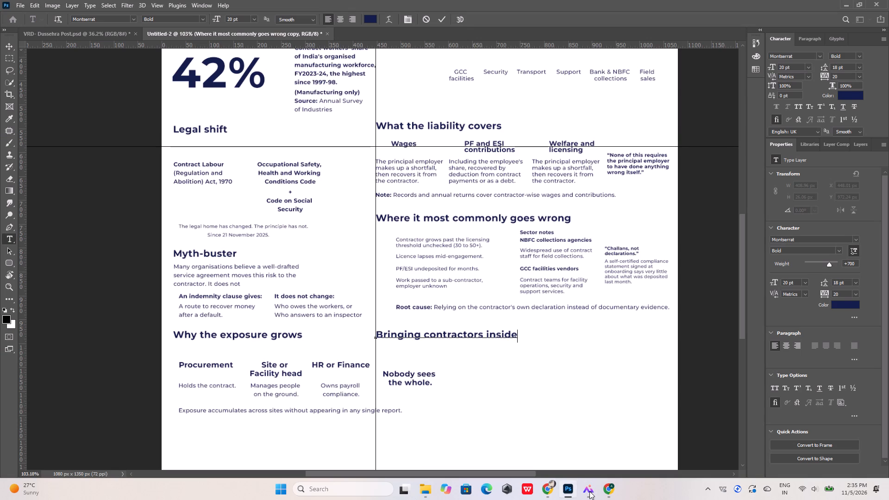
Compare the legal home line with the “Contractor grows past the licensing threshold” text and copy the latter's font size, 10.45 pt.
{"action": "scroll", "coordinate": [545, 438], "scroll_direction": "down", "scroll_amount": 4, "text": "alt"}
{"action": "scroll", "coordinate": [499, 373], "scroll_direction": "down", "scroll_amount": 3, "text": "alt"}
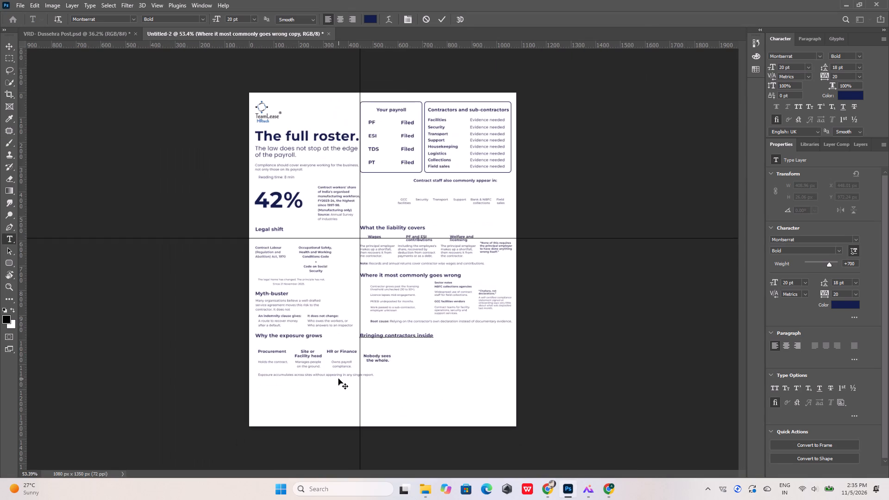
{"action": "scroll", "coordinate": [261, 375], "scroll_direction": "up", "scroll_amount": 5, "text": "alt"}
{"action": "scroll", "coordinate": [338, 386], "scroll_direction": "up", "scroll_amount": 4, "text": "alt"}
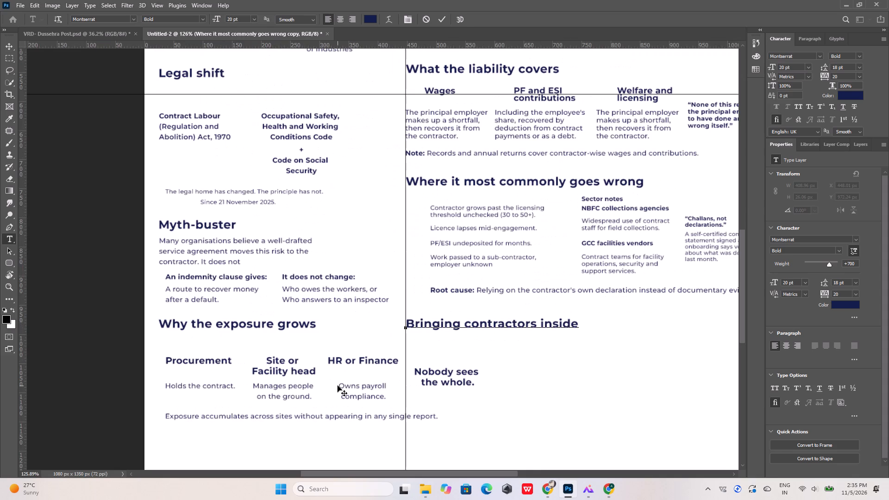
{"action": "scroll", "coordinate": [231, 184], "scroll_direction": "up", "scroll_amount": 7, "text": "alt"}
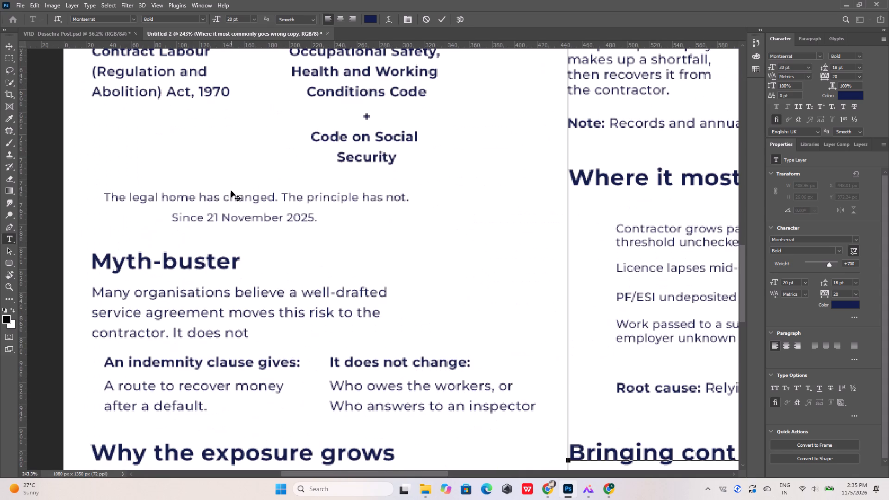
{"action": "left_click", "coordinate": [231, 197]}
{"action": "left_click", "coordinate": [231, 197]}
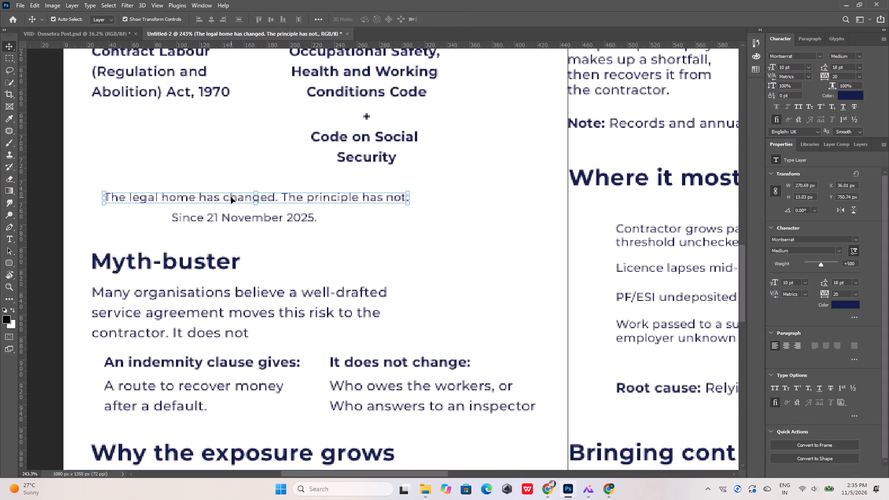
{"action": "left_click", "coordinate": [658, 230]}
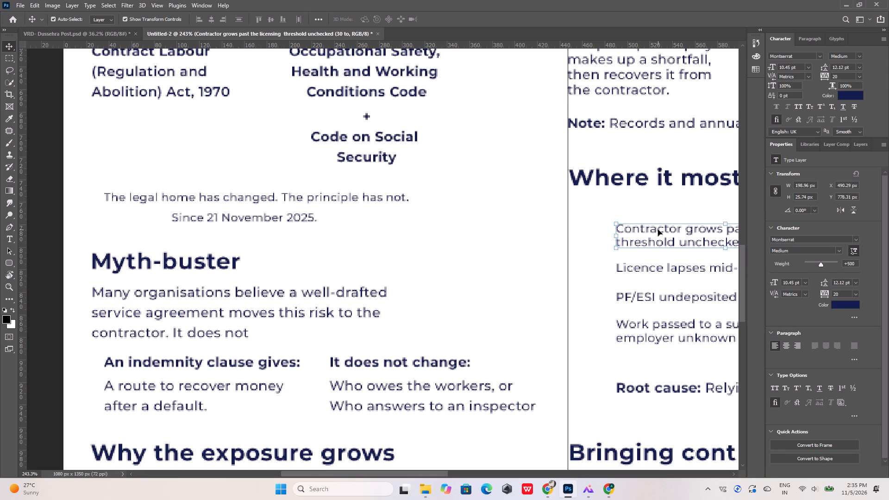
{"action": "scroll", "coordinate": [377, 252], "scroll_direction": "down", "scroll_amount": 3, "text": "alt"}
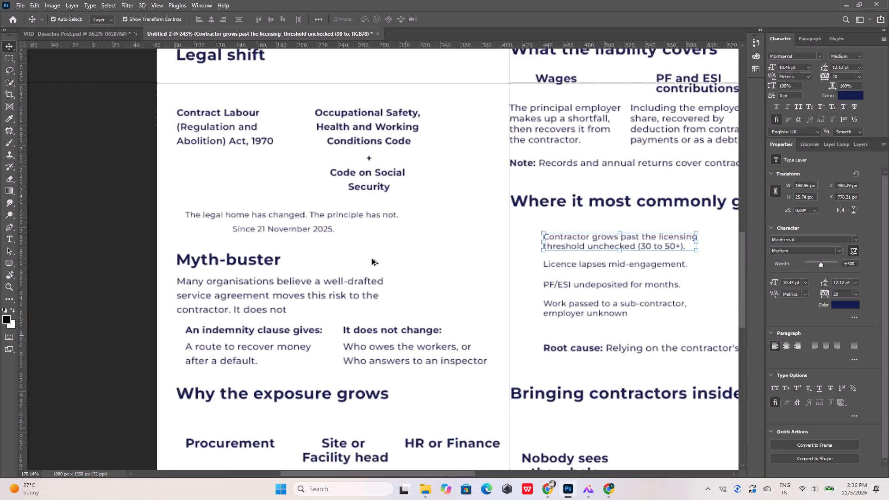
{"action": "scroll", "coordinate": [372, 259], "scroll_direction": "down", "scroll_amount": 5, "text": "alt"}
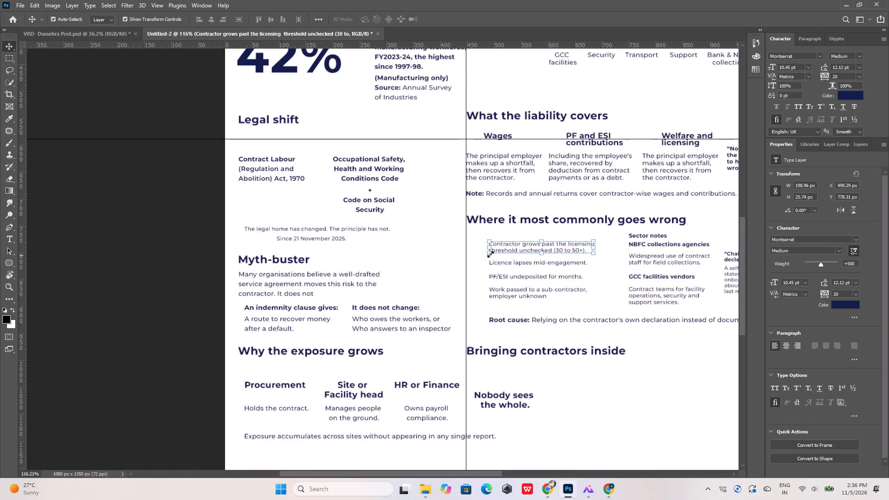
{"action": "scroll", "coordinate": [462, 254], "scroll_direction": "down", "scroll_amount": 4, "text": "alt"}
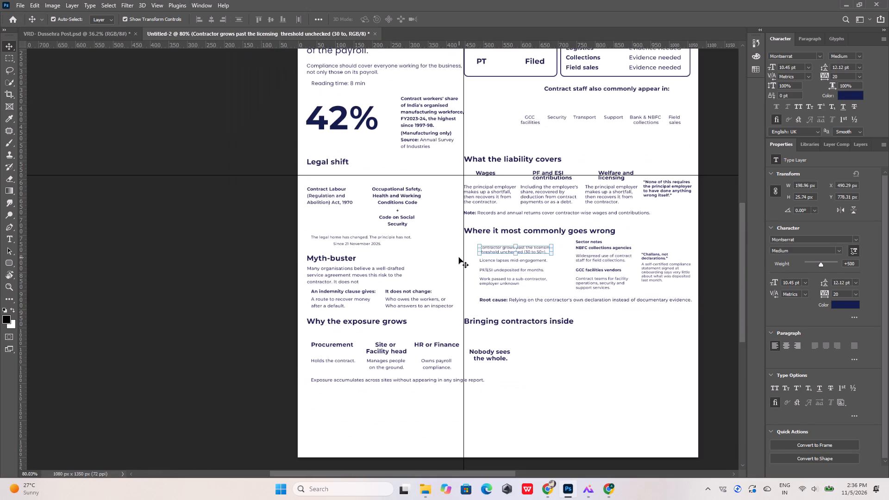
{"action": "left_click_drag", "start_coordinate": [797, 68], "coordinate": [791, 69]}
{"action": "left_click_drag", "start_coordinate": [791, 69], "coordinate": [768, 69]}
{"action": "key", "text": "ctrl+c"}
Set “The legal home has changed. The principle has not.” and “Since 21 November 2025.” to 10.45 pt.
{"action": "left_click", "coordinate": [368, 238]}
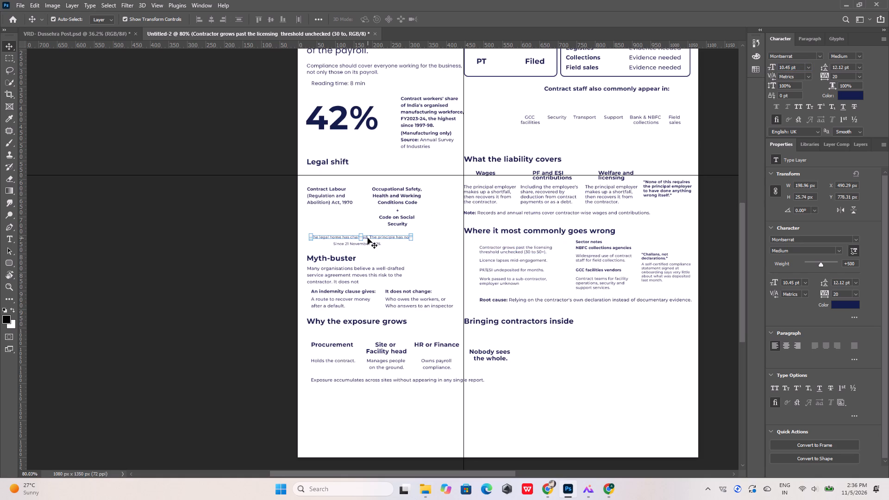
{"action": "left_click_drag", "start_coordinate": [798, 67], "coordinate": [770, 68]}
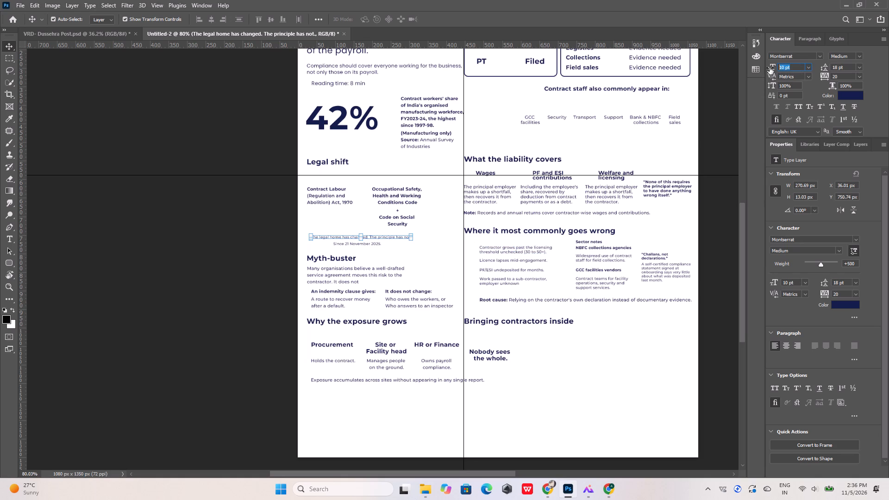
{"action": "key", "text": "ctrl+v"}
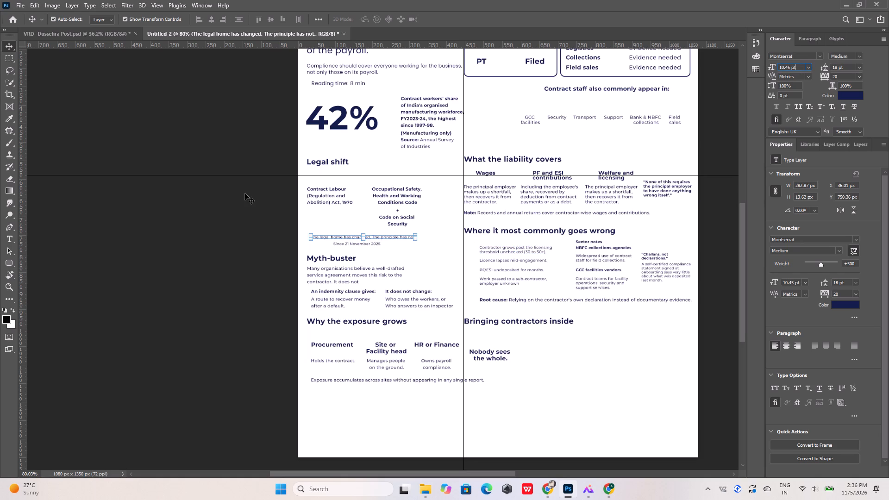
{"action": "left_click", "coordinate": [235, 194]}
{"action": "scroll", "coordinate": [351, 250], "scroll_direction": "up", "scroll_amount": 8, "text": "alt"}
{"action": "left_click", "coordinate": [353, 245]}
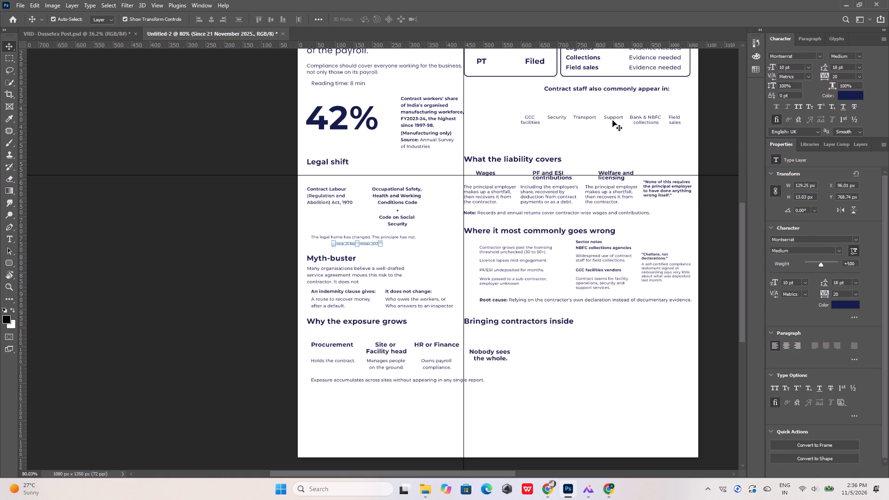
{"action": "left_click_drag", "start_coordinate": [795, 68], "coordinate": [763, 66]}
{"action": "key", "text": "ctrl+v"}
{"action": "left_click", "coordinate": [214, 90]}
Review the resized Legal shift lines and compare the area under “Bringing contractors inside” with the reference image.
{"action": "scroll", "coordinate": [372, 241], "scroll_direction": "up", "scroll_amount": 5, "text": "alt"}
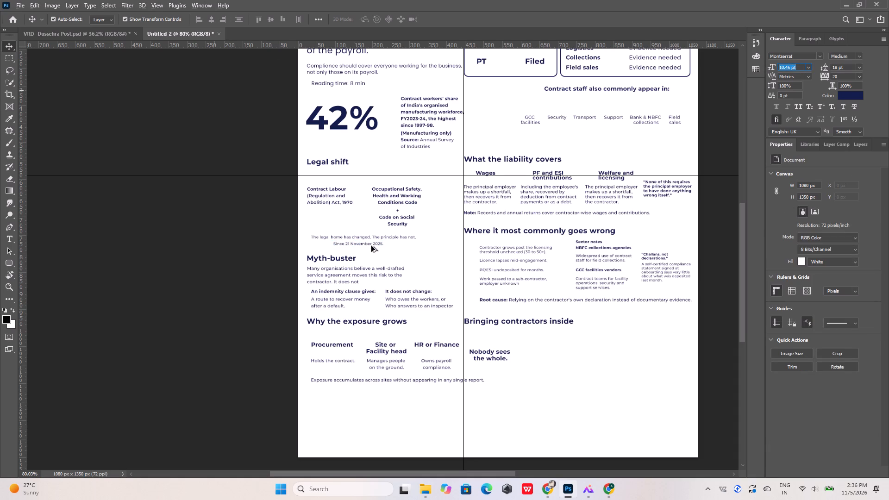
{"action": "scroll", "coordinate": [371, 246], "scroll_direction": "up", "scroll_amount": 1, "text": "alt"}
{"action": "left_click", "coordinate": [371, 250]}
{"action": "scroll", "coordinate": [371, 255], "scroll_direction": "up", "scroll_amount": 6, "text": "alt"}
{"action": "scroll", "coordinate": [340, 224], "scroll_direction": "down", "scroll_amount": 6, "text": "alt"}
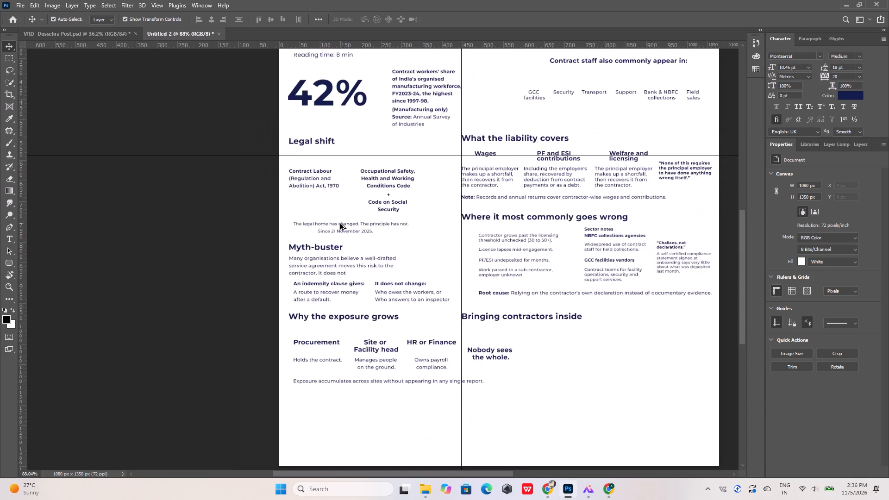
{"action": "scroll", "coordinate": [340, 224], "scroll_direction": "down", "scroll_amount": 2, "text": "alt"}
{"action": "scroll", "coordinate": [369, 403], "scroll_direction": "up", "scroll_amount": 10, "text": "alt"}
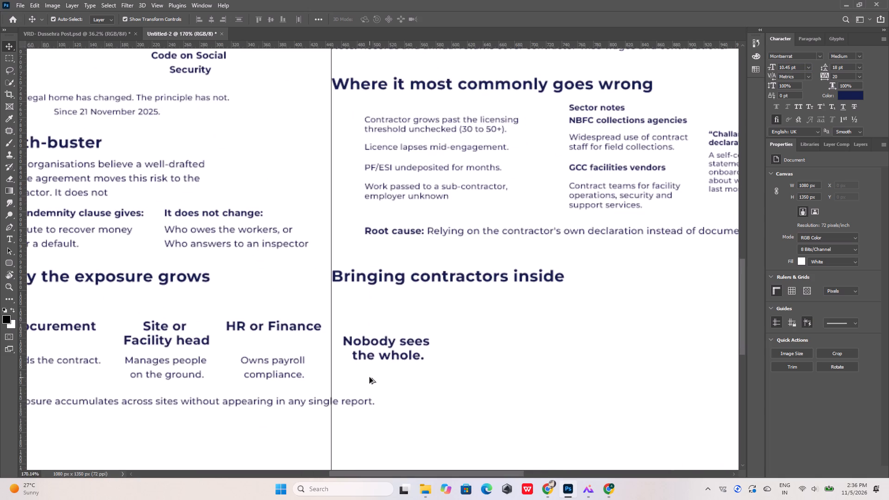
{"action": "left_click", "coordinate": [587, 492]}
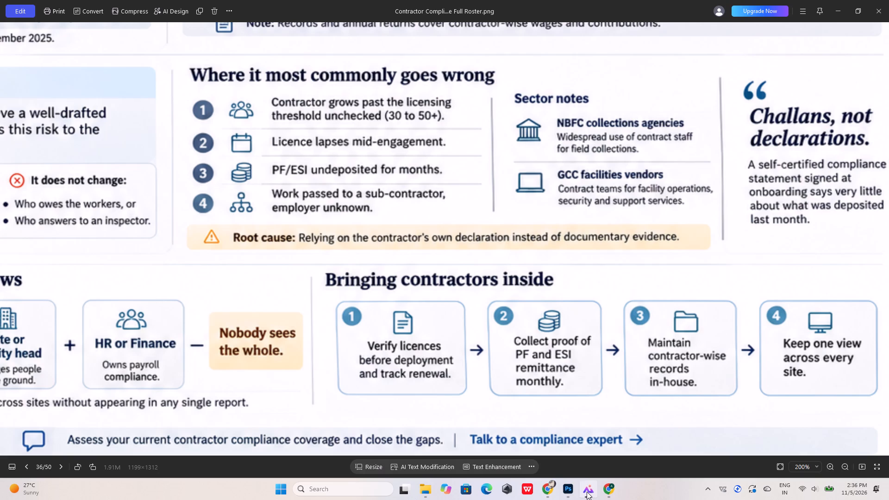
{"action": "left_click", "coordinate": [587, 492]}
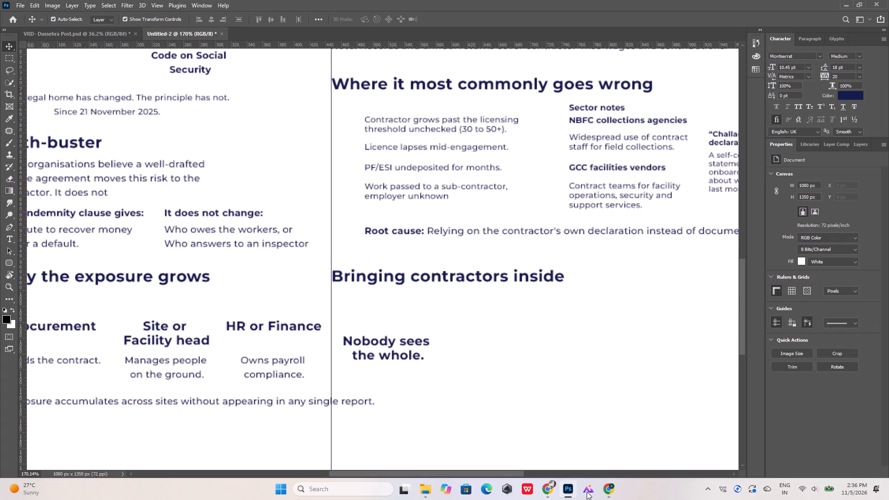
Following the reference layout, move the “Bringing contractors inside” heading past the “Nobody sees the whole.” text, to about X 571 px, Y 983 px.
{"action": "left_click", "coordinate": [587, 492]}
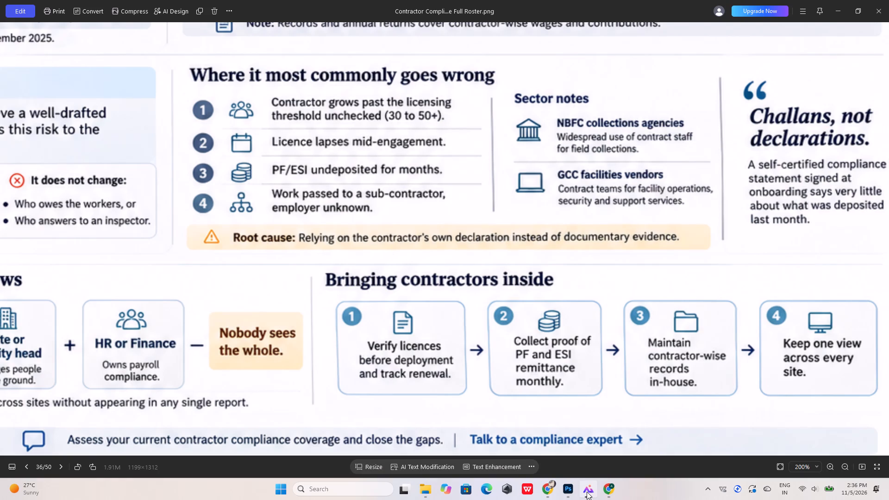
{"action": "left_click", "coordinate": [587, 492]}
{"action": "left_click", "coordinate": [587, 492]}
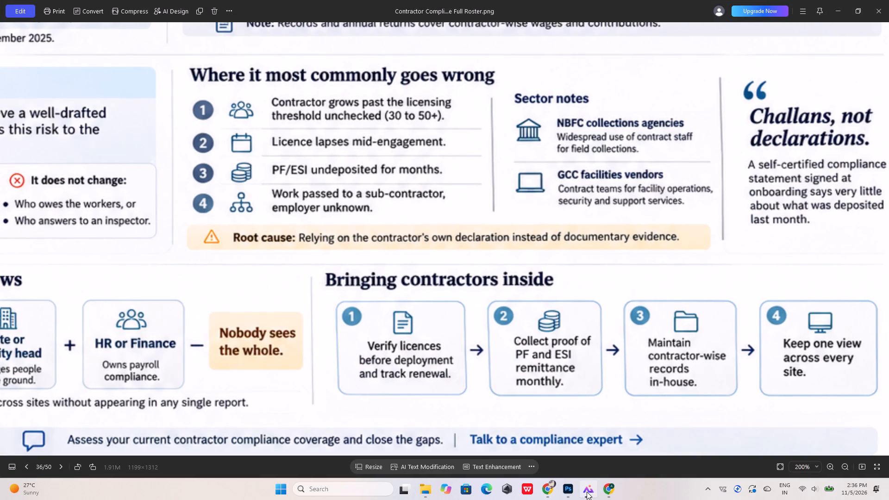
{"action": "left_click", "coordinate": [587, 492]}
{"action": "scroll", "coordinate": [413, 313], "scroll_direction": "down", "scroll_amount": 10, "text": "alt"}
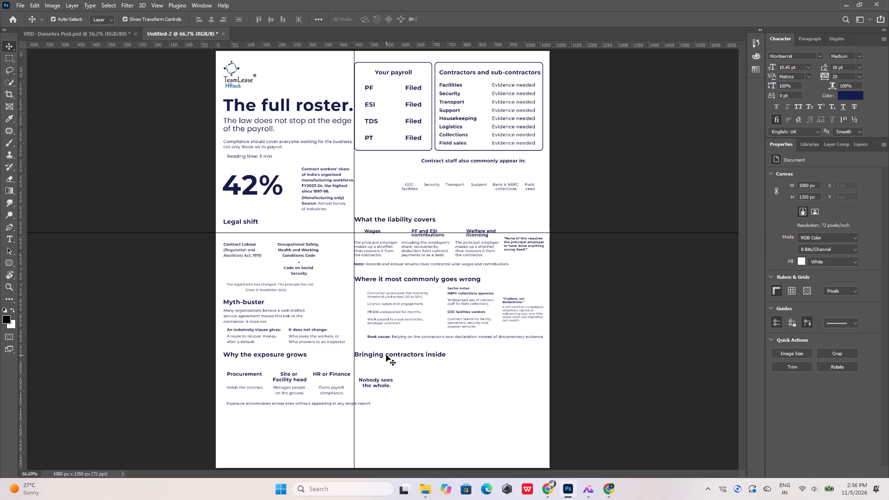
{"action": "left_click_drag", "start_coordinate": [386, 355], "coordinate": [396, 354]}
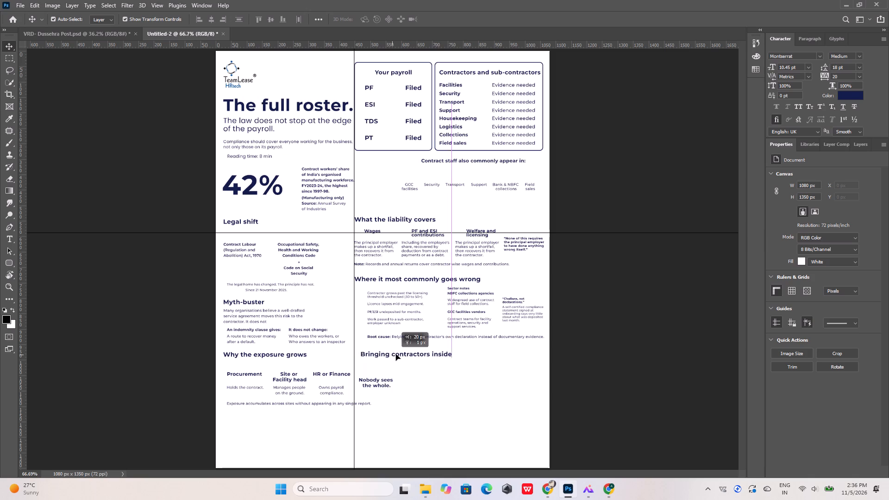
{"action": "left_click_drag", "start_coordinate": [396, 354], "coordinate": [425, 358]}
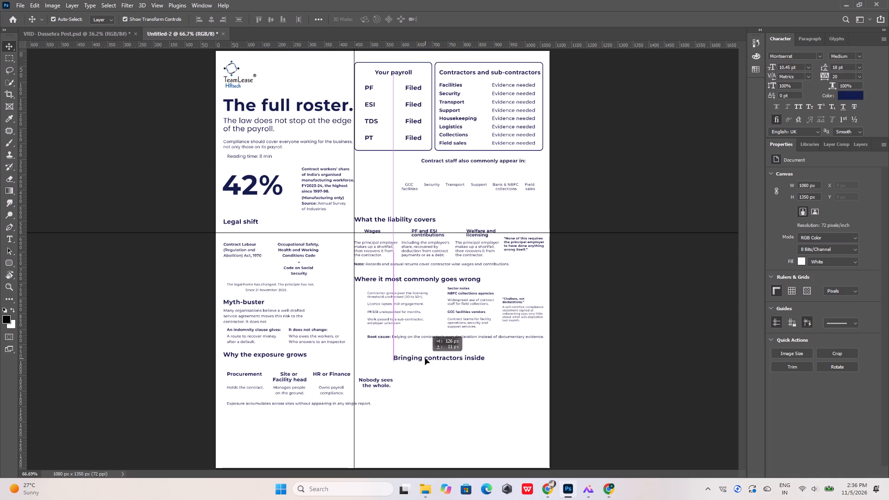
{"action": "left_click_drag", "start_coordinate": [425, 358], "coordinate": [424, 358]}
{"action": "left_click", "coordinate": [422, 384]}
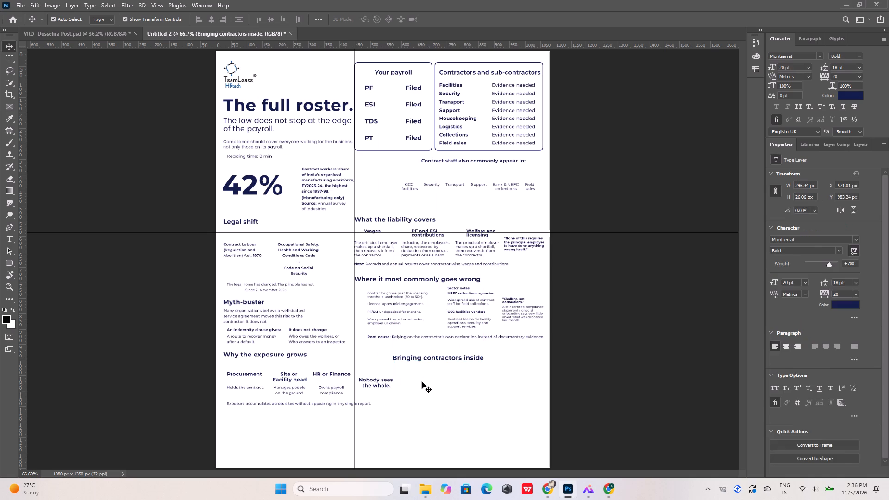
Check the reference section spacing and shift the “Bringing contractors inside” heading further right to about X 599 px.
{"action": "left_click", "coordinate": [594, 491]}
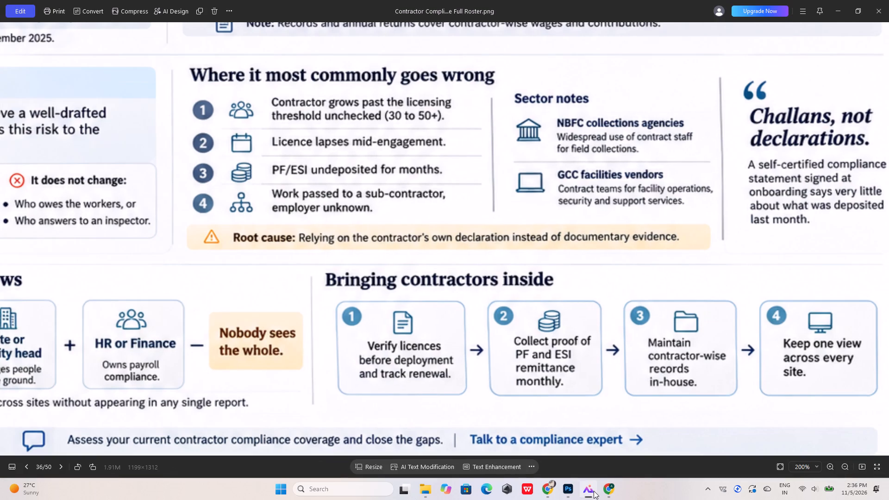
{"action": "left_click", "coordinate": [594, 490]}
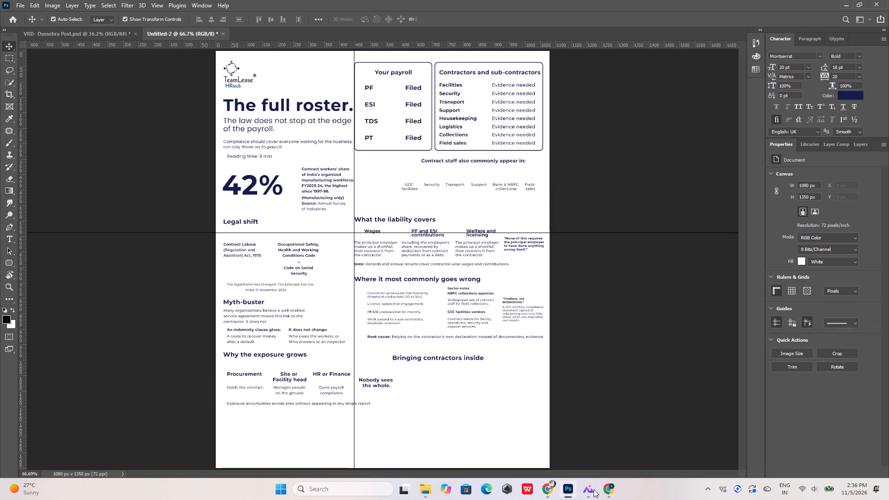
{"action": "left_click", "coordinate": [592, 489]}
{"action": "left_click", "coordinate": [592, 489]}
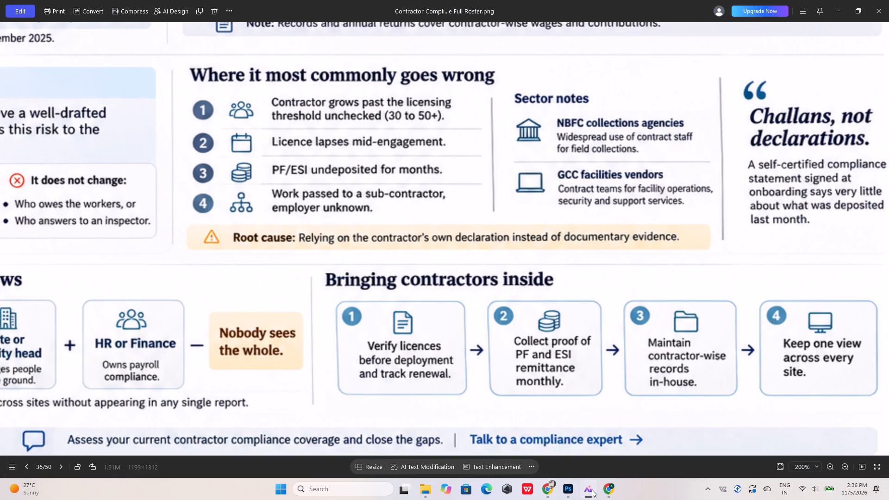
{"action": "scroll", "coordinate": [391, 388], "scroll_direction": "up", "scroll_amount": 8, "text": "alt"}
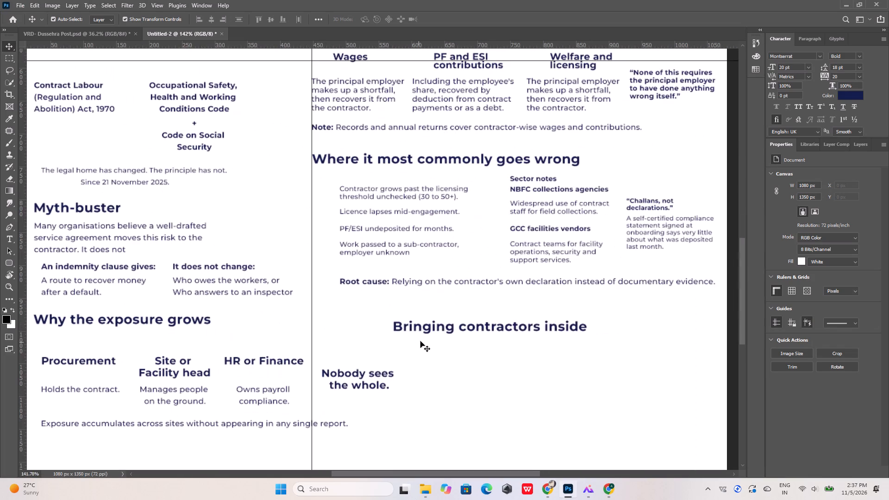
{"action": "left_click_drag", "start_coordinate": [435, 328], "coordinate": [453, 328]}
Draw a vertical divider line about 160 px tall between “Nobody sees the whole.” and the “Bringing contractors inside” heading.
{"action": "left_click_drag", "start_coordinate": [10, 264], "coordinate": [44, 301]}
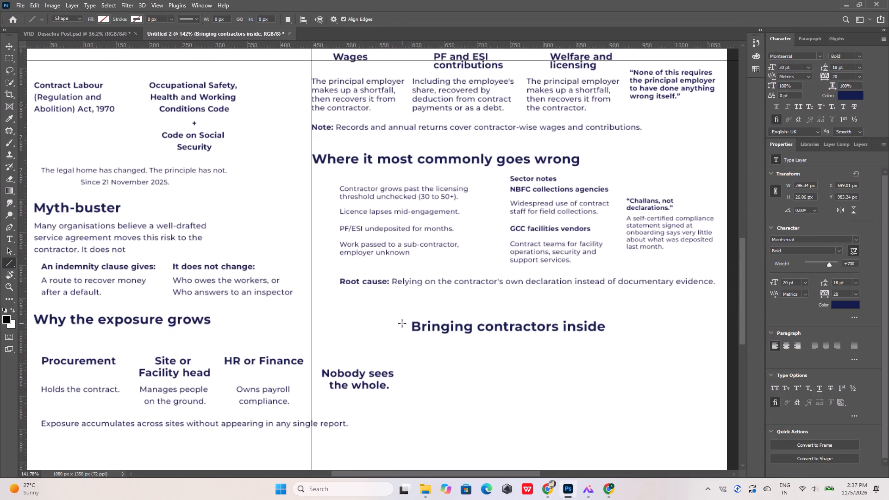
{"action": "left_click_drag", "start_coordinate": [402, 323], "coordinate": [390, 428], "text": "shift"}
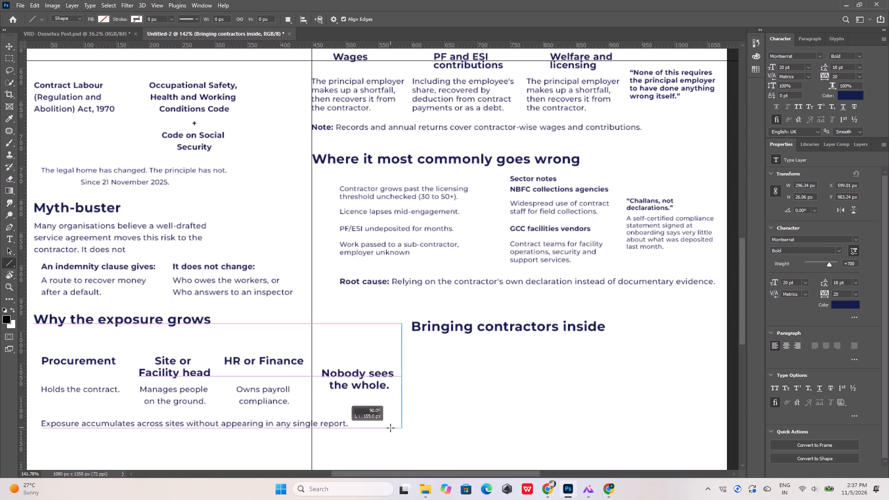
{"action": "left_click_drag", "start_coordinate": [390, 428], "coordinate": [390, 428], "text": "shift"}
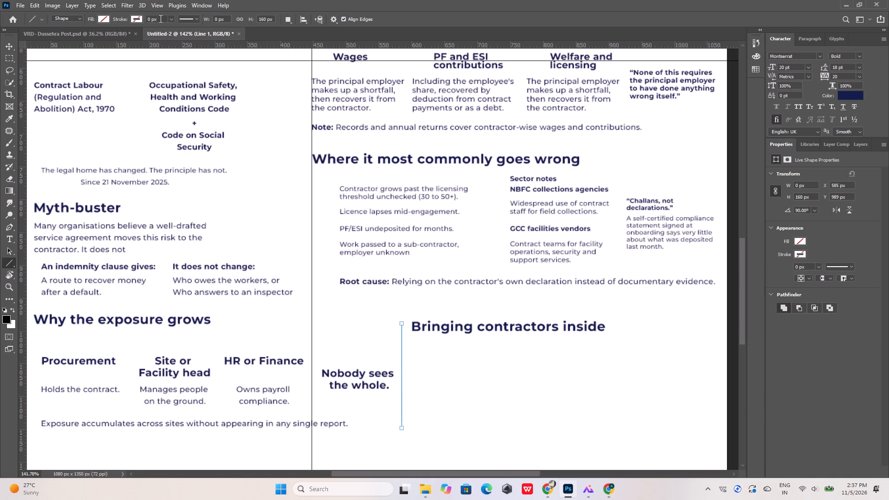
Set the divider line's stroke to 2 px in the recently used dark navy and check it in the overall layout.
{"action": "left_click_drag", "start_coordinate": [161, 19], "coordinate": [133, 19]}
{"action": "key", "text": "2"}
{"action": "key", "text": "Return"}
{"action": "triple_click", "coordinate": [132, 19]}
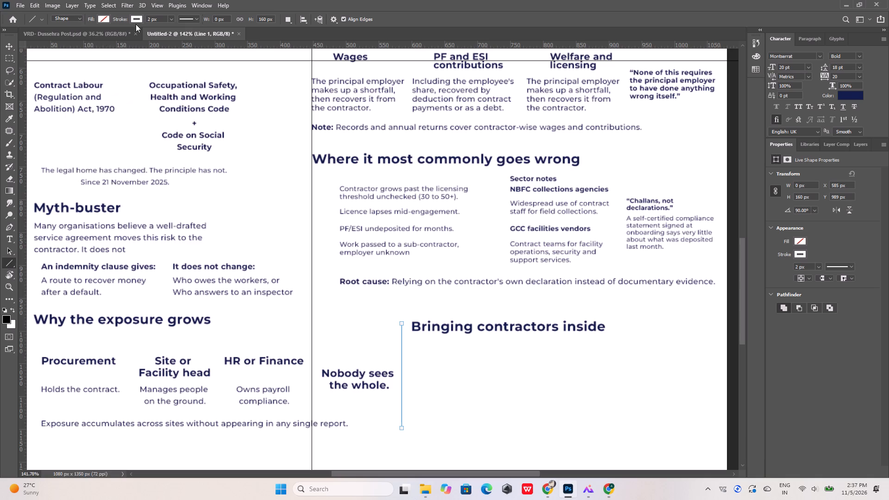
{"action": "left_click", "coordinate": [141, 19]}
{"action": "left_click", "coordinate": [96, 70]}
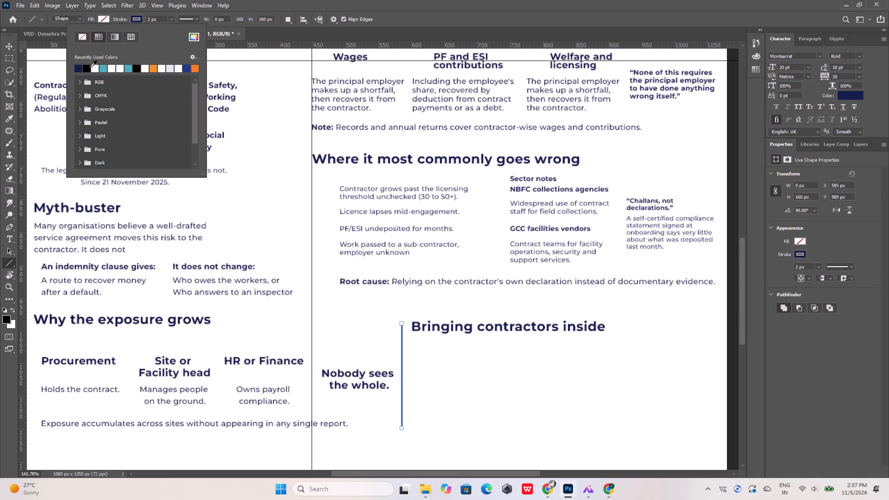
{"action": "left_click", "coordinate": [9, 48]}
{"action": "left_click", "coordinate": [246, 171]}
{"action": "scroll", "coordinate": [327, 242], "scroll_direction": "down", "scroll_amount": 8, "text": "alt"}
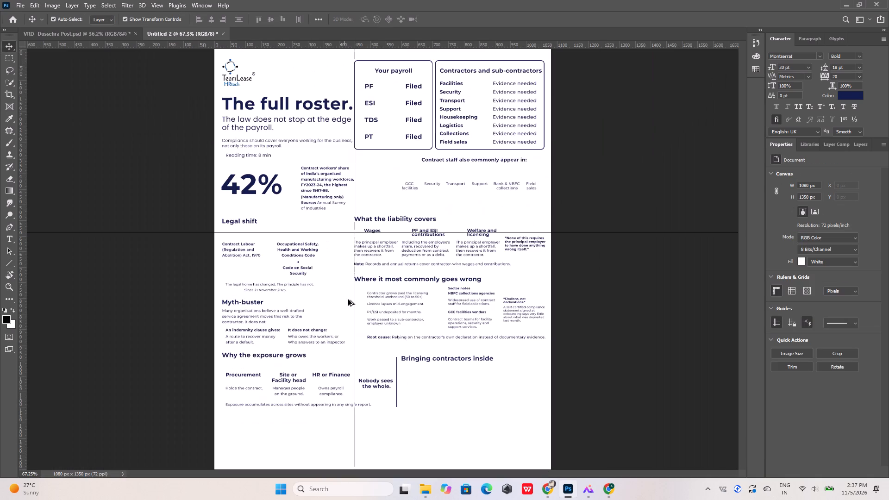
{"action": "scroll", "coordinate": [415, 374], "scroll_direction": "up", "scroll_amount": 8, "text": "alt"}
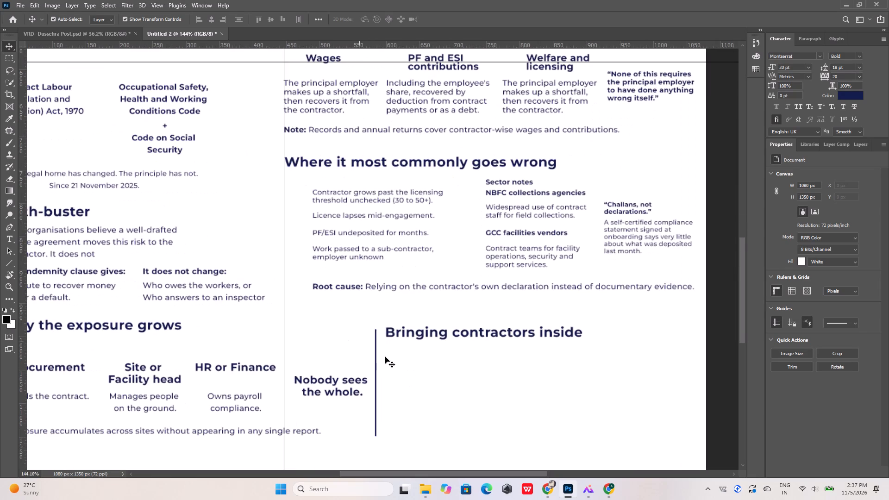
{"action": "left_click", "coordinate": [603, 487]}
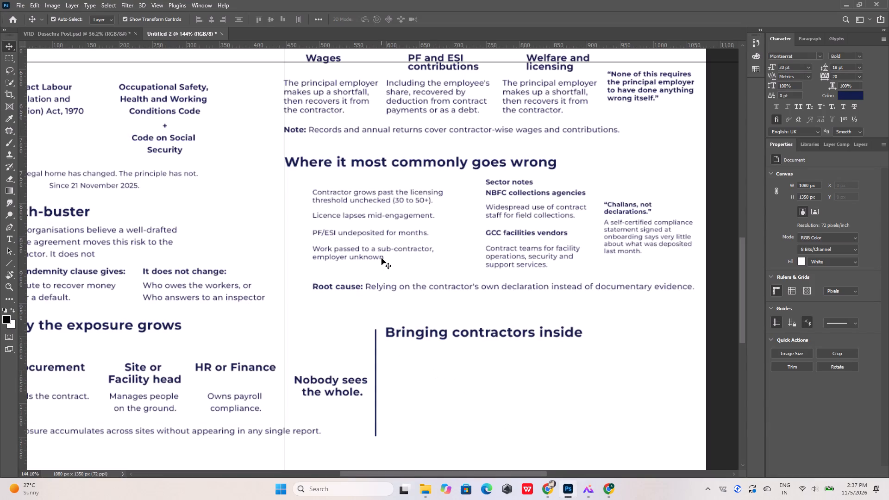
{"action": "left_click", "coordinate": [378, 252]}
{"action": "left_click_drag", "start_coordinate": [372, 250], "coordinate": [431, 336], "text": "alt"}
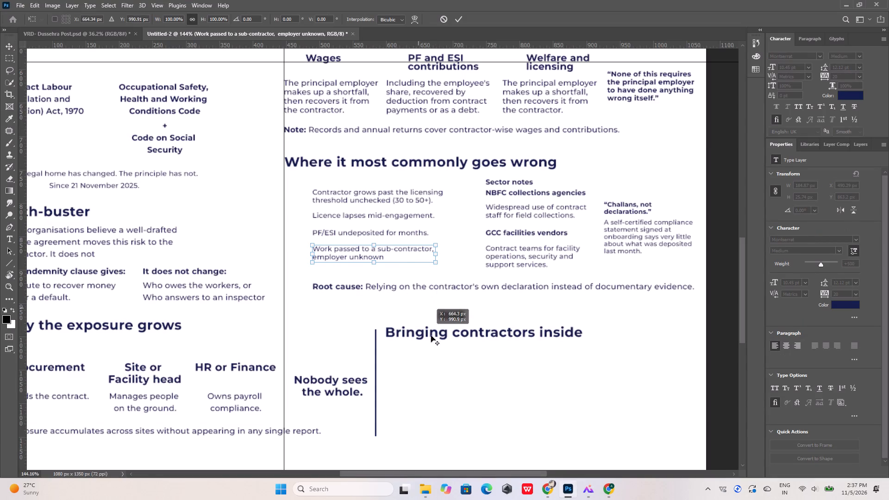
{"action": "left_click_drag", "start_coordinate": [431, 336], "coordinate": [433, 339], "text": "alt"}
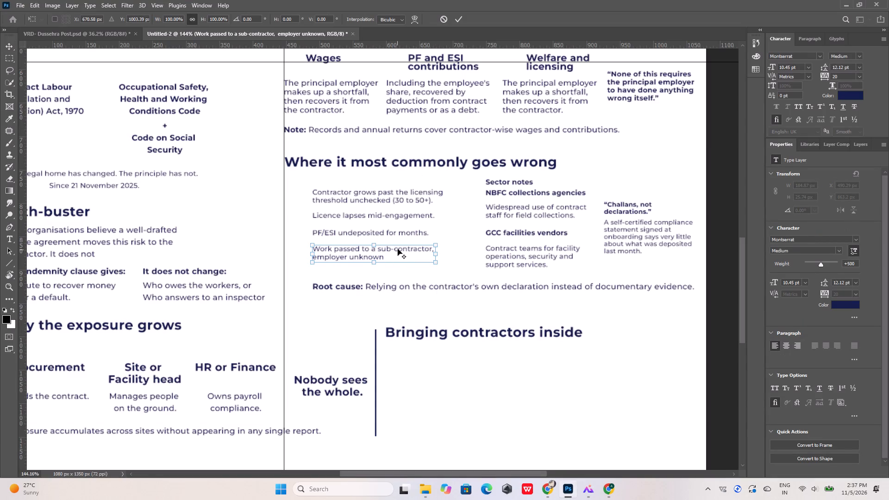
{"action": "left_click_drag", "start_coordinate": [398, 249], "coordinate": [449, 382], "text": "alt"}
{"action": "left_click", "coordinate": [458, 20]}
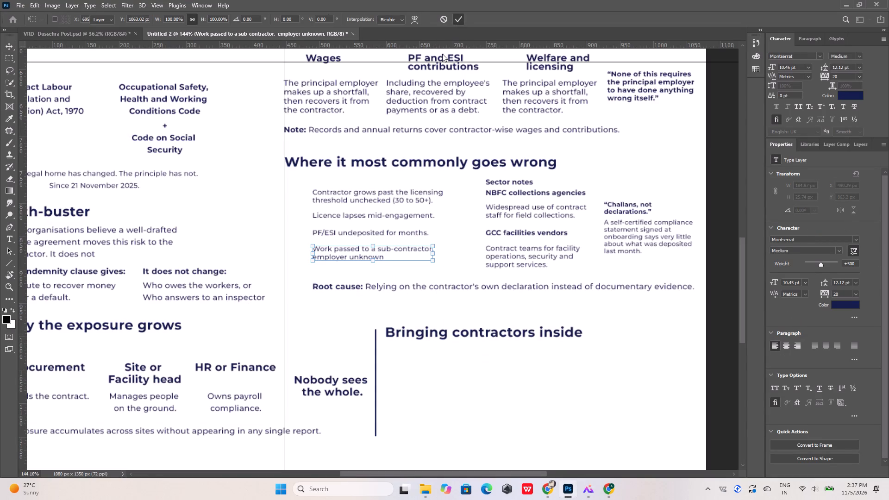
Duplicate the “Work passed to a sub-contractor” text below the heading at about X 618 px and replace its wording with “Verify licences before deployment and track renewal.”.
{"action": "left_click_drag", "start_coordinate": [399, 248], "coordinate": [490, 372], "text": "alt"}
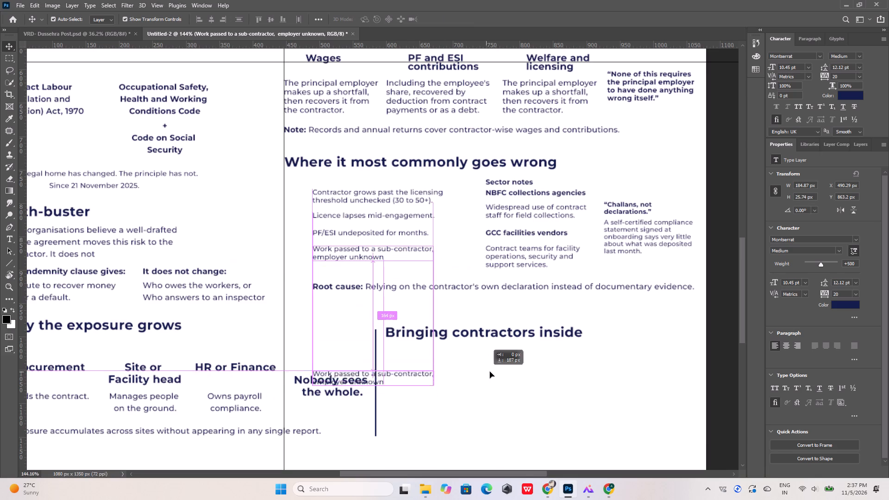
{"action": "left_click_drag", "start_coordinate": [490, 372], "coordinate": [485, 387], "text": "alt"}
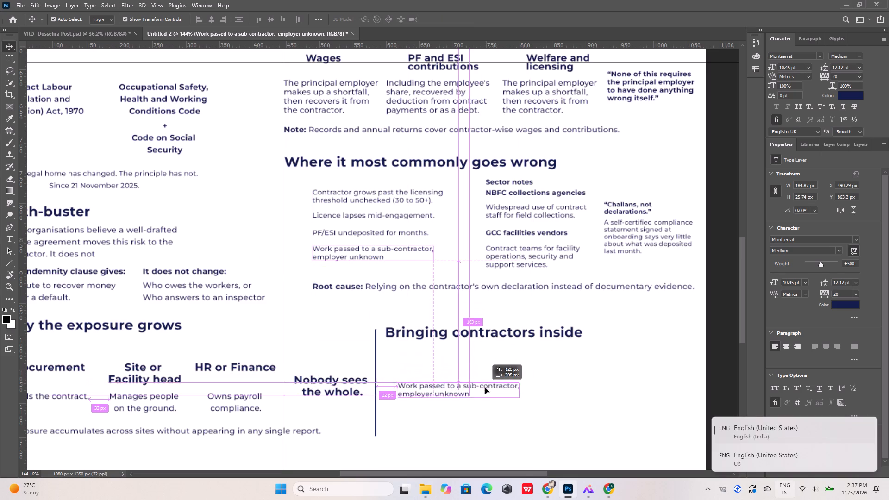
{"action": "left_click_drag", "start_coordinate": [485, 387], "coordinate": [485, 384], "text": "alt"}
{"action": "double_click", "coordinate": [479, 386]}
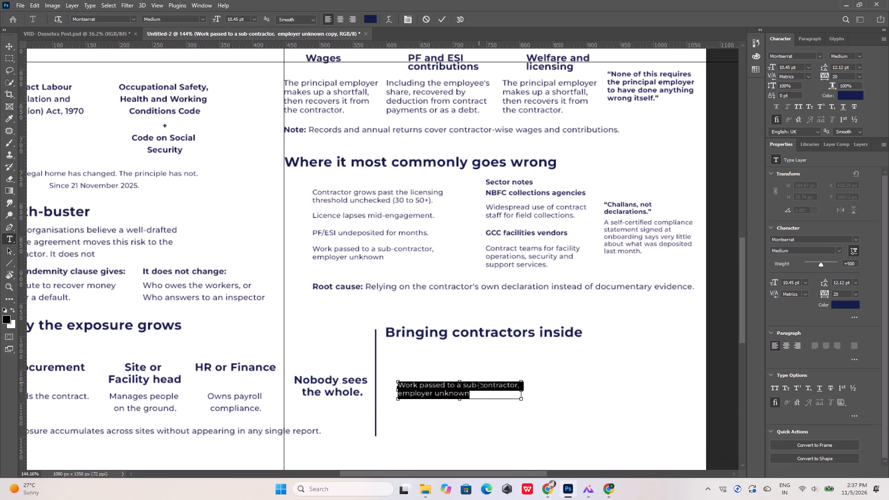
{"action": "key", "text": "ctrl+v"}
Break the licences sentence into three lines, “Verify licences / before deployment / and track renewal.”, following step 1 in the reference image.
{"action": "left_click", "coordinate": [605, 487]}
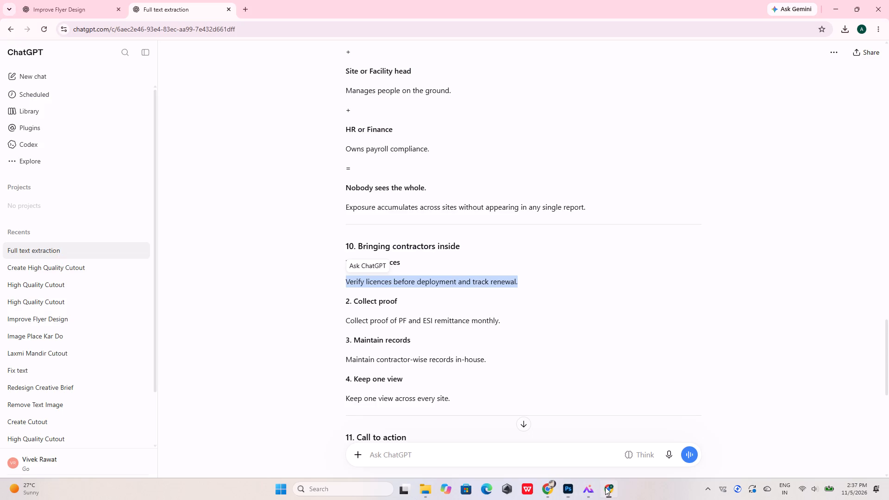
{"action": "left_click", "coordinate": [589, 488]}
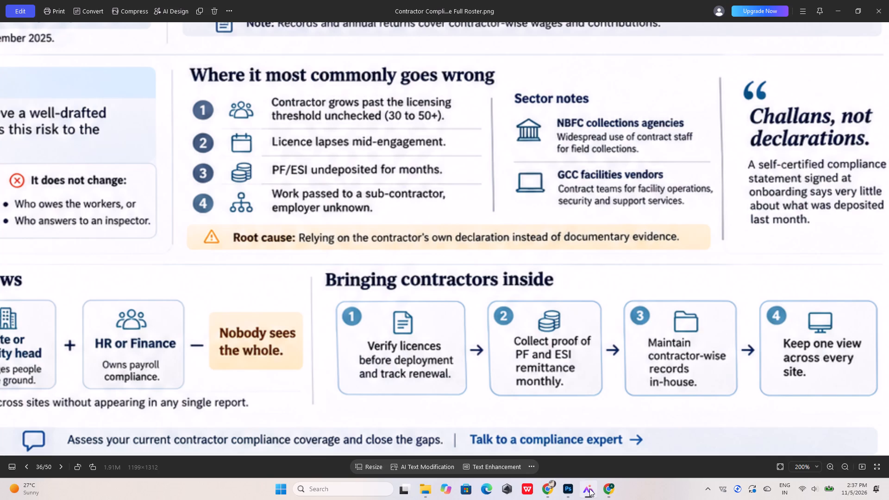
{"action": "left_click", "coordinate": [589, 488]}
{"action": "left_click", "coordinate": [571, 486]}
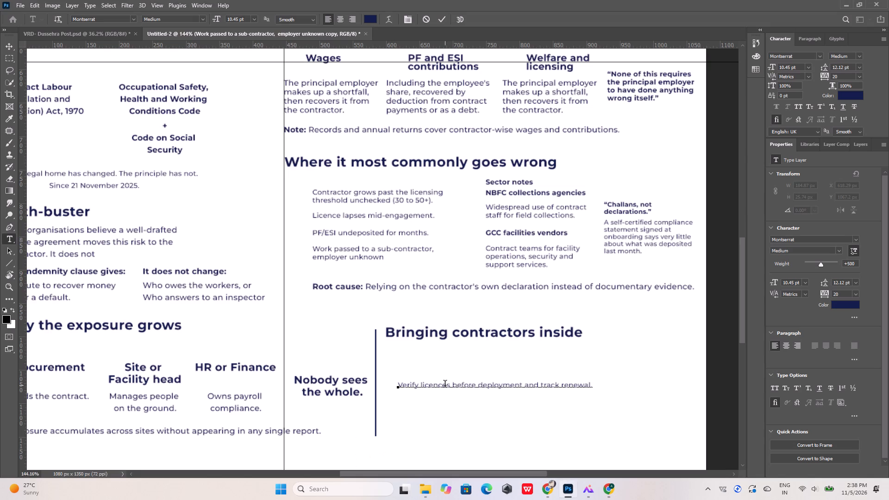
{"action": "left_click", "coordinate": [451, 387]}
{"action": "scroll", "coordinate": [461, 390], "scroll_direction": "up", "scroll_amount": 12, "text": "alt"}
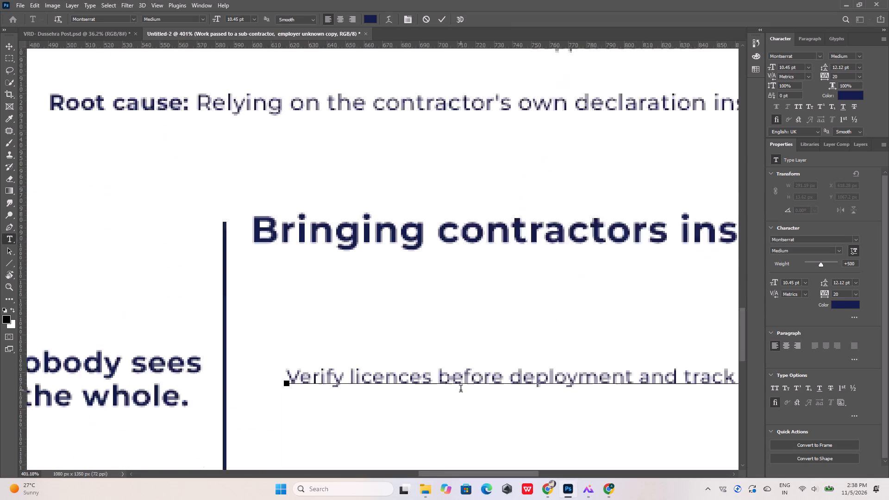
{"action": "scroll", "coordinate": [461, 390], "scroll_direction": "up", "scroll_amount": 2, "text": "alt"}
{"action": "key", "text": "Right"}
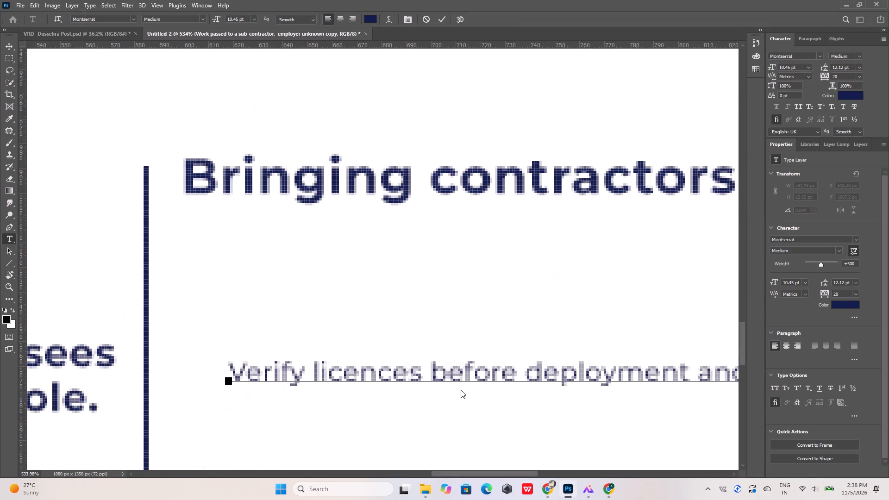
{"action": "key", "text": "Return"}
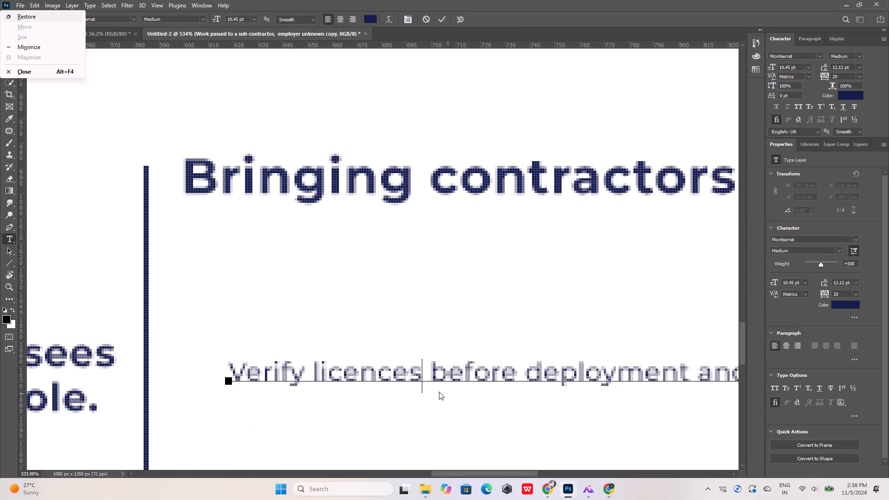
{"action": "left_click", "coordinate": [430, 378]}
{"action": "key", "text": "Right"}
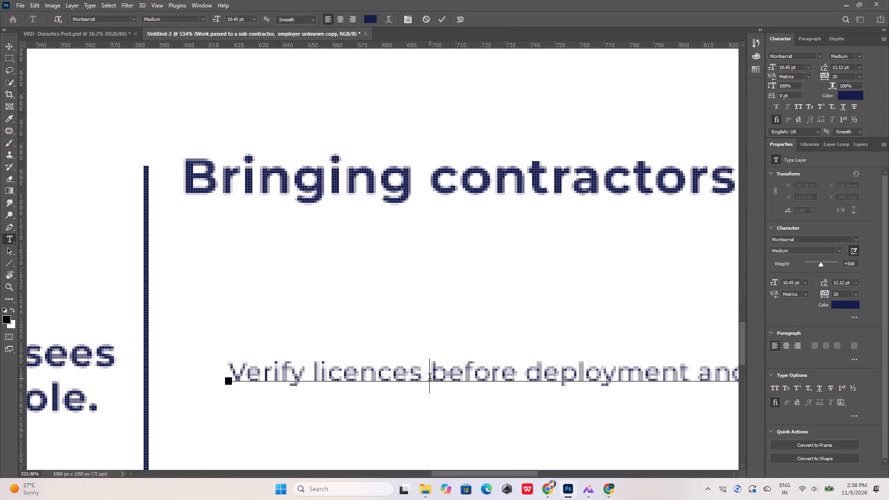
{"action": "key", "text": "Return"}
{"action": "left_click", "coordinate": [590, 490]}
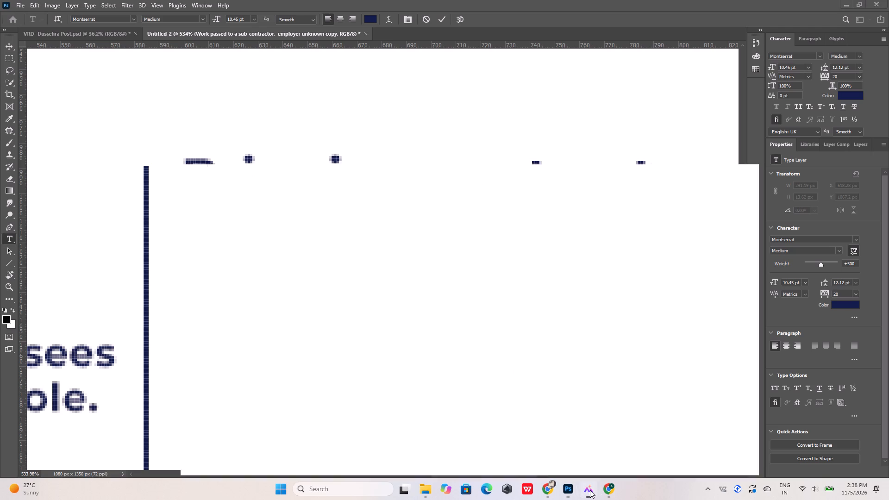
{"action": "left_click", "coordinate": [590, 490]}
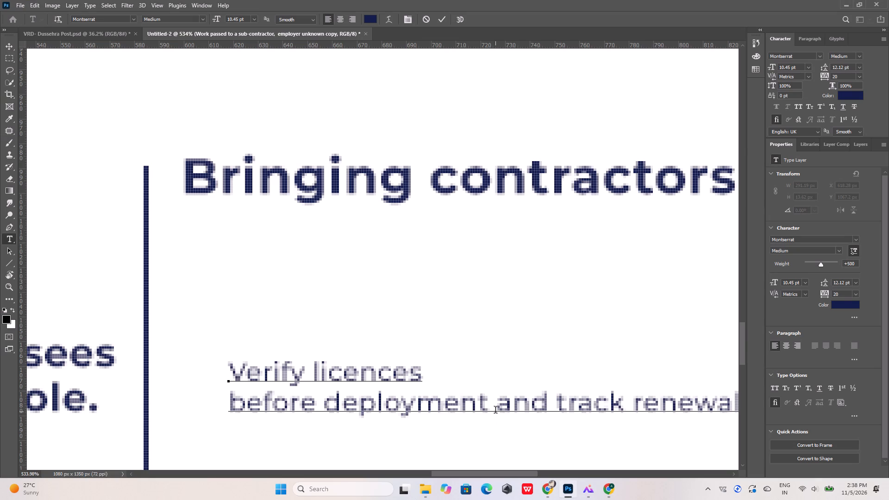
{"action": "left_click", "coordinate": [496, 410]}
{"action": "key", "text": "Return"}
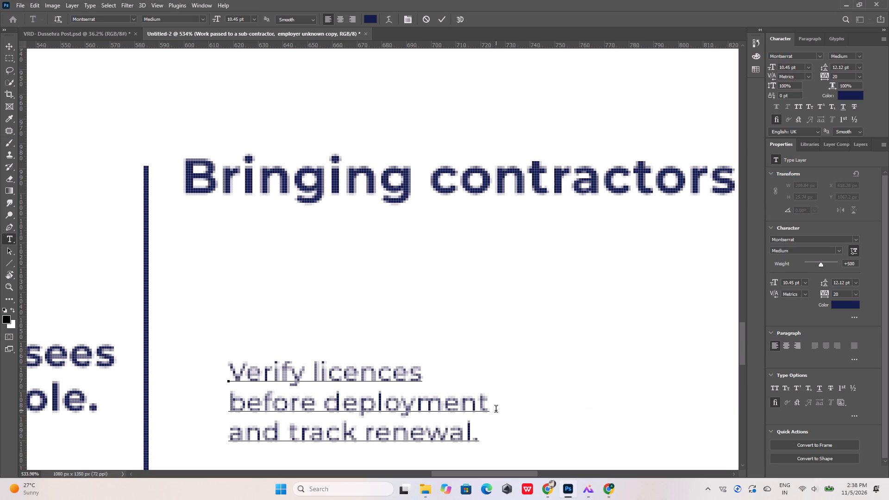
Centre-align all three lines of the “Verify licences before deployment and track renewal.” text.
{"action": "key", "text": "ctrl+a"}
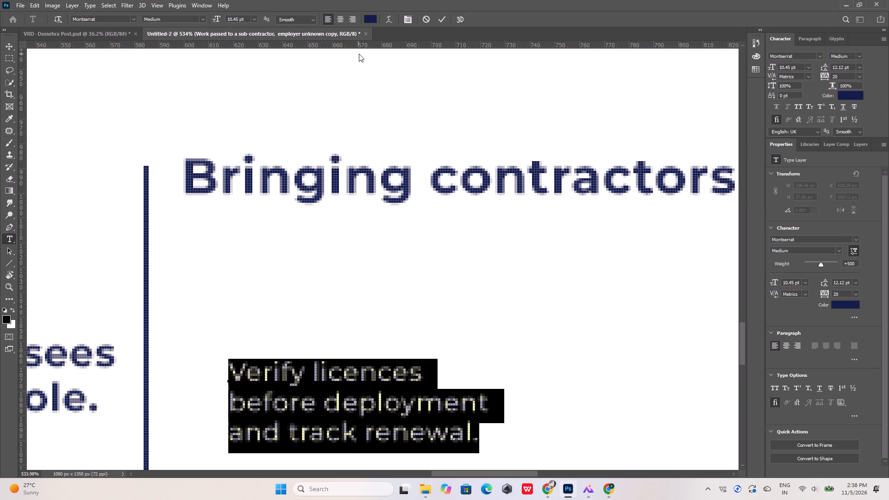
{"action": "left_click", "coordinate": [342, 19]}
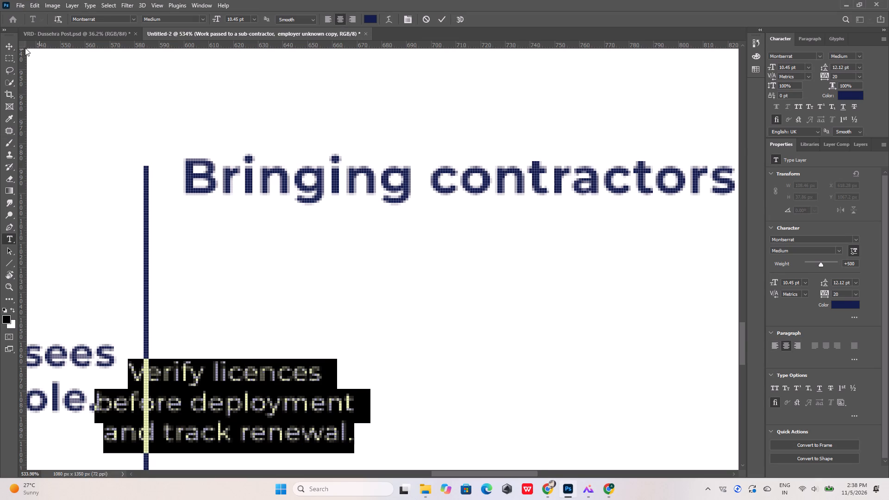
Nudge the centred “Verify licences” text right and up to about X 604 px, Y 1059 px, below the “Bringing contractors inside” heading.
{"action": "left_click", "coordinate": [6, 45]}
{"action": "key", "text": "shift+Right"}
{"action": "key", "text": "shift+Right"}
{"action": "key", "text": "shift+Right"}
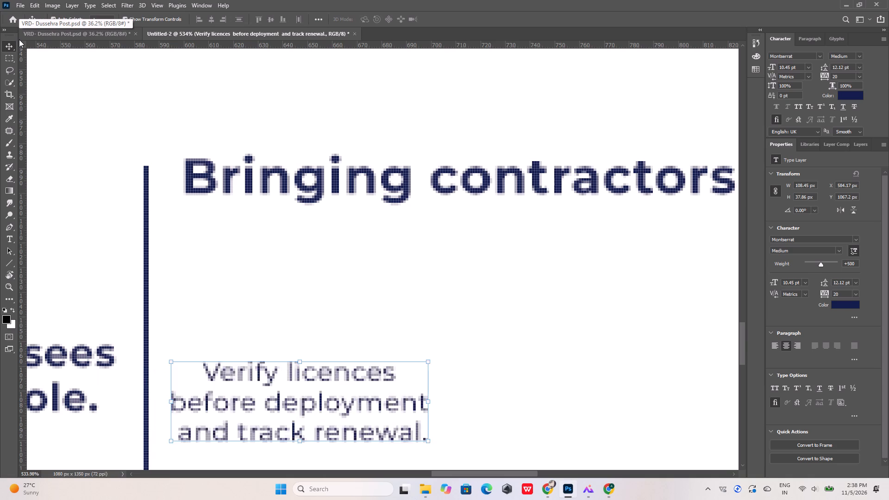
{"action": "key", "text": "shift+Right"}
{"action": "key", "text": "Up"}
{"action": "key", "text": "Up"}
{"action": "key", "text": "Up"}
{"action": "key", "text": "Up"}
{"action": "key", "text": "Up"}
{"action": "key", "text": "Up"}
{"action": "key", "text": "Up"}
{"action": "key", "text": "Up"}
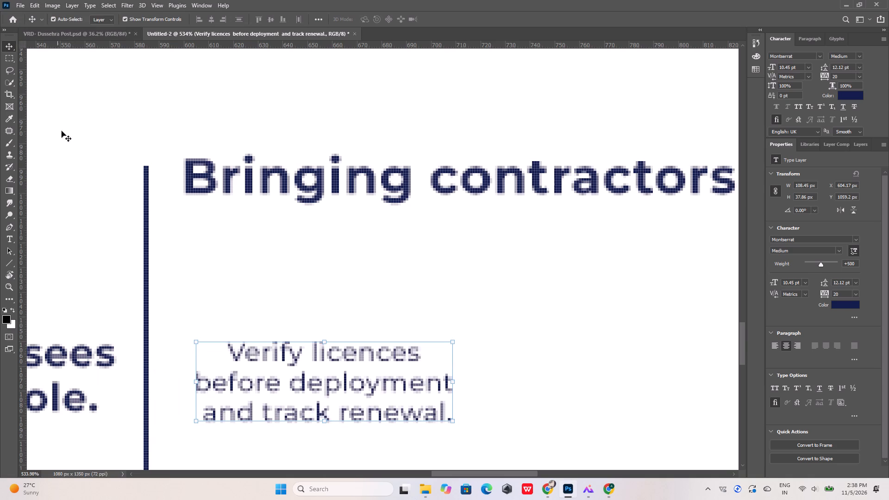
{"action": "scroll", "coordinate": [257, 298], "scroll_direction": "down", "scroll_amount": 9, "text": "alt"}
{"action": "left_click", "coordinate": [421, 354]}
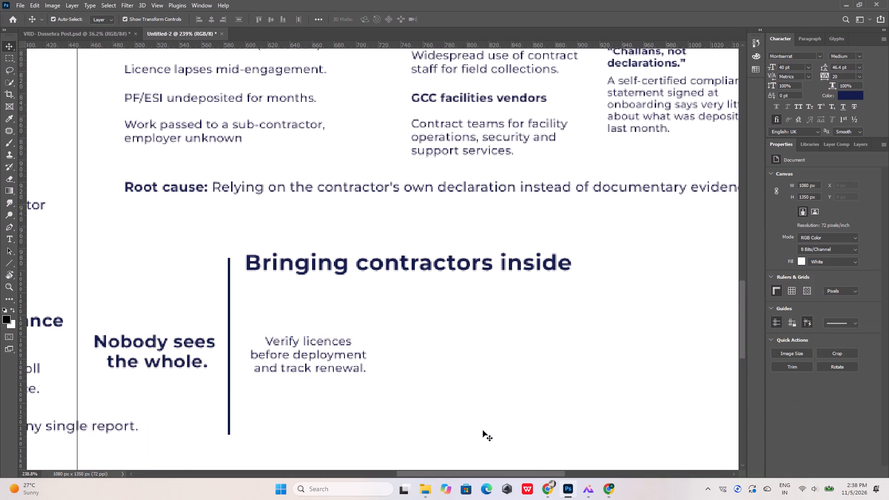
Compare the “Verify licences” text with the reference image and set its font style to Bold.
{"action": "left_click", "coordinate": [590, 492]}
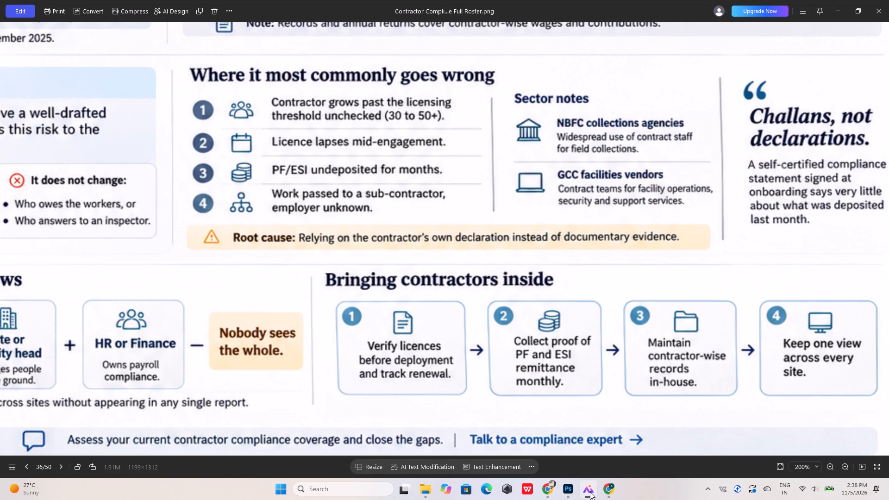
{"action": "left_click", "coordinate": [590, 492]}
{"action": "double_click", "coordinate": [319, 355]}
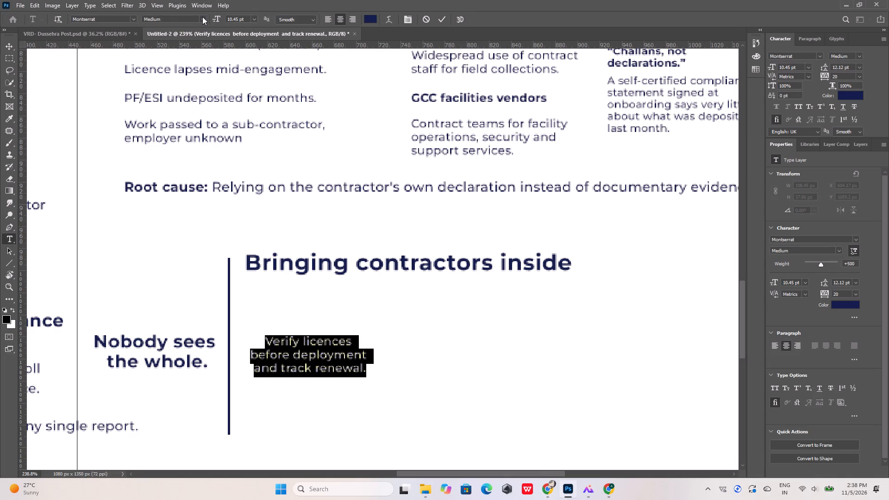
{"action": "left_click", "coordinate": [205, 19]}
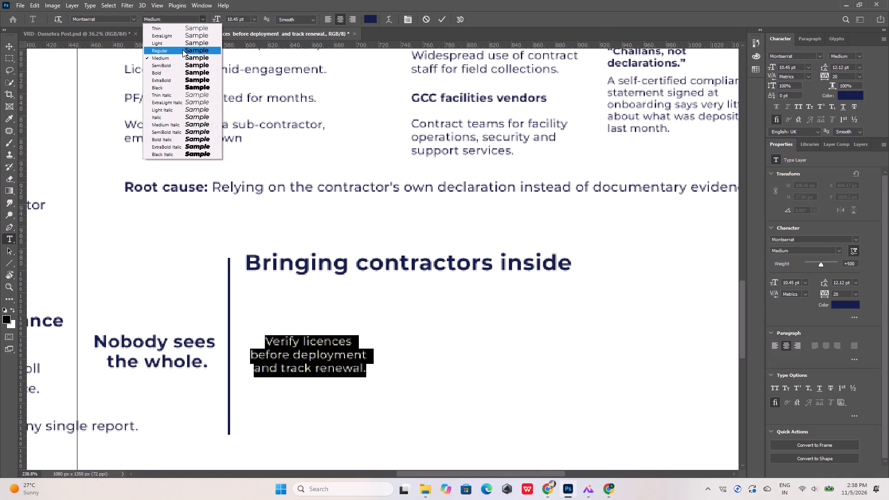
{"action": "left_click", "coordinate": [179, 72]}
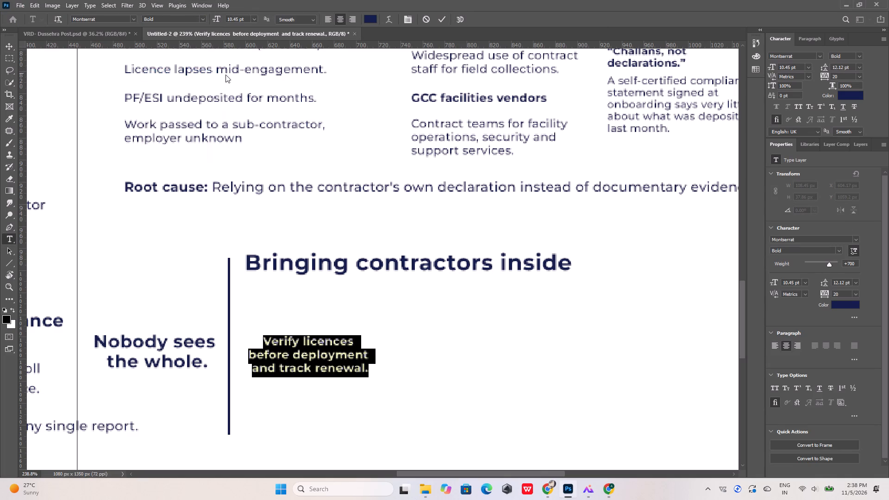
{"action": "left_click", "coordinate": [435, 19]}
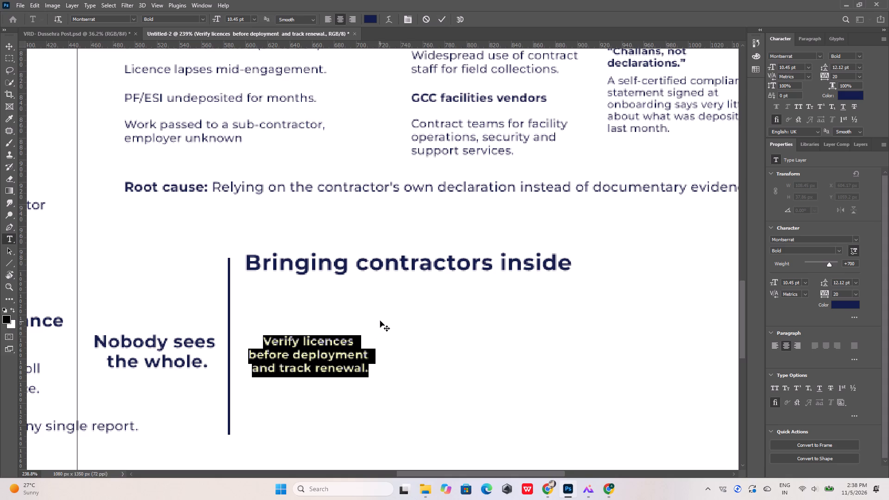
{"action": "left_click", "coordinate": [380, 321]}
{"action": "left_click", "coordinate": [447, 20]}
{"action": "left_click", "coordinate": [397, 330]}
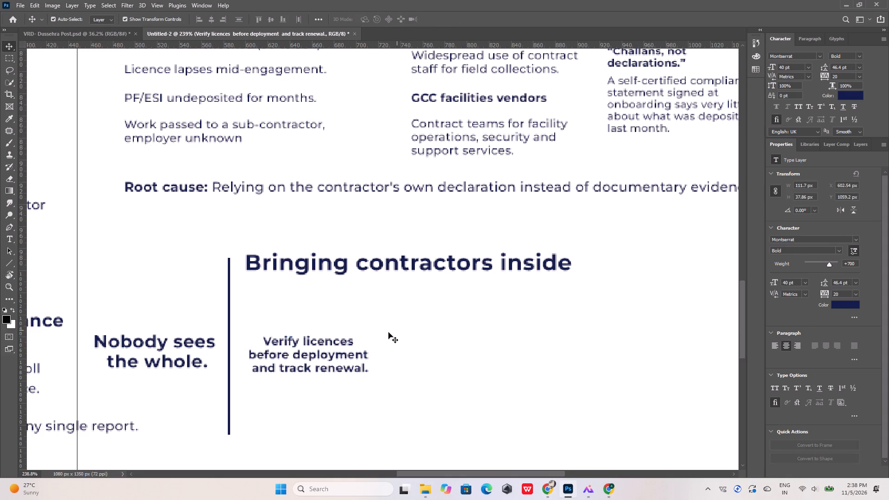
Duplicate the bold “Verify licences” text to its right at about X 748 px for the second step.
{"action": "left_click_drag", "start_coordinate": [315, 344], "coordinate": [476, 346], "text": "alt"}
{"action": "left_click", "coordinate": [608, 492]}
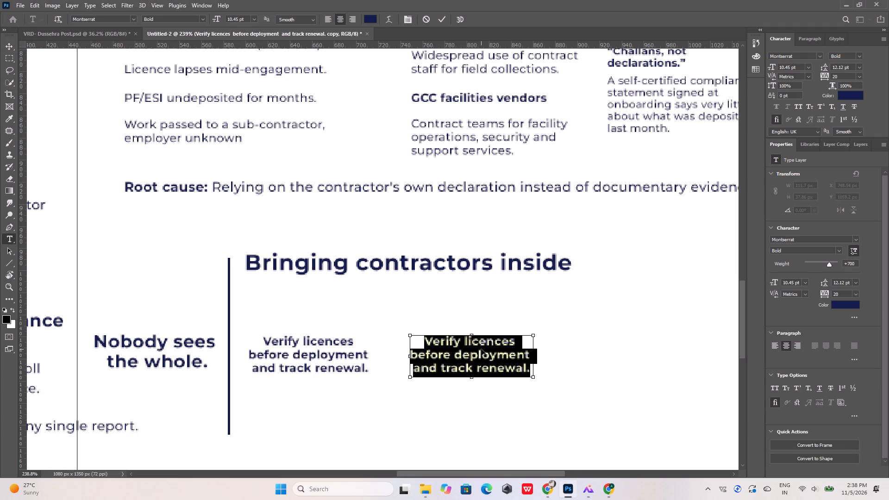
{"action": "key", "text": "ctrl+v"}
Break the second step's text into three lines, “Collect proof of / PF and ESI / remittance monthly.”, checking against the reference image.
{"action": "left_click", "coordinate": [606, 489]}
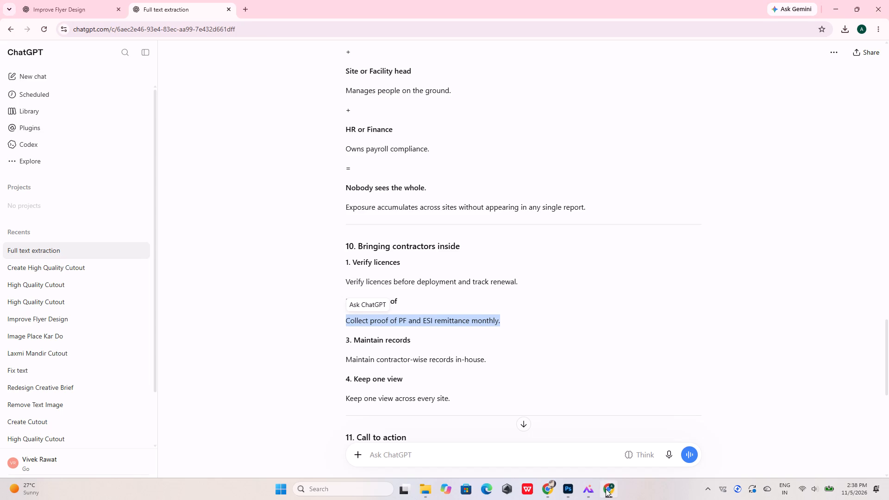
{"action": "left_click", "coordinate": [606, 489]}
{"action": "left_click", "coordinate": [589, 490]}
{"action": "left_click", "coordinate": [589, 490]}
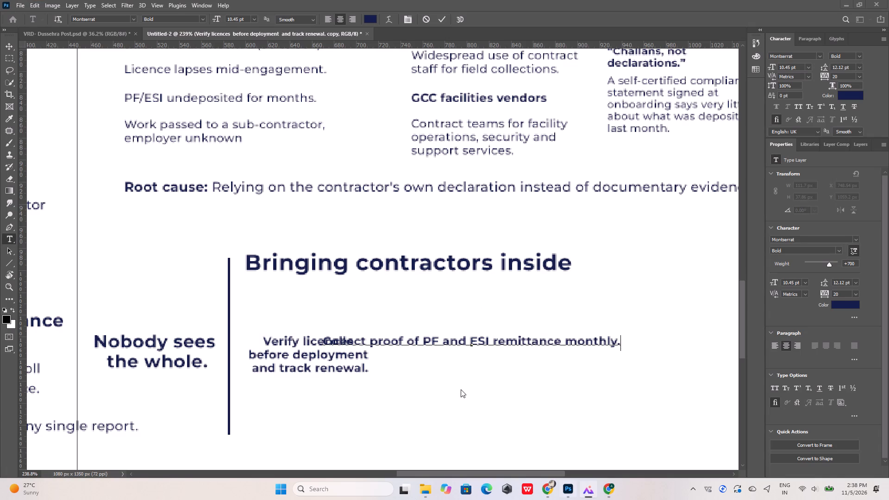
{"action": "left_click", "coordinate": [423, 346]}
{"action": "key", "text": "Return"}
{"action": "left_click", "coordinate": [588, 491]}
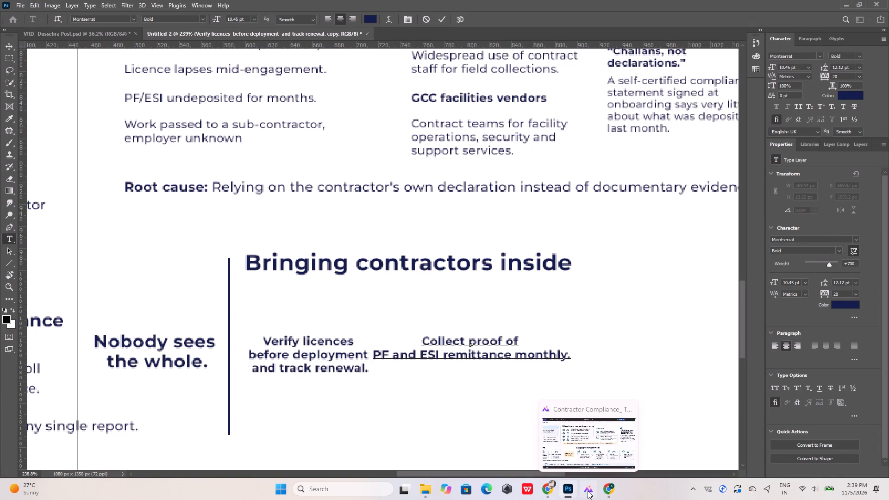
{"action": "left_click", "coordinate": [588, 491]}
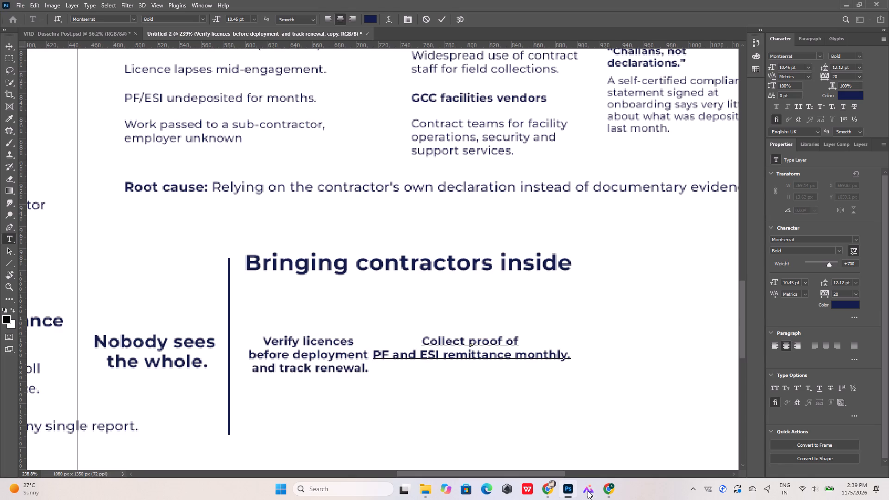
{"action": "left_click", "coordinate": [442, 356]}
{"action": "key", "text": "Return"}
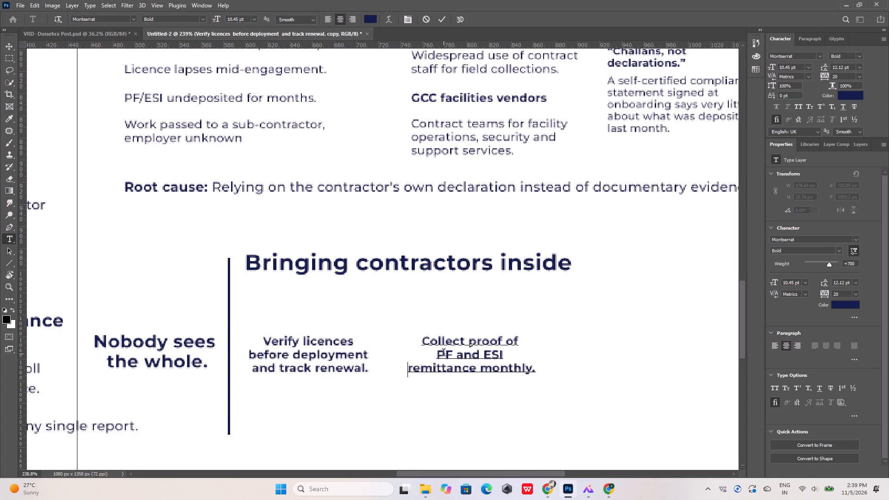
{"action": "left_click", "coordinate": [583, 489]}
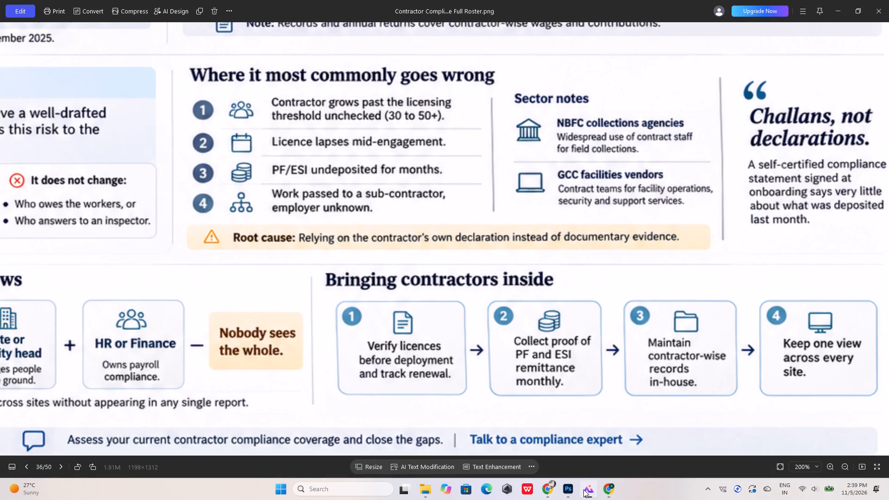
{"action": "left_click", "coordinate": [583, 489]}
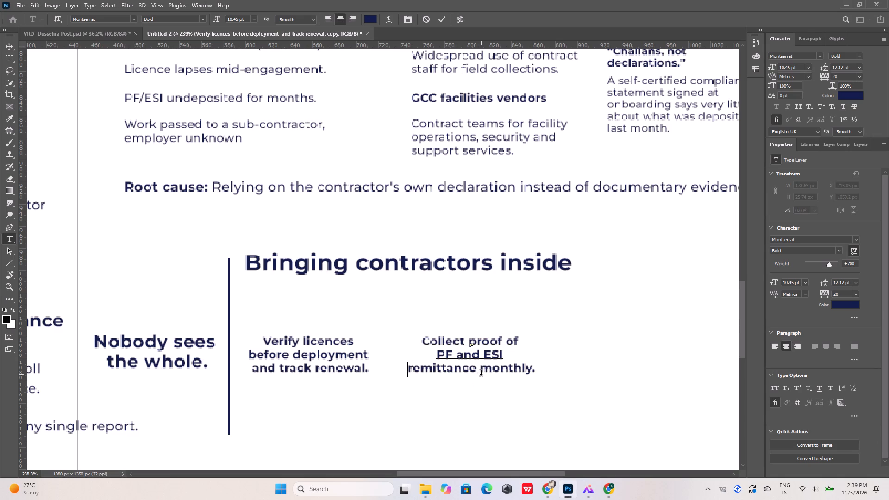
Left-align the “Collect proof of PF and ESI remittance monthly.” text and move it to about X 756 px, Y 1057 px.
{"action": "left_click", "coordinate": [336, 338]}
{"action": "key", "text": "ctrl+a"}
{"action": "left_click", "coordinate": [330, 20]}
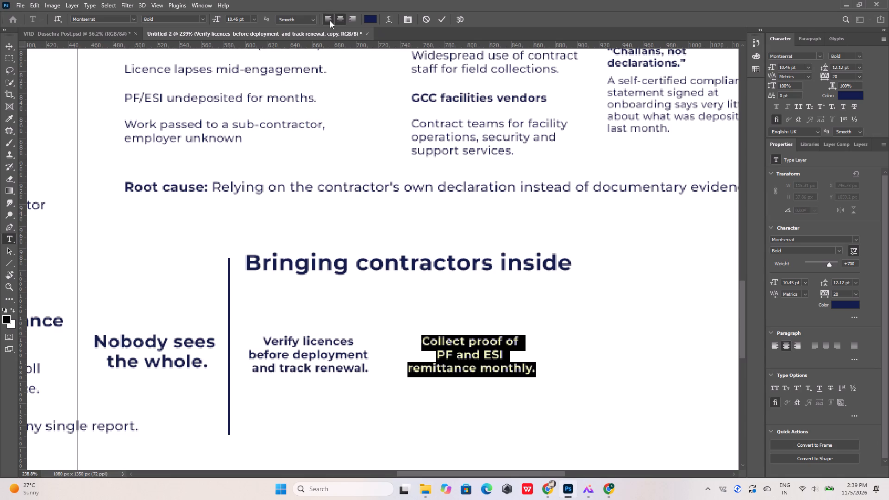
{"action": "left_click", "coordinate": [440, 20]}
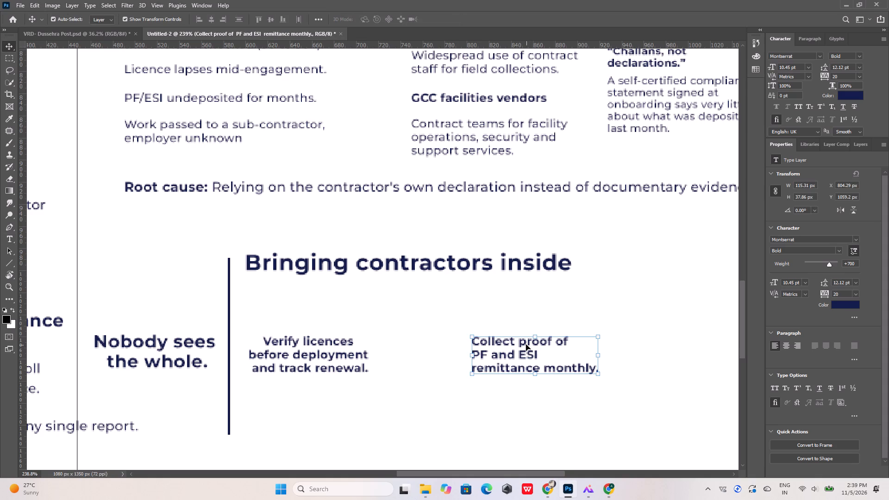
{"action": "left_click_drag", "start_coordinate": [526, 344], "coordinate": [474, 342]}
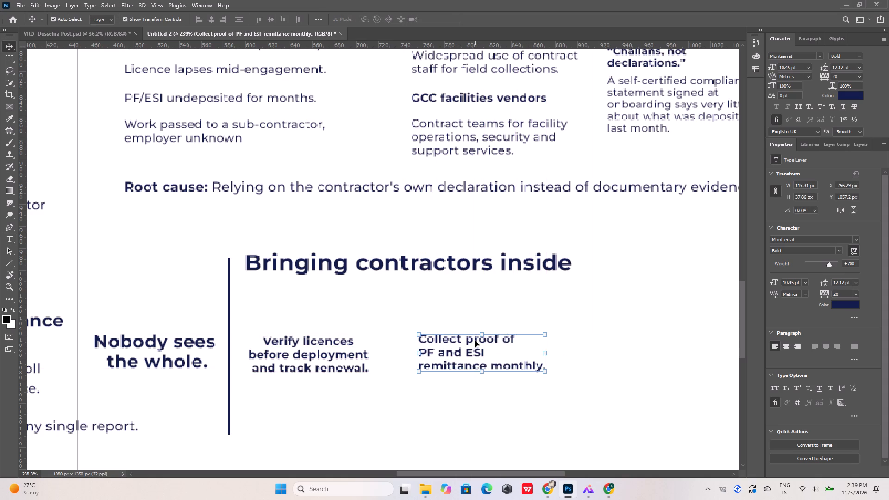
Rebreak the second step's text into the lines “Collect proof / of PF and ESI / remittance monthly.”.
{"action": "double_click", "coordinate": [502, 337]}
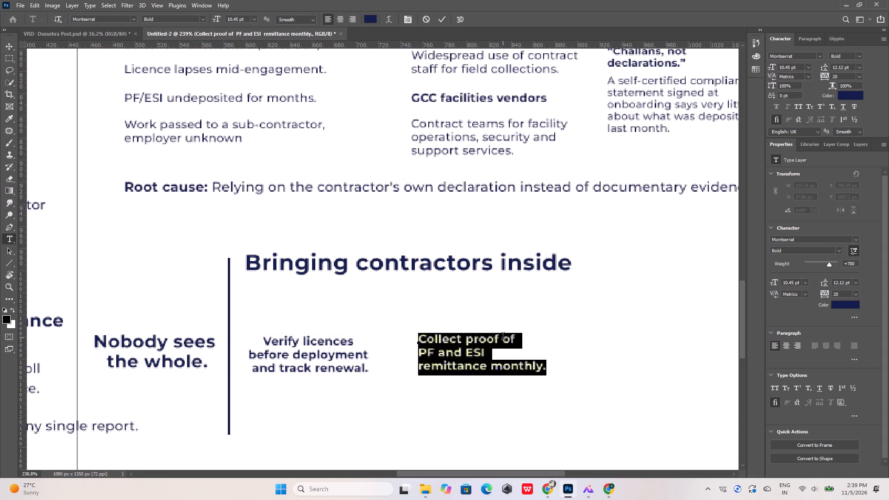
{"action": "left_click", "coordinate": [503, 337]}
{"action": "key", "text": "Return"}
{"action": "key", "text": "Down"}
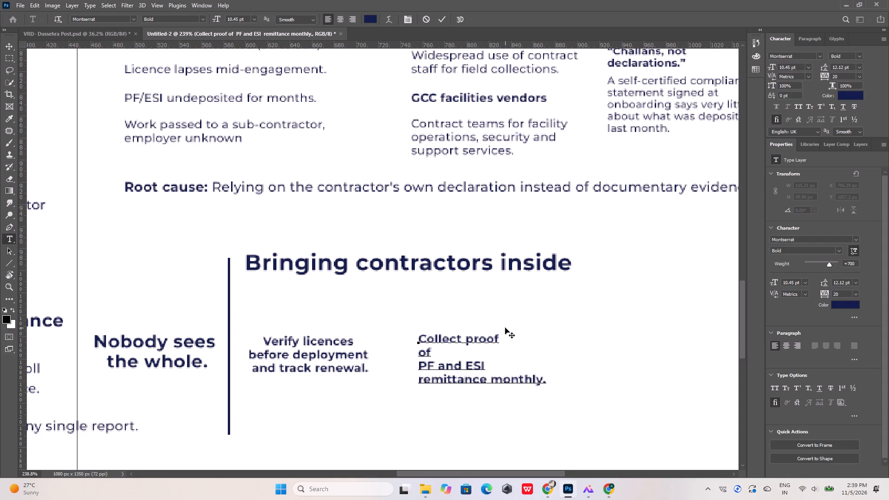
{"action": "key", "text": "BackSpace"}
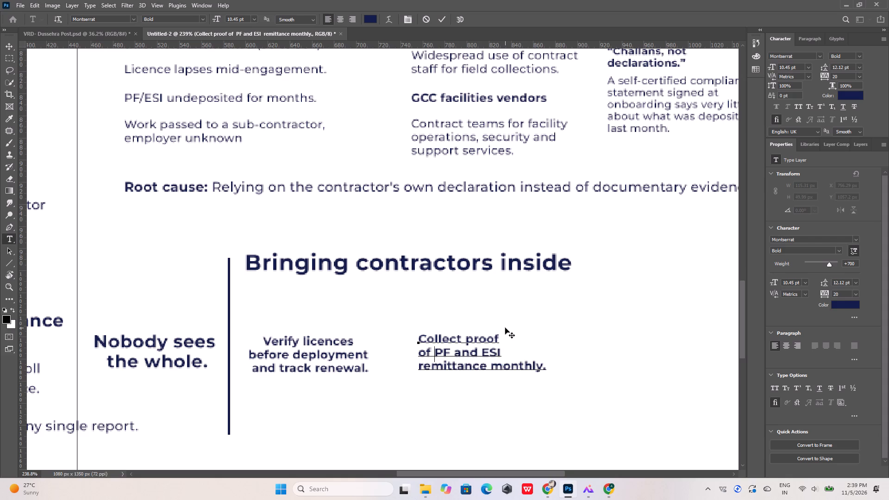
{"action": "left_click", "coordinate": [441, 19]}
Left-align the “Verify licences before deployment and track renewal.” text and move it beside the vertical line at about X 605 px.
{"action": "double_click", "coordinate": [314, 343]}
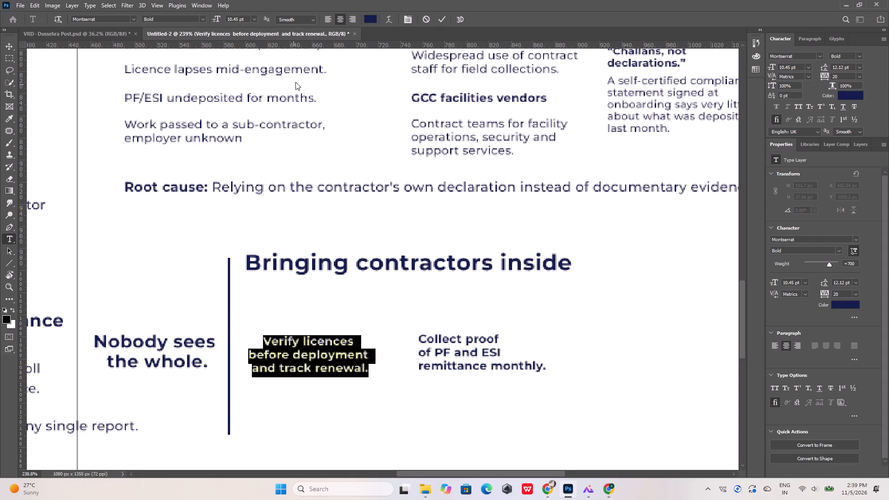
{"action": "left_click", "coordinate": [326, 18]}
{"action": "left_click", "coordinate": [438, 19]}
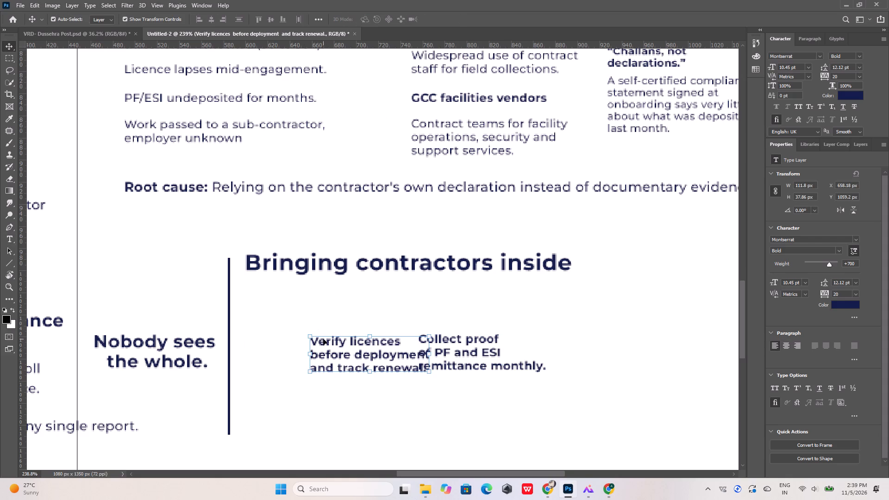
{"action": "left_click_drag", "start_coordinate": [325, 340], "coordinate": [267, 335]}
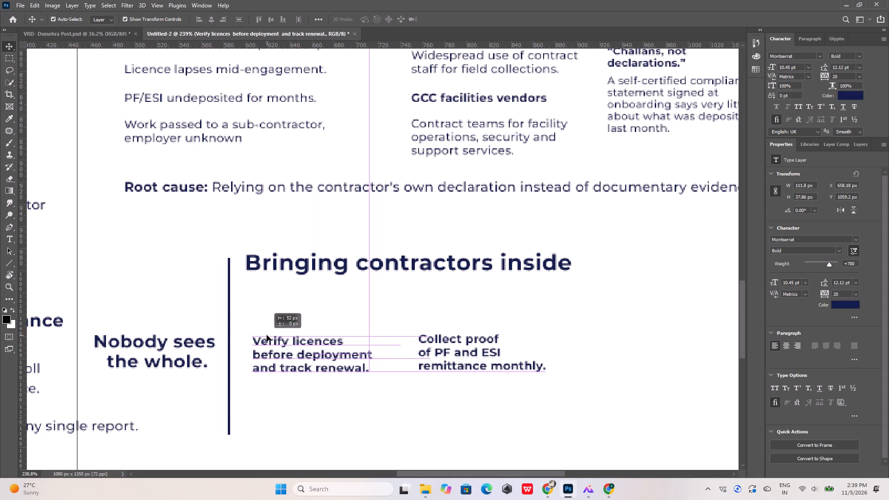
{"action": "left_click_drag", "start_coordinate": [267, 335], "coordinate": [265, 335]}
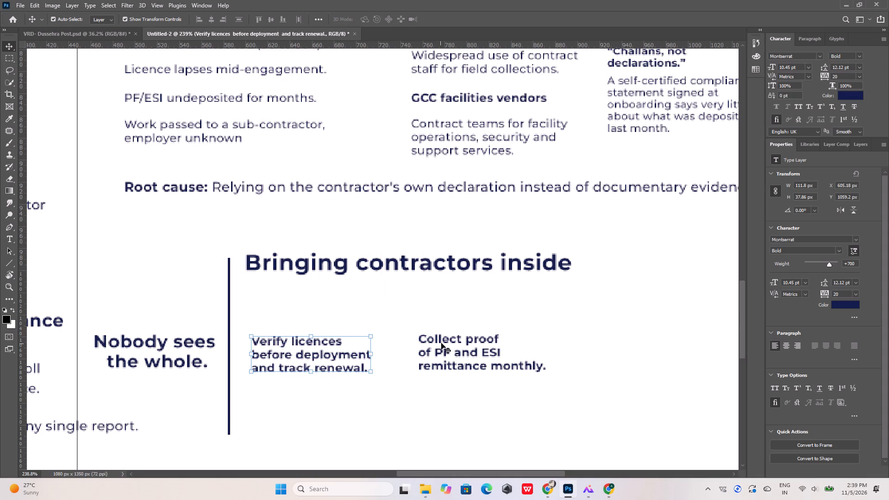
Move the “Collect proof” text closer to the first step, at about X 751 px, keeping its height on the page.
{"action": "left_click", "coordinate": [444, 340], "text": "shift"}
{"action": "left_click", "coordinate": [446, 340]}
{"action": "left_click", "coordinate": [460, 312]}
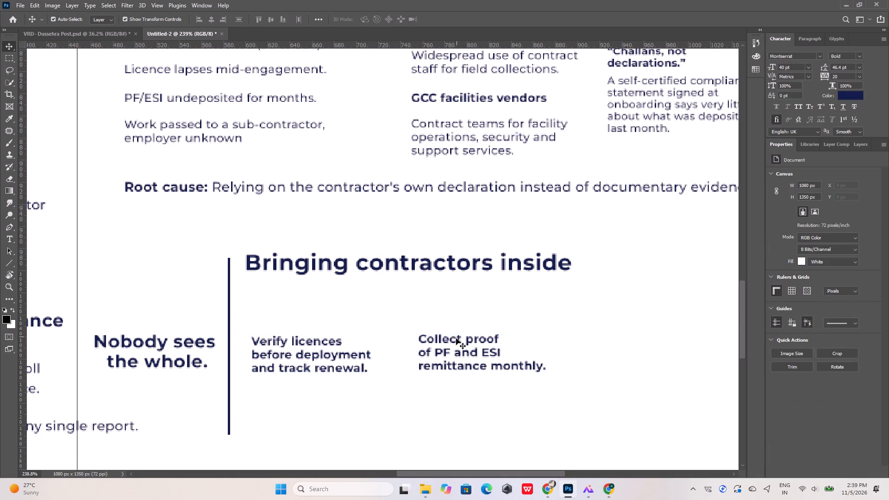
{"action": "left_click_drag", "start_coordinate": [456, 339], "coordinate": [445, 340], "text": "shift"}
{"action": "left_click_drag", "start_coordinate": [453, 341], "coordinate": [444, 342], "text": "shift"}
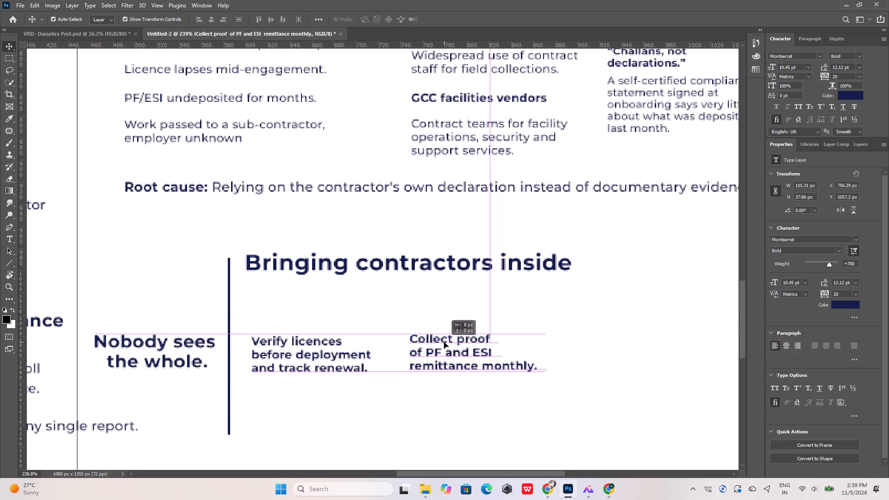
{"action": "left_click_drag", "start_coordinate": [444, 342], "coordinate": [446, 342], "text": "shift"}
{"action": "left_click", "coordinate": [488, 318]}
Put “monthly.” on its own fourth line in the “Collect proof of PF and ESI remittance monthly.” text.
{"action": "scroll", "coordinate": [394, 339], "scroll_direction": "down", "scroll_amount": 10, "text": "alt"}
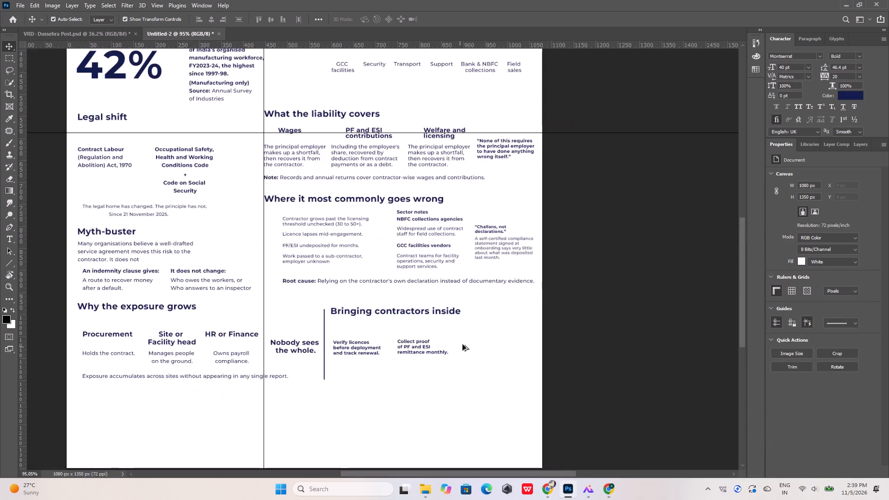
{"action": "scroll", "coordinate": [463, 343], "scroll_direction": "up", "scroll_amount": 8, "text": "alt"}
{"action": "double_click", "coordinate": [387, 358]}
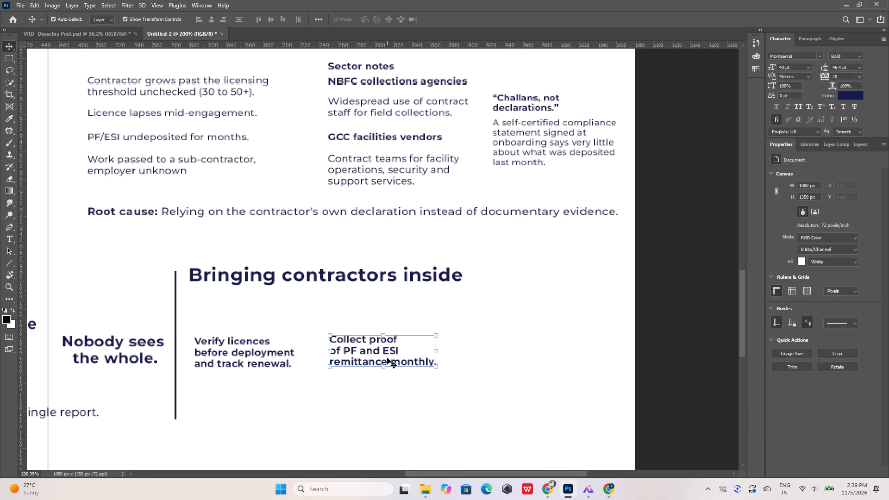
{"action": "left_click", "coordinate": [389, 363]}
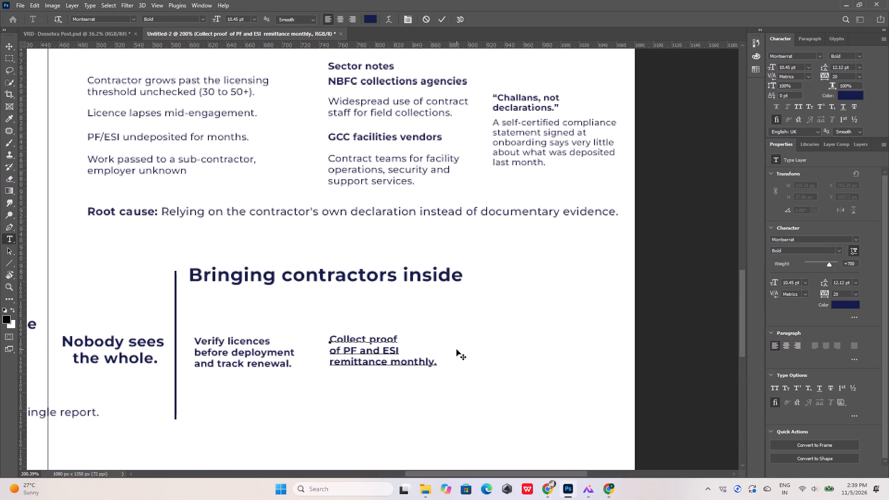
{"action": "key", "text": "Return"}
{"action": "left_click", "coordinate": [443, 13]}
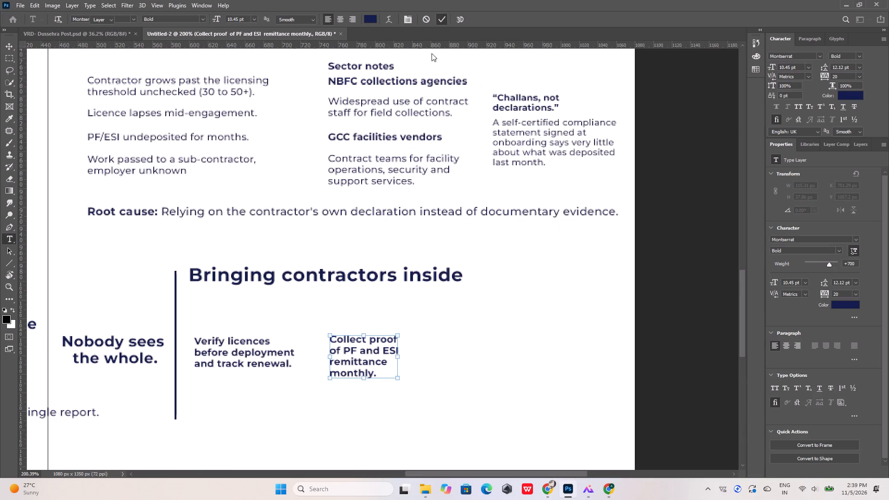
Duplicate the four-line “Collect proof” text about 121 px to its right, level with the original, for the third step.
{"action": "left_click_drag", "start_coordinate": [359, 341], "coordinate": [465, 350], "text": "alt"}
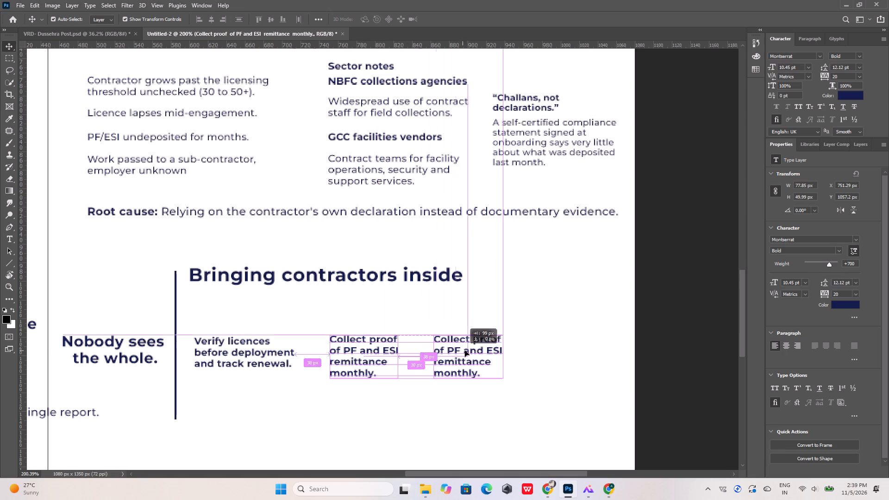
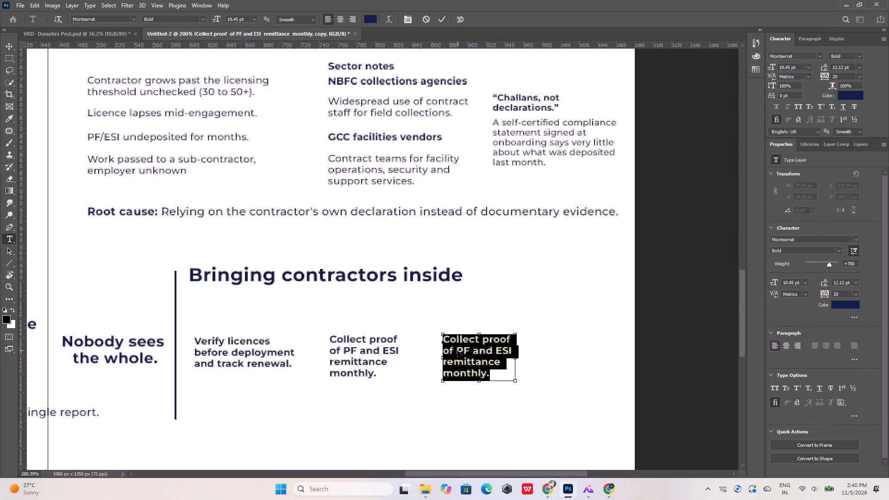
Replace the third step's text with “Maintain contractor-wise records in-house.”, broken into four lines as in the reference layout.
{"action": "key", "text": "ctrl+v"}
{"action": "left_click", "coordinate": [491, 339]}
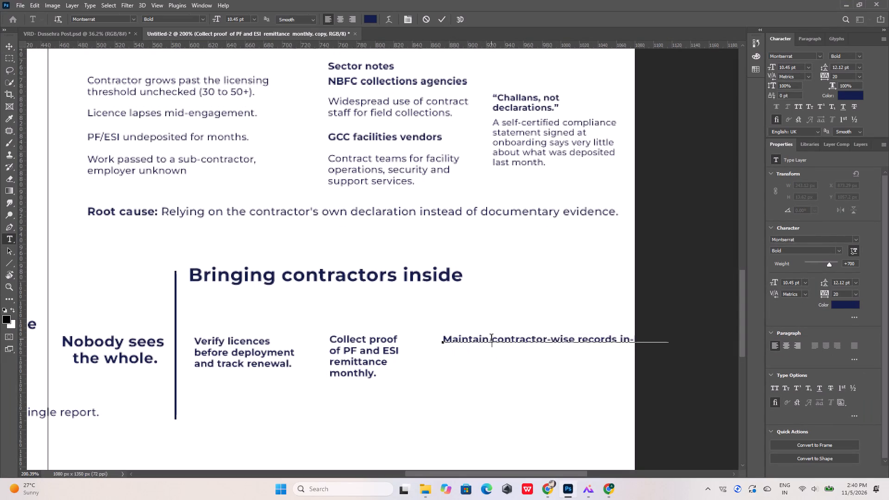
{"action": "key", "text": "Return"}
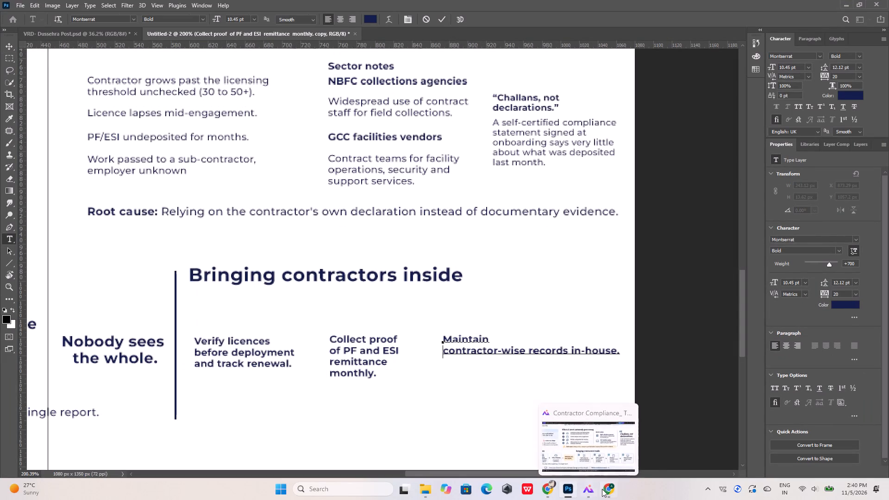
{"action": "left_click", "coordinate": [607, 488]}
{"action": "left_click", "coordinate": [607, 487]}
{"action": "left_click", "coordinate": [590, 487]}
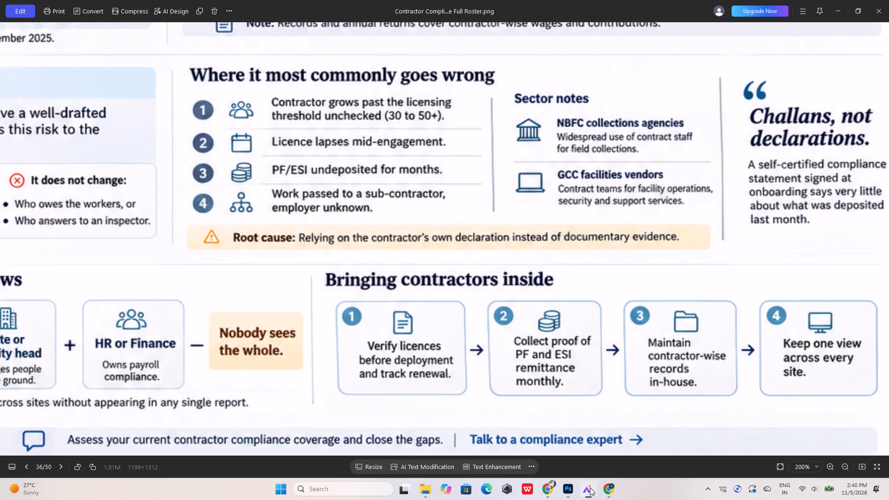
{"action": "left_click", "coordinate": [590, 487]}
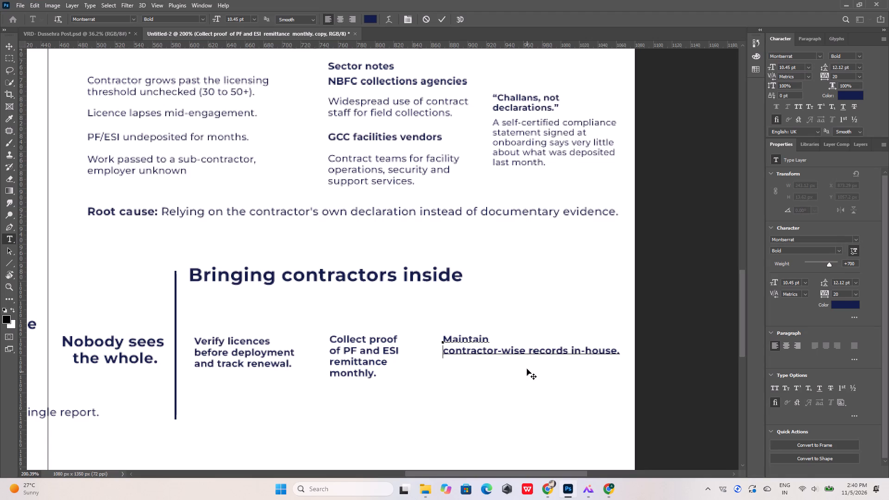
{"action": "left_click", "coordinate": [529, 354]}
{"action": "key", "text": "Return"}
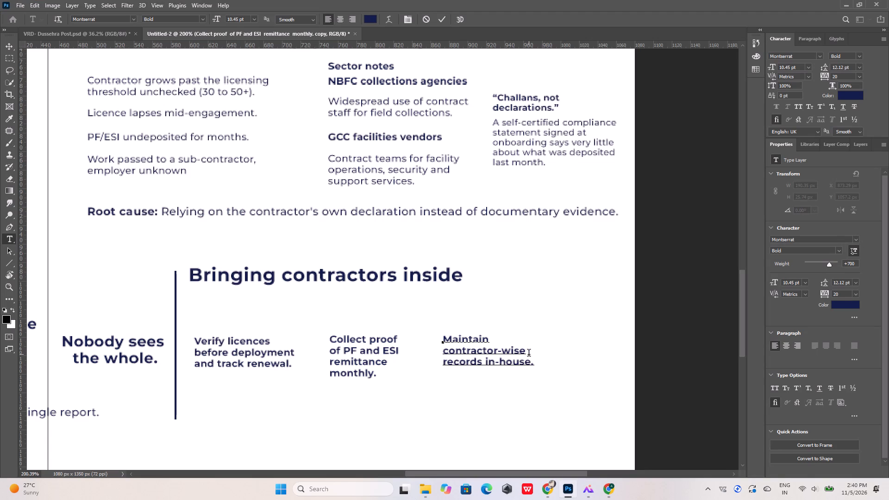
{"action": "left_click", "coordinate": [588, 491]}
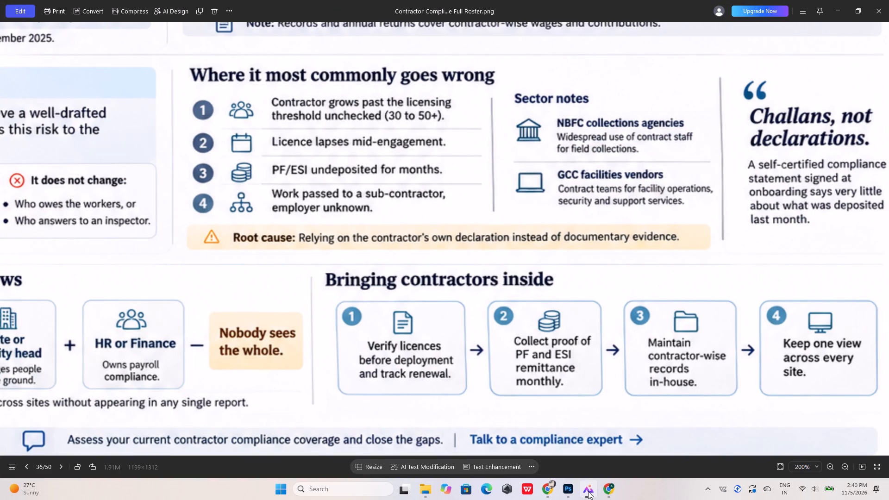
{"action": "left_click", "coordinate": [588, 491]}
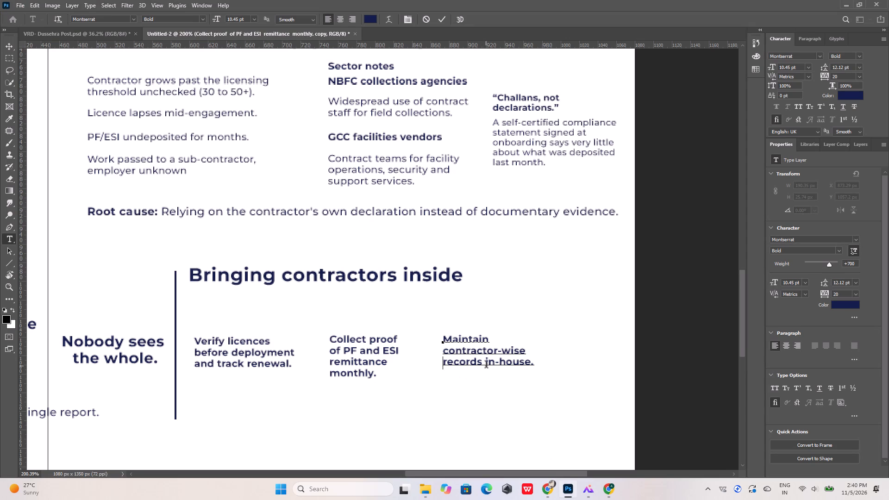
{"action": "left_click", "coordinate": [487, 366]}
{"action": "key", "text": "Return"}
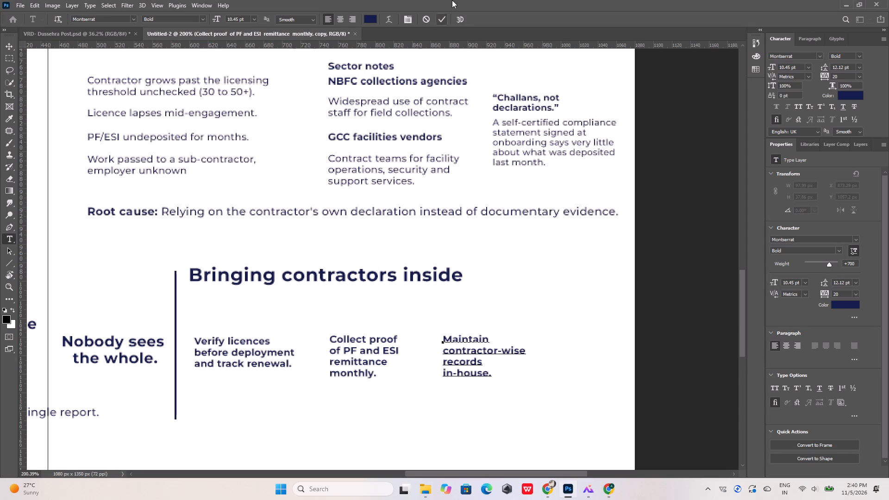
{"action": "left_click", "coordinate": [446, 20]}
Duplicate the “Maintain contractor-wise records in-house.” text about 110 px to its right, level with the original, for the fourth step.
{"action": "left_click", "coordinate": [590, 487]}
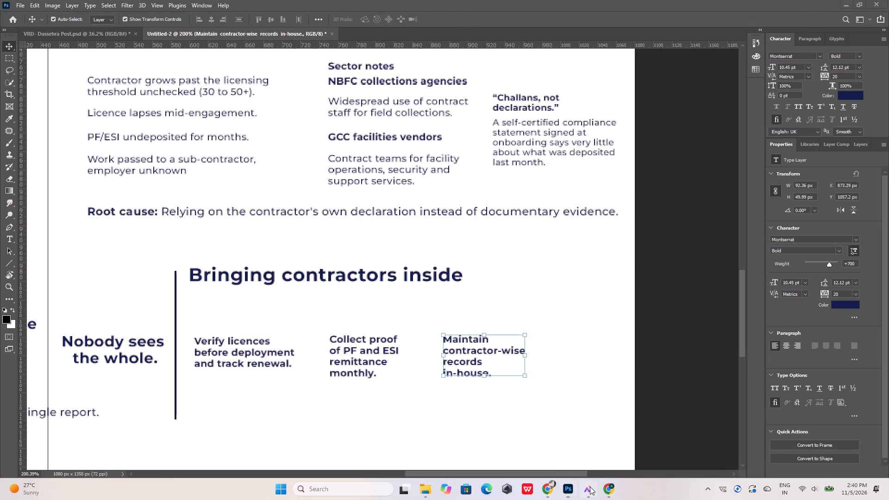
{"action": "left_click", "coordinate": [590, 487]}
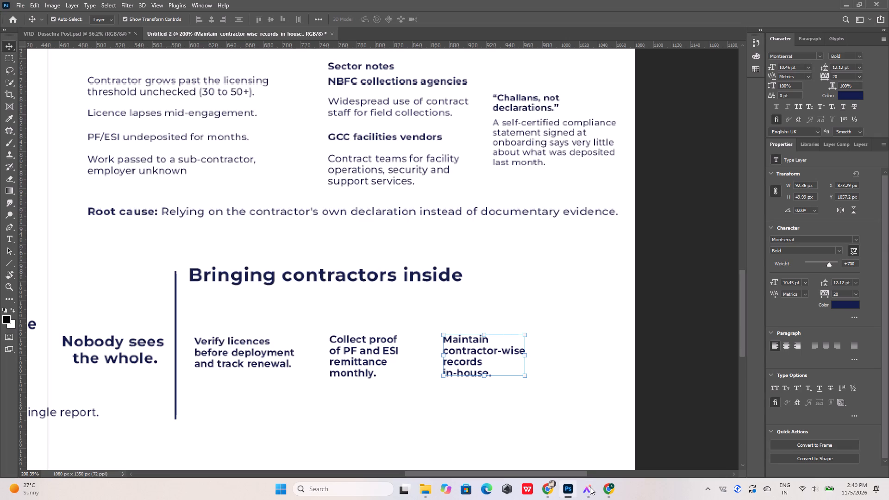
{"action": "left_click", "coordinate": [590, 487]}
{"action": "left_click", "coordinate": [590, 487]}
{"action": "left_click_drag", "start_coordinate": [472, 343], "coordinate": [568, 344], "text": "alt"}
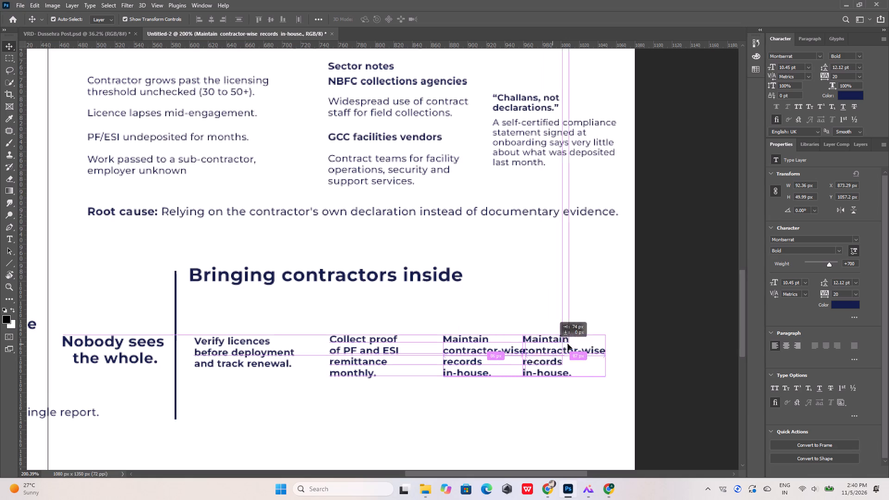
{"action": "left_click_drag", "start_coordinate": [568, 344], "coordinate": [575, 344], "text": "alt"}
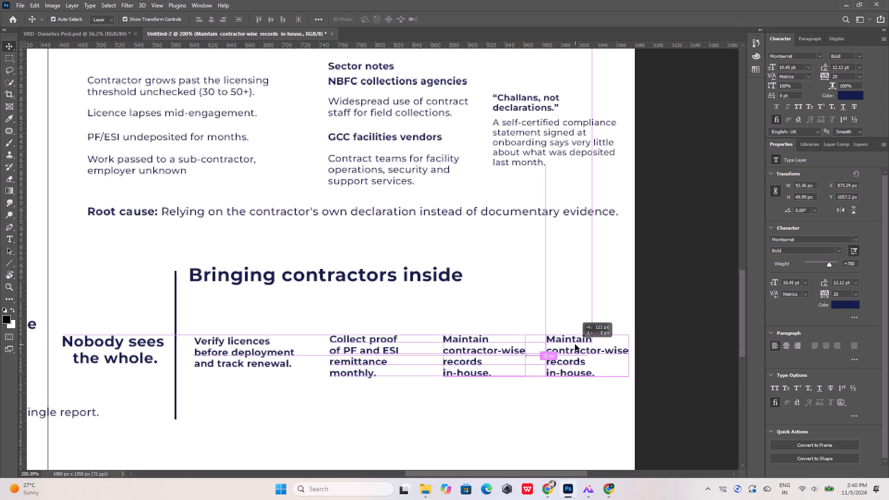
{"action": "left_click_drag", "start_coordinate": [575, 344], "coordinate": [574, 344], "text": "alt"}
Shift the third and fourth step texts together about 21 px to the left, to about X 853 px.
{"action": "left_click_drag", "start_coordinate": [649, 328], "coordinate": [465, 390]}
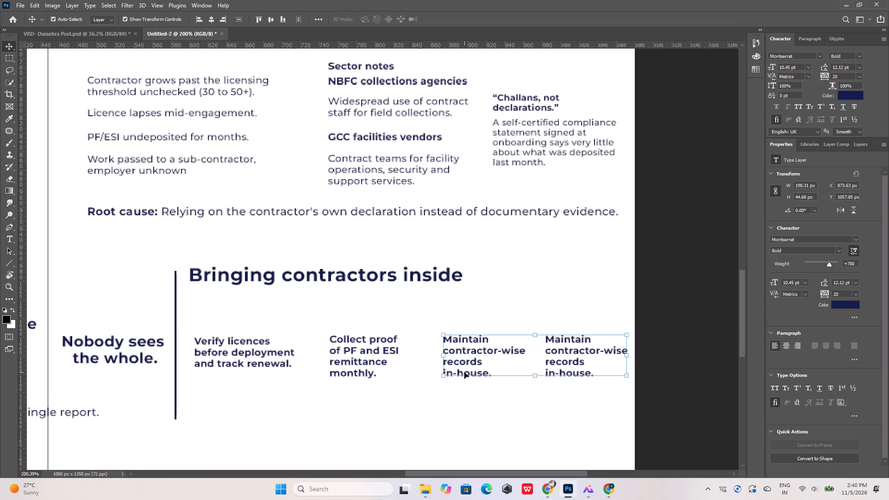
{"action": "key", "text": "shift+Left"}
{"action": "key", "text": "Left"}
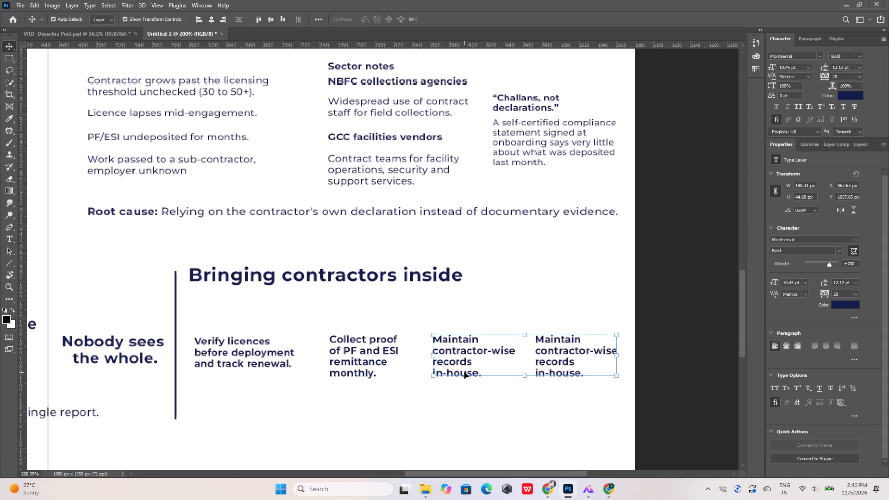
{"action": "key", "text": "Left"}
{"action": "key", "text": "Left"}
{"action": "key", "text": "Left"}
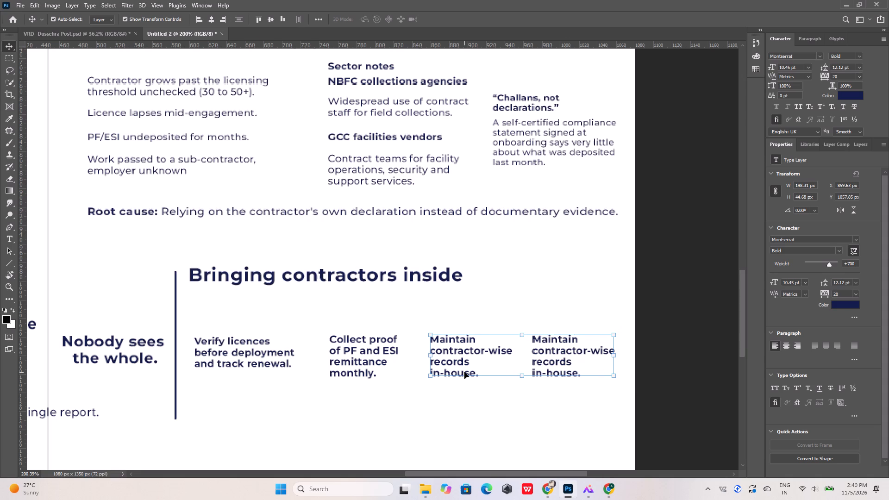
{"action": "key", "text": "Left"}
{"action": "key", "text": "Left"}
{"action": "key", "text": "Left"}
{"action": "key", "text": "Left"}
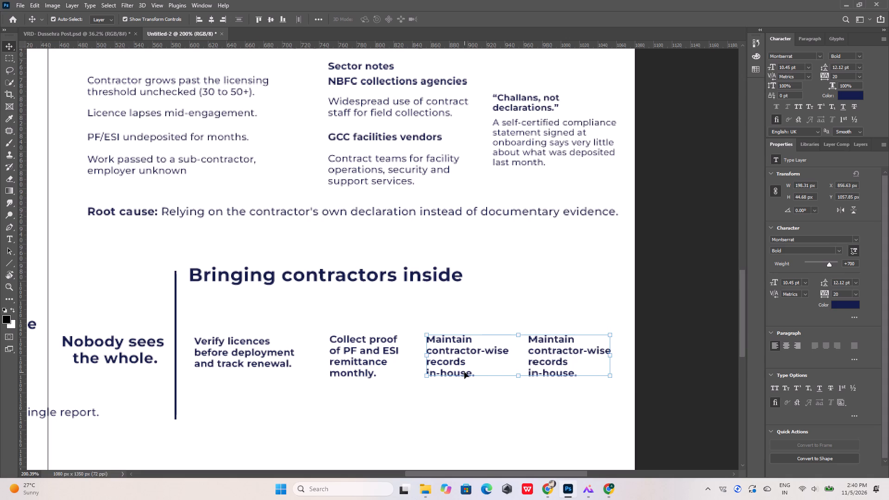
{"action": "key", "text": "Left"}
{"action": "key", "text": "Left"}
{"action": "key", "text": "Left"}
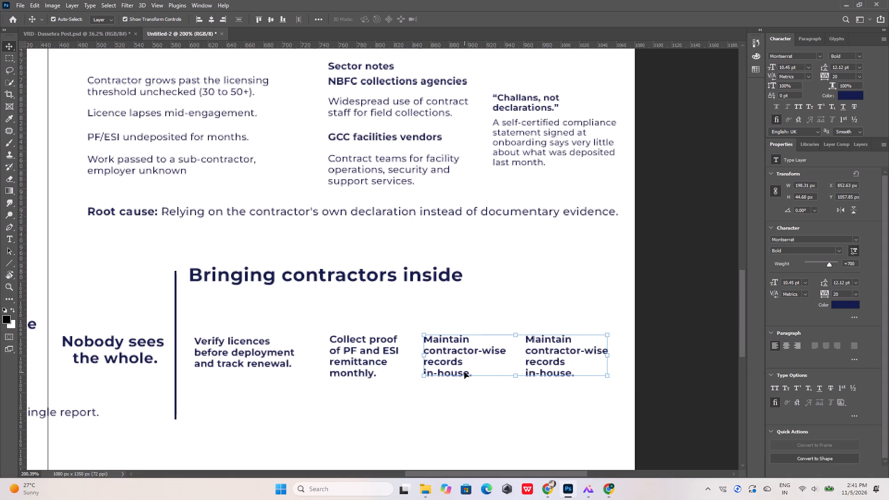
Shift the second, third and fourth step texts together 20 px to the left, to about X 732 px.
{"action": "left_click_drag", "start_coordinate": [626, 326], "coordinate": [247, 391]}
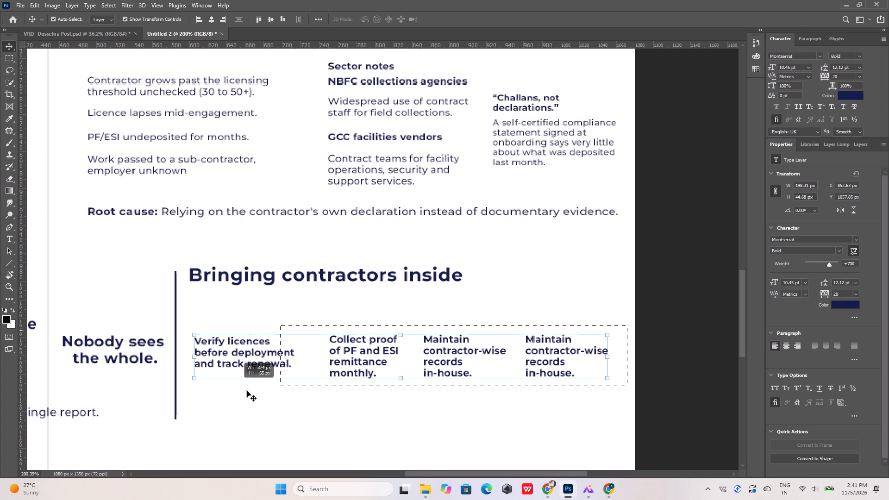
{"action": "left_click_drag", "start_coordinate": [247, 391], "coordinate": [344, 405]}
{"action": "key", "text": "shift+Left"}
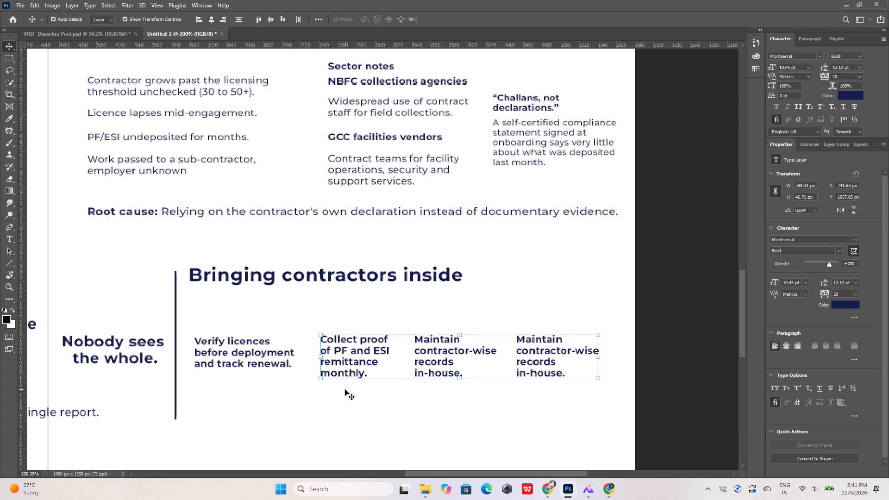
{"action": "key", "text": "shift+Left"}
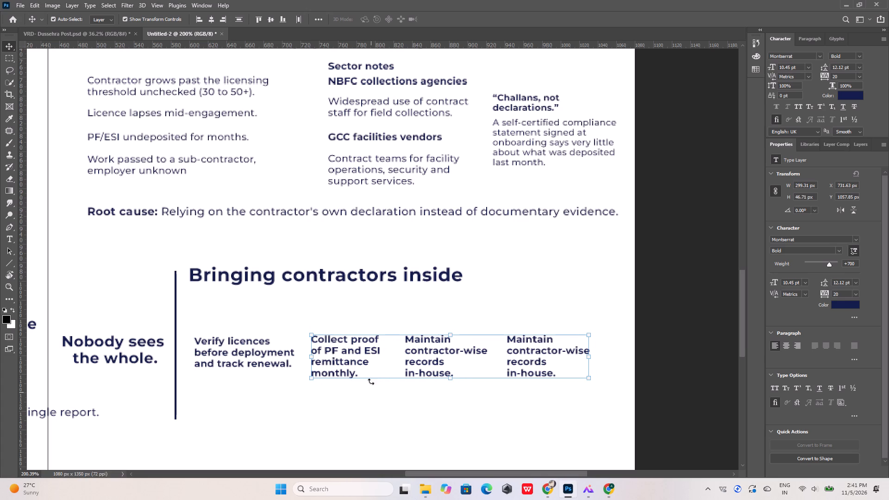
{"action": "left_click", "coordinate": [439, 302]}
Replace the fourth step's text with “Keep one view across every site.” copied from the ChatGPT wording.
{"action": "double_click", "coordinate": [552, 352]}
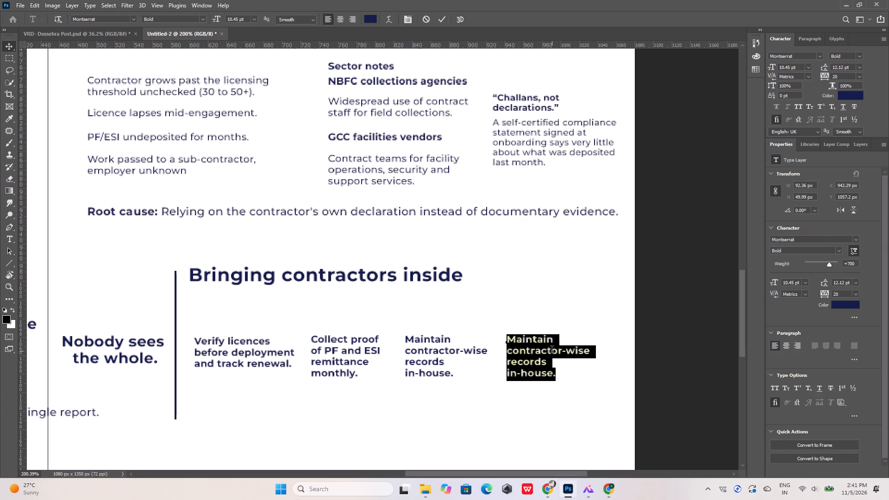
{"action": "left_click", "coordinate": [612, 491]}
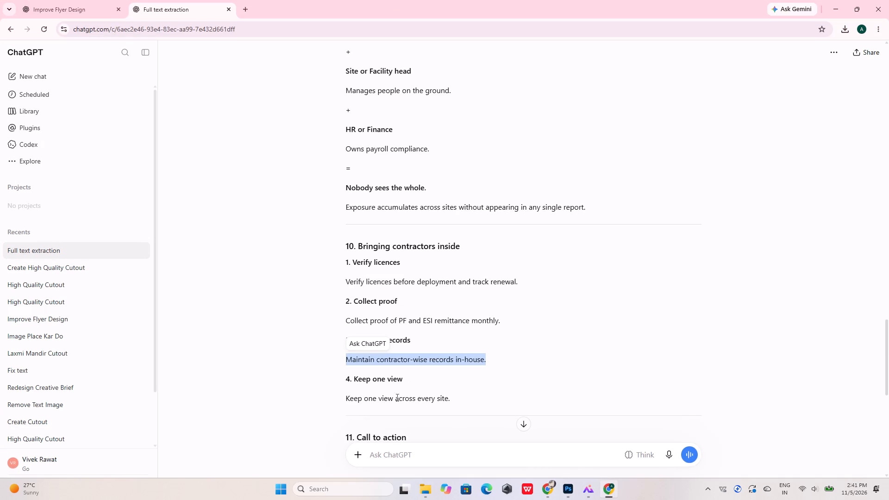
{"action": "left_click_drag", "start_coordinate": [340, 397], "coordinate": [465, 406]}
{"action": "right_click", "coordinate": [427, 396]}
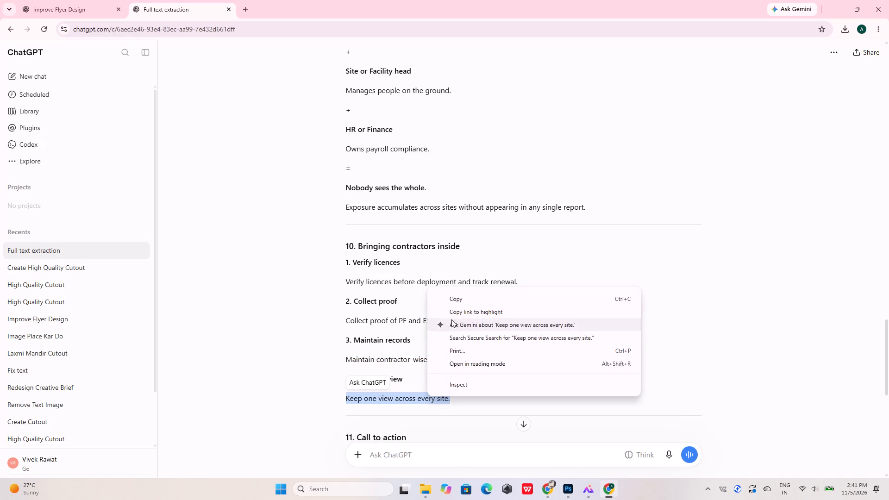
{"action": "left_click", "coordinate": [458, 301]}
{"action": "left_click", "coordinate": [567, 488]}
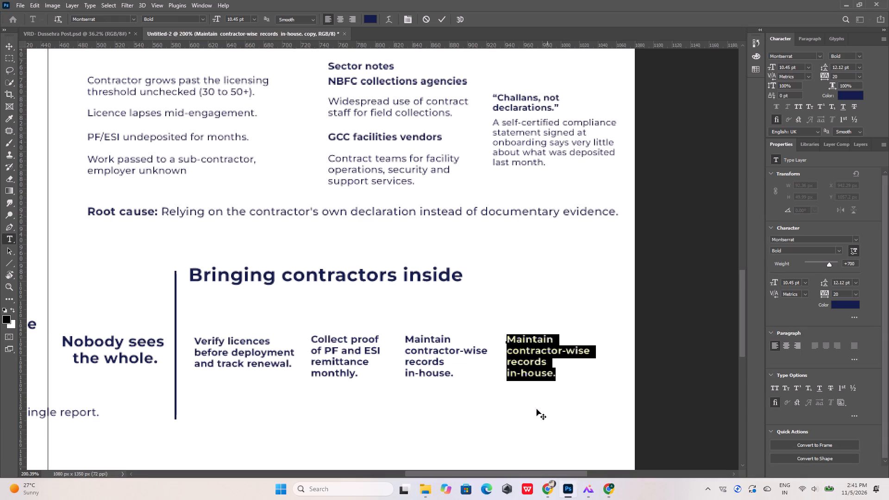
{"action": "key", "text": "ctrl+v"}
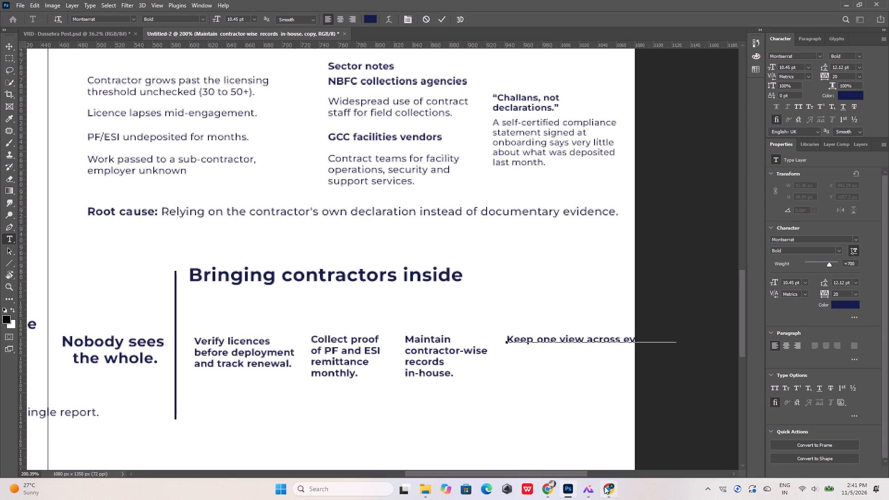
Break the fourth step's text into three lines, “Keep one view”, “across every” and “site.”, matching the reference layout.
{"action": "left_click", "coordinate": [604, 486]}
{"action": "left_click", "coordinate": [605, 485]}
{"action": "left_click", "coordinate": [582, 488]}
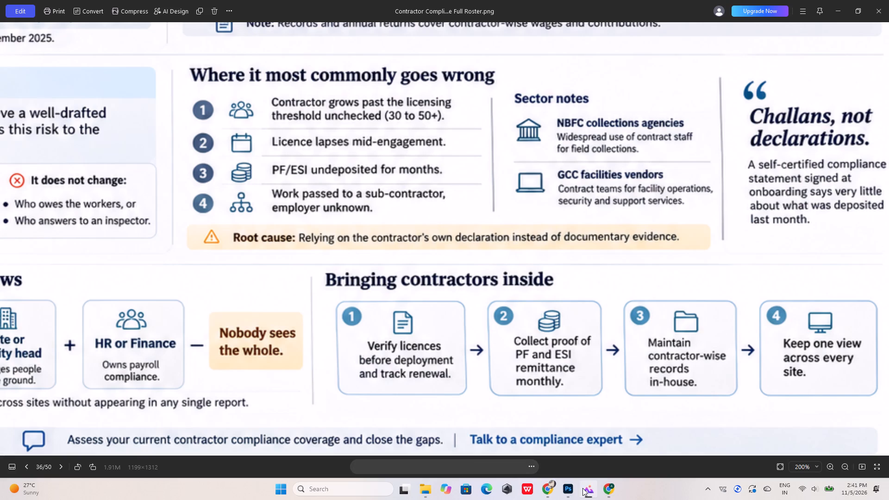
{"action": "left_click", "coordinate": [582, 488]}
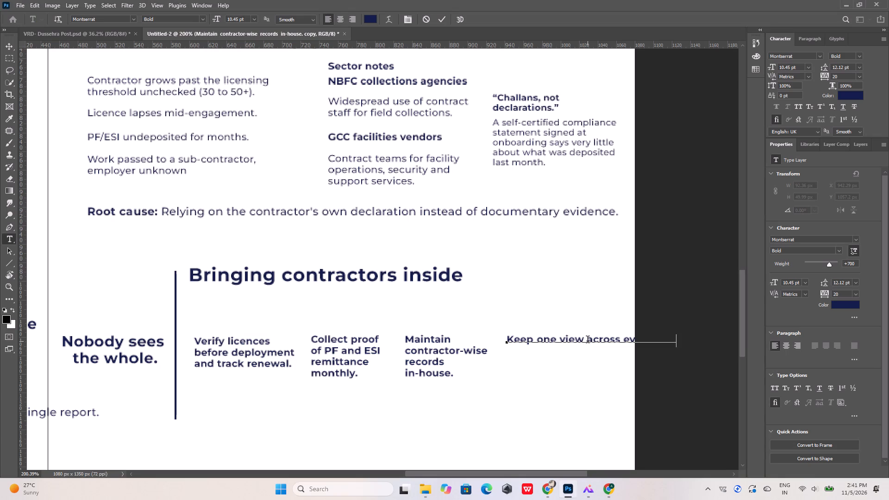
{"action": "left_click", "coordinate": [588, 341]}
{"action": "key", "text": "Return"}
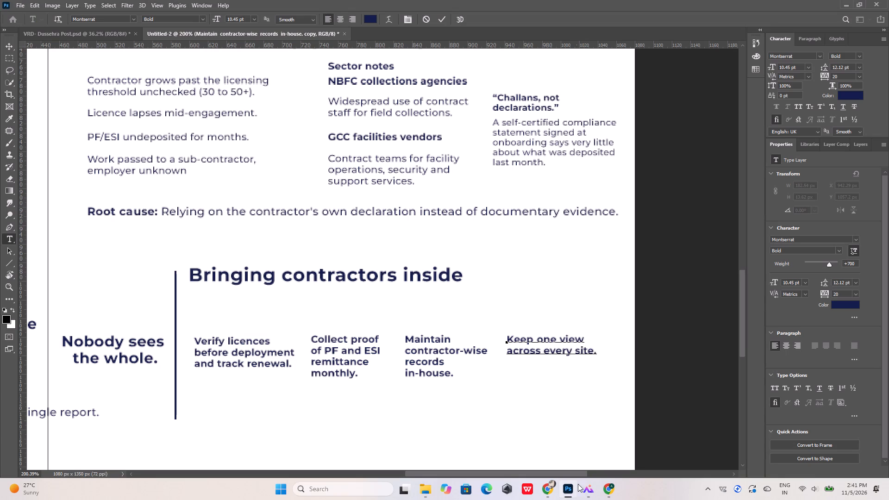
{"action": "left_click", "coordinate": [590, 494]}
{"action": "left_click", "coordinate": [590, 494]}
{"action": "left_click", "coordinate": [576, 352]}
{"action": "key", "text": "Return"}
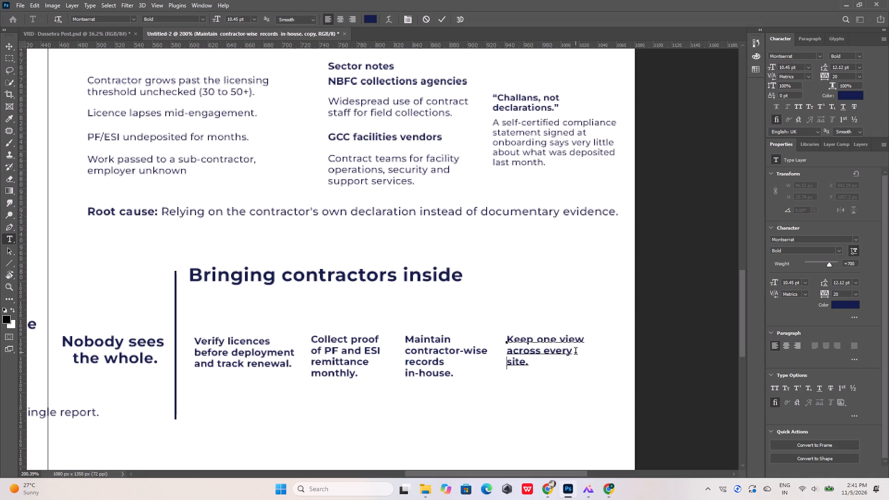
{"action": "left_click", "coordinate": [436, 19]}
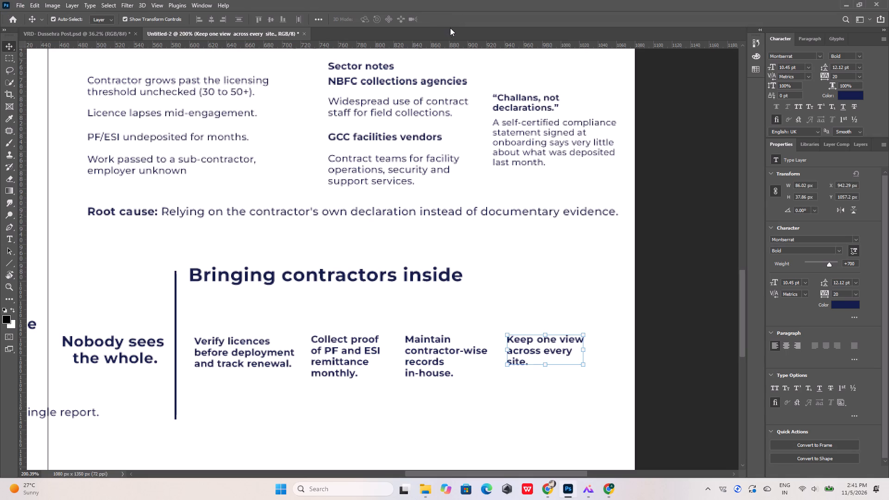
{"action": "left_click", "coordinate": [536, 315]}
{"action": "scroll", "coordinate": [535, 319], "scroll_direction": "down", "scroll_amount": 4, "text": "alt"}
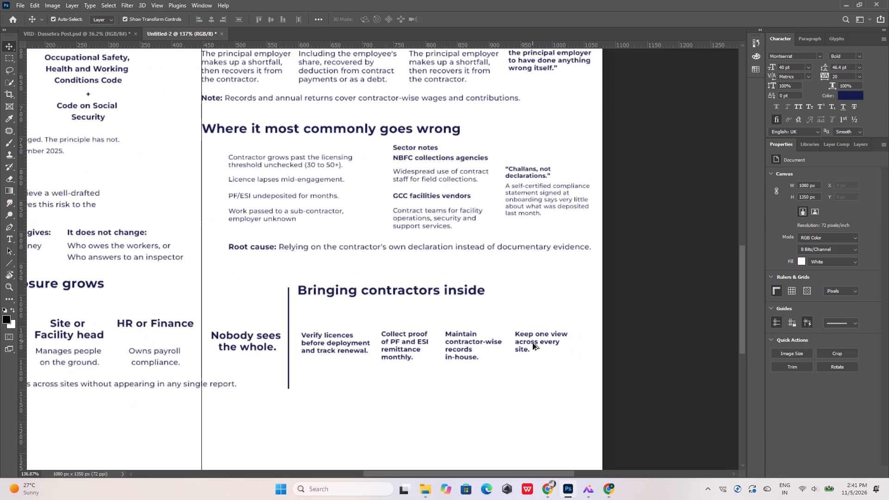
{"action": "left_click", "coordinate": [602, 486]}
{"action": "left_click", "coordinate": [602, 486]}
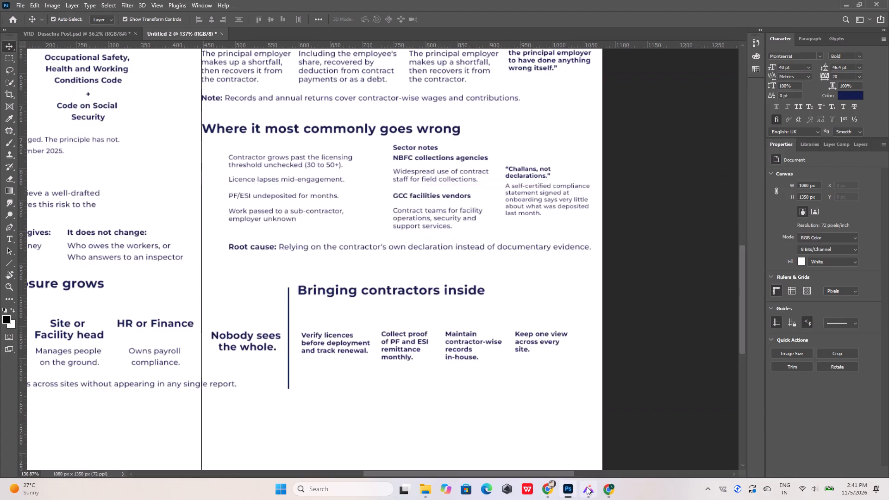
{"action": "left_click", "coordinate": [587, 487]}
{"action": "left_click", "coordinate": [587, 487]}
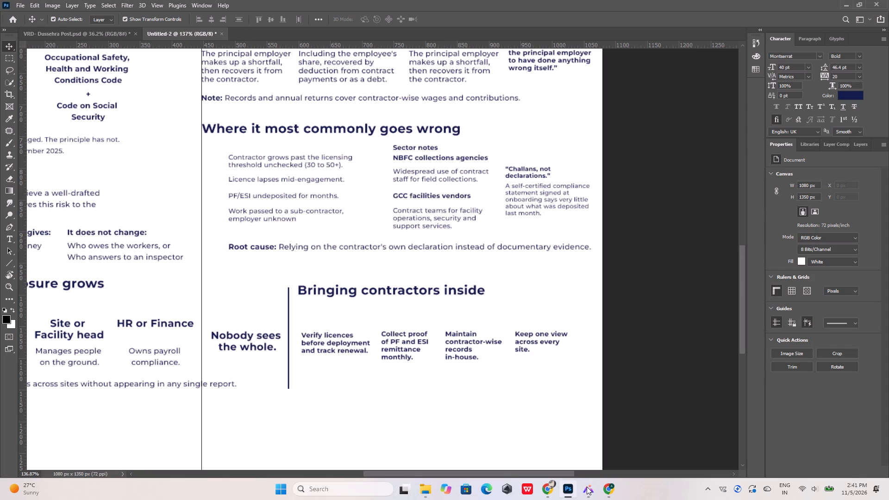
Move the fourth step's text “Keep one view across every site.” 28 px to the right, to about X 970 px.
{"action": "left_click", "coordinate": [587, 487]}
{"action": "left_click", "coordinate": [587, 487]}
{"action": "scroll", "coordinate": [433, 367], "scroll_direction": "down", "scroll_amount": 3, "text": "alt"}
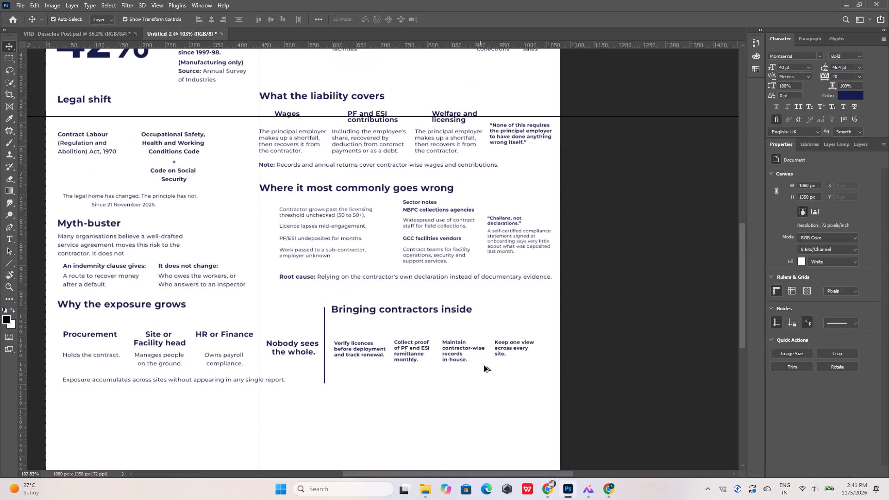
{"action": "scroll", "coordinate": [510, 350], "scroll_direction": "up", "scroll_amount": 8, "text": "alt"}
{"action": "left_click", "coordinate": [513, 349]}
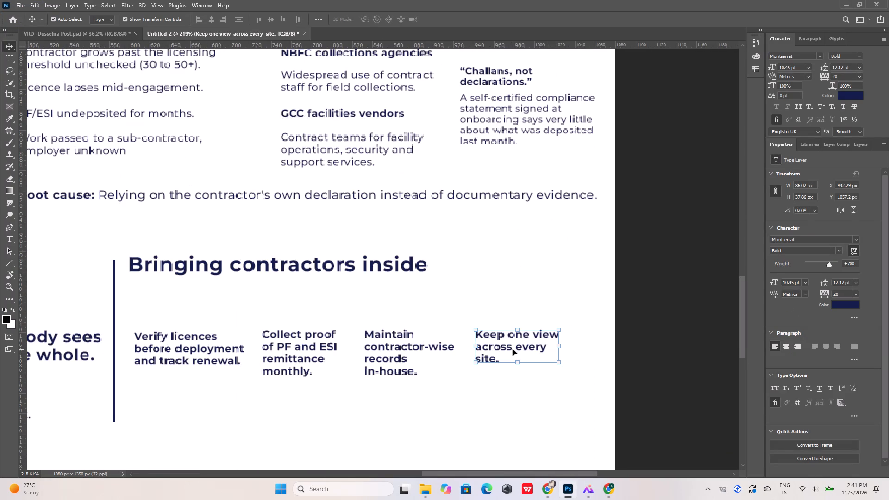
{"action": "key", "text": "shift+Right"}
{"action": "key", "text": "shift+Right"}
{"action": "key", "text": "shift+Right"}
{"action": "key", "text": "Left"}
{"action": "key", "text": "Left"}
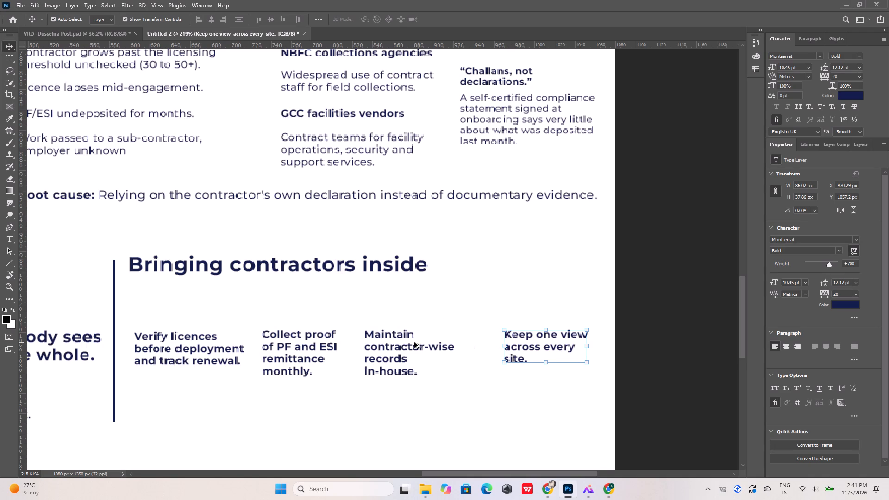
Move the third step's text “Maintain contractor-wise records in-house.” 20 px to the right, to about X 852 px.
{"action": "scroll", "coordinate": [403, 344], "scroll_direction": "up", "scroll_amount": 4, "text": "alt"}
{"action": "left_click", "coordinate": [402, 347]}
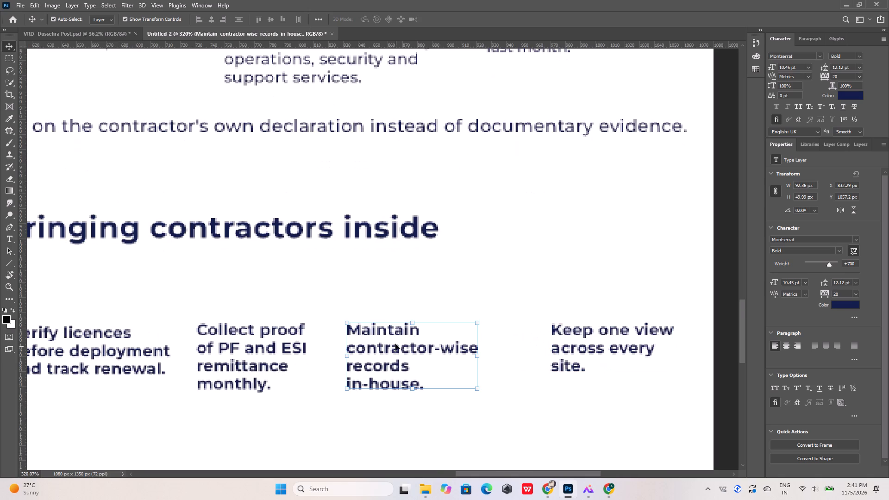
{"action": "key", "text": "shift+Right"}
{"action": "key", "text": "shift+Right"}
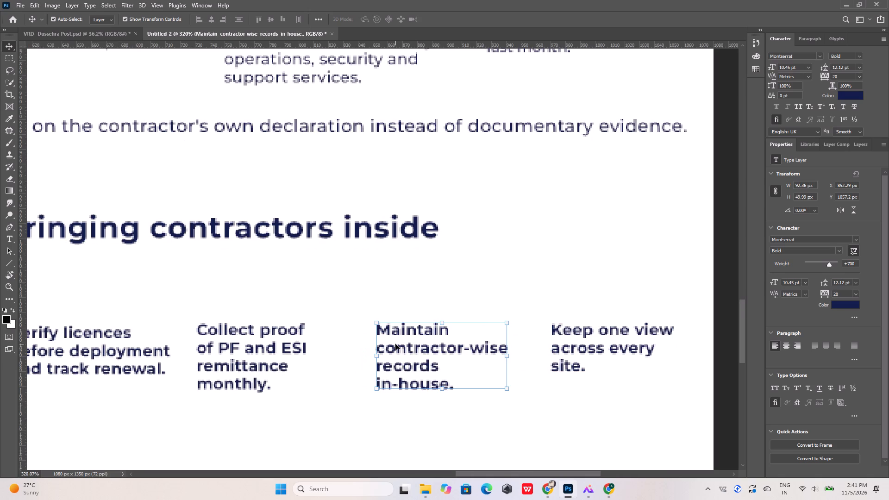
Move the second step's text “Collect proof of PF and ESI remittance monthly.” about 15 px to the right, to about X 746 px.
{"action": "left_click", "coordinate": [278, 347]}
{"action": "key", "text": "shift+Right"}
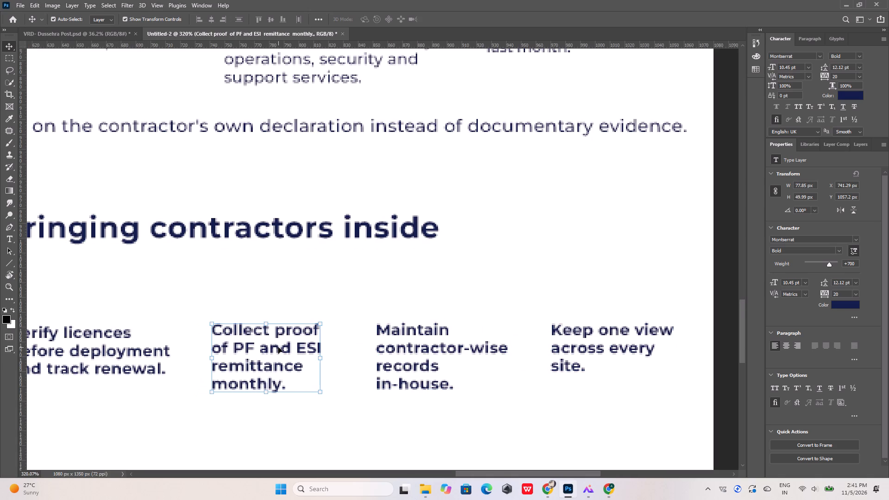
{"action": "key", "text": "shift+Right"}
{"action": "key", "text": "Left"}
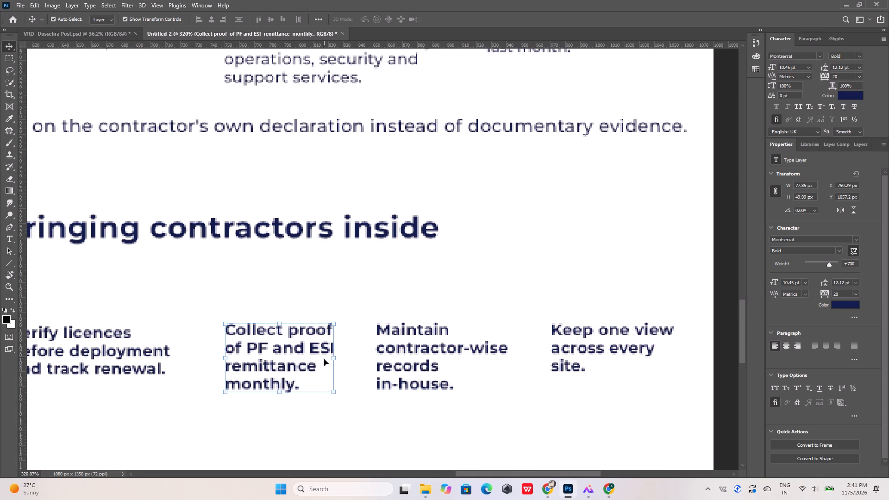
{"action": "left_click", "coordinate": [361, 321]}
{"action": "scroll", "coordinate": [404, 296], "scroll_direction": "down", "scroll_amount": 8, "text": "alt"}
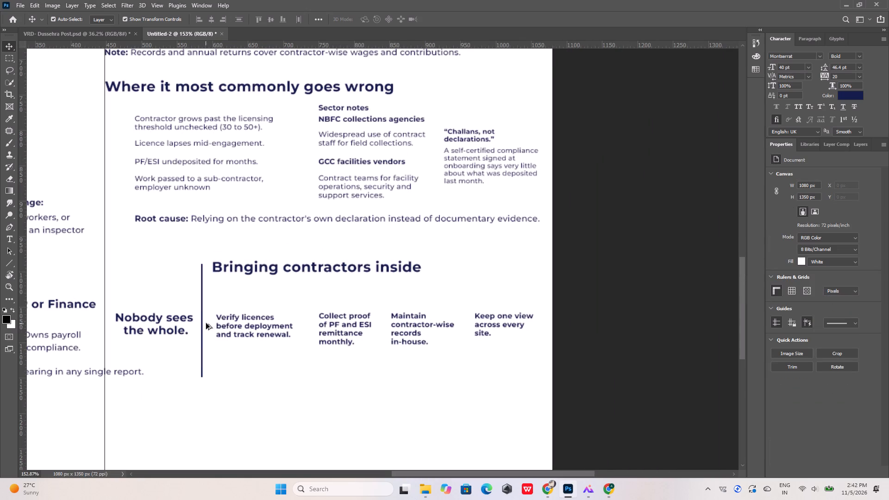
{"action": "left_click", "coordinate": [333, 321]}
{"action": "key", "text": "Left"}
{"action": "key", "text": "Left"}
{"action": "key", "text": "Left"}
{"action": "key", "text": "Left"}
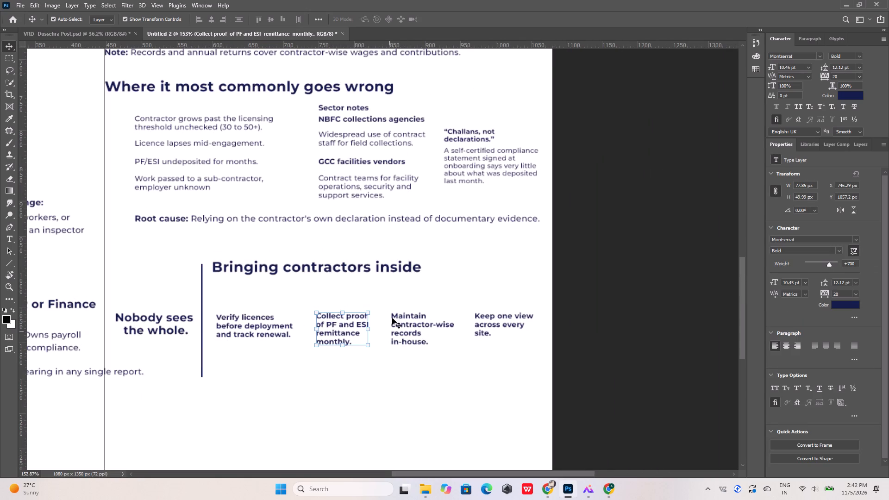
{"action": "left_click", "coordinate": [396, 301]}
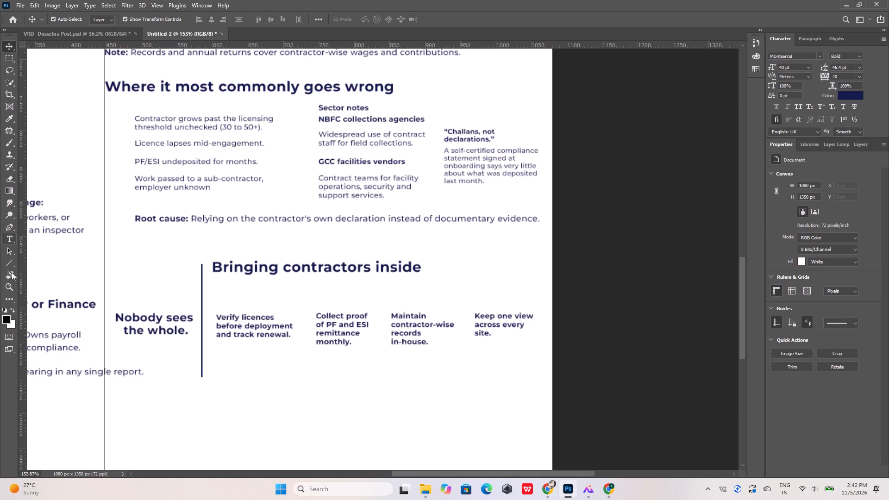
Draw a rounded rectangle about 134 × 117 px with 10 px corners around the first step's text.
{"action": "left_click_drag", "start_coordinate": [11, 262], "coordinate": [59, 281]}
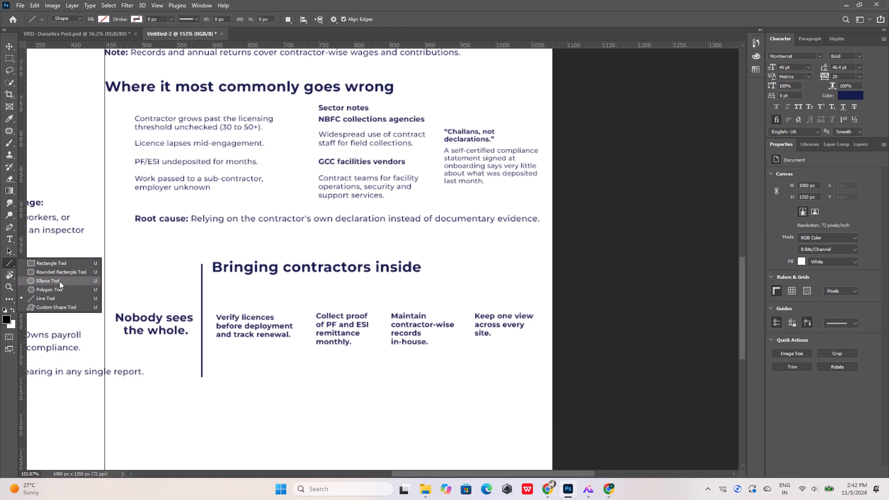
{"action": "left_click_drag", "start_coordinate": [59, 281], "coordinate": [63, 274]}
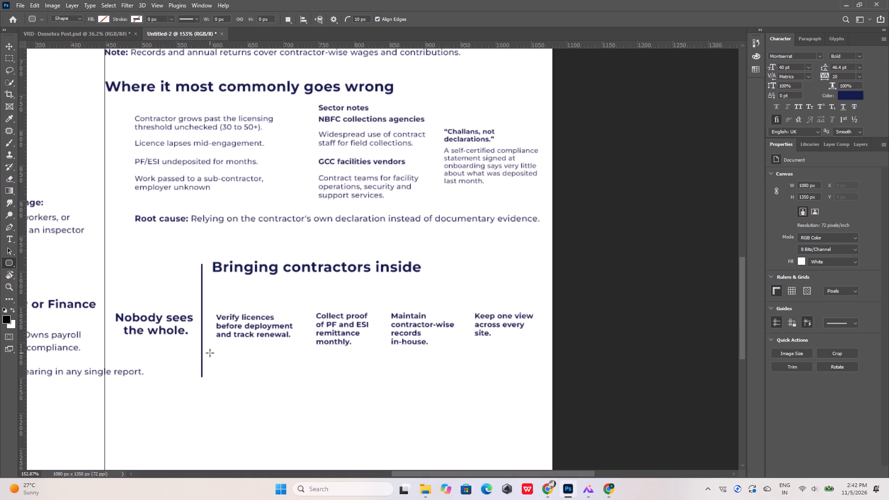
{"action": "left_click_drag", "start_coordinate": [208, 362], "coordinate": [301, 289]}
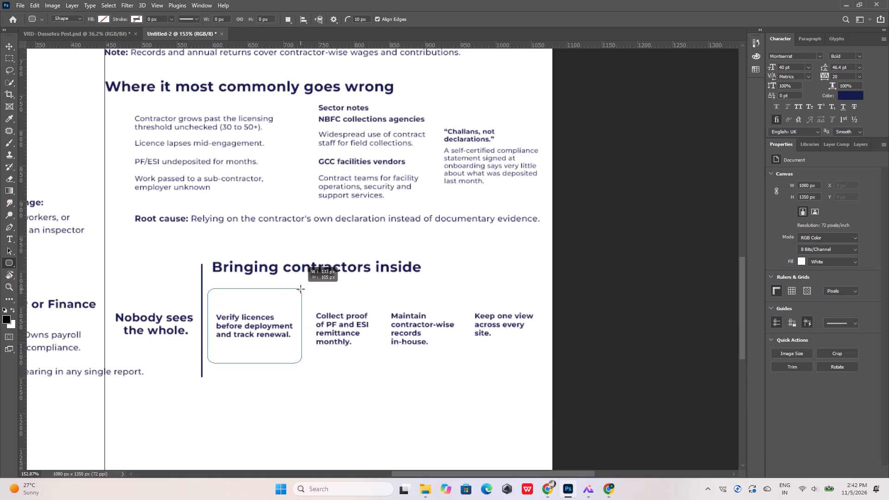
{"action": "left_click_drag", "start_coordinate": [301, 289], "coordinate": [302, 280]}
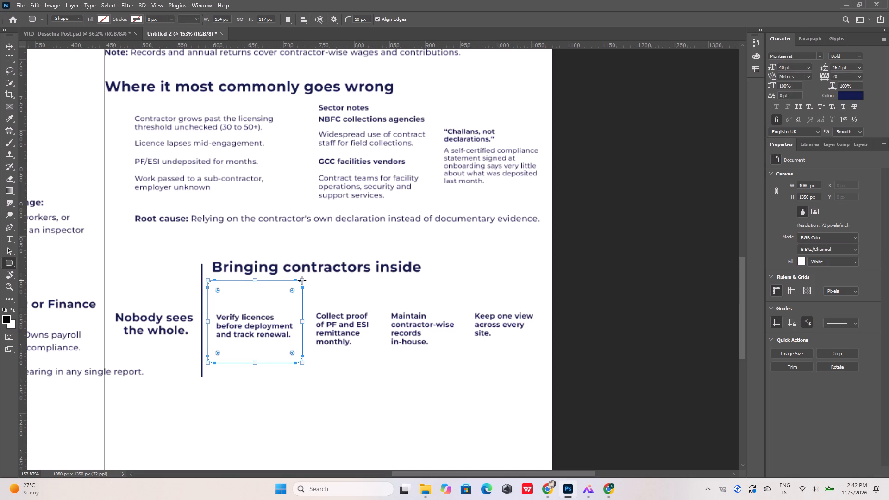
Give the first step's rounded rectangle a dark navy stroke 1.5 px wide.
{"action": "left_click", "coordinate": [138, 19]}
{"action": "left_click", "coordinate": [80, 70]}
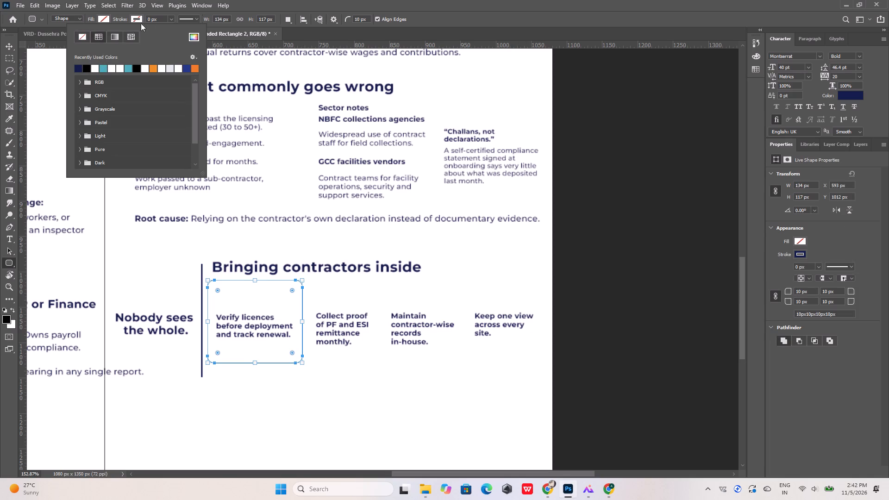
{"action": "left_click_drag", "start_coordinate": [161, 18], "coordinate": [146, 17]}
{"action": "key", "text": "2"}
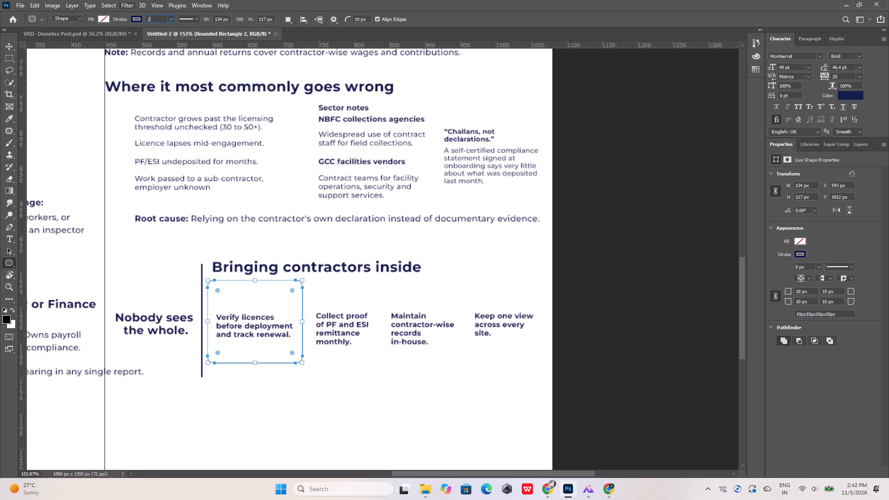
{"action": "key", "text": "Return"}
{"action": "left_click_drag", "start_coordinate": [160, 19], "coordinate": [142, 19]}
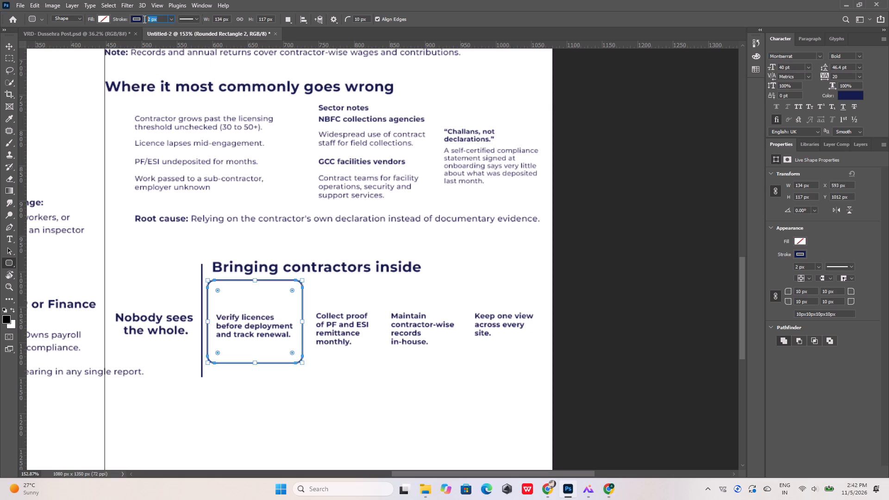
{"action": "left_click_drag", "start_coordinate": [142, 19], "coordinate": [139, 19]}
{"action": "type", "text": "1.5"}
{"action": "key", "text": "Return"}
{"action": "left_click", "coordinate": [12, 45]}
{"action": "left_click", "coordinate": [67, 94]}
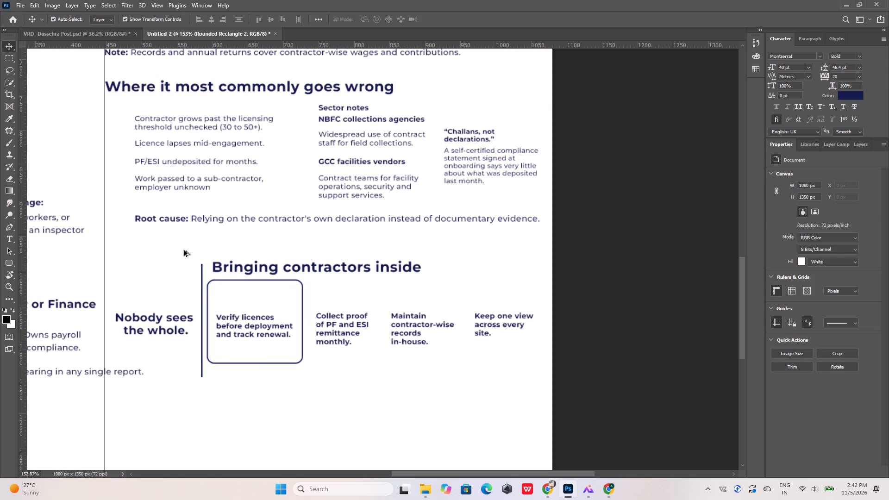
Check the reference layout and centre the first step's text horizontally within its rounded box.
{"action": "left_click", "coordinate": [606, 490]}
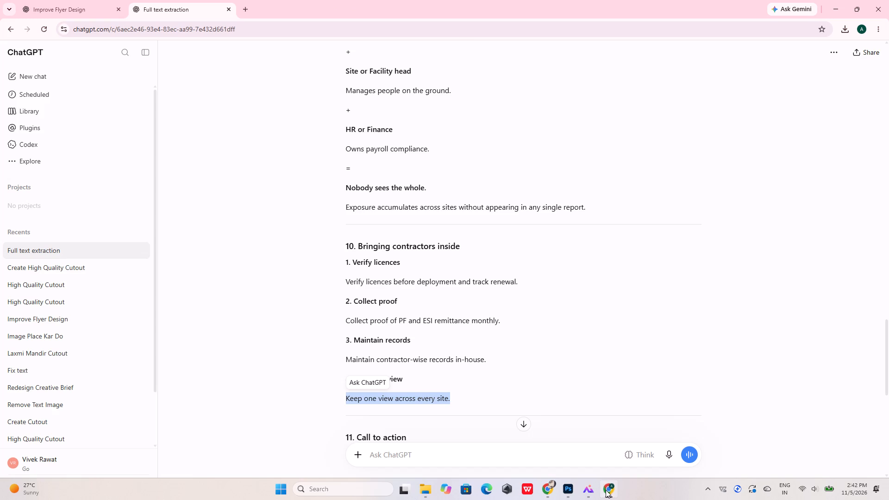
{"action": "left_click", "coordinate": [606, 490]}
{"action": "left_click", "coordinate": [584, 489]}
{"action": "left_click", "coordinate": [584, 489]}
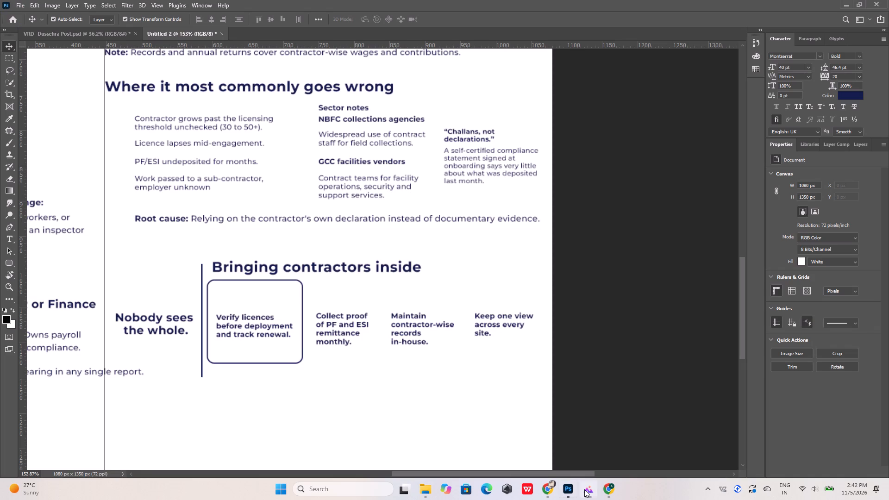
{"action": "left_click", "coordinate": [584, 489]}
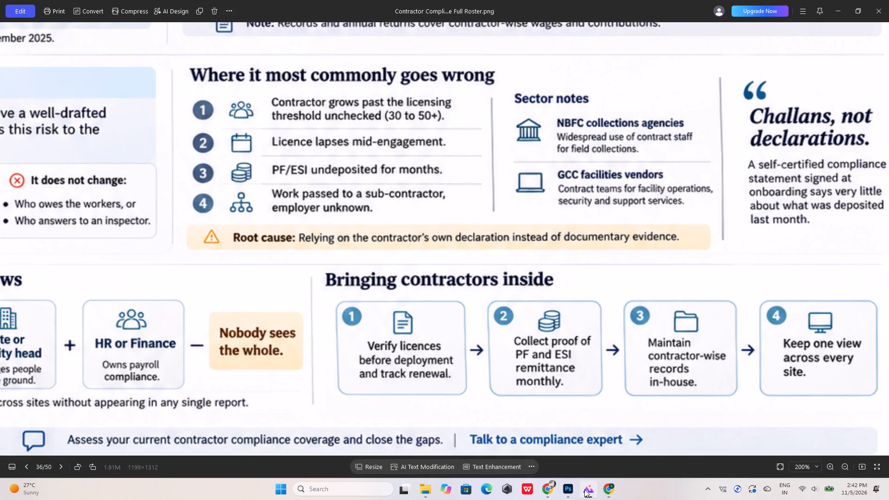
{"action": "left_click", "coordinate": [584, 489]}
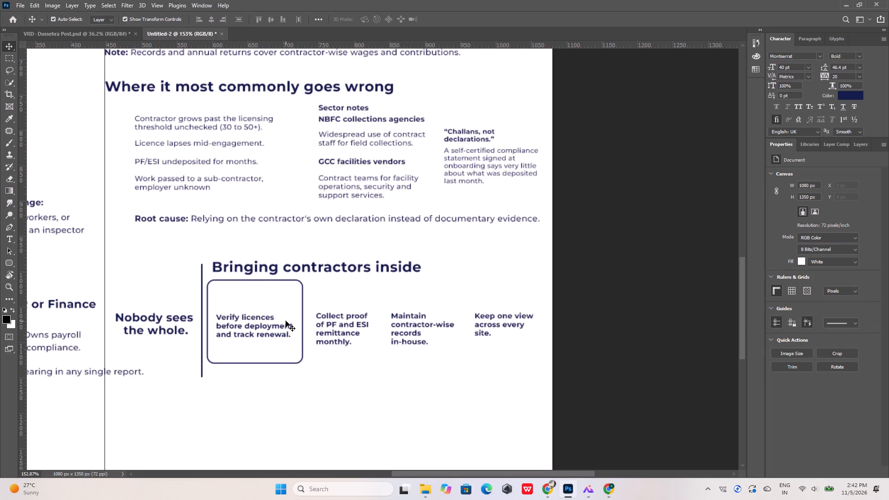
{"action": "left_click", "coordinate": [270, 330]}
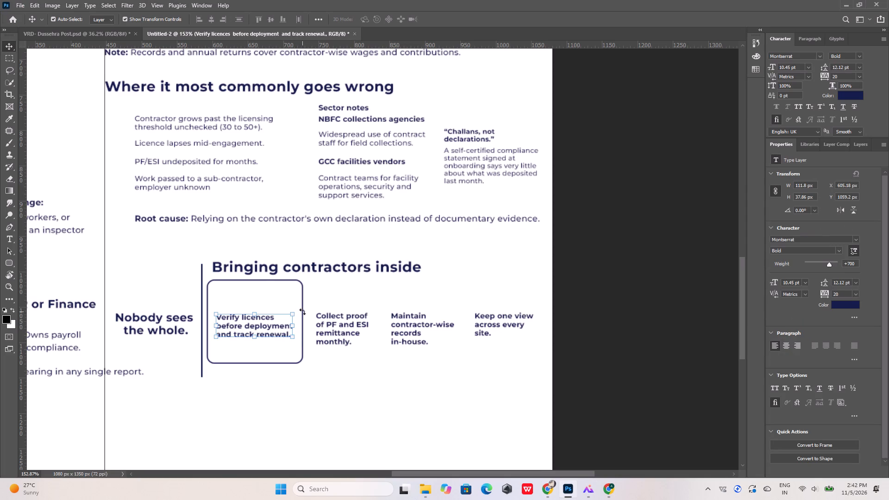
{"action": "scroll", "coordinate": [303, 302], "scroll_direction": "up", "scroll_amount": 10, "text": "alt"}
{"action": "left_click", "coordinate": [301, 303], "text": "shift"}
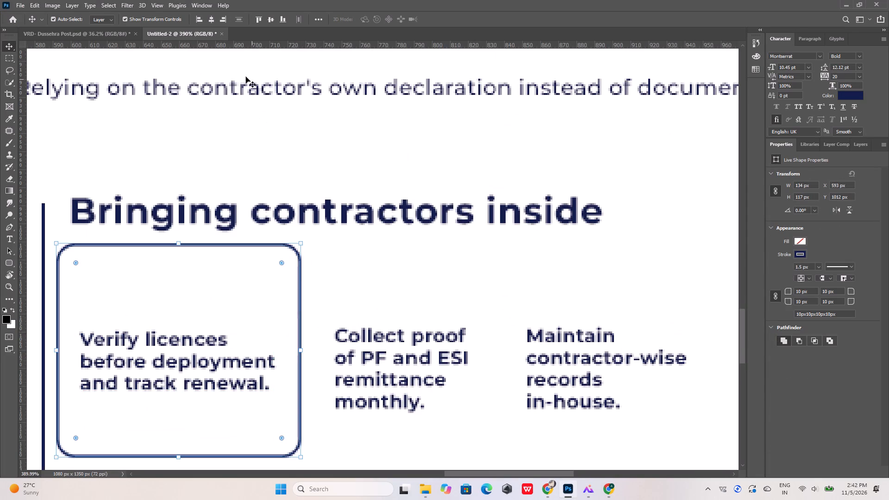
{"action": "left_click", "coordinate": [212, 18]}
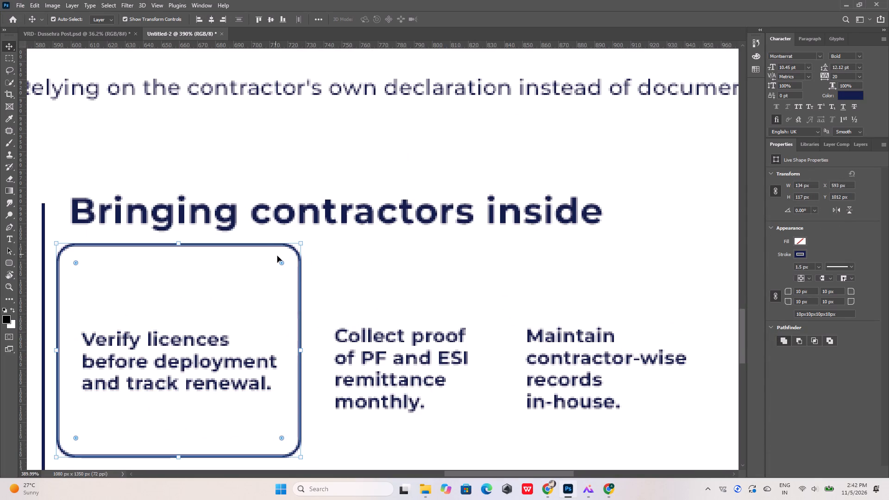
{"action": "left_click", "coordinate": [344, 263]}
Duplicate the first step's rounded box 141 px to the right, around the second step's text at about X 734 px.
{"action": "left_click_drag", "start_coordinate": [300, 273], "coordinate": [301, 273], "text": "alt"}
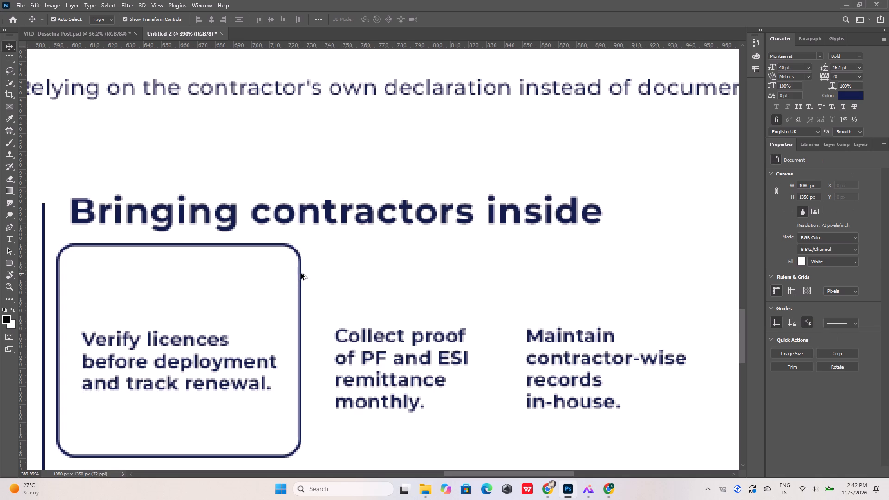
{"action": "left_click_drag", "start_coordinate": [301, 273], "coordinate": [439, 280], "text": "alt"}
{"action": "left_click", "coordinate": [378, 265]}
{"action": "left_click", "coordinate": [301, 276]}
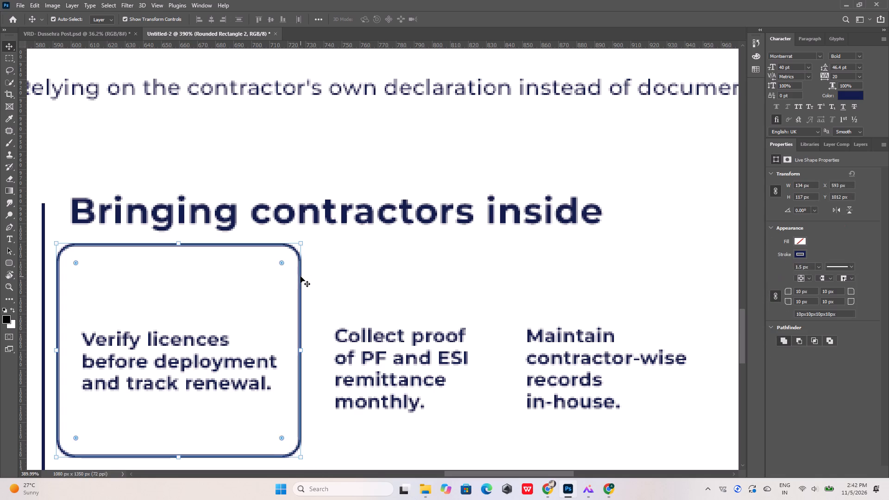
{"action": "left_click_drag", "start_coordinate": [301, 276], "coordinate": [557, 294], "text": "alt"}
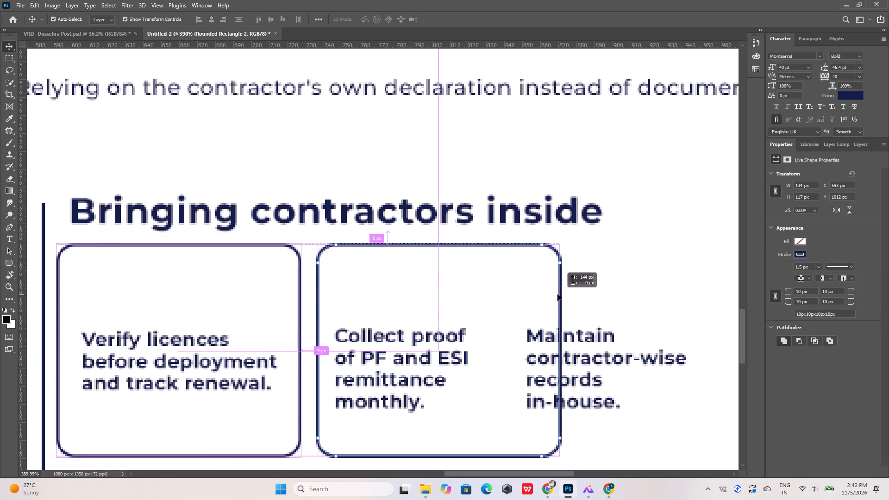
{"action": "left_click_drag", "start_coordinate": [557, 294], "coordinate": [554, 294], "text": "alt"}
Check the reference layout and narrow the second step's box from its right edge to about 104 px wide.
{"action": "scroll", "coordinate": [318, 292], "scroll_direction": "down", "scroll_amount": 9, "text": "alt"}
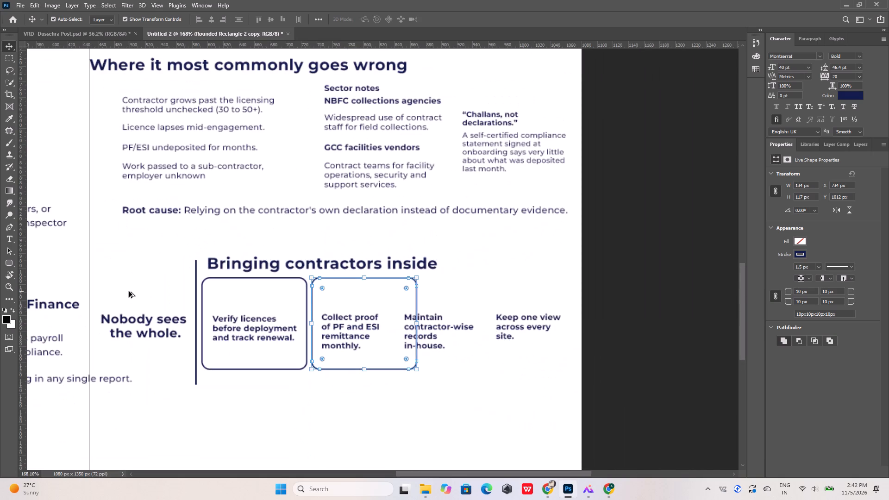
{"action": "left_click", "coordinate": [605, 488]}
{"action": "left_click", "coordinate": [605, 488]}
{"action": "left_click", "coordinate": [591, 488]}
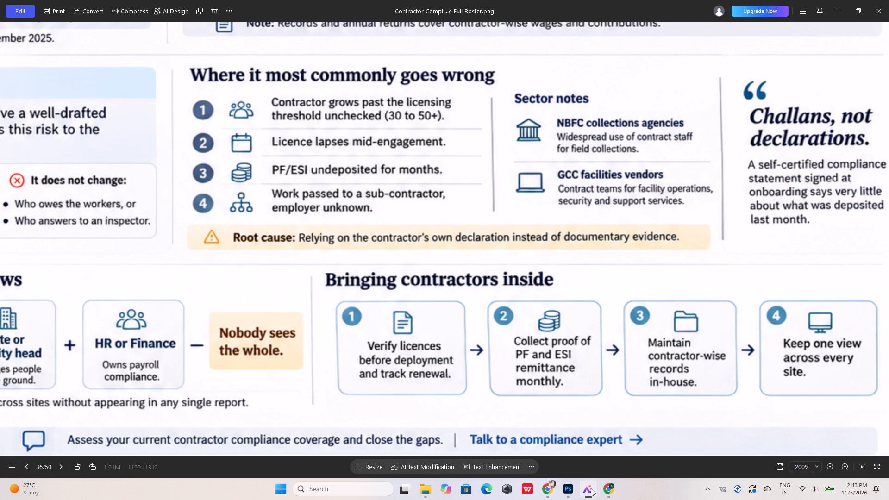
{"action": "left_click", "coordinate": [591, 488]}
{"action": "scroll", "coordinate": [409, 327], "scroll_direction": "up", "scroll_amount": 6, "text": "alt"}
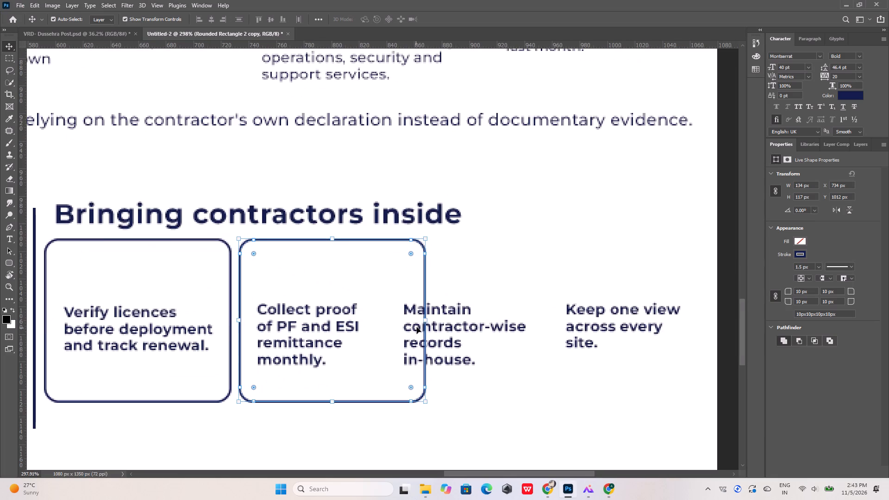
{"action": "left_click_drag", "start_coordinate": [427, 321], "coordinate": [388, 328], "text": "shift"}
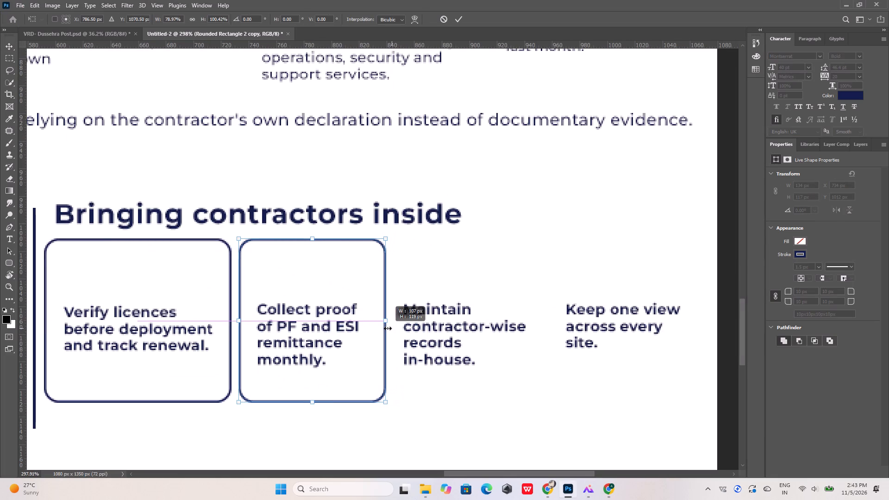
{"action": "left_click_drag", "start_coordinate": [388, 328], "coordinate": [384, 328], "text": "shift"}
{"action": "left_click", "coordinate": [325, 312], "text": "alt"}
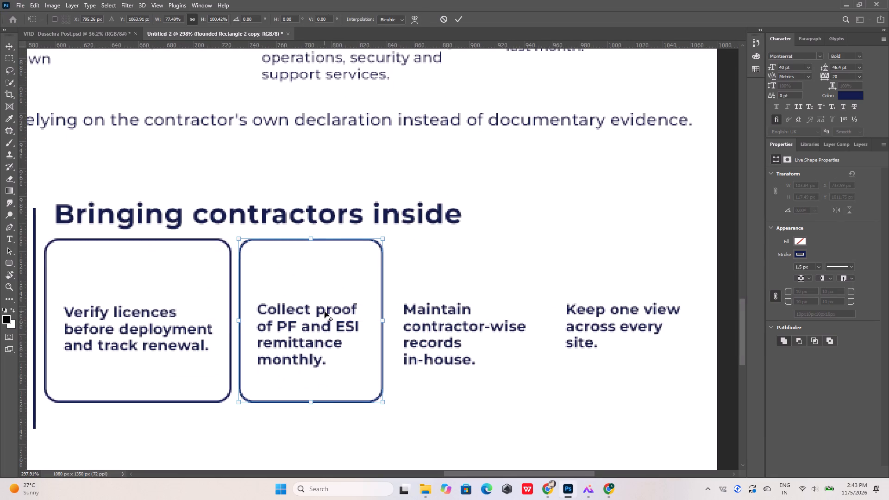
{"action": "left_click", "coordinate": [454, 15]}
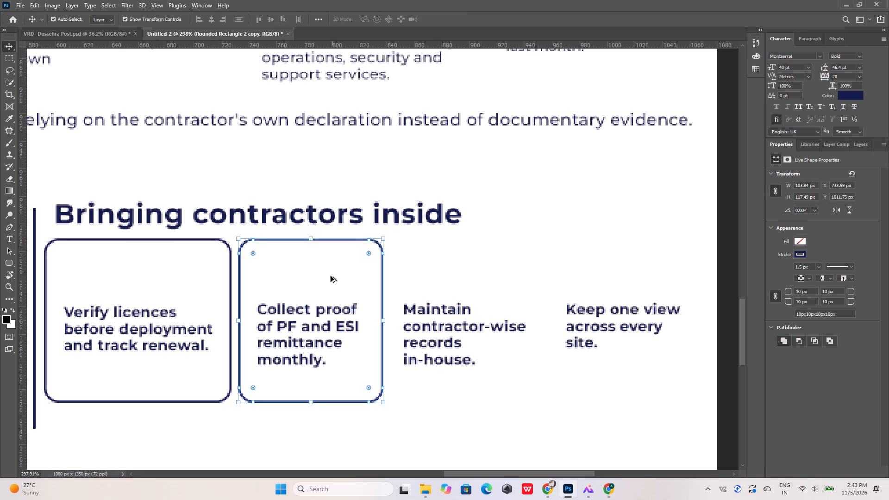
Centre the second step's text (“Collect proof of PF and ESI remittance monthly.”) horizontally within its rounded box.
{"action": "left_click", "coordinate": [328, 311], "text": "alt"}
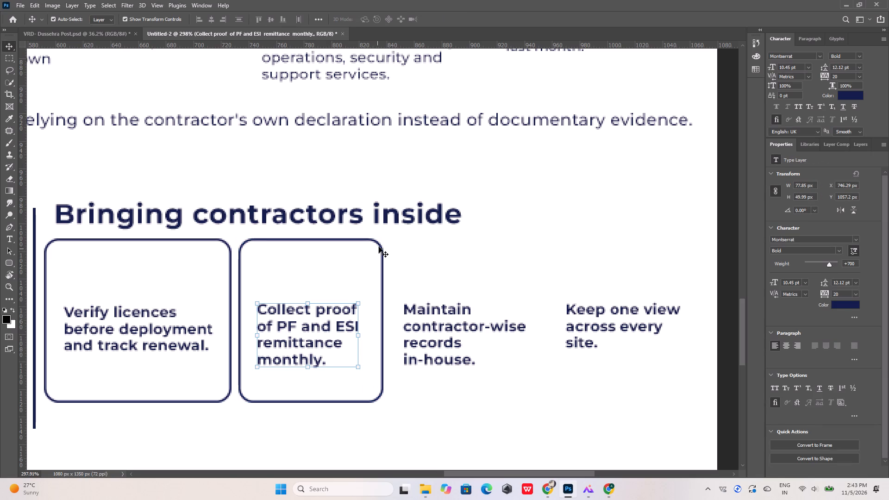
{"action": "left_click", "coordinate": [380, 245], "text": "shift"}
{"action": "left_click", "coordinate": [272, 21]}
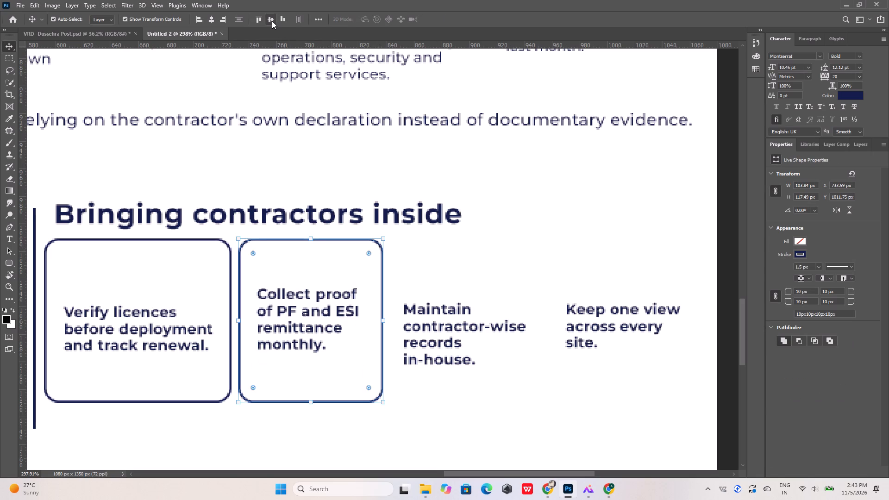
{"action": "key", "text": "ctrl+z"}
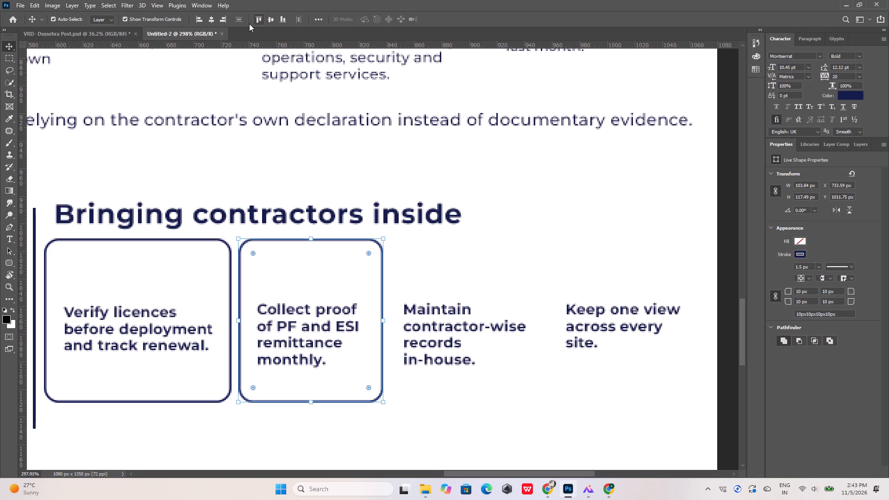
{"action": "left_click", "coordinate": [213, 19]}
{"action": "left_click", "coordinate": [408, 227]}
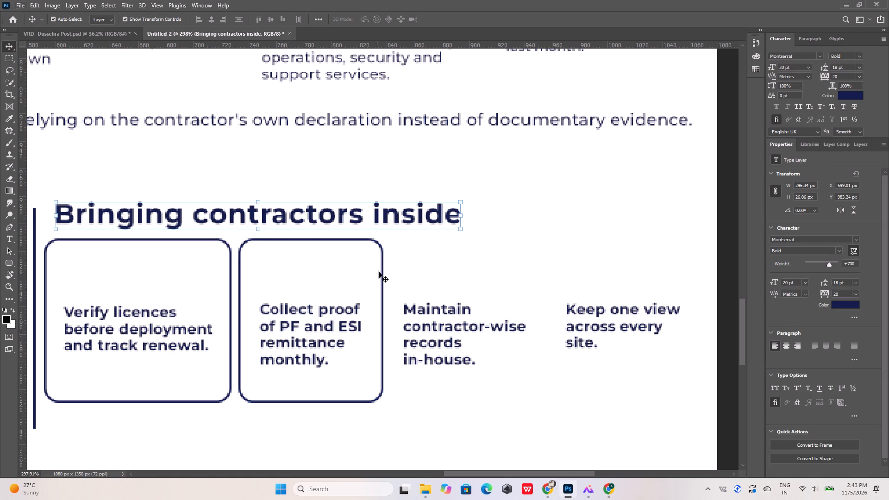
Duplicate the second step's rounded box 112 px to the right, around the third step's text at about X 846 px.
{"action": "left_click", "coordinate": [382, 270]}
{"action": "left_click_drag", "start_coordinate": [382, 270], "coordinate": [507, 267], "text": "alt"}
{"action": "left_click_drag", "start_coordinate": [382, 265], "coordinate": [528, 266], "text": "alt"}
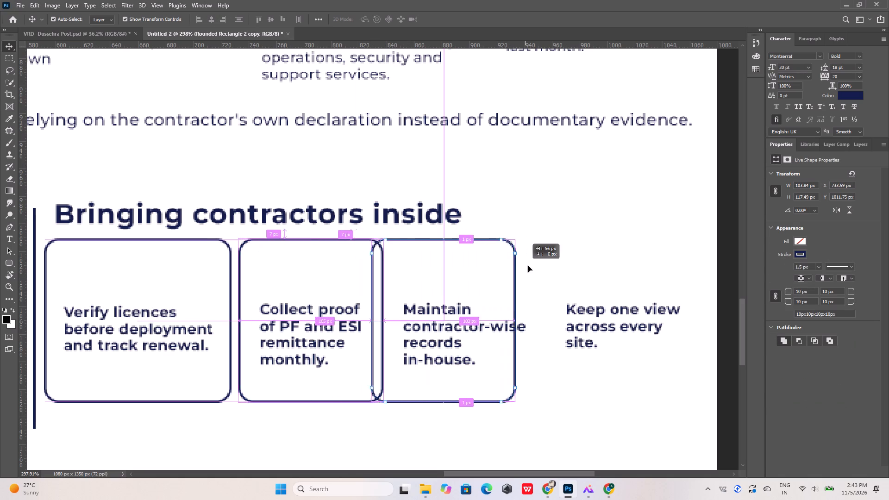
{"action": "left_click_drag", "start_coordinate": [528, 266], "coordinate": [536, 266], "text": "alt"}
{"action": "left_click", "coordinate": [520, 219]}
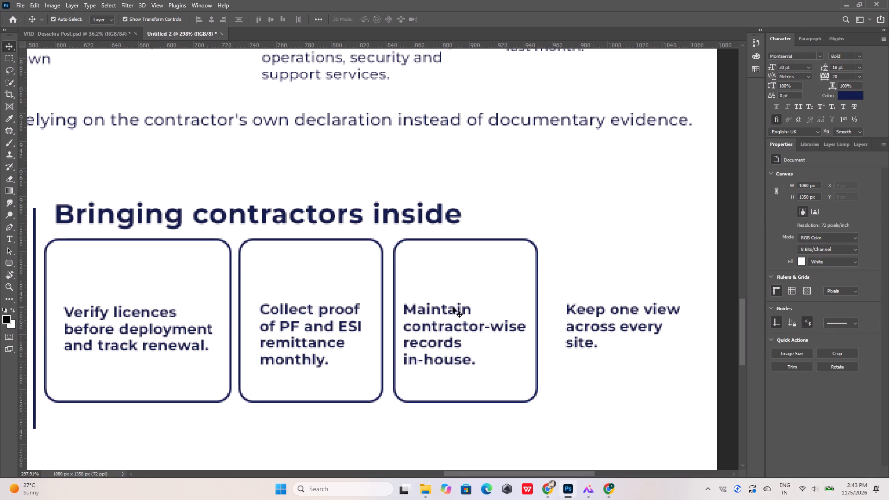
Centre the third step's text (“Maintain contractor-wise records in-house.”) horizontally within its rounded box.
{"action": "left_click", "coordinate": [453, 307]}
{"action": "left_click", "coordinate": [537, 258], "text": "shift"}
{"action": "left_click", "coordinate": [537, 249]}
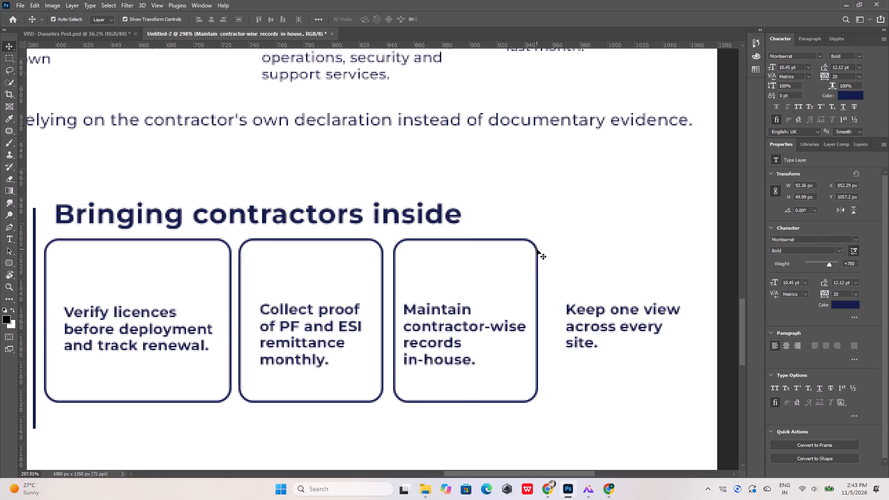
{"action": "left_click", "coordinate": [473, 325], "text": "shift"}
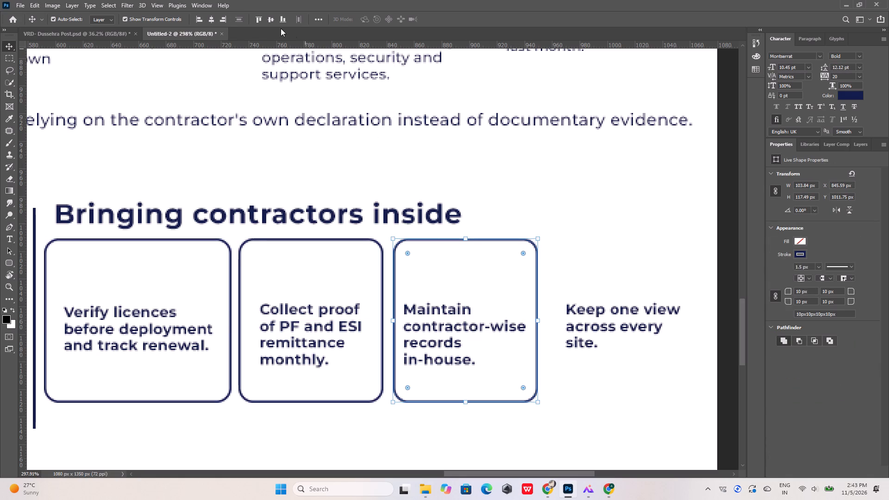
{"action": "left_click", "coordinate": [212, 22]}
{"action": "left_click", "coordinate": [467, 171]}
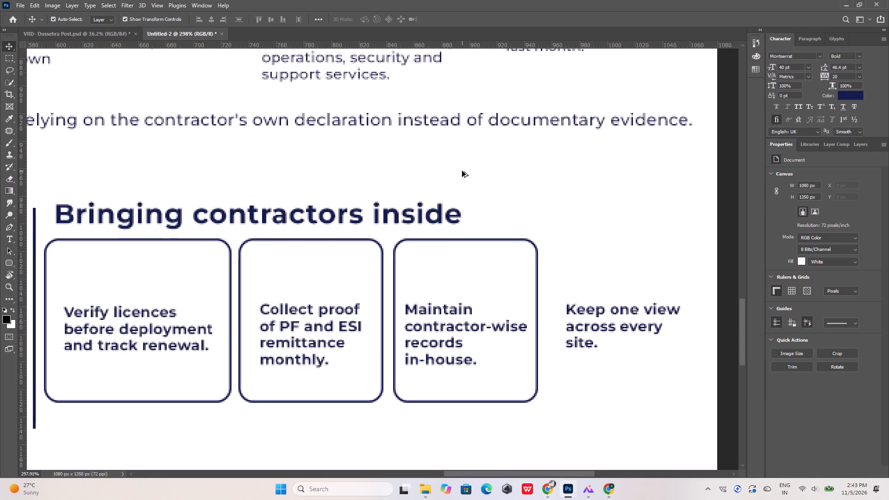
Duplicate the third step's rounded box 112 px to the right, around the fourth step's text at about X 958 px.
{"action": "scroll", "coordinate": [414, 301], "scroll_direction": "down", "scroll_amount": 8, "text": "alt"}
{"action": "scroll", "coordinate": [496, 301], "scroll_direction": "up", "scroll_amount": 5, "text": "alt"}
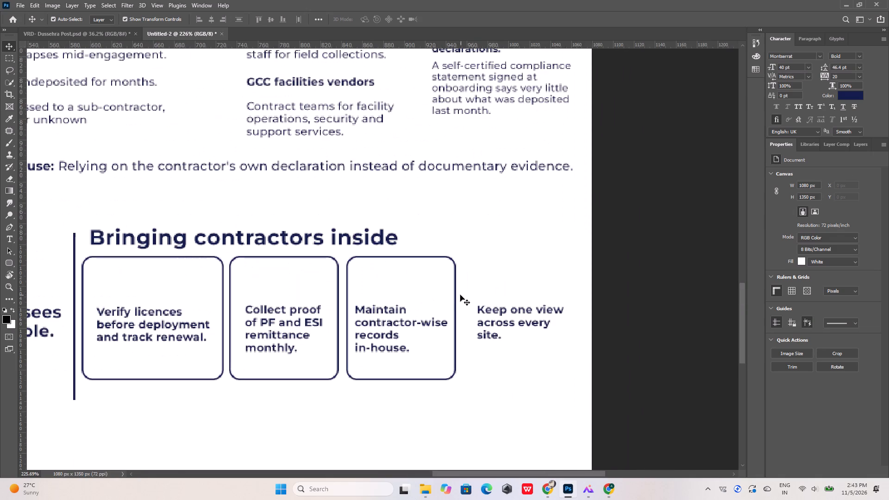
{"action": "left_click", "coordinate": [455, 295]}
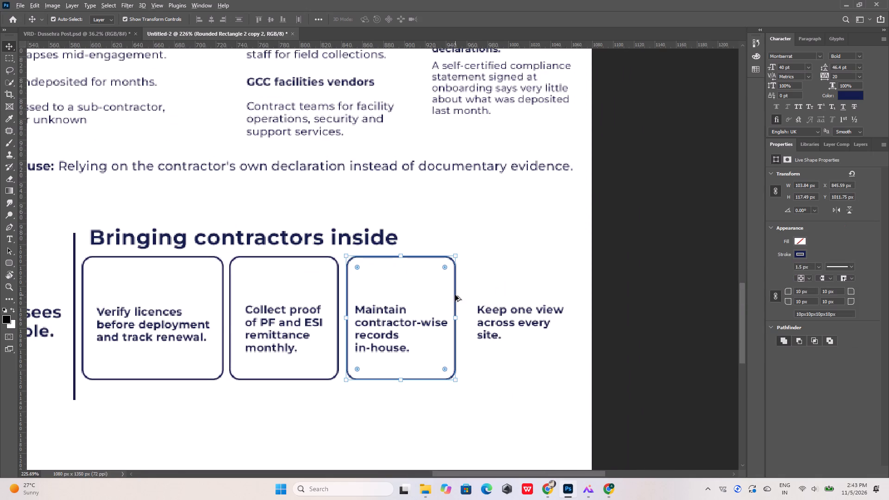
{"action": "left_click_drag", "start_coordinate": [455, 295], "coordinate": [574, 296], "text": "alt"}
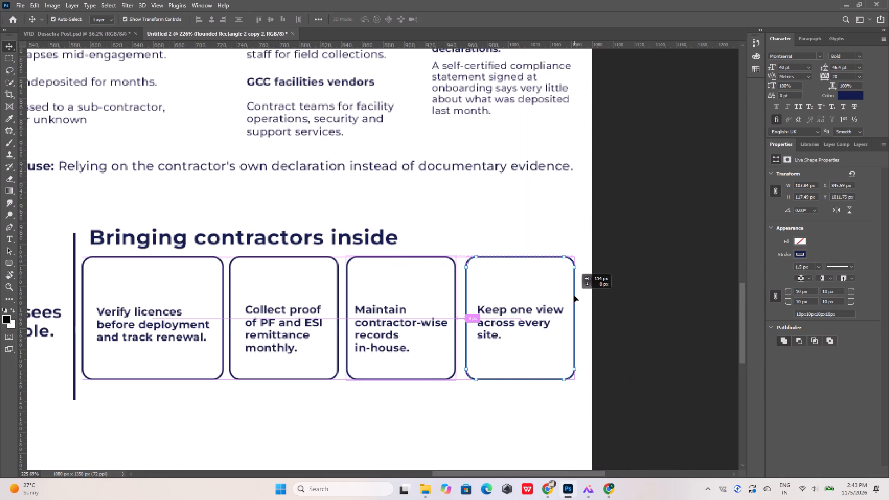
{"action": "left_click_drag", "start_coordinate": [574, 296], "coordinate": [572, 296], "text": "alt"}
Centre the fourth step's text (“Keep one view across every site.”) horizontally within its rounded box.
{"action": "left_click", "coordinate": [538, 311], "text": "shift"}
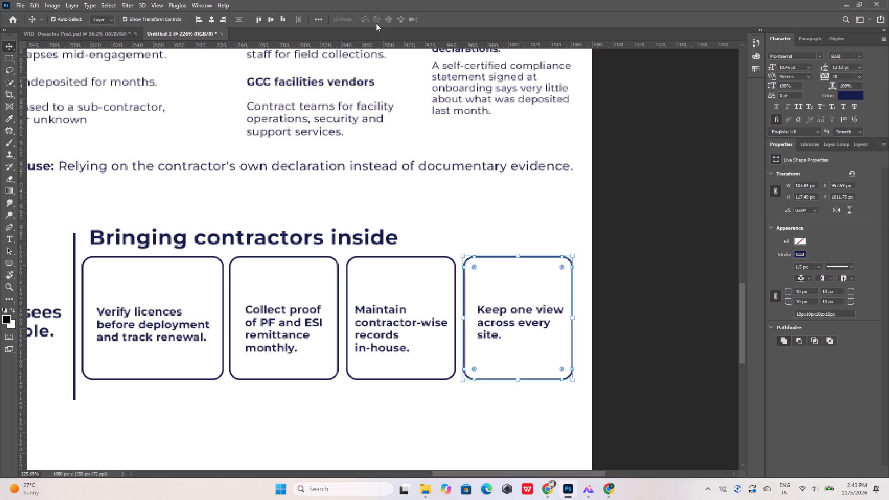
{"action": "left_click", "coordinate": [542, 311], "text": "shift"}
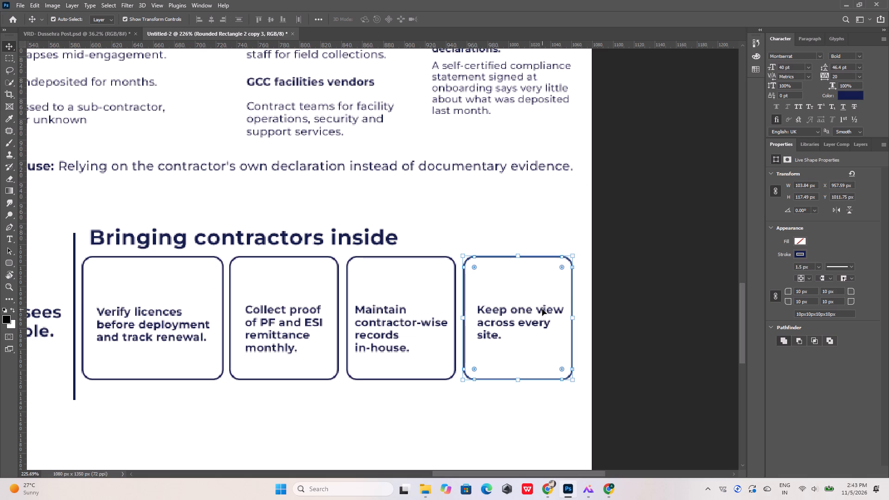
{"action": "left_click", "coordinate": [545, 309], "text": "shift"}
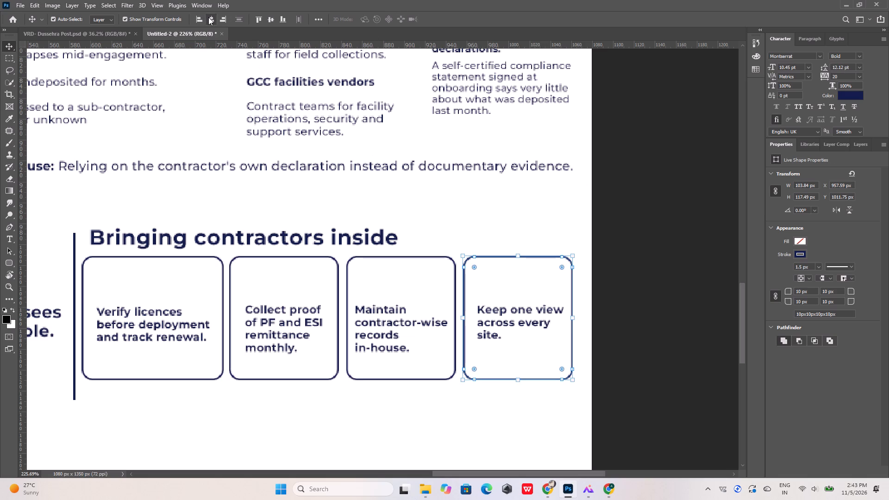
{"action": "left_click", "coordinate": [208, 17]}
{"action": "left_click", "coordinate": [623, 260]}
Compare the whole “Bringing contractors inside” section and its surroundings with the reference infographic.
{"action": "scroll", "coordinate": [491, 290], "scroll_direction": "down", "scroll_amount": 10, "text": "alt"}
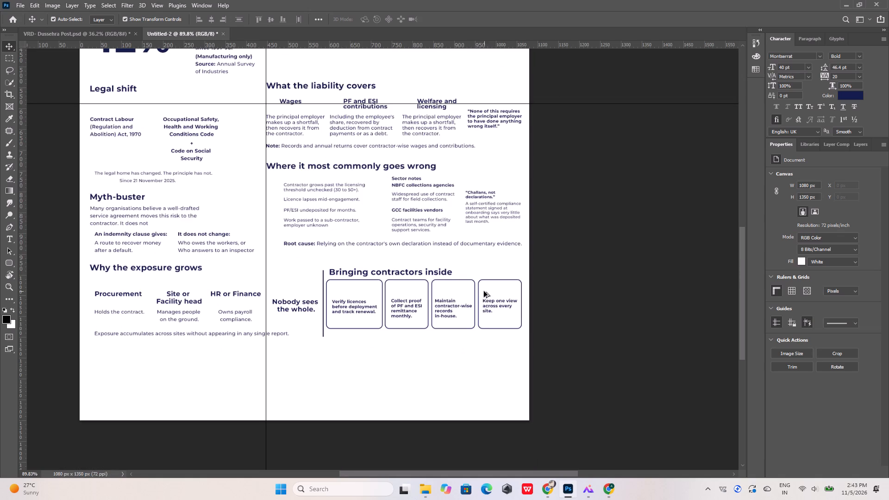
{"action": "left_click", "coordinate": [588, 487]}
{"action": "scroll", "coordinate": [471, 233], "scroll_direction": "down", "scroll_amount": 5}
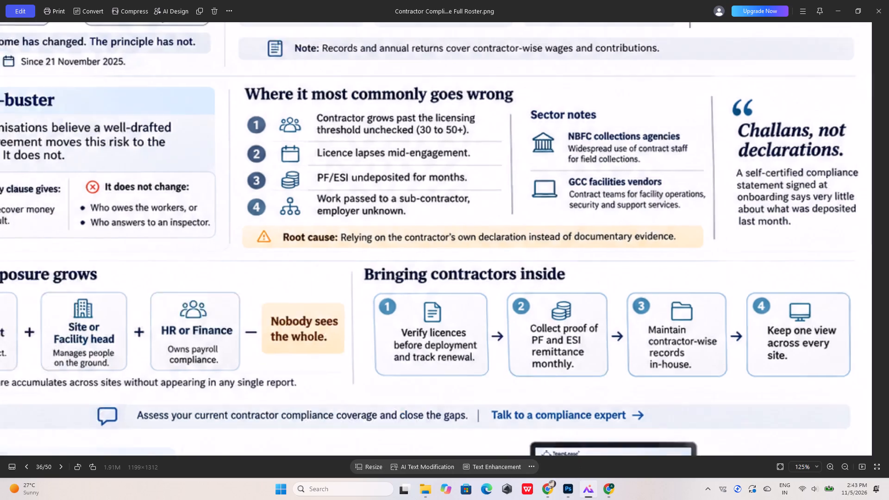
{"action": "scroll", "coordinate": [470, 226], "scroll_direction": "down", "scroll_amount": 4}
{"action": "scroll", "coordinate": [511, 376], "scroll_direction": "up", "scroll_amount": 6}
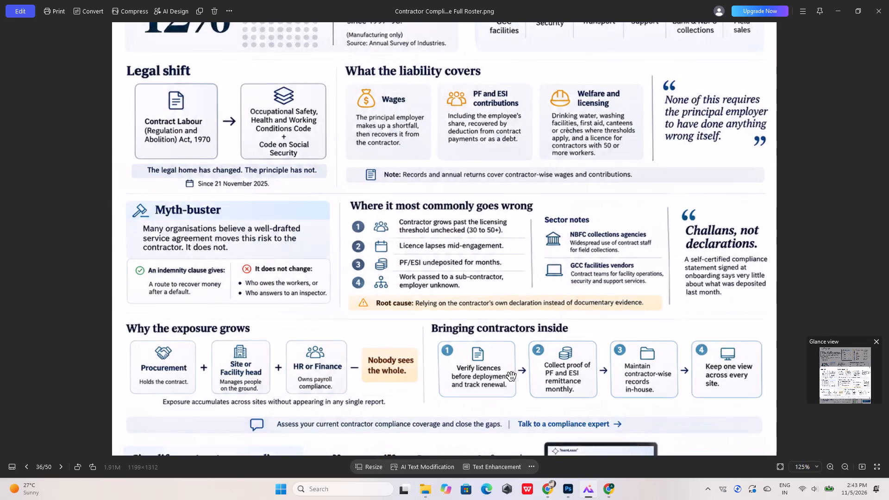
{"action": "left_click_drag", "start_coordinate": [392, 332], "coordinate": [395, 225]}
{"action": "left_click", "coordinate": [583, 489]}
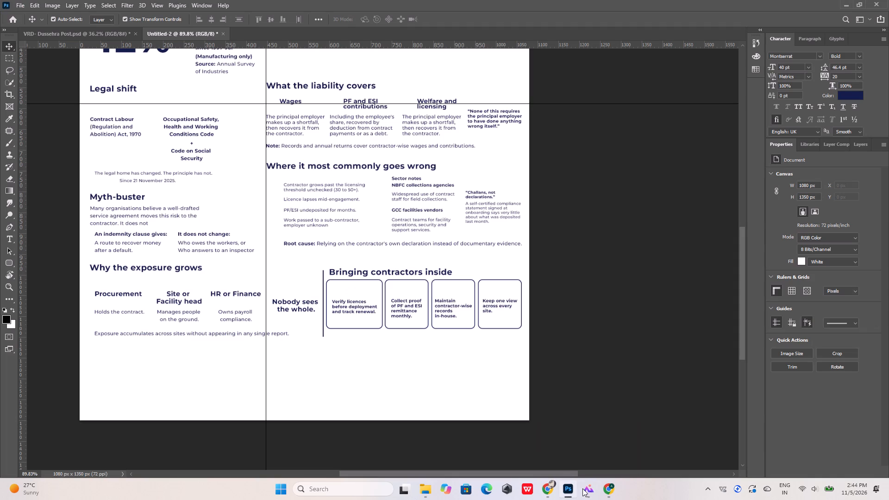
{"action": "left_click", "coordinate": [598, 402]}
Nudge the vertical divider line beside “Nobody sees the whole.” 3 px left to X 582 px.
{"action": "scroll", "coordinate": [268, 306], "scroll_direction": "up", "scroll_amount": 6, "text": "alt"}
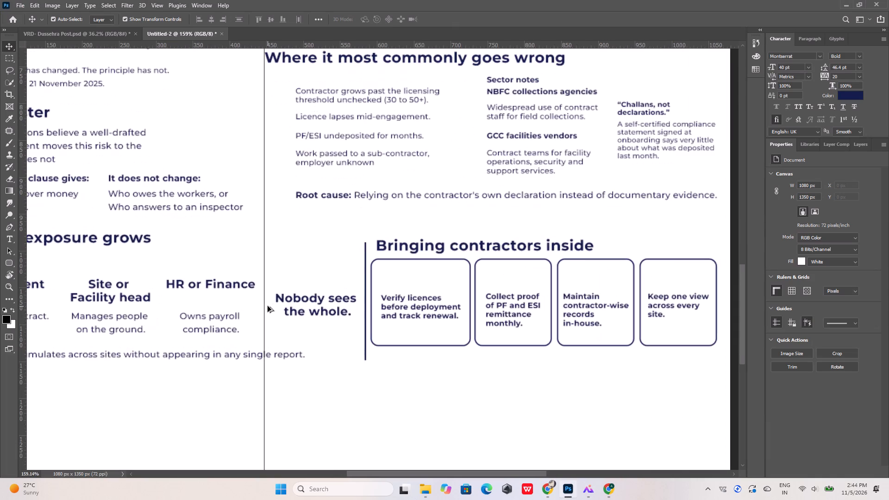
{"action": "scroll", "coordinate": [378, 287], "scroll_direction": "up", "scroll_amount": 4, "text": "alt"}
{"action": "left_click", "coordinate": [360, 291]}
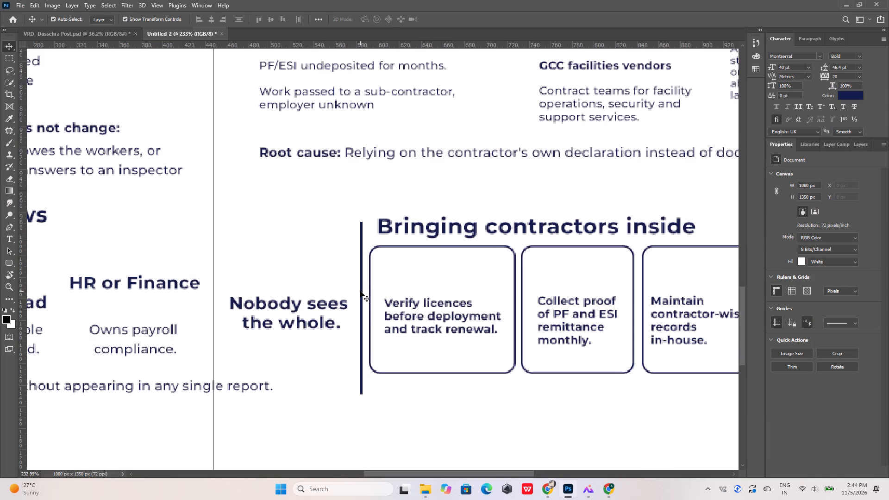
{"action": "left_click", "coordinate": [359, 289]}
{"action": "double_click", "coordinate": [363, 285]}
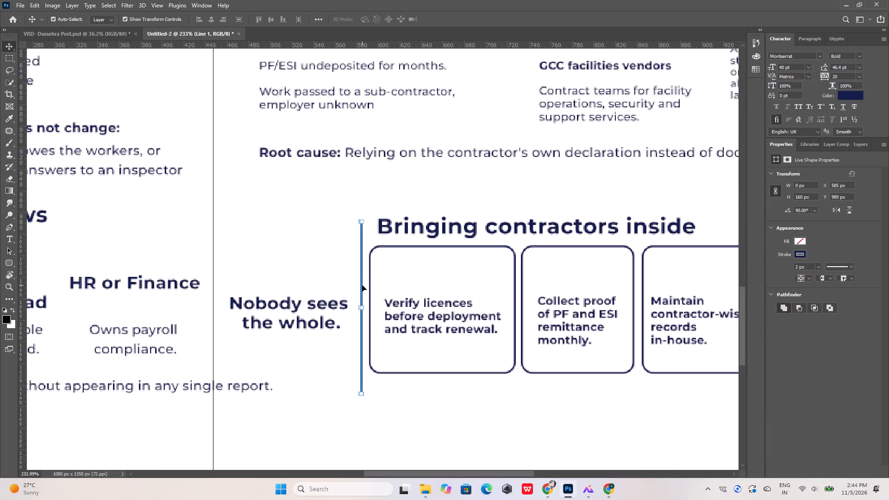
{"action": "key", "text": "Left"}
{"action": "key", "text": "Left"}
{"action": "key", "text": "Left"}
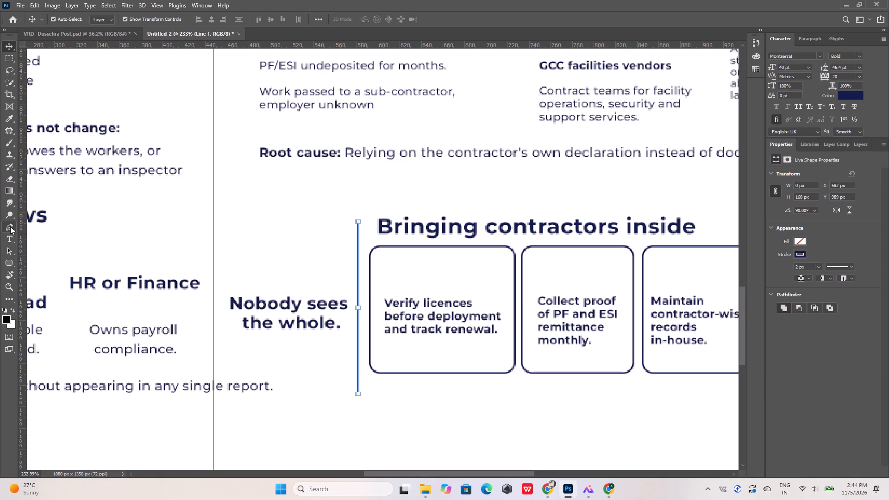
Set the vertical divider line's stroke width to 0.75 px.
{"action": "left_click", "coordinate": [11, 264]}
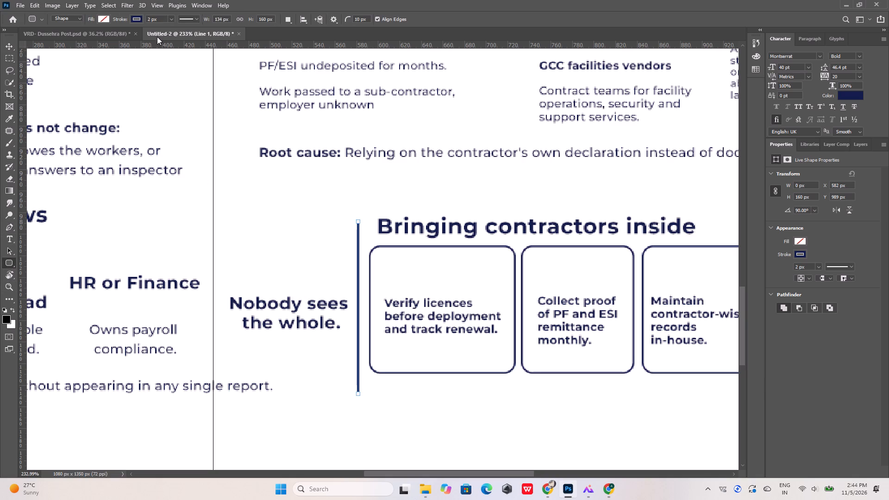
{"action": "left_click_drag", "start_coordinate": [163, 19], "coordinate": [124, 16]}
{"action": "type", "text": "0.75"}
{"action": "key", "text": "Return"}
{"action": "left_click", "coordinate": [274, 210]}
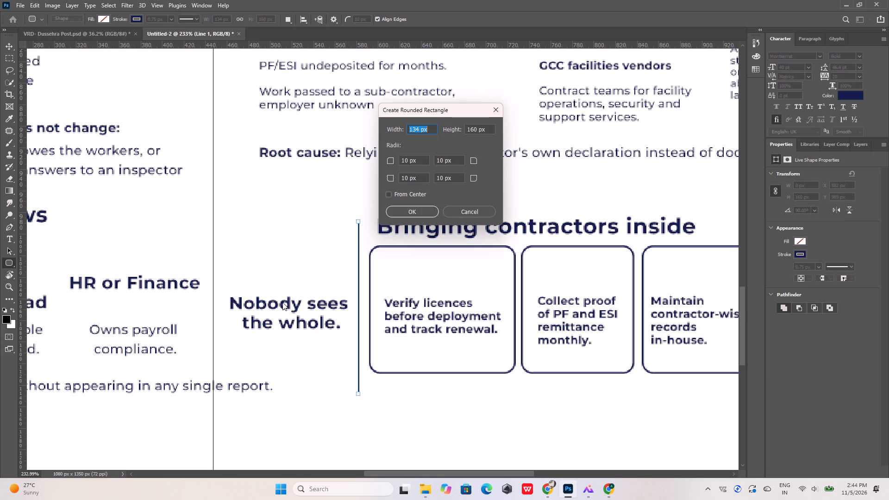
{"action": "left_click", "coordinate": [472, 211]}
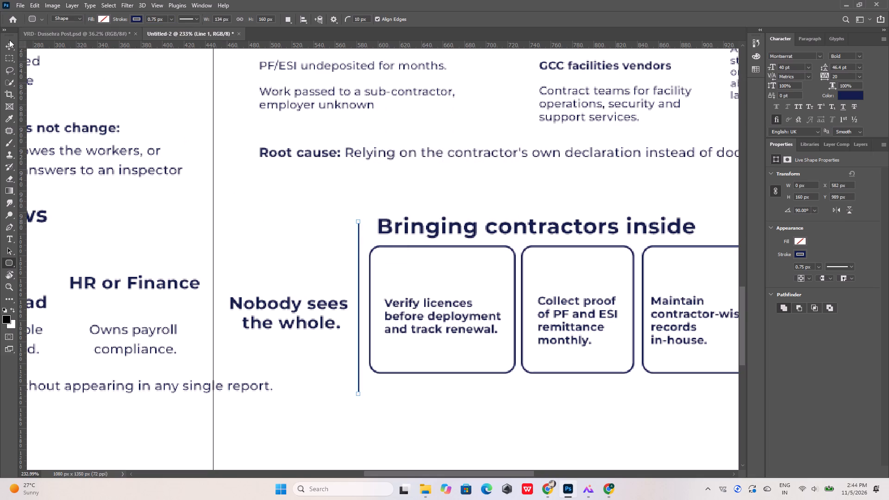
{"action": "left_click", "coordinate": [4, 43]}
{"action": "left_click", "coordinate": [279, 187]}
Move the vertical divider line 12 px down to Y 1001 px and check its extent against the reference layout.
{"action": "scroll", "coordinate": [323, 278], "scroll_direction": "down", "scroll_amount": 8, "text": "alt"}
{"action": "scroll", "coordinate": [332, 281], "scroll_direction": "up", "scroll_amount": 3, "text": "alt"}
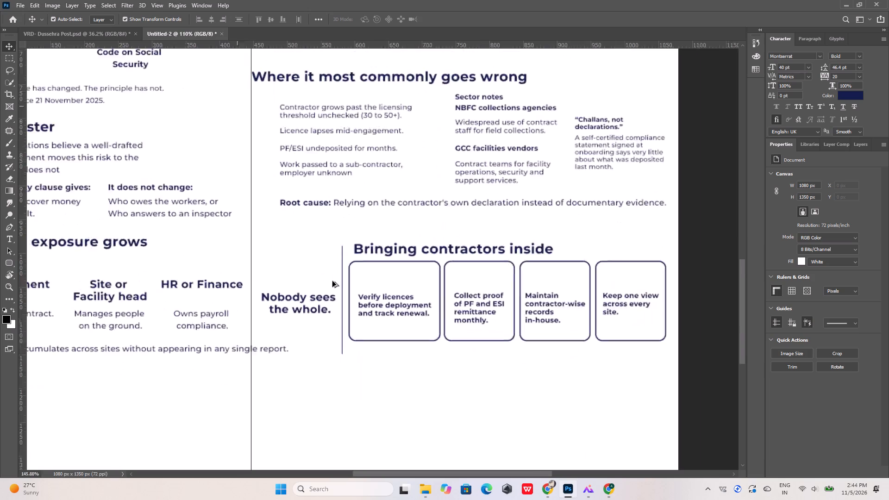
{"action": "scroll", "coordinate": [332, 281], "scroll_direction": "up", "scroll_amount": 8, "text": "alt"}
{"action": "left_click", "coordinate": [350, 251]}
{"action": "left_click", "coordinate": [351, 250]}
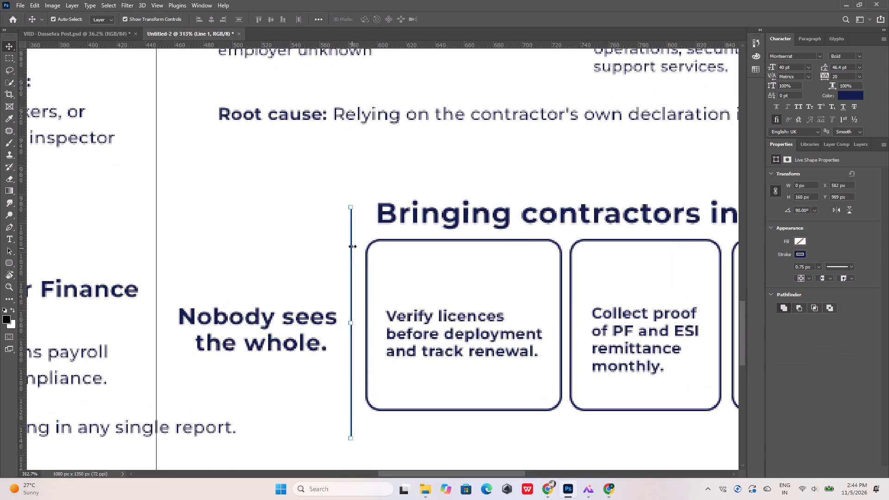
{"action": "left_click_drag", "start_coordinate": [351, 209], "coordinate": [350, 226], "text": "shift"}
{"action": "left_click", "coordinate": [589, 488]}
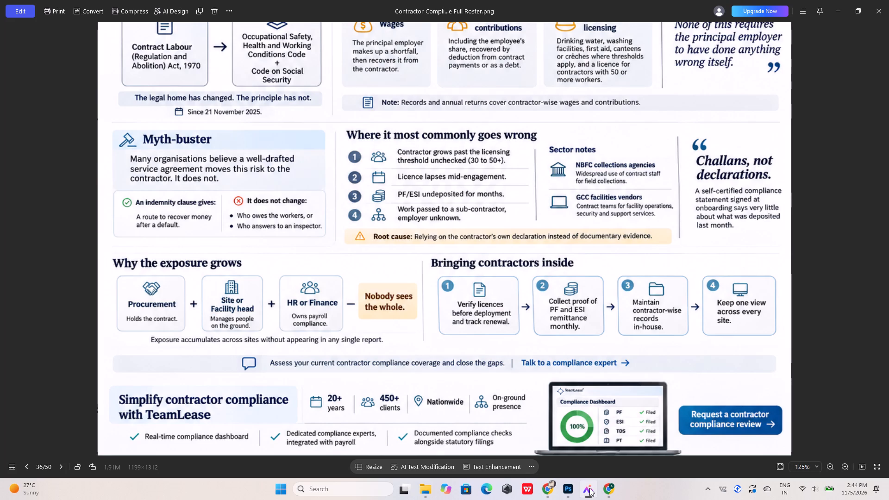
{"action": "left_click", "coordinate": [589, 488]}
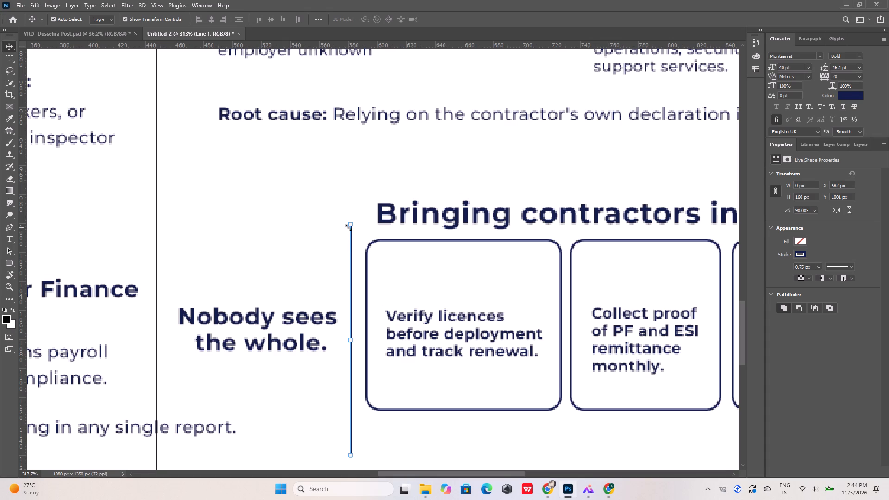
Extend the upper end of the vertical divider line beside “Nobody sees the whole.” upward, making it about 174 px tall.
{"action": "left_click_drag", "start_coordinate": [351, 226], "coordinate": [356, 204], "text": "shift"}
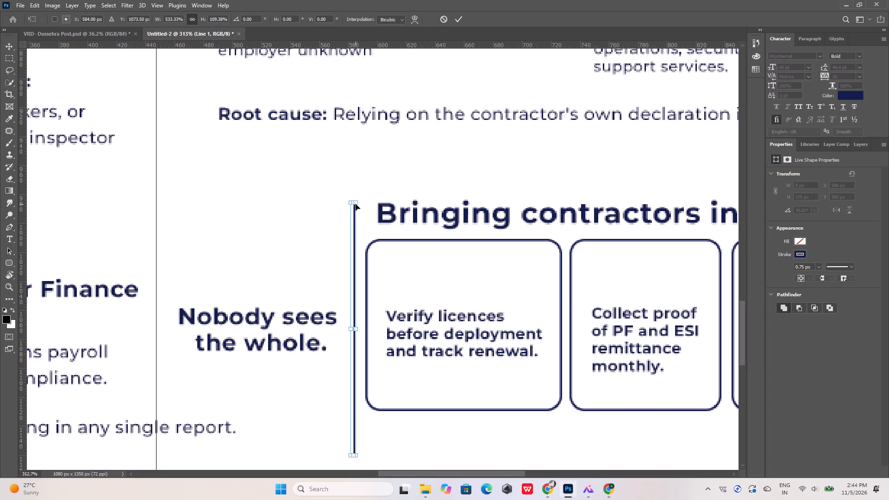
{"action": "key", "text": "ctrl+z"}
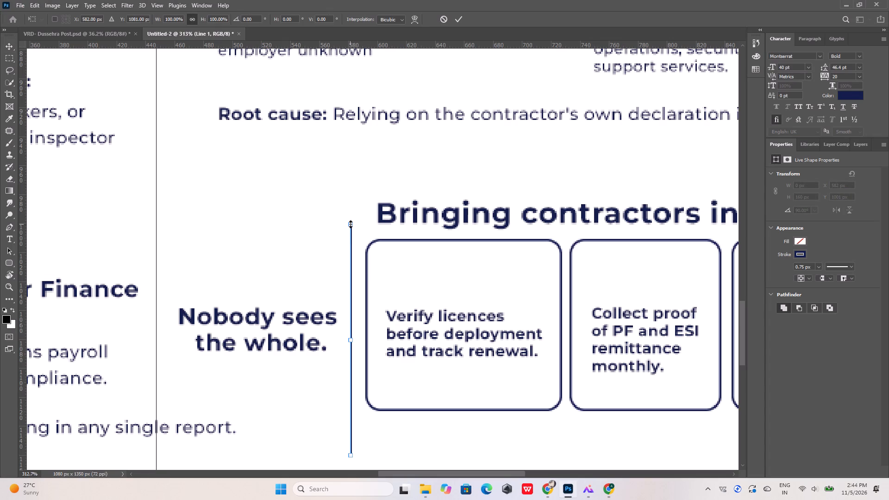
{"action": "left_click_drag", "start_coordinate": [351, 224], "coordinate": [352, 203], "text": "shift"}
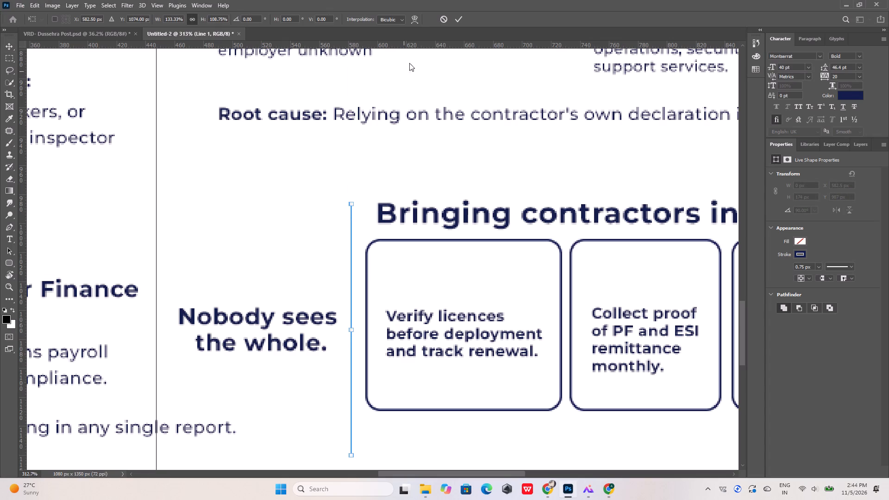
{"action": "left_click", "coordinate": [458, 23]}
{"action": "left_click", "coordinate": [456, 171]}
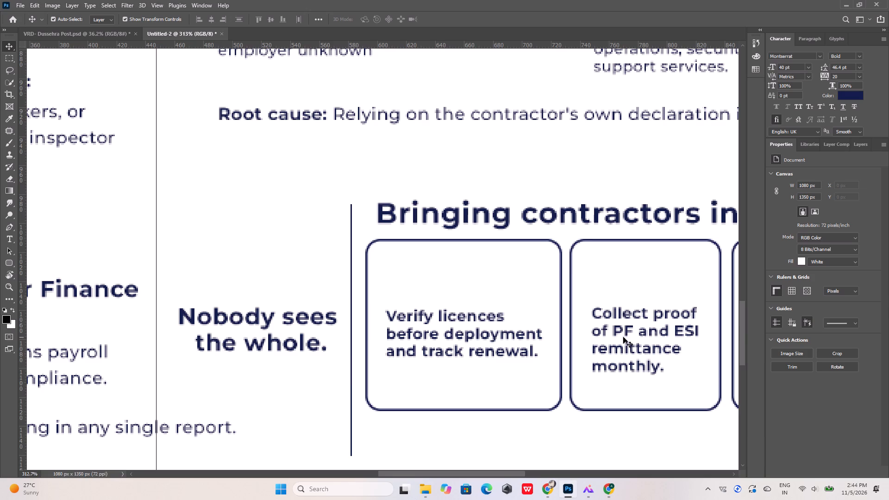
Compare the empty area below “Why the exposure grows” with the reference infographic's call-to-action strip and TeamLease footer.
{"action": "scroll", "coordinate": [422, 345], "scroll_direction": "down", "scroll_amount": 4, "text": "alt"}
{"action": "scroll", "coordinate": [429, 255], "scroll_direction": "down", "scroll_amount": 5, "text": "alt"}
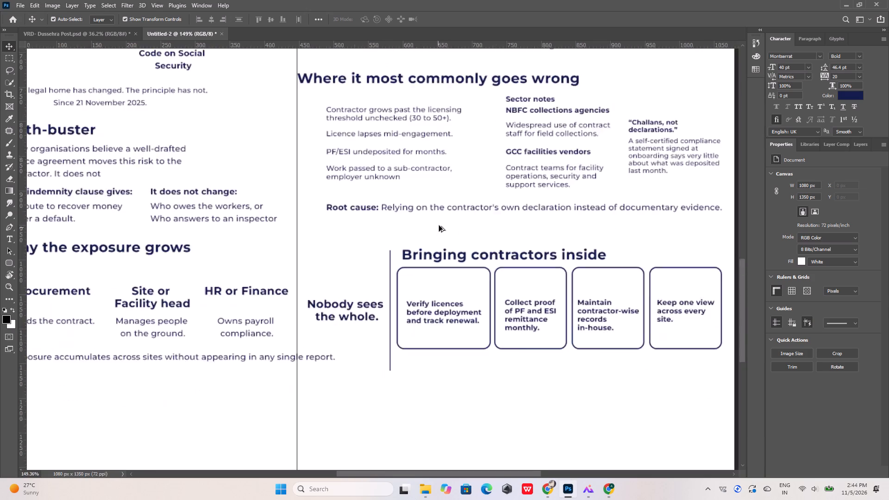
{"action": "scroll", "coordinate": [439, 225], "scroll_direction": "down", "scroll_amount": 7, "text": "alt"}
{"action": "scroll", "coordinate": [289, 326], "scroll_direction": "up", "scroll_amount": 9, "text": "alt"}
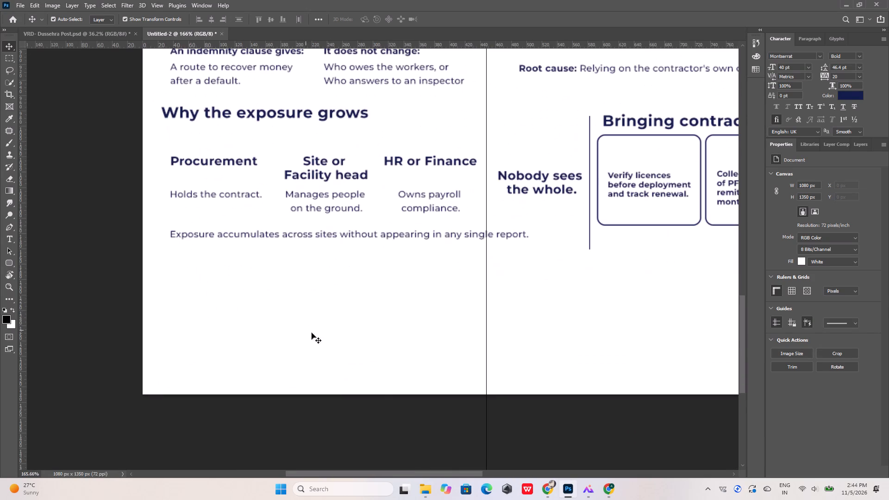
{"action": "left_click", "coordinate": [604, 486]}
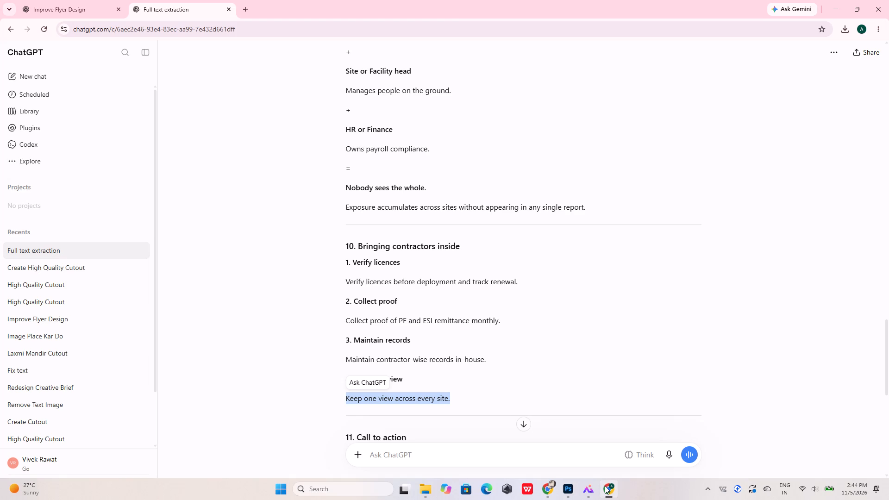
{"action": "left_click", "coordinate": [605, 486]}
{"action": "left_click", "coordinate": [589, 492]}
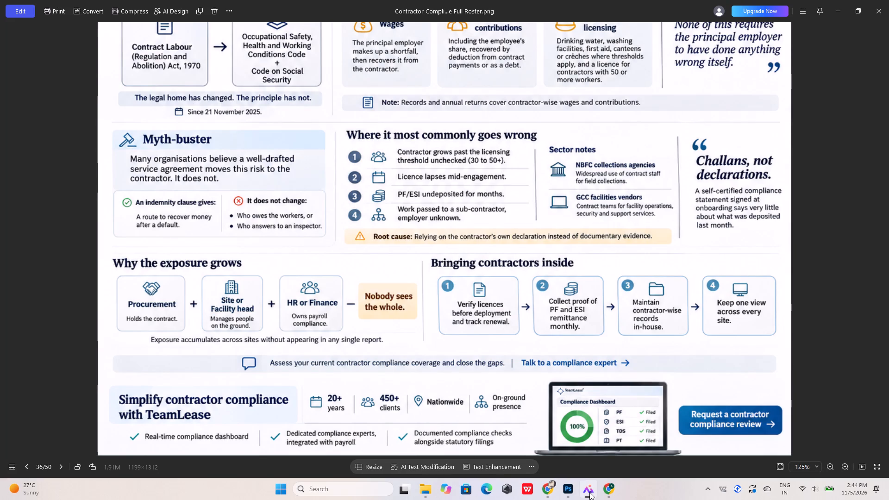
{"action": "left_click", "coordinate": [589, 492]}
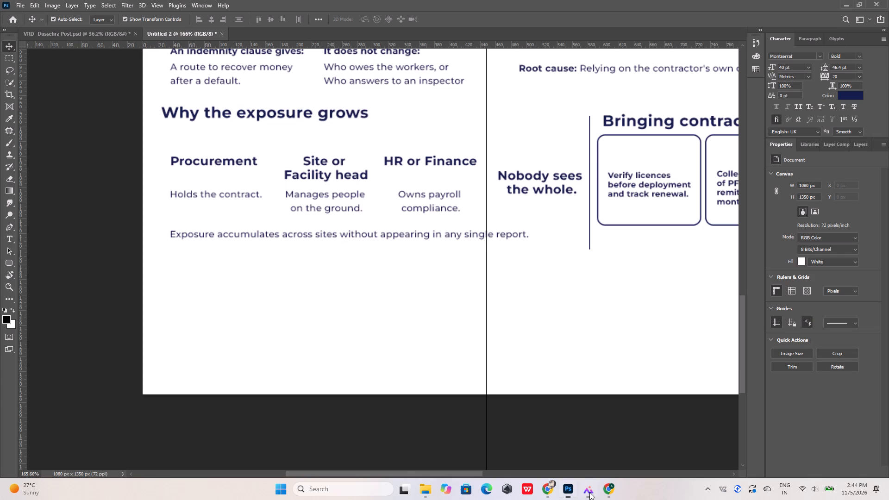
{"action": "left_click", "coordinate": [589, 492]}
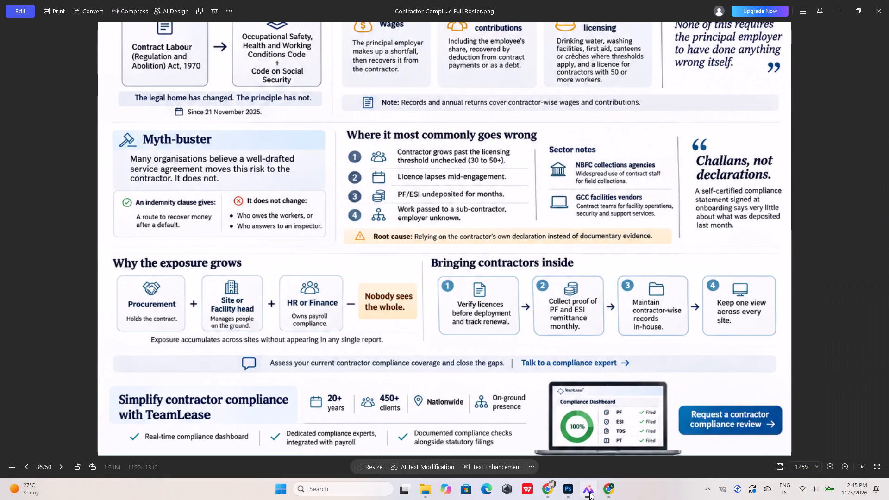
{"action": "left_click", "coordinate": [589, 492]}
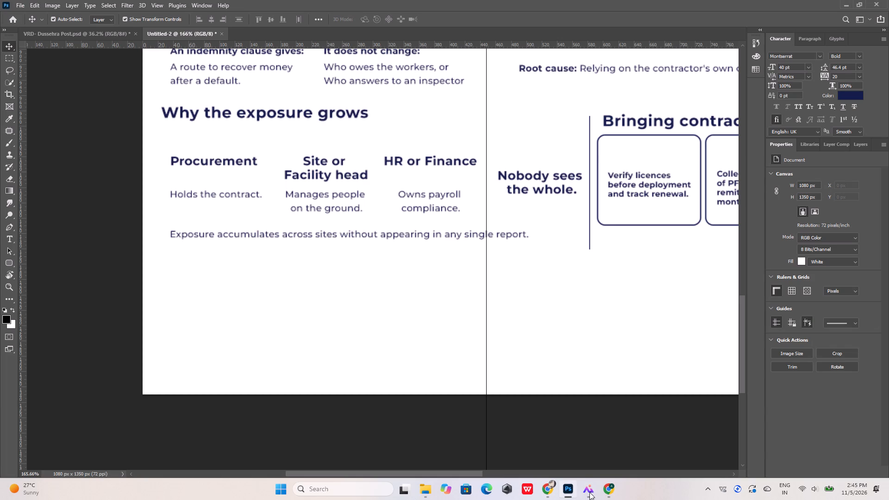
Switch to the extracted text in Chrome and locate the “11. Call to action” copy.
{"action": "left_click", "coordinate": [606, 490]}
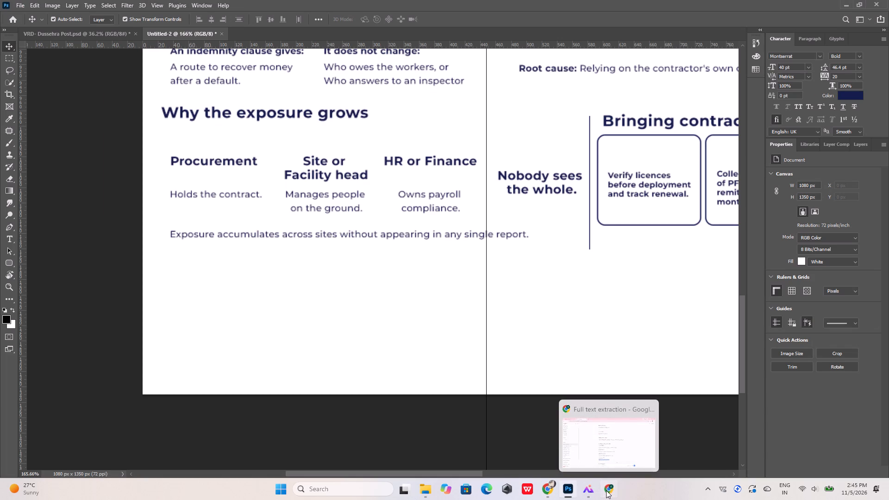
{"action": "scroll", "coordinate": [501, 375], "scroll_direction": "down", "scroll_amount": 4}
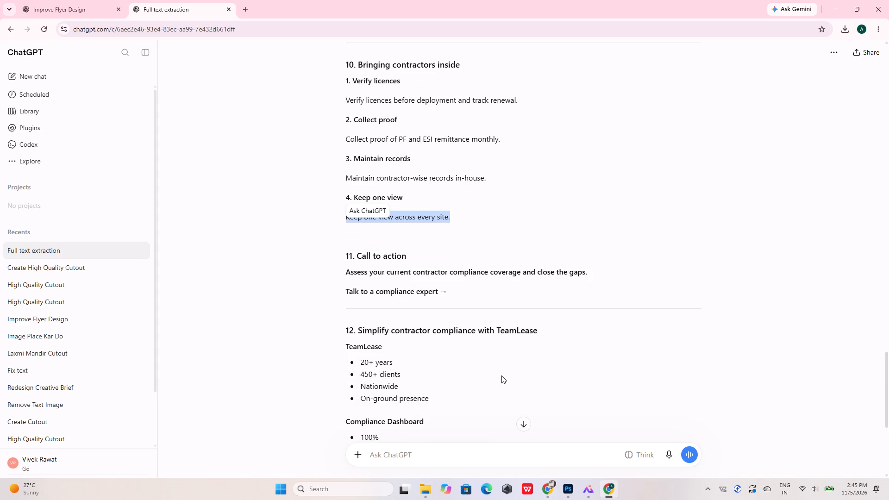
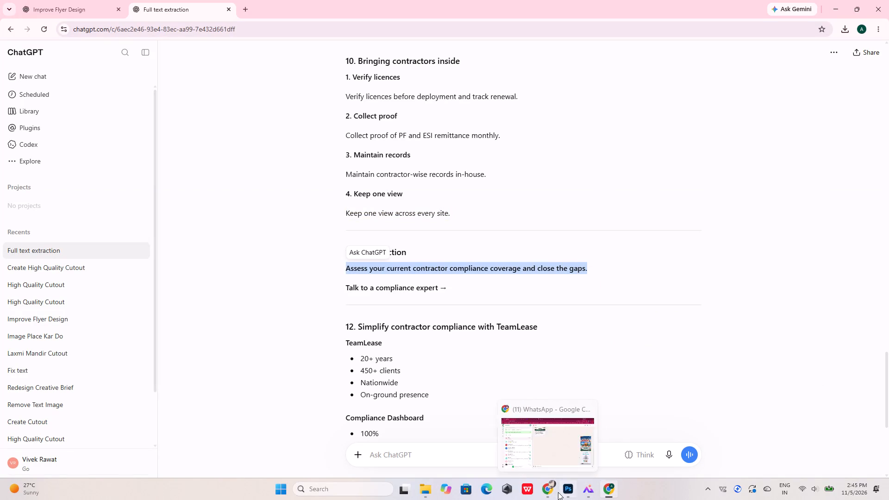
In Photoshop, duplicate the “Exposure accumulates across sites…” line just below itself and replace its text with “Assess your current contractor compliance coverage and close the gaps.”.
{"action": "left_click", "coordinate": [568, 491]}
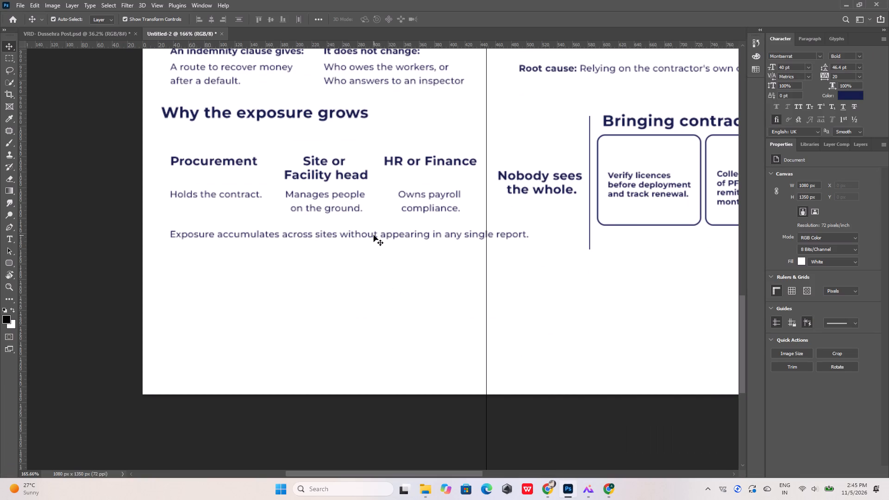
{"action": "left_click_drag", "start_coordinate": [374, 235], "coordinate": [372, 269], "text": "alt"}
{"action": "double_click", "coordinate": [372, 269]}
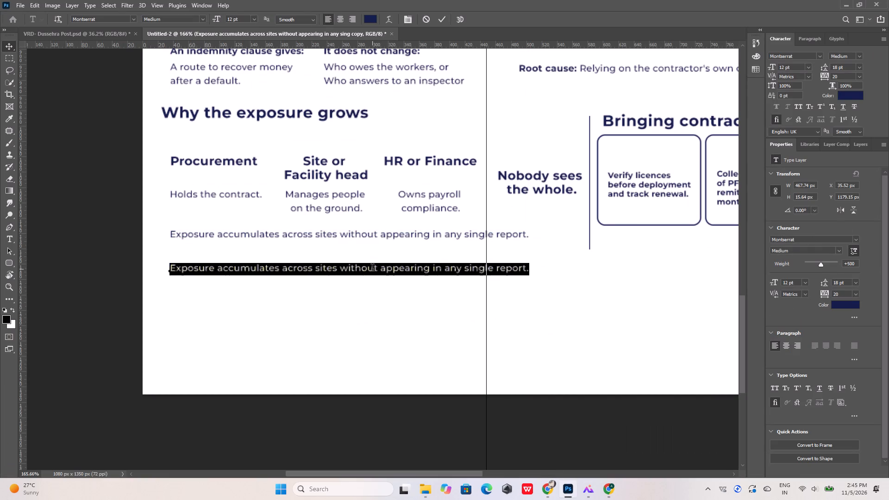
{"action": "key", "text": "ctrl+v"}
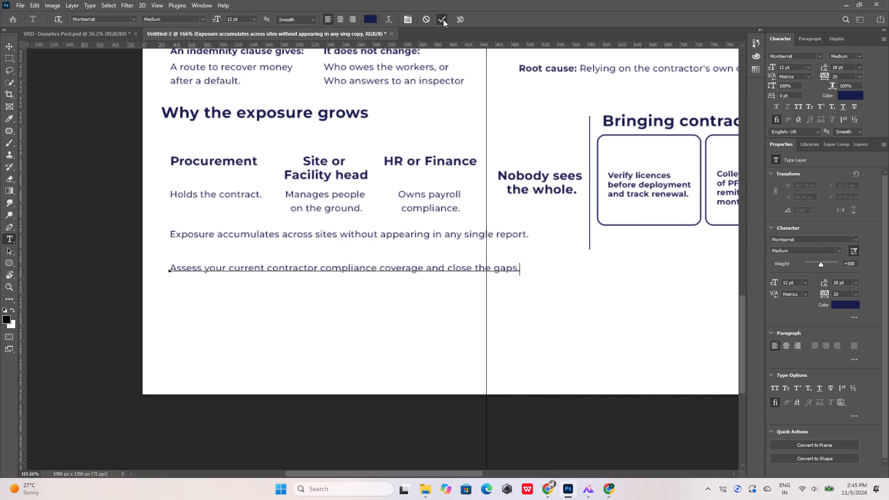
{"action": "left_click", "coordinate": [443, 19]}
Check the reference call-to-action strip and centre the “Assess your current contractor compliance coverage…” line horizontally on the Layer 0 background.
{"action": "left_click", "coordinate": [588, 491]}
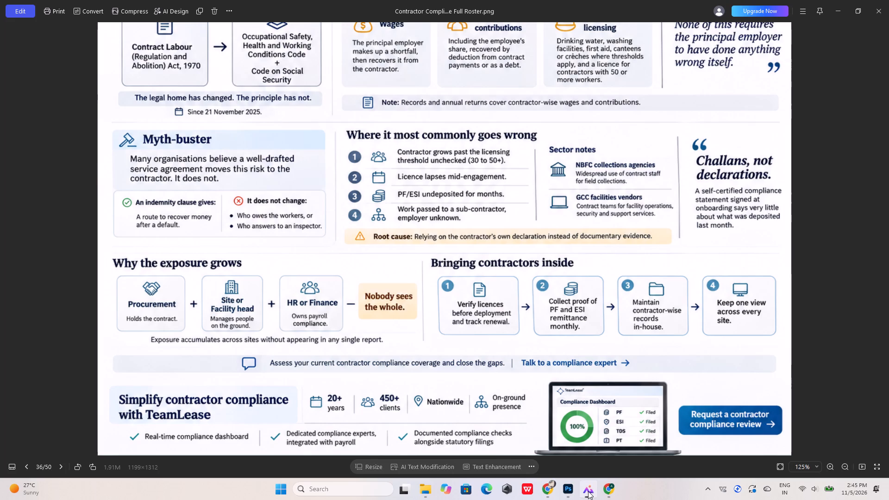
{"action": "left_click", "coordinate": [588, 491]}
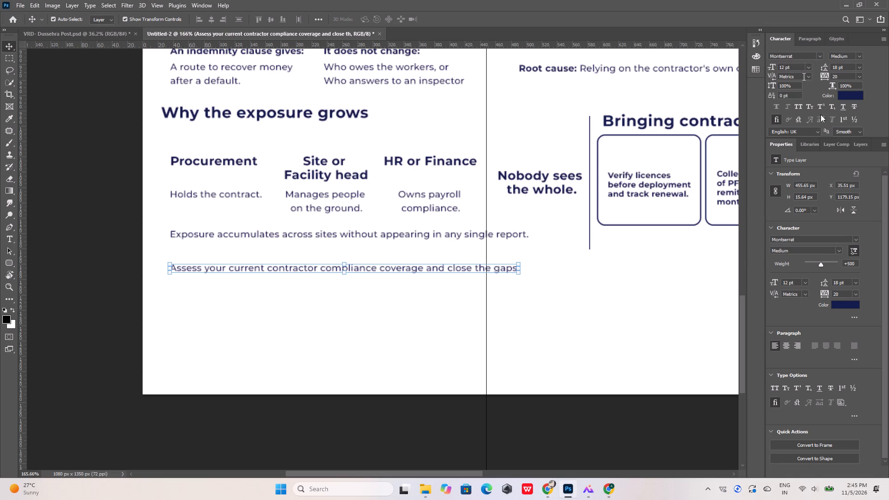
{"action": "left_click", "coordinate": [868, 146]}
{"action": "left_click_drag", "start_coordinate": [887, 316], "coordinate": [883, 391]}
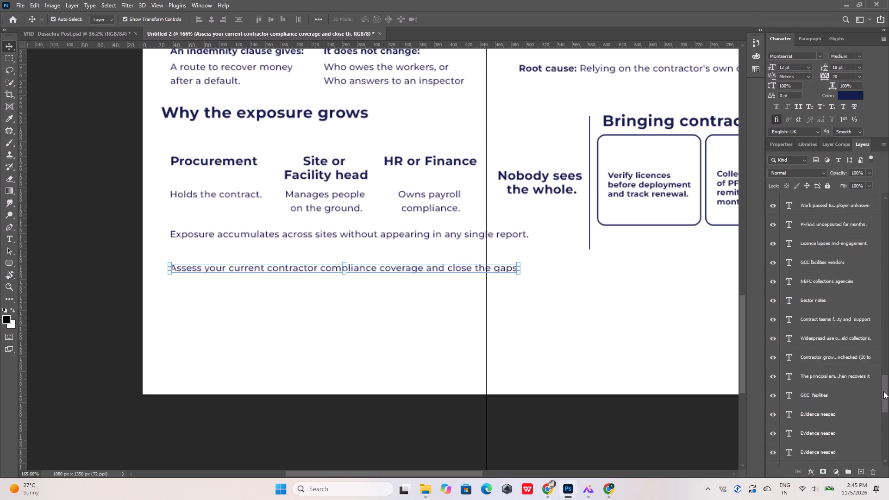
{"action": "left_click_drag", "start_coordinate": [883, 391], "coordinate": [881, 444]}
{"action": "left_click", "coordinate": [870, 457]}
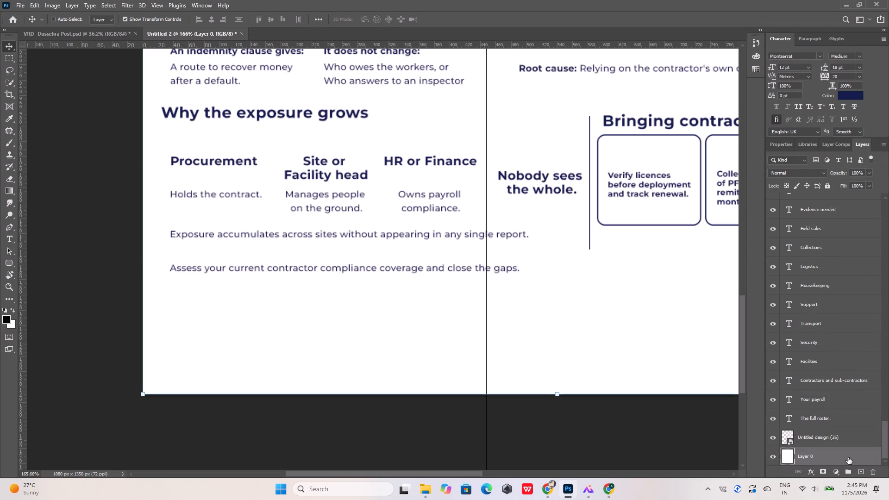
{"action": "left_click", "coordinate": [507, 269], "text": "shift"}
{"action": "left_click", "coordinate": [213, 20]}
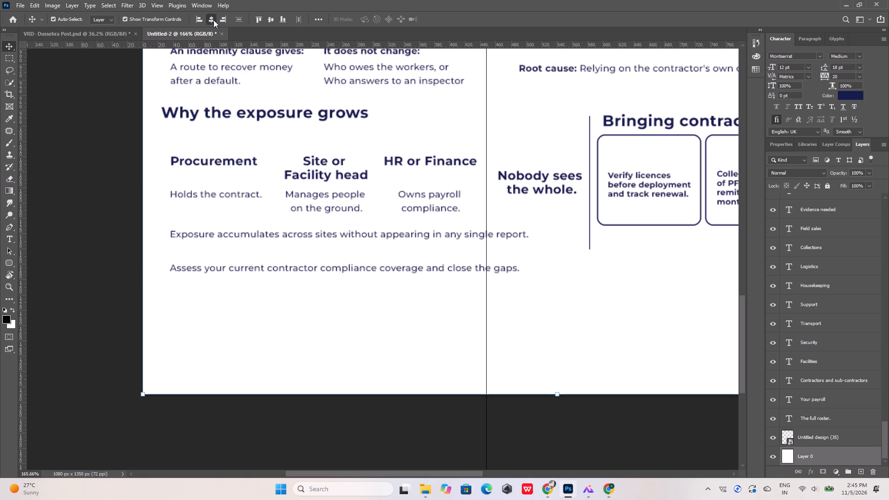
{"action": "left_click", "coordinate": [358, 261]}
{"action": "scroll", "coordinate": [358, 260], "scroll_direction": "down", "scroll_amount": 10, "text": "alt"}
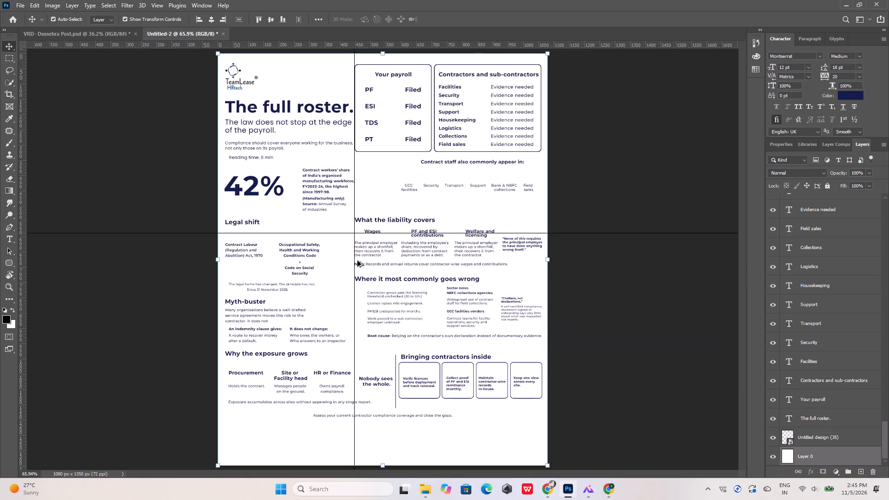
{"action": "scroll", "coordinate": [568, 177], "scroll_direction": "down", "scroll_amount": 5}
{"action": "scroll", "coordinate": [372, 446], "scroll_direction": "up", "scroll_amount": 5, "text": "alt"}
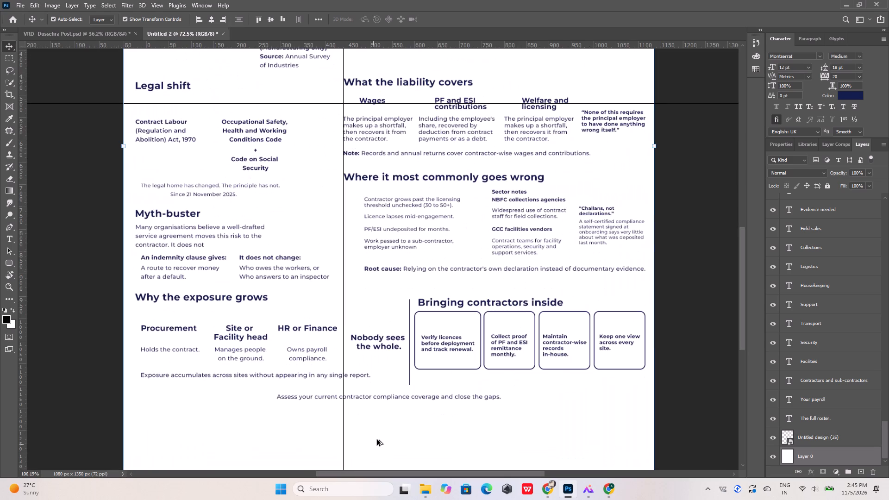
Compare the call-to-action strip with the reference, and copy “Talk to a compliance expert →” from the extracted text in Chrome.
{"action": "scroll", "coordinate": [408, 262], "scroll_direction": "down", "scroll_amount": 5}
{"action": "left_click", "coordinate": [606, 486]}
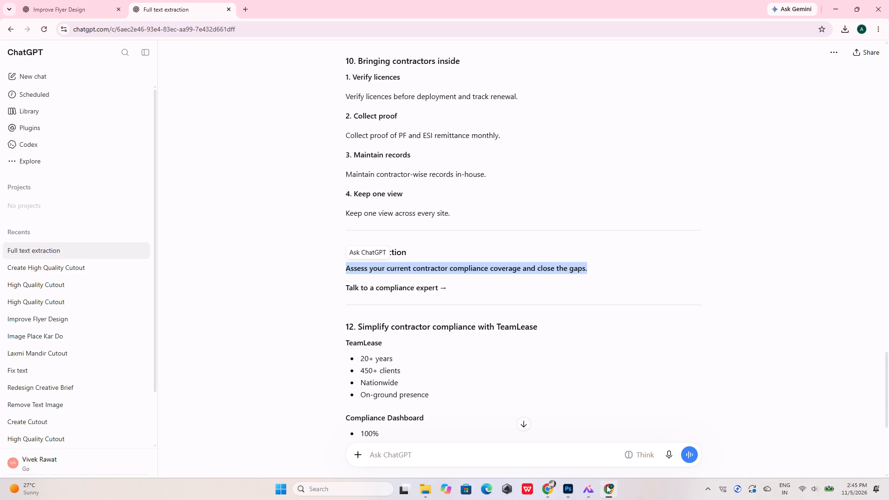
{"action": "left_click", "coordinate": [587, 492]}
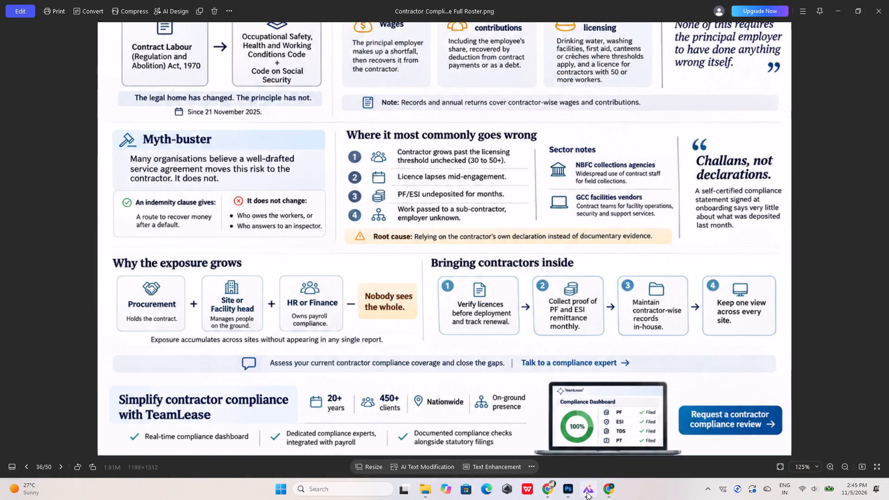
{"action": "left_click", "coordinate": [587, 492]}
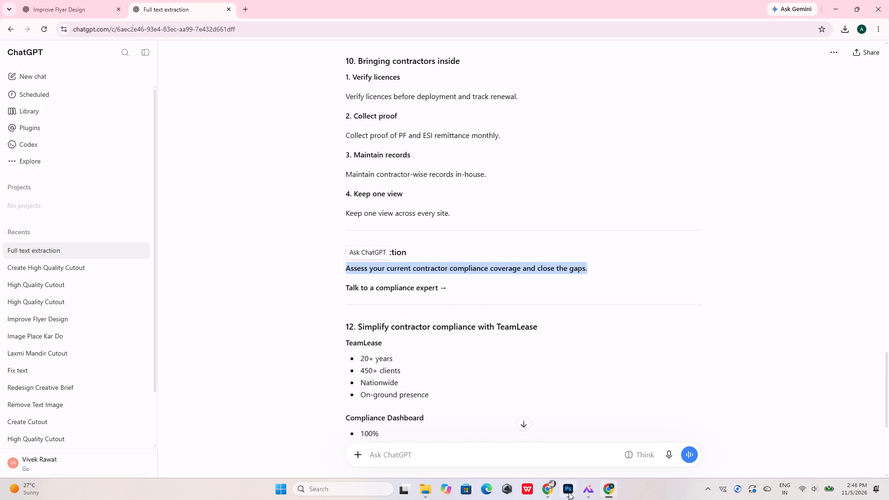
{"action": "left_click", "coordinate": [566, 491]}
{"action": "left_click", "coordinate": [566, 491]}
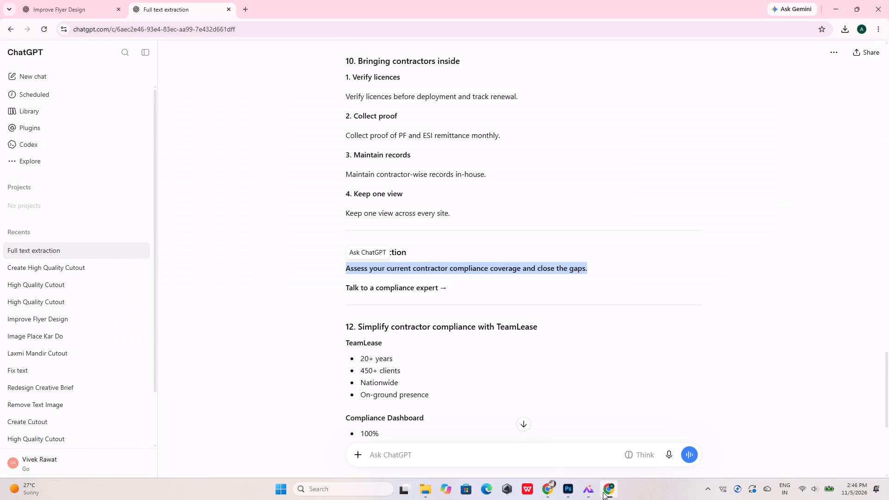
{"action": "left_click", "coordinate": [593, 494]}
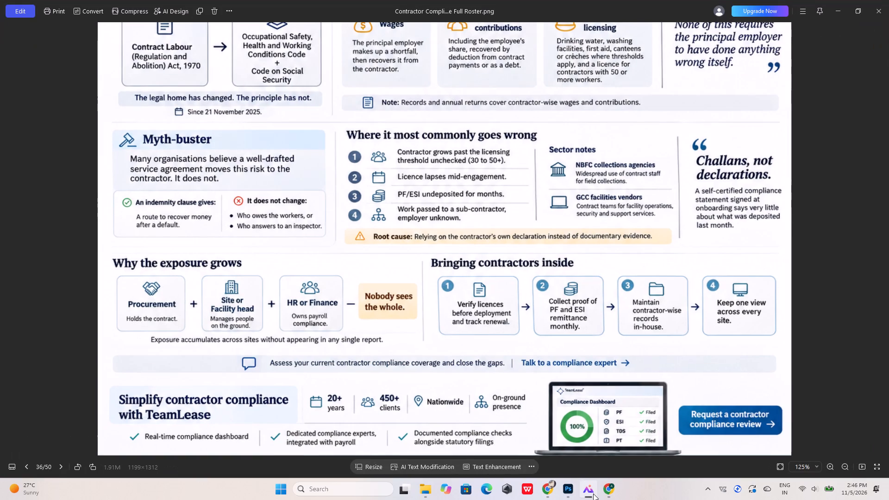
{"action": "left_click", "coordinate": [593, 494]}
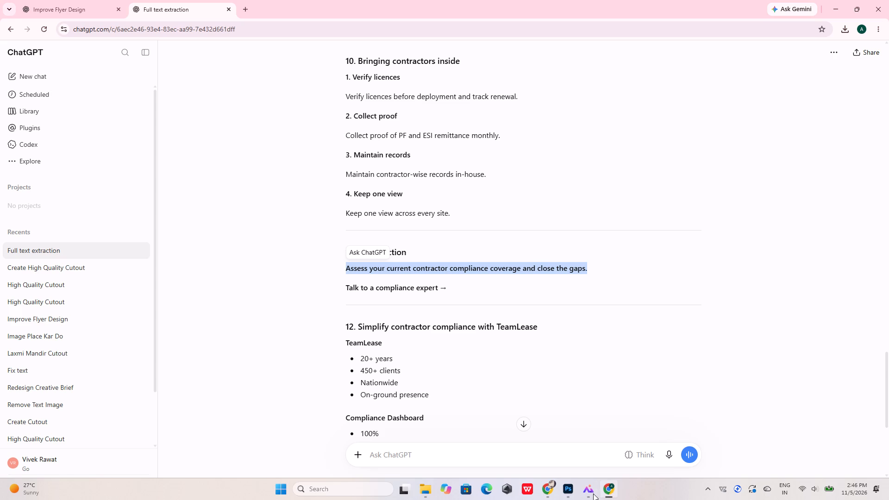
{"action": "left_click_drag", "start_coordinate": [347, 289], "coordinate": [409, 287]}
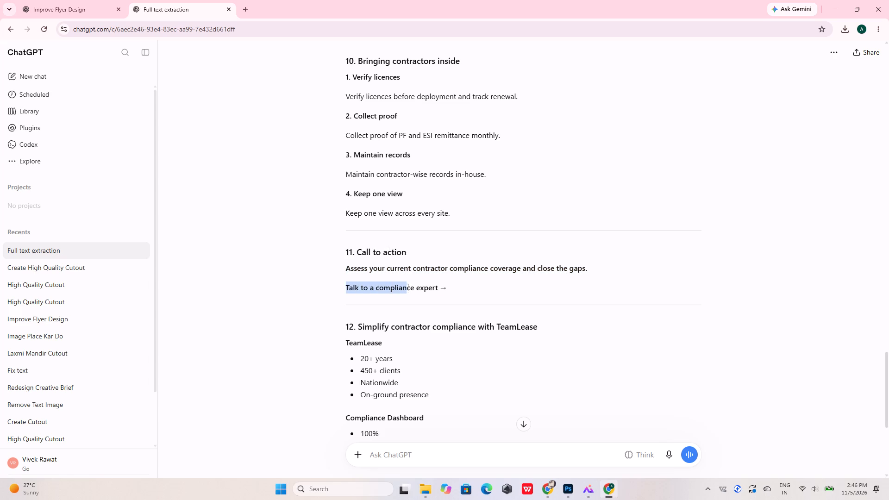
{"action": "left_click_drag", "start_coordinate": [409, 287], "coordinate": [458, 291]}
{"action": "right_click", "coordinate": [438, 292]}
{"action": "left_click", "coordinate": [453, 300]}
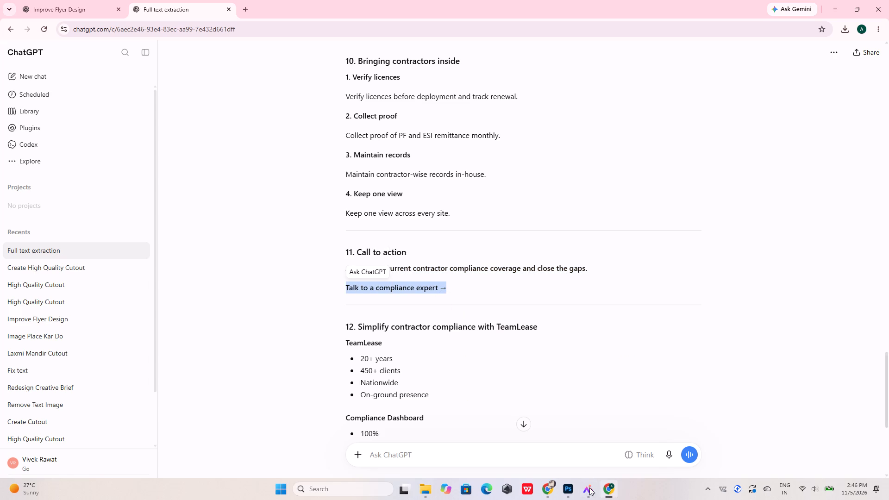
Back in Photoshop, duplicate the “Assess your current…” line directly to its right and replace the copy's text with “Talk to a compliance expert →”.
{"action": "left_click", "coordinate": [565, 490]}
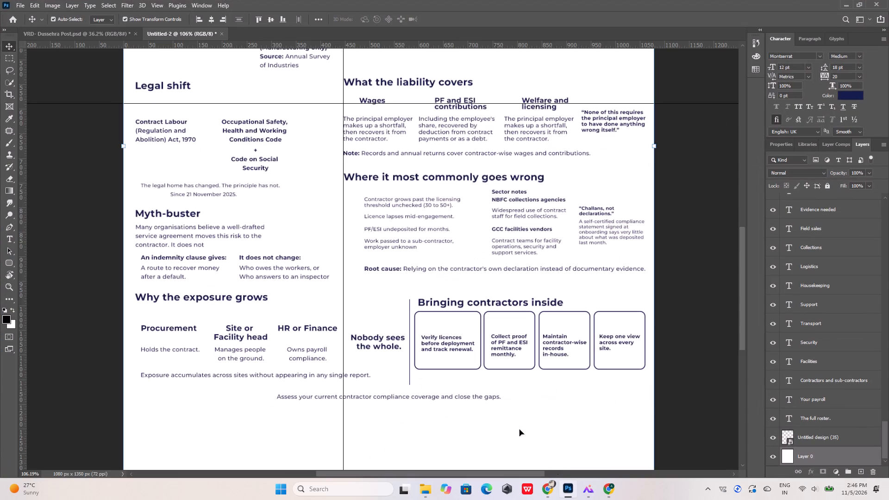
{"action": "left_click", "coordinate": [435, 397], "text": "alt"}
{"action": "scroll", "coordinate": [435, 400], "scroll_direction": "up", "scroll_amount": 6, "text": "alt"}
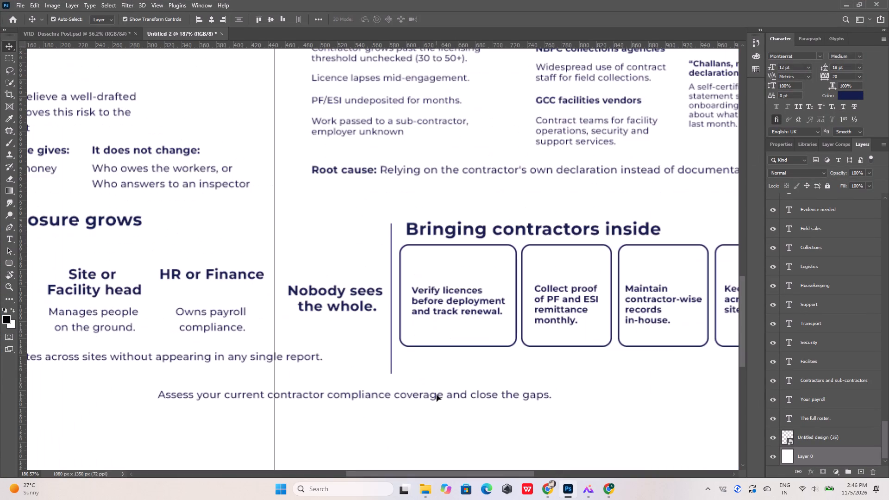
{"action": "left_click", "coordinate": [437, 395]}
{"action": "double_click", "coordinate": [431, 398]}
{"action": "left_click", "coordinate": [460, 369]}
{"action": "left_click", "coordinate": [437, 306]}
{"action": "left_click", "coordinate": [428, 397]}
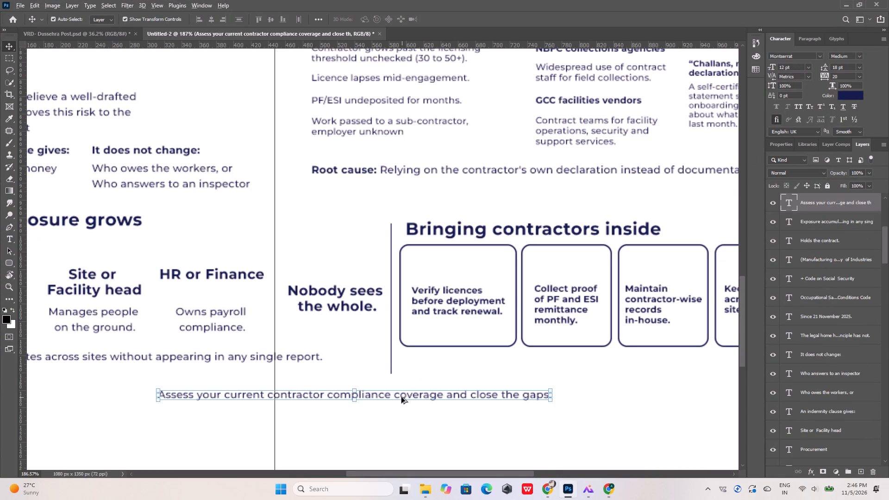
{"action": "left_click_drag", "start_coordinate": [401, 396], "coordinate": [659, 401], "text": "alt"}
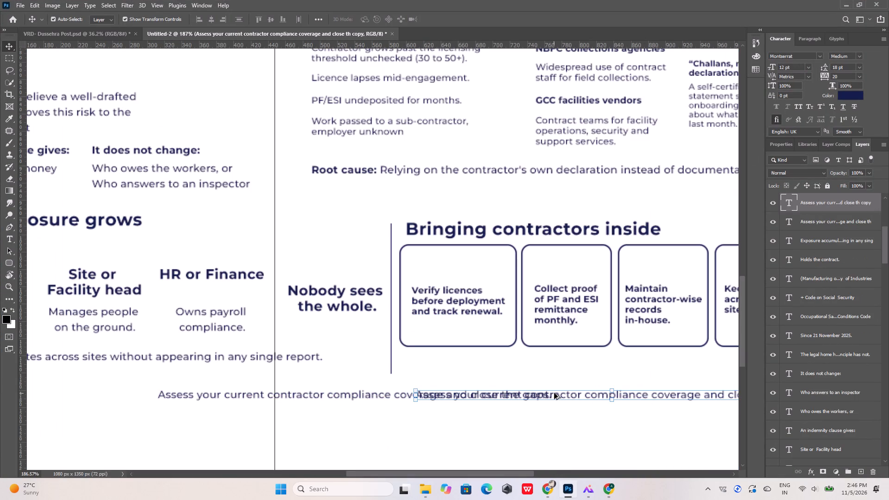
{"action": "left_click_drag", "start_coordinate": [556, 394], "coordinate": [700, 394]}
{"action": "double_click", "coordinate": [682, 396]}
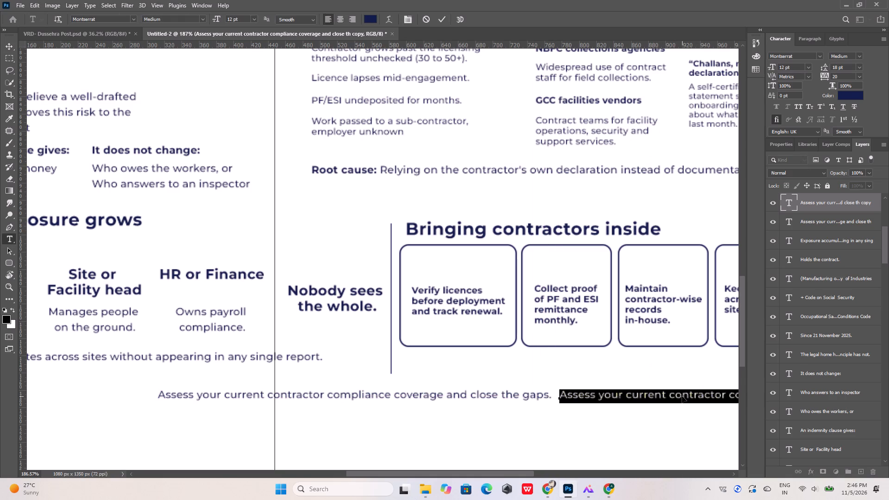
{"action": "key", "text": "ctrl+v"}
{"action": "scroll", "coordinate": [405, 356], "scroll_direction": "down", "scroll_amount": 5, "text": "alt"}
{"action": "scroll", "coordinate": [582, 381], "scroll_direction": "up", "scroll_amount": 5, "text": "alt"}
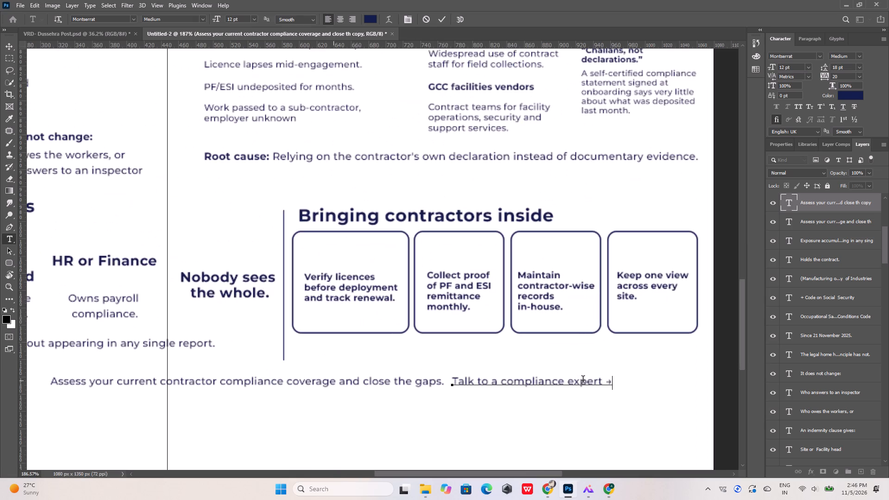
Set the “Talk to a compliance expert →” text to Montserrat Bold.
{"action": "left_click_drag", "start_coordinate": [612, 379], "coordinate": [488, 378]}
{"action": "left_click_drag", "start_coordinate": [488, 378], "coordinate": [456, 381]}
{"action": "left_click_drag", "start_coordinate": [455, 380], "coordinate": [621, 378]}
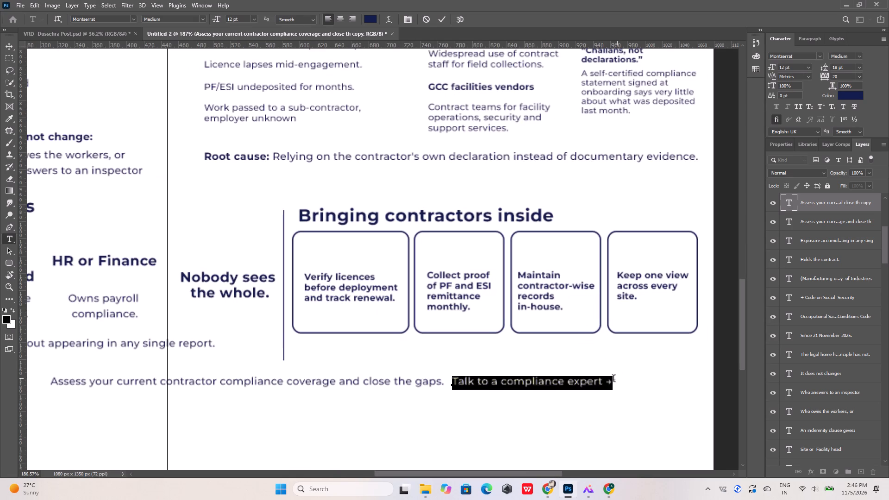
{"action": "left_click", "coordinate": [201, 19]}
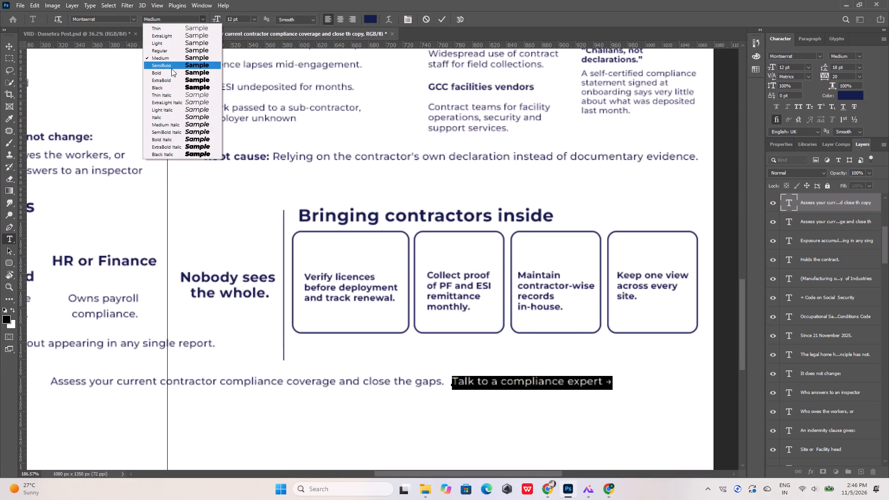
{"action": "left_click", "coordinate": [171, 69]}
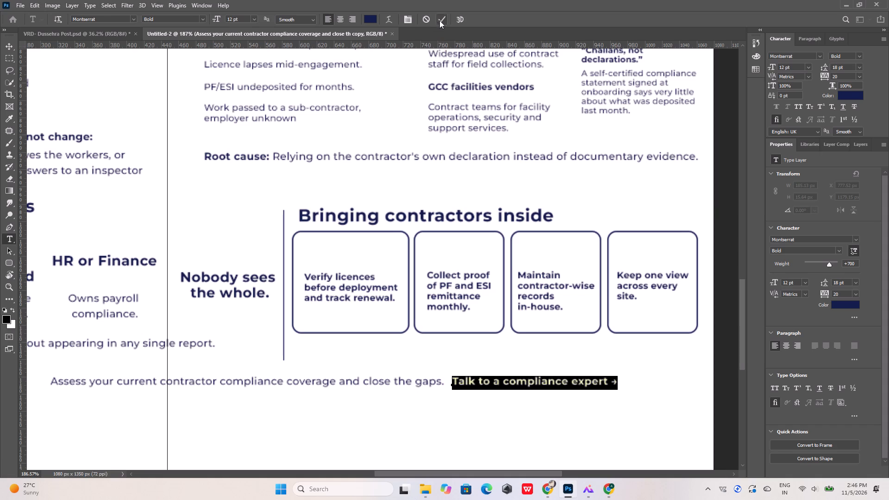
{"action": "left_click", "coordinate": [439, 19]}
Group the two call-to-action texts and centre the group horizontally on the Layer 0 background.
{"action": "left_click", "coordinate": [426, 381], "text": "shift"}
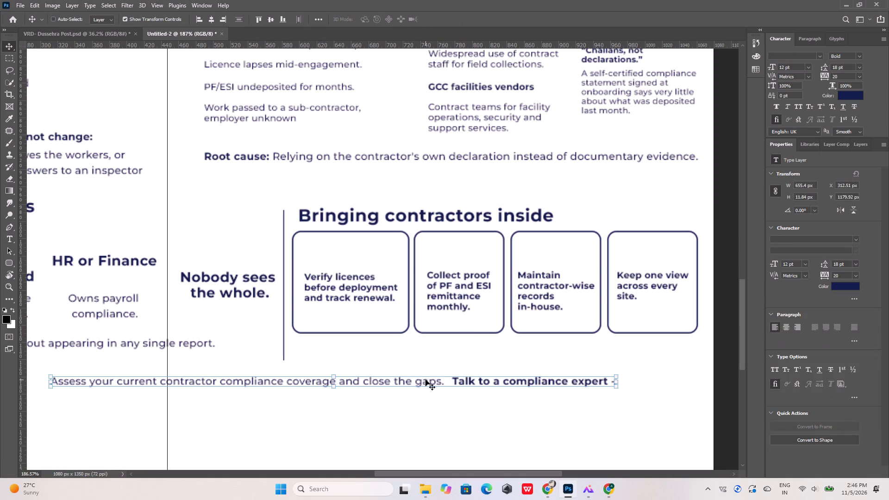
{"action": "key", "text": "ctrl+g"}
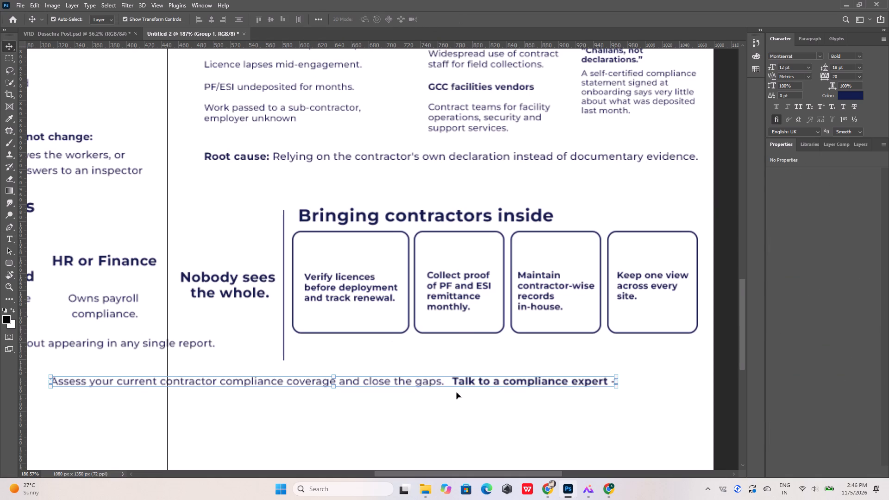
{"action": "left_click", "coordinate": [865, 142]}
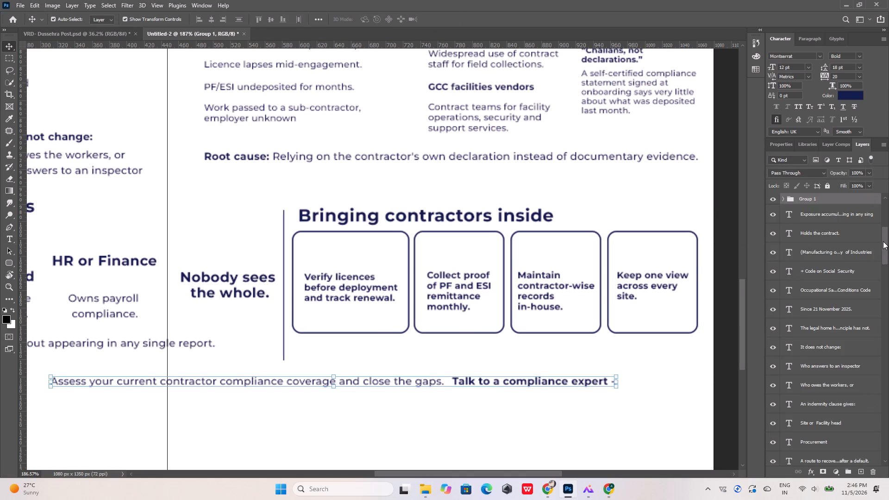
{"action": "left_click_drag", "start_coordinate": [883, 241], "coordinate": [887, 465]}
{"action": "left_click", "coordinate": [858, 457], "text": "ctrl"}
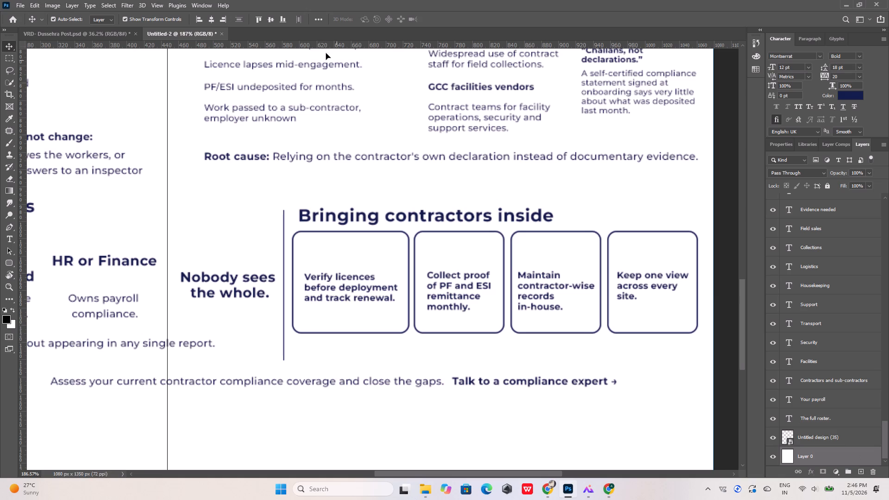
{"action": "left_click", "coordinate": [214, 19]}
{"action": "left_click", "coordinate": [576, 381]}
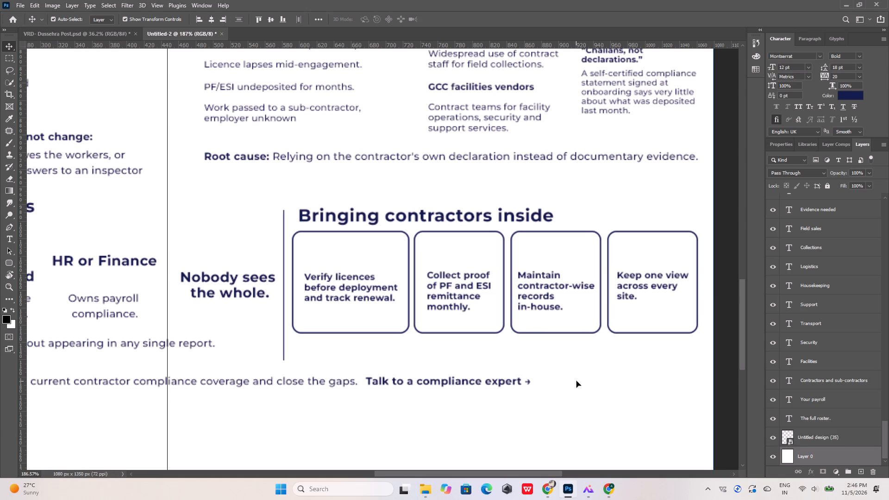
{"action": "scroll", "coordinate": [526, 345], "scroll_direction": "down", "scroll_amount": 9, "text": "alt"}
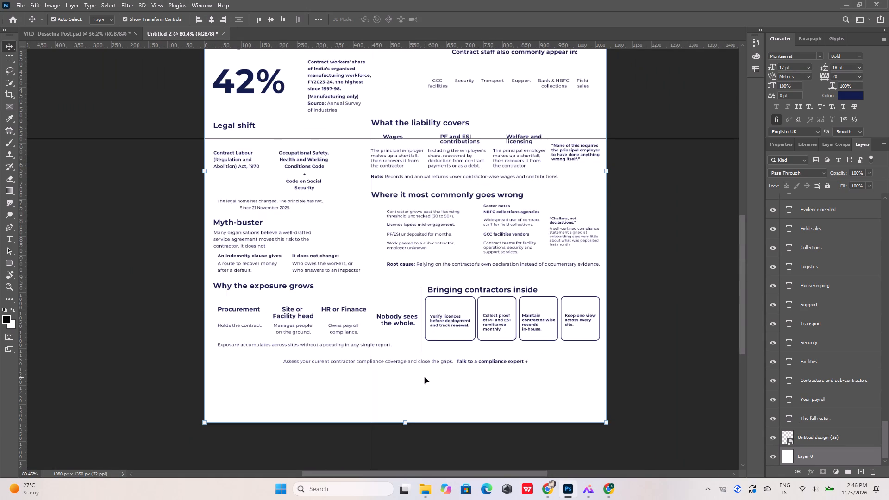
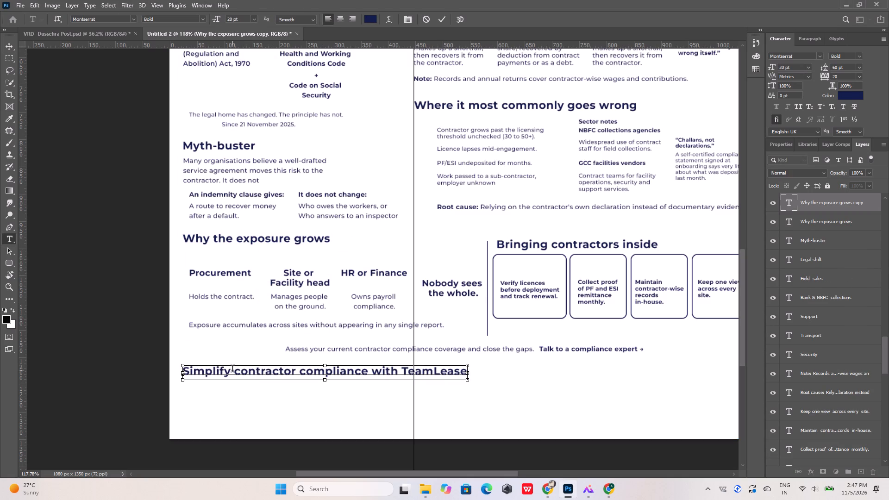
{"action": "left_click", "coordinate": [441, 14]}
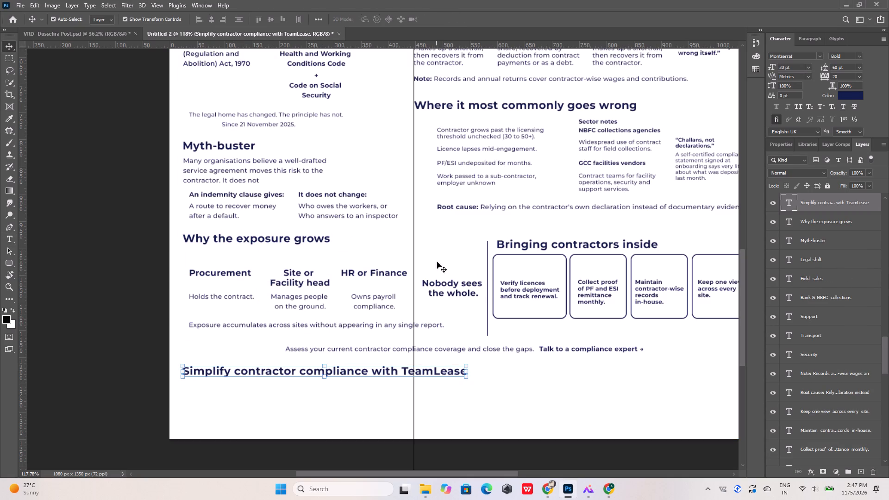
Following the reference image, break the TeamLease heading into two lines before “with TeamLease” and set its leading to 27 pt.
{"action": "left_click", "coordinate": [586, 487]}
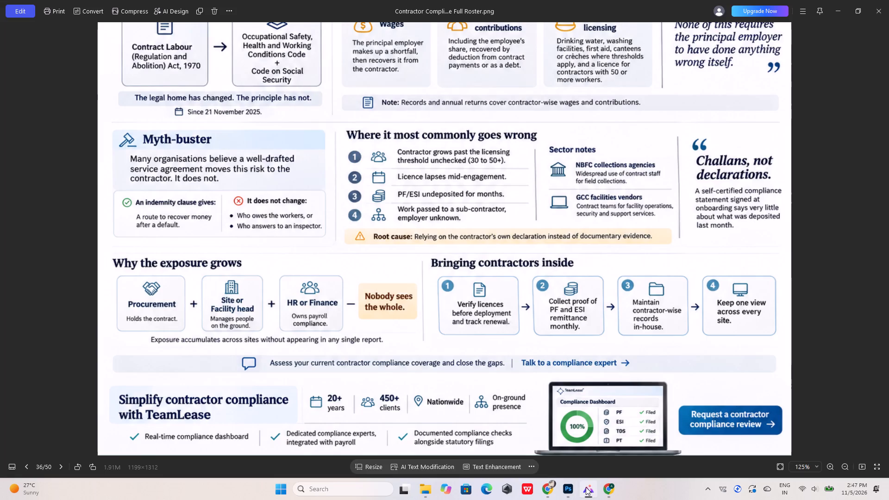
{"action": "left_click", "coordinate": [586, 487]}
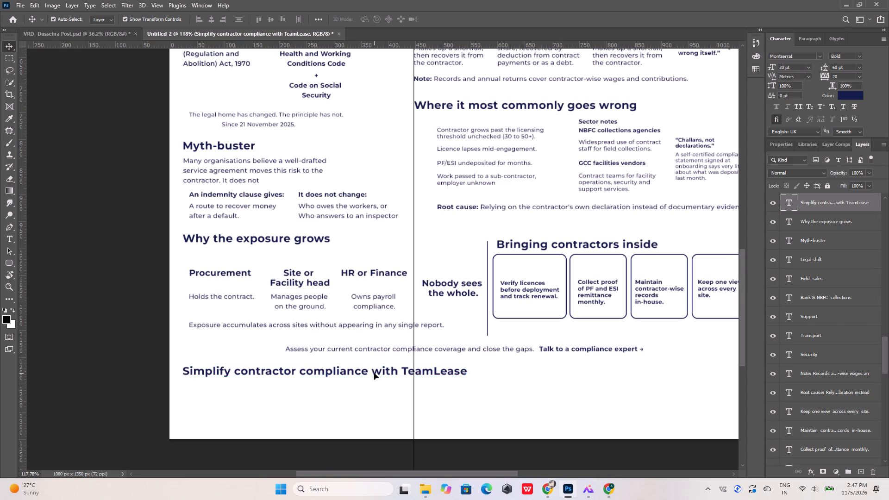
{"action": "double_click", "coordinate": [374, 373]}
{"action": "left_click", "coordinate": [373, 373]}
{"action": "key", "text": "Return"}
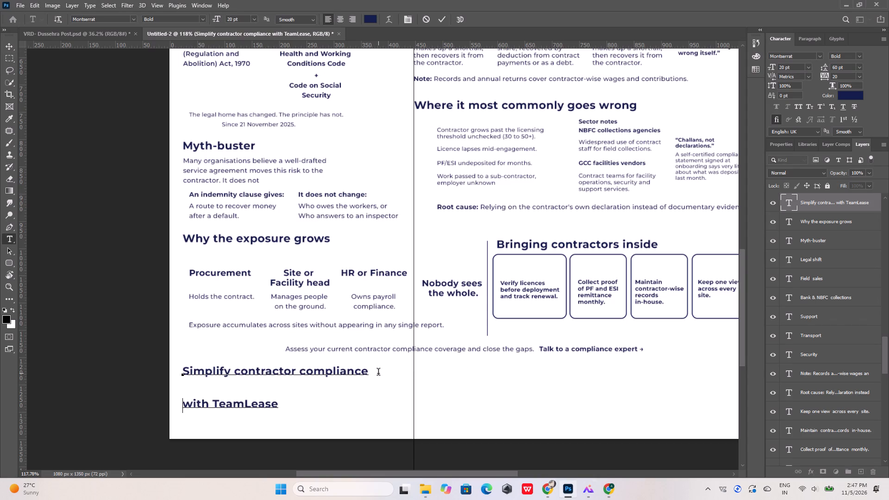
{"action": "key", "text": "ctrl+a"}
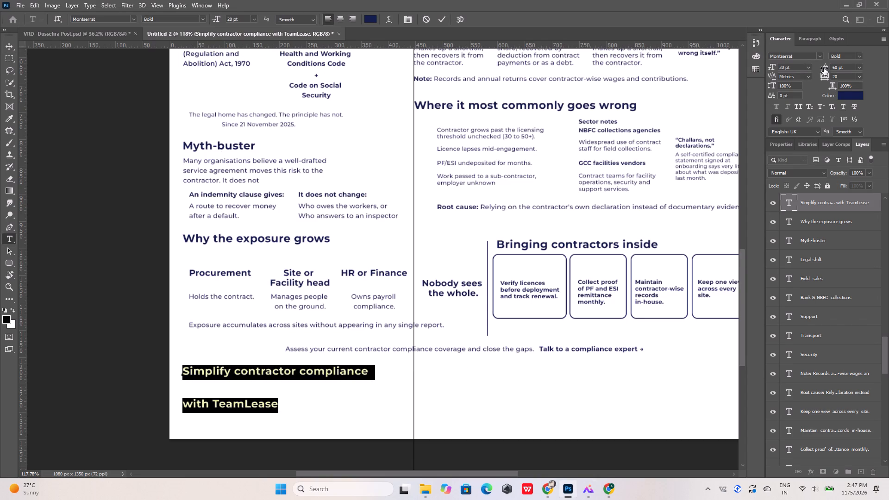
{"action": "left_click_drag", "start_coordinate": [824, 68], "coordinate": [808, 76]}
{"action": "left_click", "coordinate": [442, 15]}
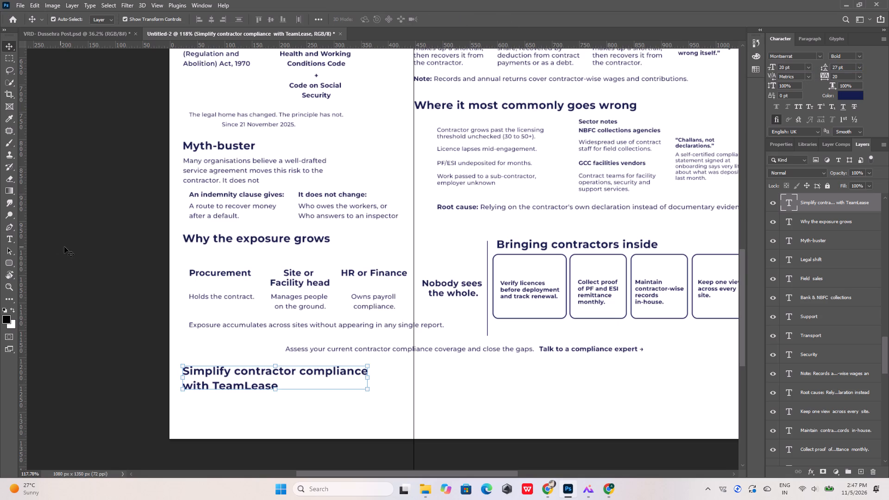
Undo the accidental background move and lock the Layer 0 background.
{"action": "left_click", "coordinate": [64, 247]}
{"action": "scroll", "coordinate": [381, 342], "scroll_direction": "down", "scroll_amount": 9, "text": "alt"}
{"action": "scroll", "coordinate": [275, 399], "scroll_direction": "up", "scroll_amount": 6, "text": "alt"}
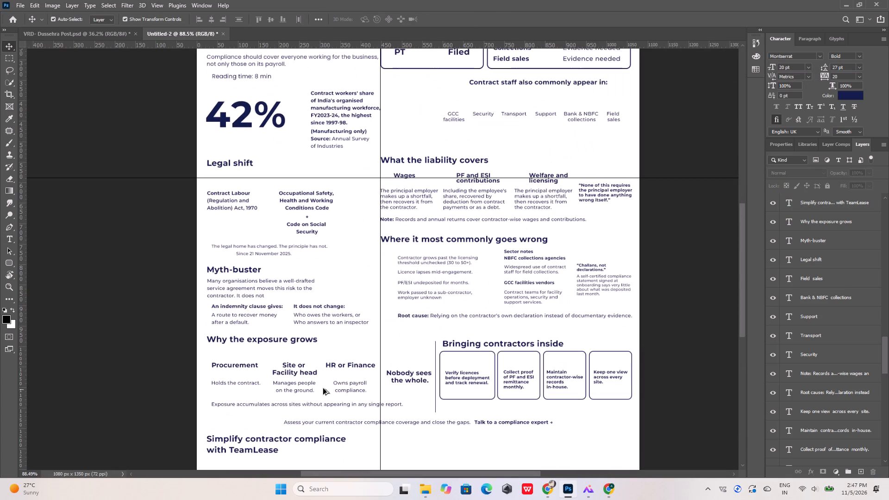
{"action": "scroll", "coordinate": [407, 342], "scroll_direction": "down", "scroll_amount": 4}
{"action": "left_click", "coordinate": [407, 394]}
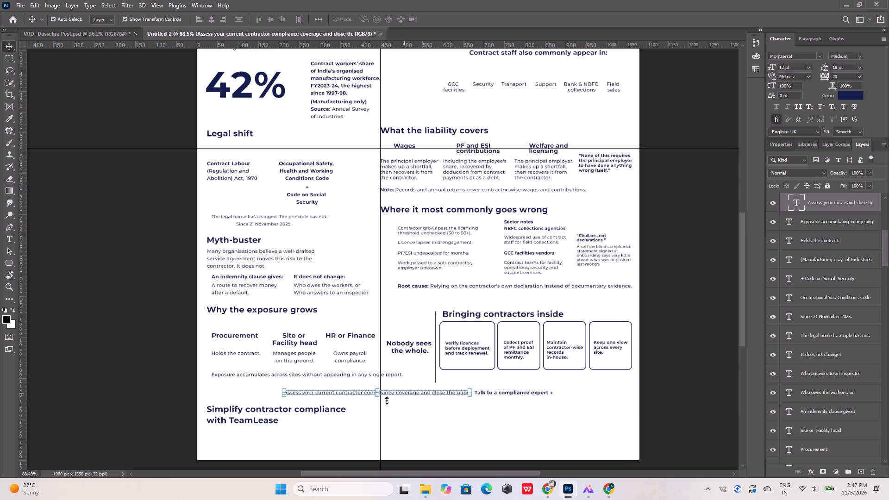
{"action": "left_click_drag", "start_coordinate": [512, 411], "coordinate": [418, 389]}
{"action": "key", "text": "ctrl+z"}
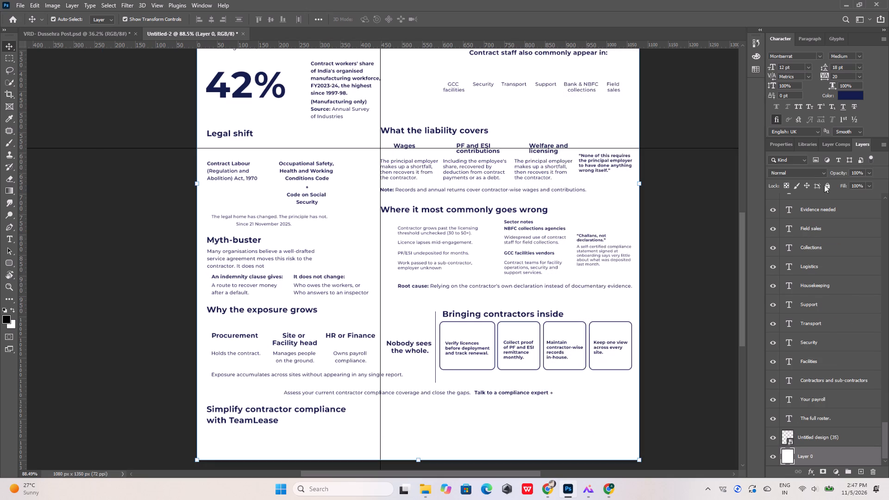
{"action": "left_click", "coordinate": [826, 190]}
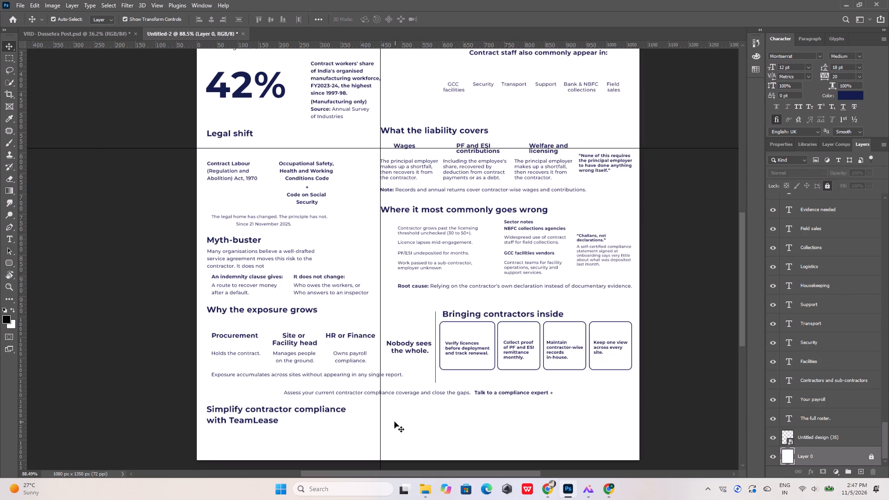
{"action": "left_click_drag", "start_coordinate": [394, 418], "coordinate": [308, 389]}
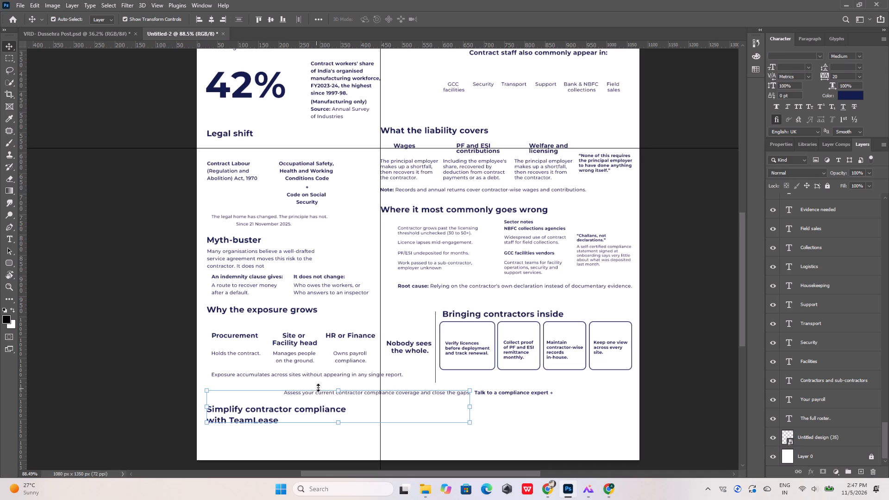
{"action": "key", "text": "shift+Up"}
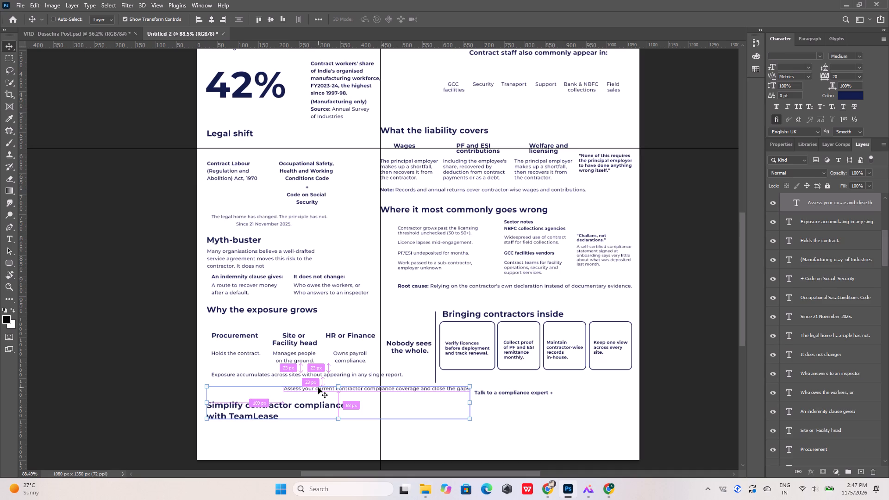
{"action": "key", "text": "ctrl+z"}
Nudge both call-to-action texts and the TeamLease heading up slightly together.
{"action": "left_click_drag", "start_coordinate": [559, 390], "coordinate": [257, 432]}
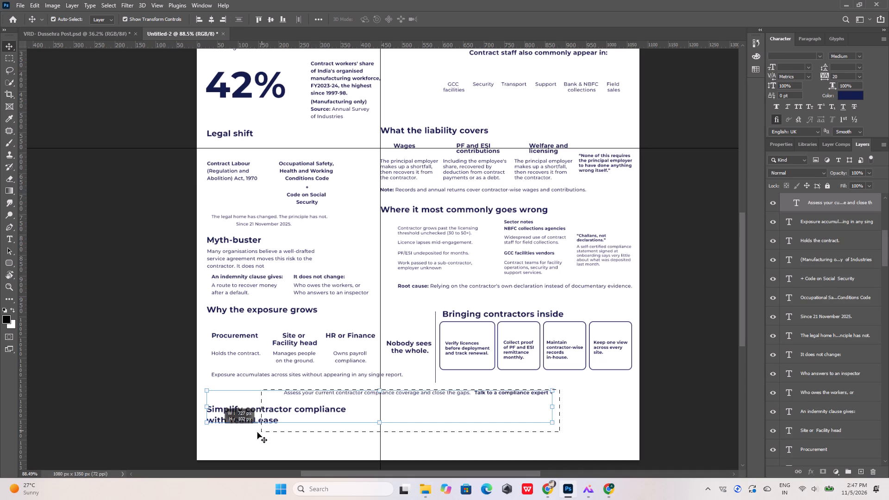
{"action": "left_click_drag", "start_coordinate": [257, 432], "coordinate": [253, 434]}
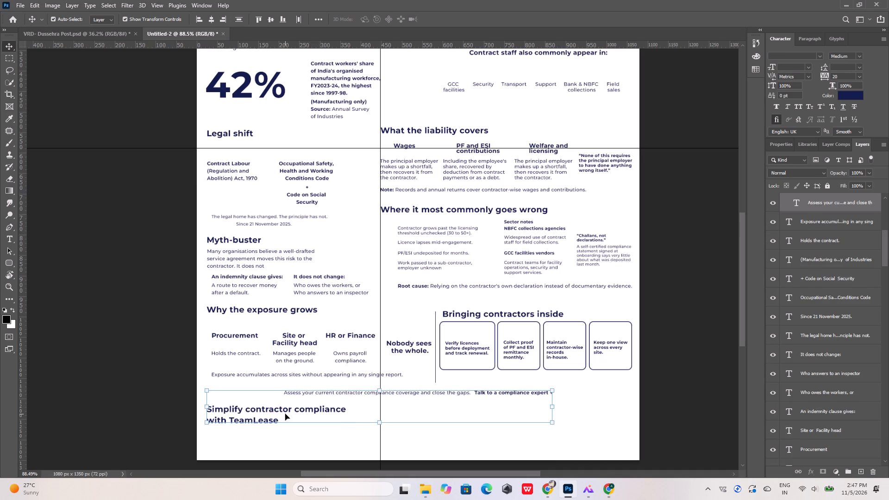
{"action": "key", "text": "Up"}
{"action": "key", "text": "Up"}
{"action": "key", "text": "Up"}
{"action": "key", "text": "Up"}
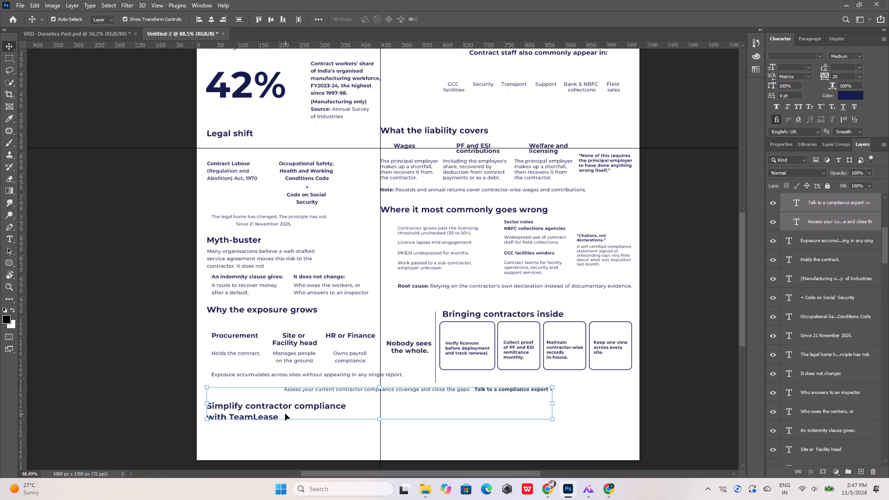
{"action": "key", "text": "Down"}
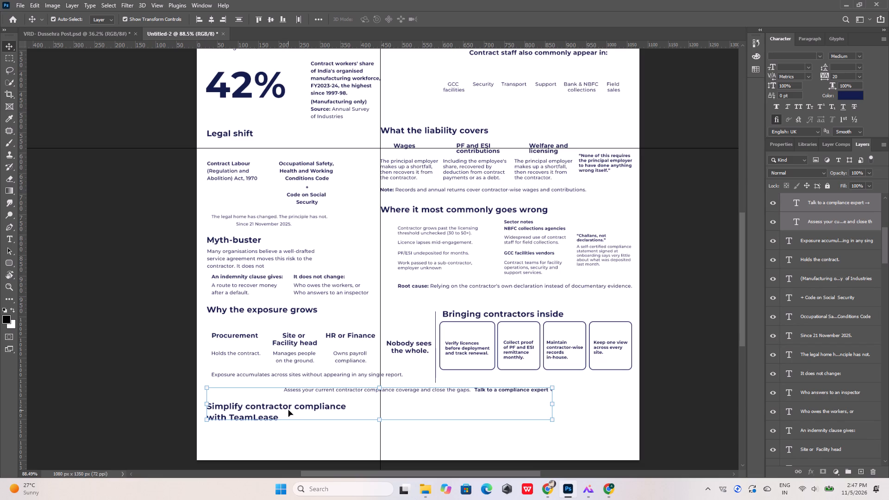
Nudge everything from the “Why the exposure grows” and “Bringing contractors inside” sections down to the TeamLease heading up slightly as one selection.
{"action": "left_click_drag", "start_coordinate": [621, 446], "coordinate": [237, 320]}
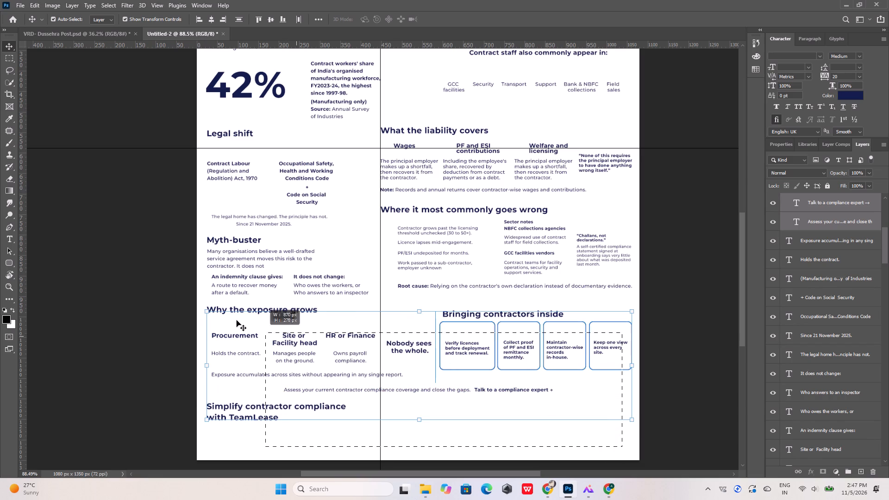
{"action": "left_click_drag", "start_coordinate": [237, 320], "coordinate": [205, 309]}
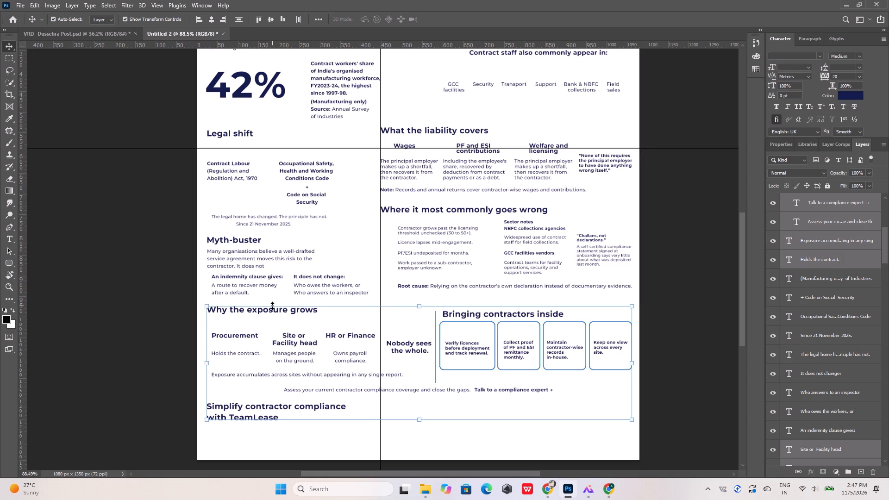
{"action": "key", "text": "Up"}
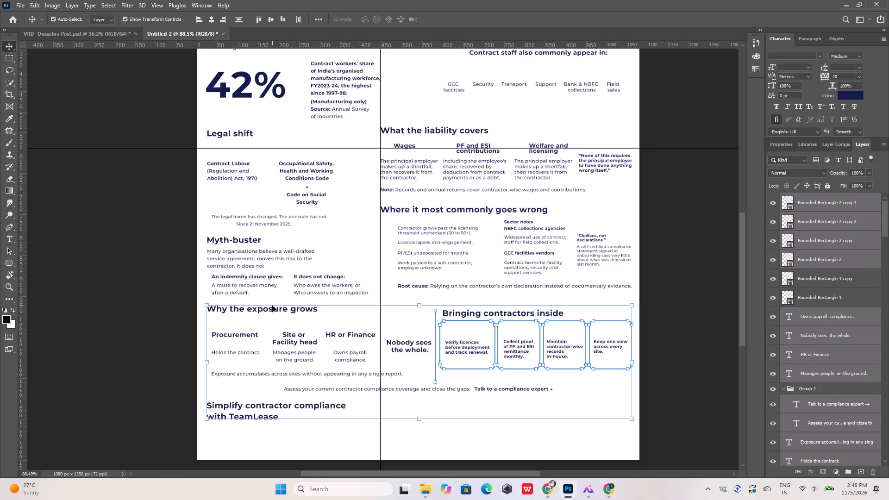
{"action": "key", "text": "Up"}
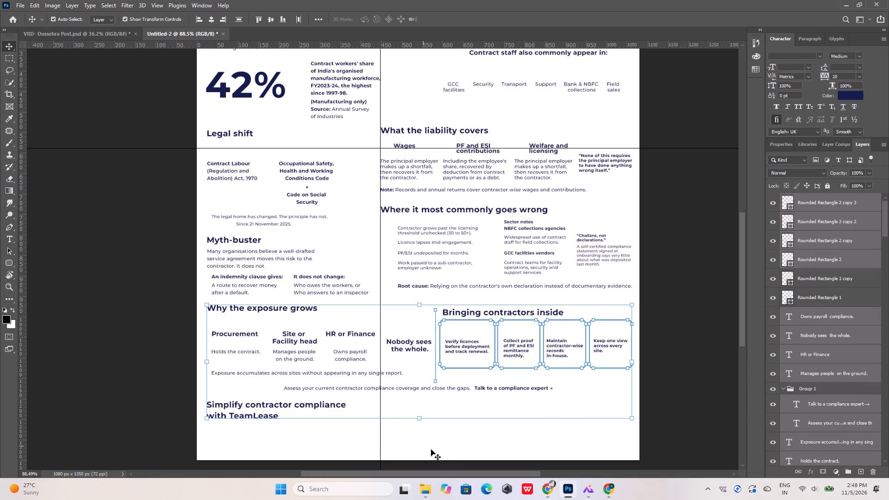
{"action": "left_click", "coordinate": [448, 443]}
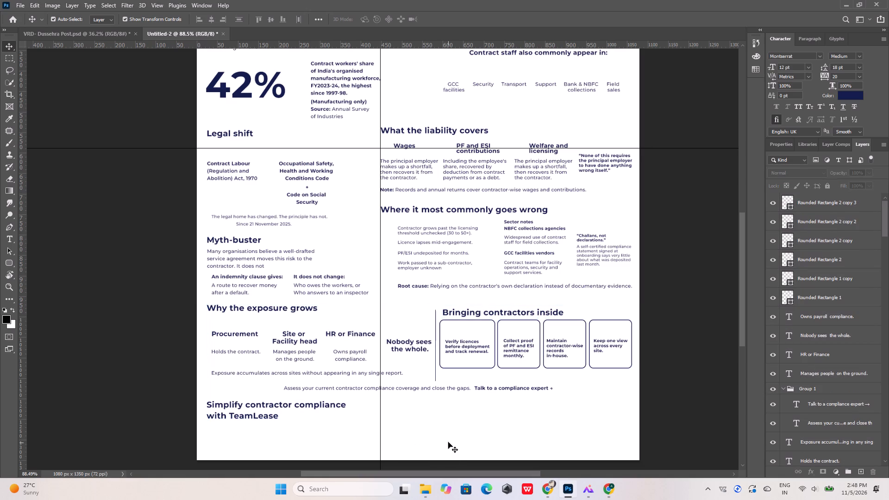
Add a horizontal guide along the baseline of the “Why the exposure grows” heading.
{"action": "scroll", "coordinate": [445, 305], "scroll_direction": "up", "scroll_amount": 4, "text": "alt"}
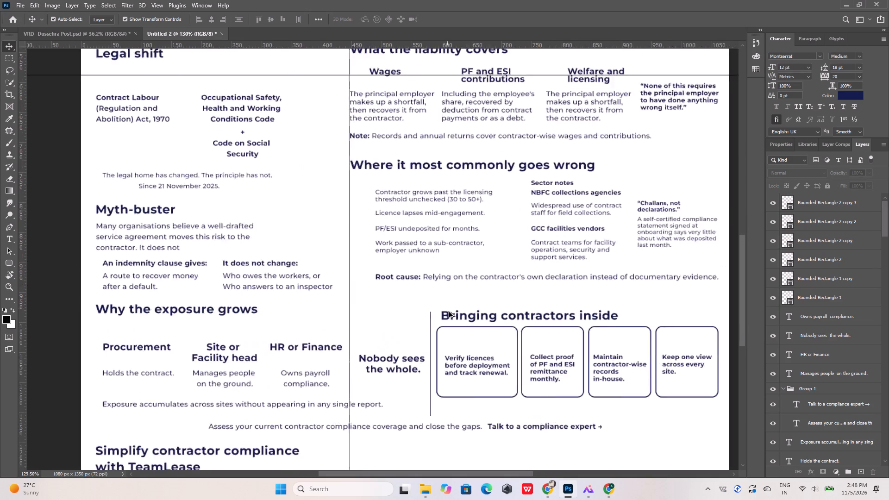
{"action": "scroll", "coordinate": [449, 312], "scroll_direction": "up", "scroll_amount": 4, "text": "alt"}
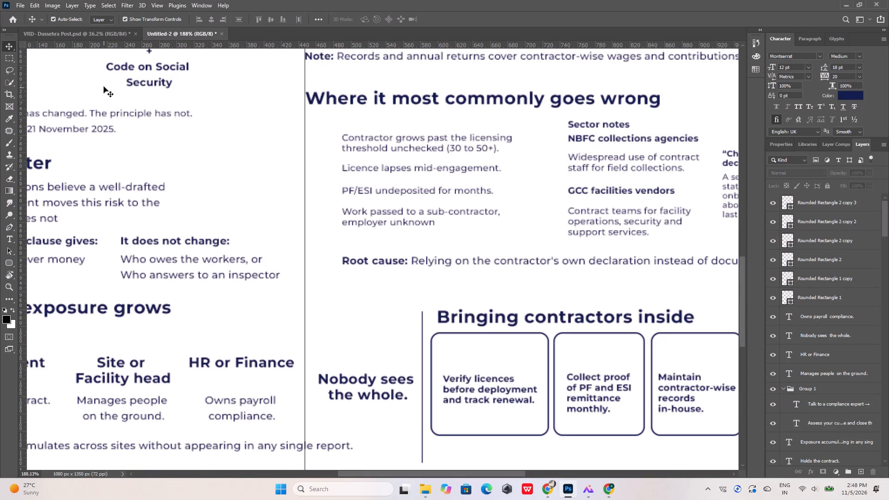
{"action": "left_click_drag", "start_coordinate": [130, 45], "coordinate": [136, 316]}
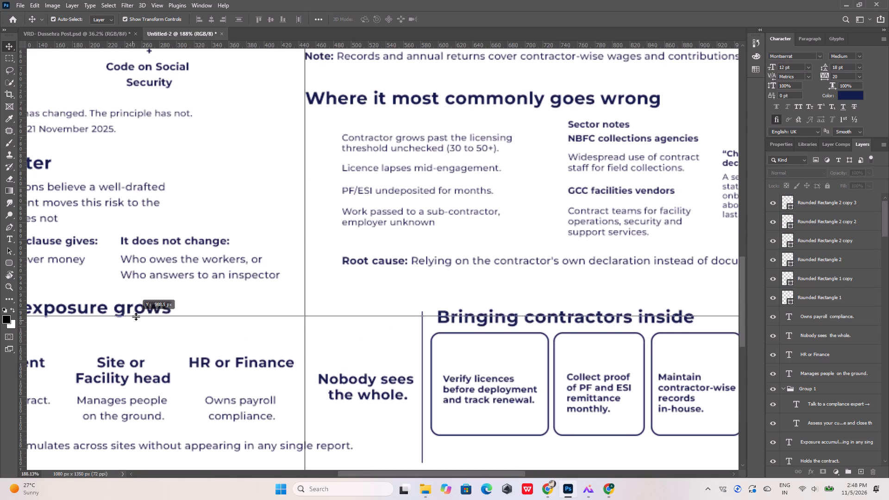
{"action": "left_click_drag", "start_coordinate": [136, 316], "coordinate": [137, 314]}
Move the “Bringing contractors inside” heading up to sit on the new guide, level with “Why the exposure grows”.
{"action": "left_click", "coordinate": [465, 319]}
{"action": "key", "text": "Up"}
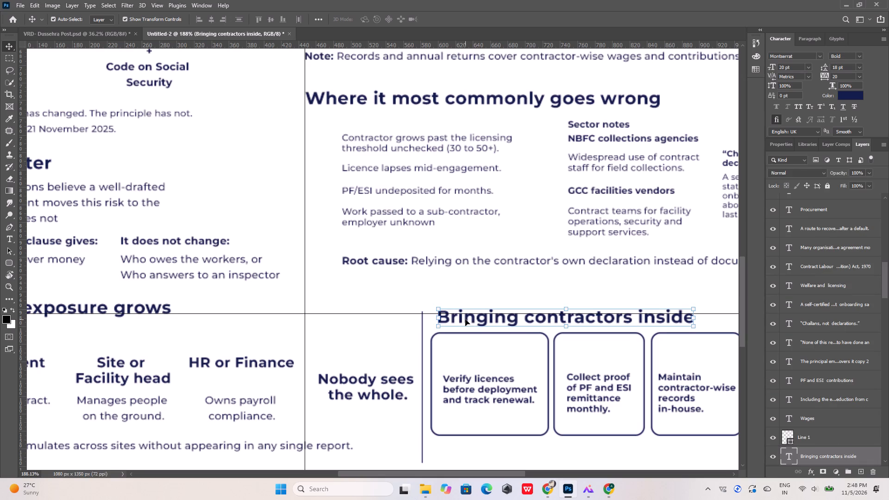
{"action": "key", "text": "Up"}
{"action": "key", "text": "Up"}
{"action": "key", "text": "Up"}
{"action": "key", "text": "Up"}
{"action": "key", "text": "Up"}
{"action": "key", "text": "Up"}
{"action": "key", "text": "Up"}
{"action": "key", "text": "Up"}
{"action": "key", "text": "Up"}
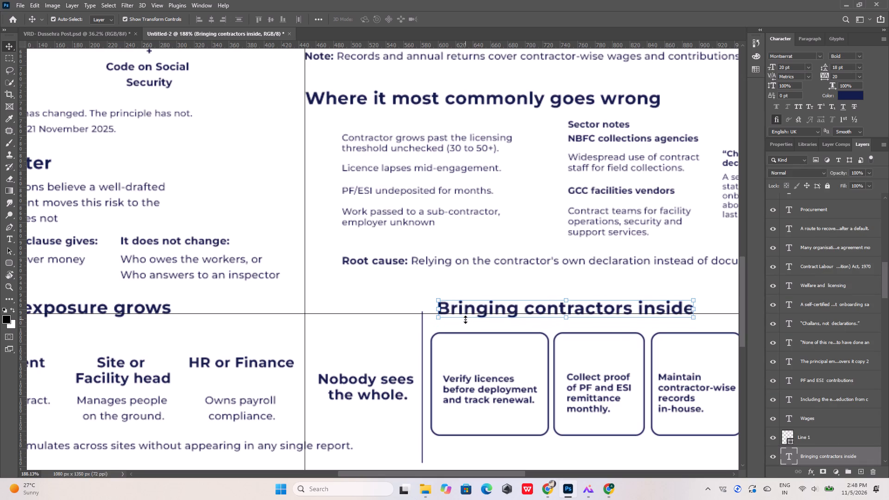
{"action": "key", "text": "Up"}
{"action": "key", "text": "Down"}
{"action": "left_click", "coordinate": [162, 308]}
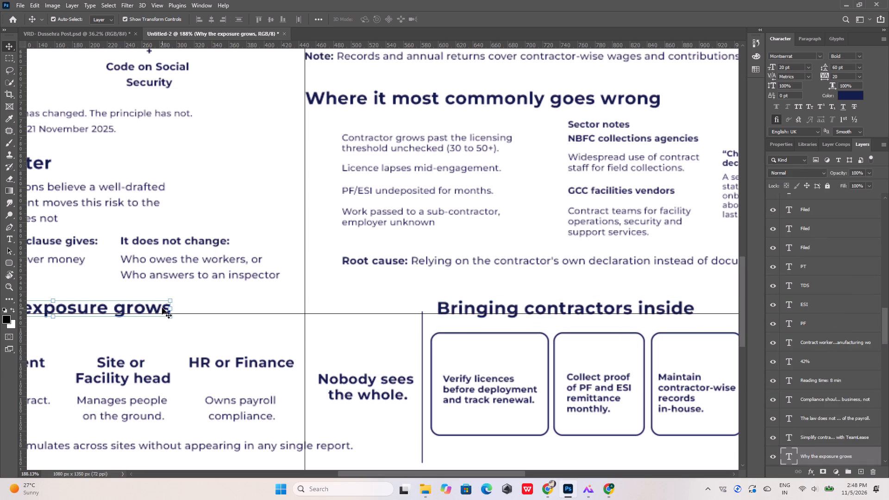
{"action": "scroll", "coordinate": [307, 298], "scroll_direction": "down", "scroll_amount": 12, "text": "alt"}
{"action": "left_click", "coordinate": [591, 338]}
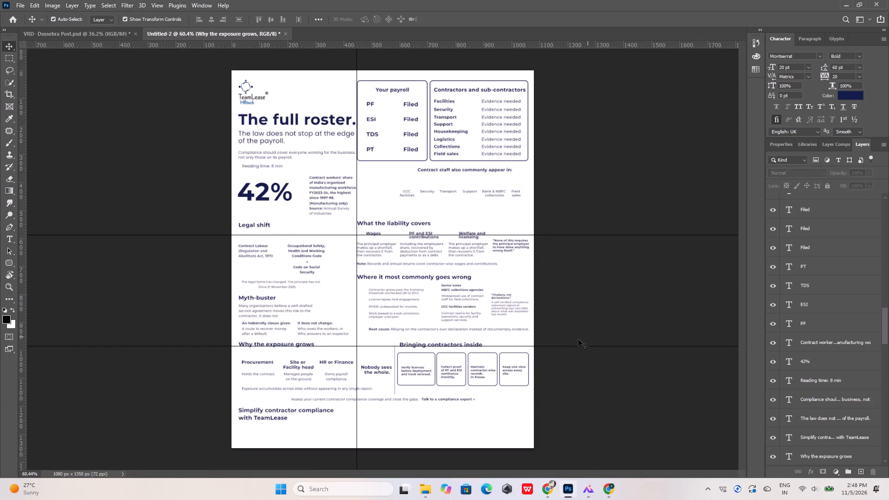
Nudge the “Simplify contractor compliance with TeamLease” heading up closer to the call-to-action line.
{"action": "scroll", "coordinate": [320, 406], "scroll_direction": "up", "scroll_amount": 9, "text": "alt"}
{"action": "scroll", "coordinate": [337, 313], "scroll_direction": "down", "scroll_amount": 7, "text": "alt"}
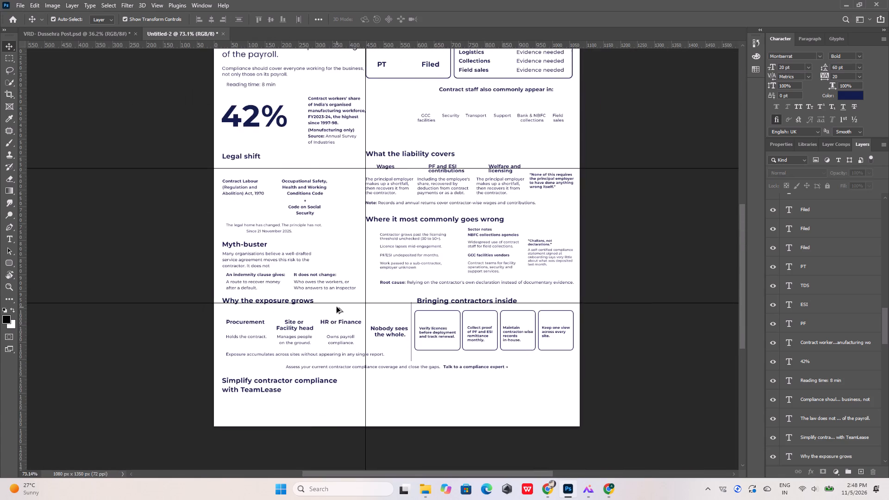
{"action": "scroll", "coordinate": [271, 393], "scroll_direction": "up", "scroll_amount": 8, "text": "alt"}
{"action": "left_click", "coordinate": [288, 365]}
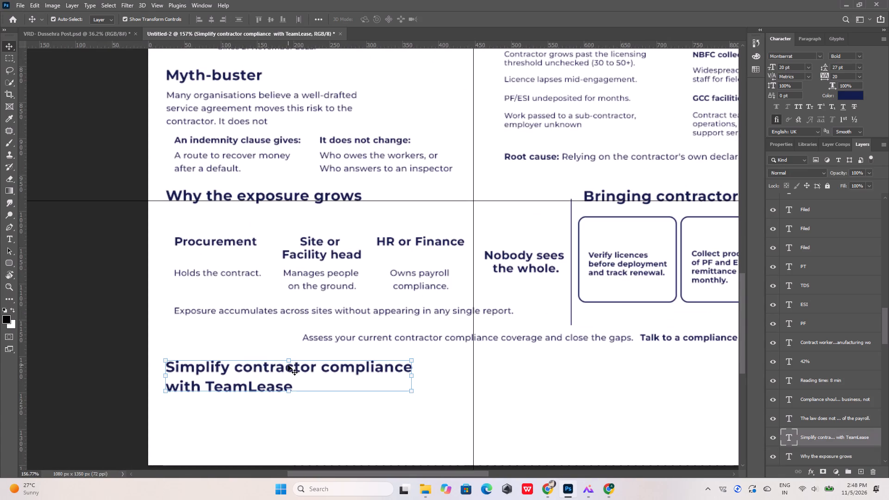
{"action": "key", "text": "Up"}
{"action": "key", "text": "Up"}
{"action": "key", "text": "Up"}
{"action": "key", "text": "Up"}
{"action": "key", "text": "Up"}
{"action": "key", "text": "Up"}
{"action": "key", "text": "Up"}
{"action": "key", "text": "Up"}
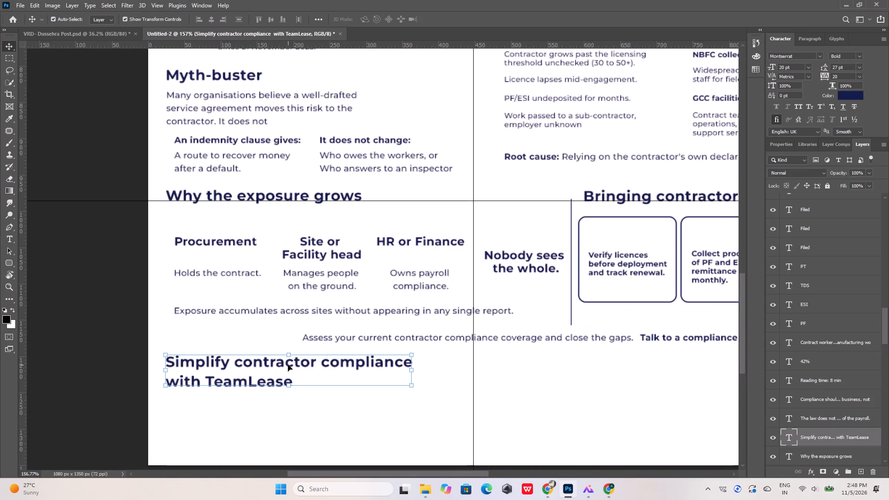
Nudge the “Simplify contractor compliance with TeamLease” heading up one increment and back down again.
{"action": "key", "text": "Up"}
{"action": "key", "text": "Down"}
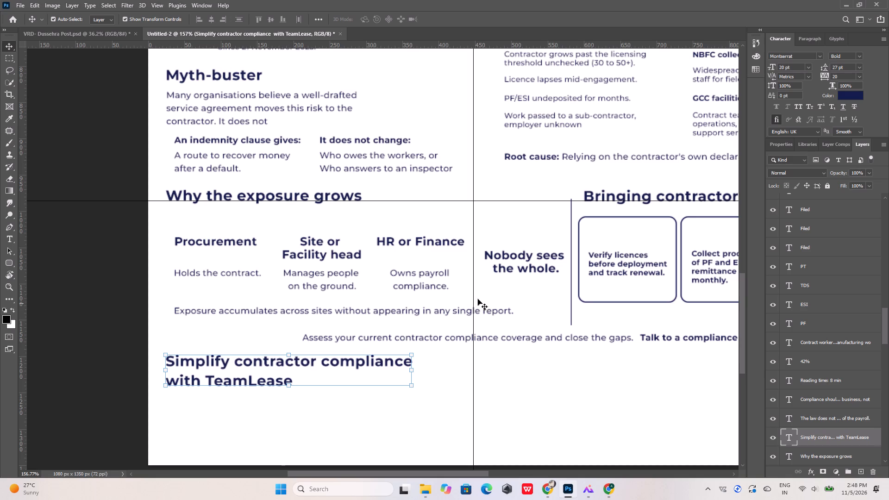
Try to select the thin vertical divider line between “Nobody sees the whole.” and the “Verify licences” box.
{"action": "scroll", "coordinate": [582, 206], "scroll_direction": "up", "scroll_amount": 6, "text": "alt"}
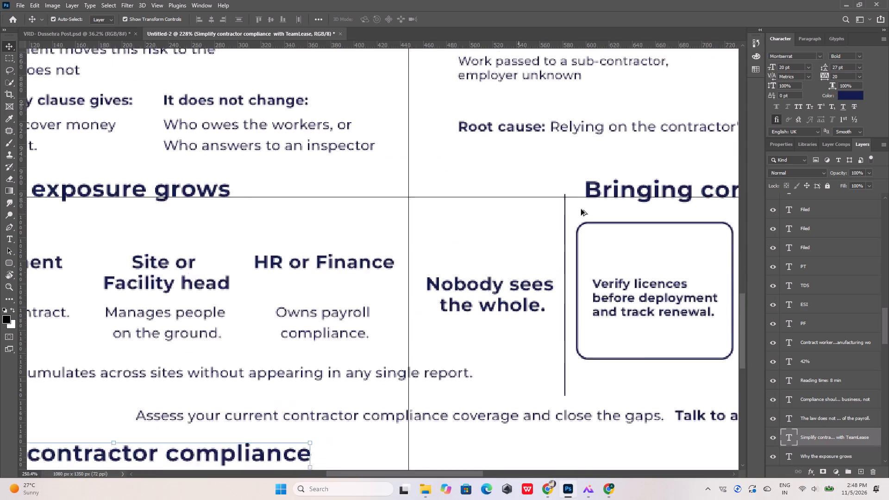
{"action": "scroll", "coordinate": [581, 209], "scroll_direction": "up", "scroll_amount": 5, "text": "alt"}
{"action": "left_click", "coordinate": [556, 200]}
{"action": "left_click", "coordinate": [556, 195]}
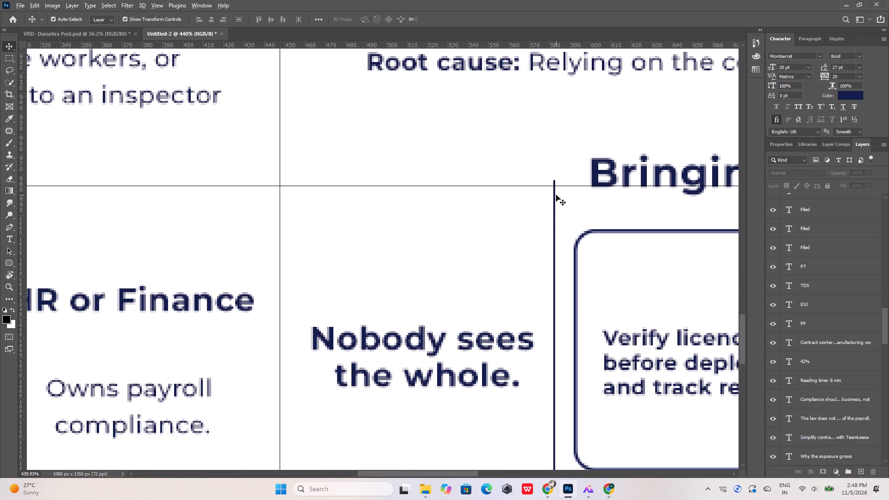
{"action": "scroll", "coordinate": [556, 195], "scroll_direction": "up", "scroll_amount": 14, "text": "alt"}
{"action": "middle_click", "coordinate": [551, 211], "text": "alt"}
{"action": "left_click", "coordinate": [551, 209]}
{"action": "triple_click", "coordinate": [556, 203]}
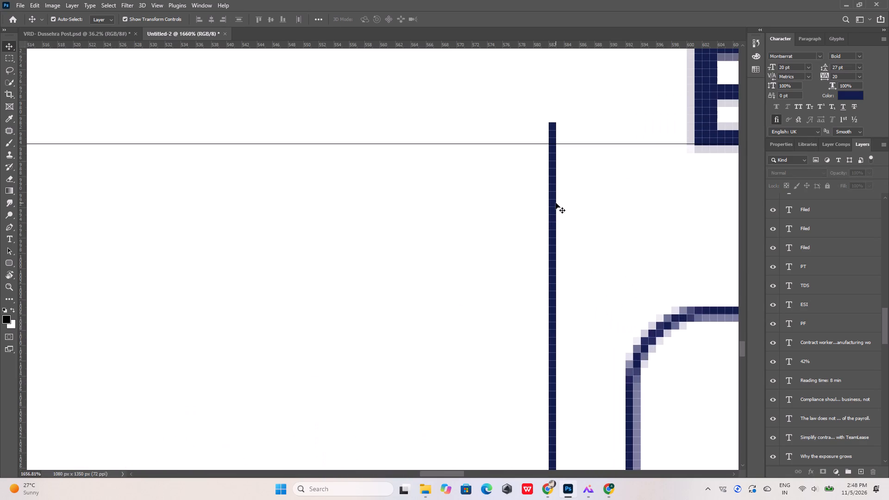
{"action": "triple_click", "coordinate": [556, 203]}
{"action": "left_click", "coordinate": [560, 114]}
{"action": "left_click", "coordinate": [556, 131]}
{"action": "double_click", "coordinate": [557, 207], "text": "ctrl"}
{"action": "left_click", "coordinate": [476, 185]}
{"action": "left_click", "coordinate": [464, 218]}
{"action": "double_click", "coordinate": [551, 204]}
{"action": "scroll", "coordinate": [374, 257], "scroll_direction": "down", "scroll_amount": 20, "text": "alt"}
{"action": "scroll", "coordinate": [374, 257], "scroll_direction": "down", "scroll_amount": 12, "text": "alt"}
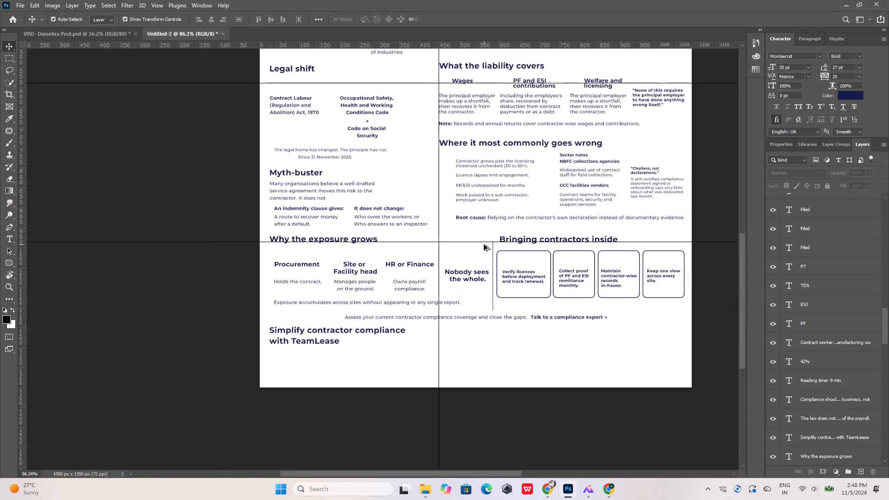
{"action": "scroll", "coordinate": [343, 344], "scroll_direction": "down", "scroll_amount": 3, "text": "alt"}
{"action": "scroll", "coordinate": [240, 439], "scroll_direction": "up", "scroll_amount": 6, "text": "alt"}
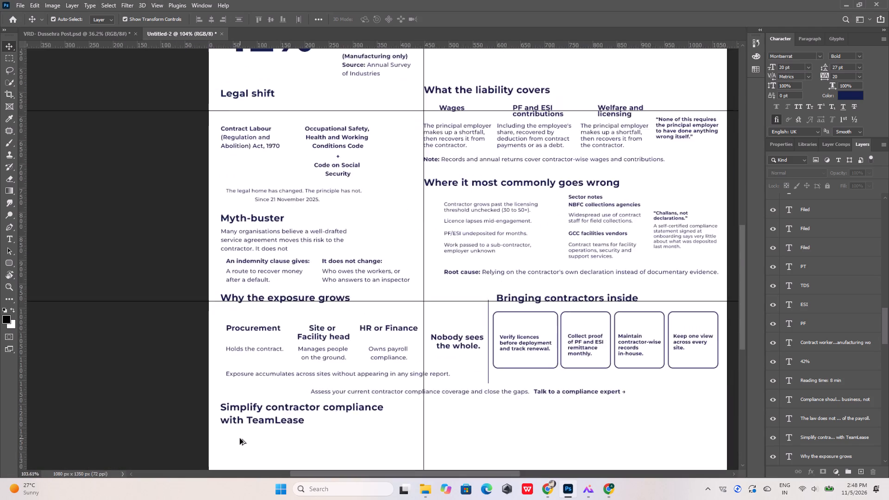
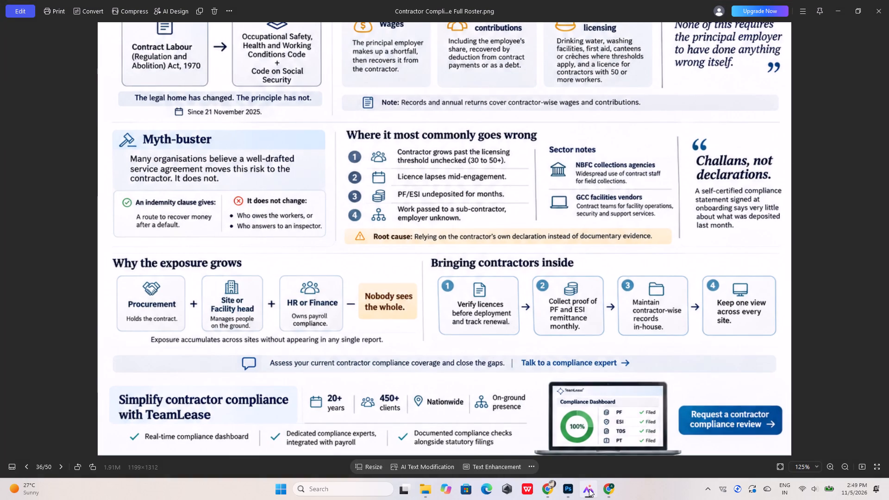
Copy “20+ years” from the extracted ChatGPT text and paste it in Photoshop as new text below the “Simplify contractor compliance with TeamLease” heading.
{"action": "left_click", "coordinate": [589, 489]}
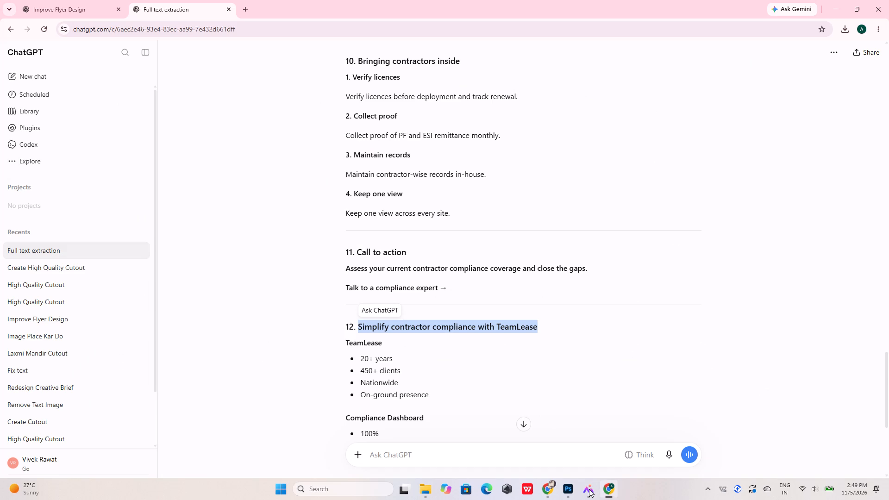
{"action": "left_click_drag", "start_coordinate": [363, 357], "coordinate": [392, 355]}
{"action": "left_click_drag", "start_coordinate": [358, 359], "coordinate": [398, 359]}
{"action": "key", "text": "ctrl+c"}
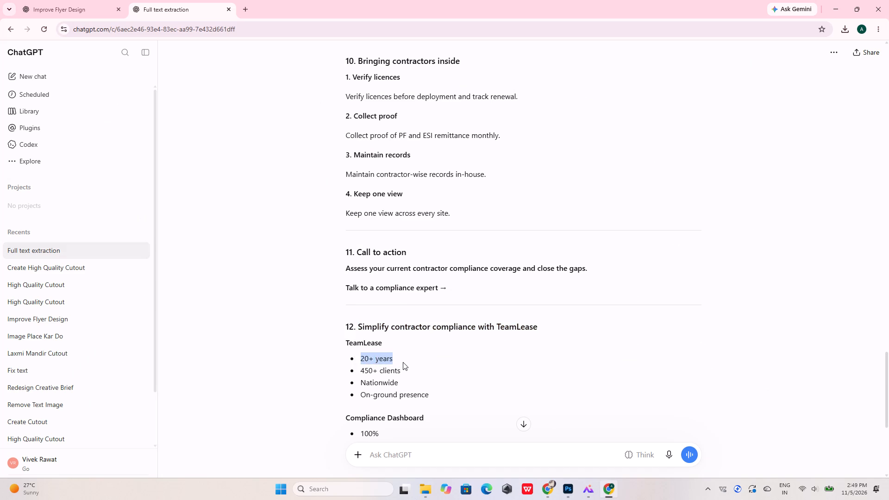
{"action": "left_click", "coordinate": [566, 485]}
{"action": "left_click", "coordinate": [369, 356]}
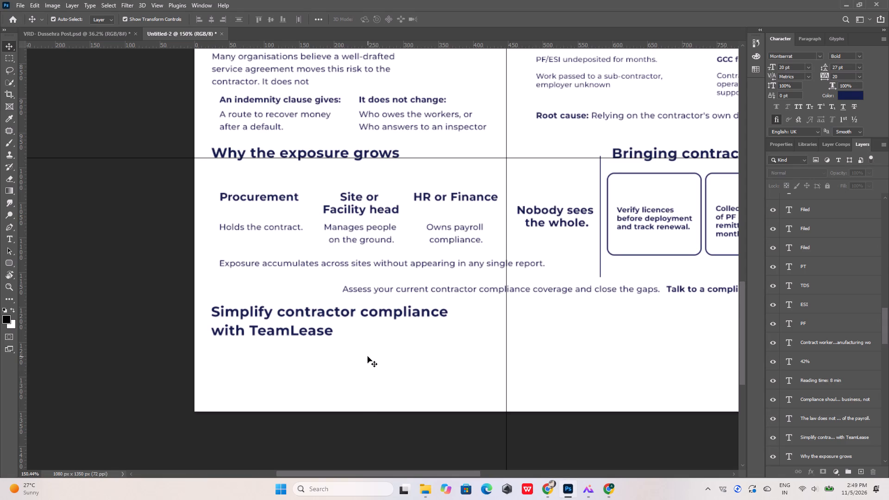
{"action": "key", "text": "t"}
{"action": "left_click", "coordinate": [368, 356]}
{"action": "key", "text": "ctrl+v"}
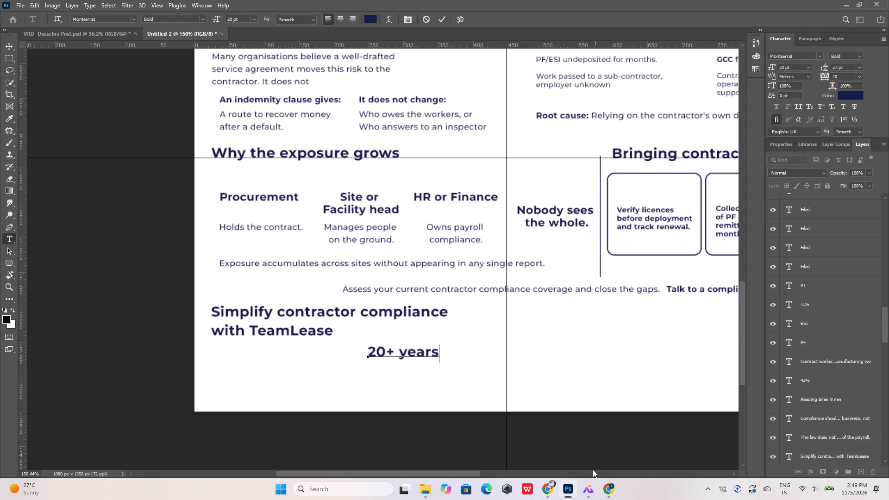
Check the TeamLease footer in the reference infographic and return to the extracted text in ChatGPT.
{"action": "left_click", "coordinate": [603, 487]}
{"action": "left_click", "coordinate": [587, 489]}
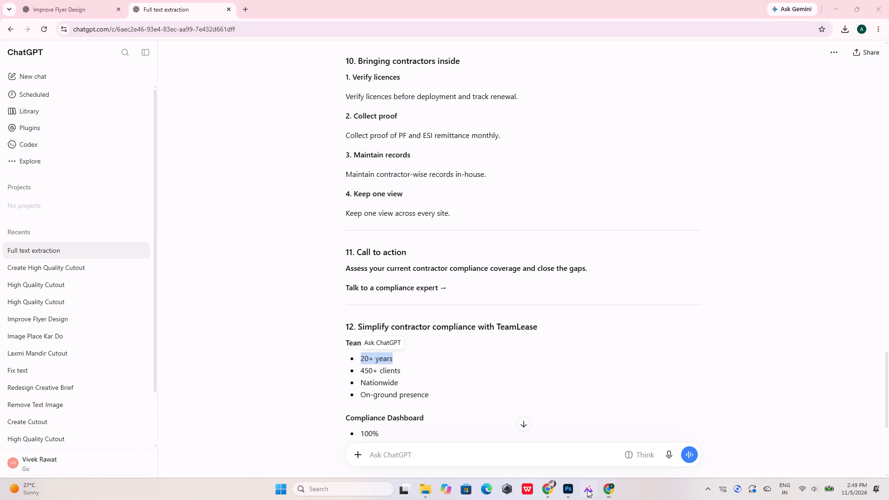
{"action": "left_click", "coordinate": [587, 489]}
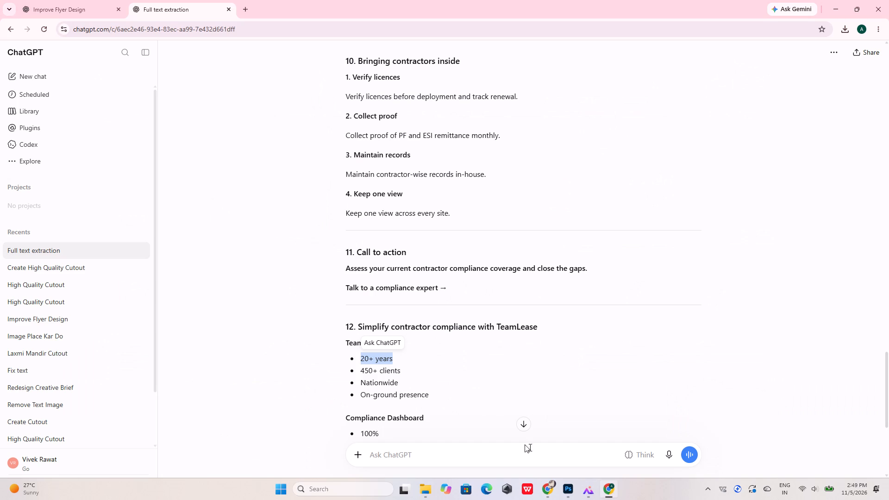
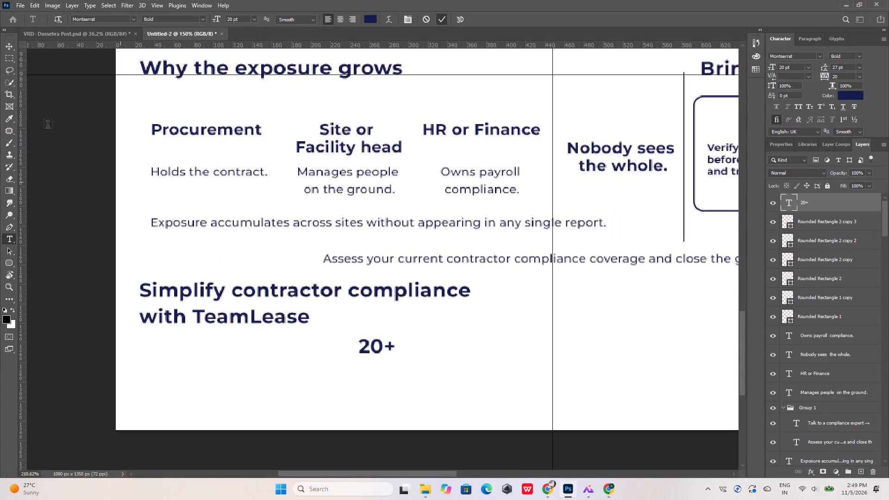
Duplicate the “20+” text directly below itself and replace the copy's wording with “years”.
{"action": "left_click", "coordinate": [9, 44]}
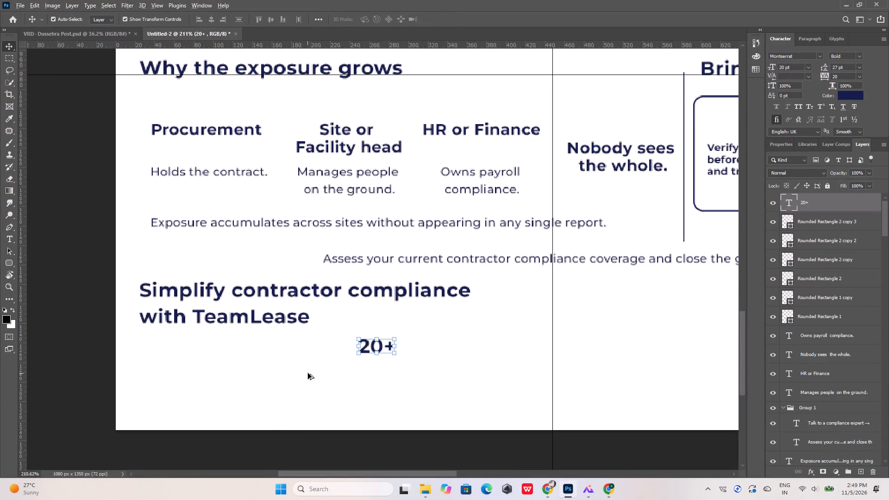
{"action": "scroll", "coordinate": [337, 369], "scroll_direction": "up", "scroll_amount": 4, "text": "alt"}
{"action": "left_click_drag", "start_coordinate": [398, 337], "coordinate": [395, 365], "text": "alt+shift"}
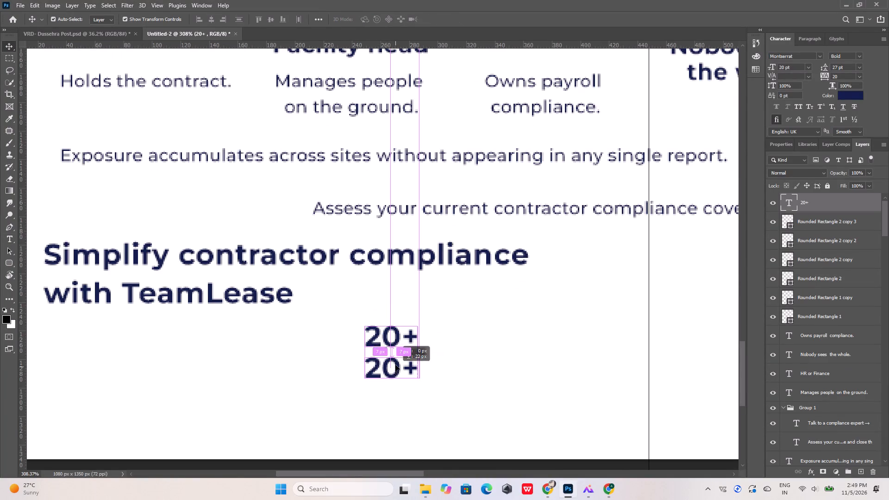
{"action": "left_click_drag", "start_coordinate": [395, 365], "coordinate": [395, 366], "text": "alt+shift"}
{"action": "double_click", "coordinate": [395, 366]}
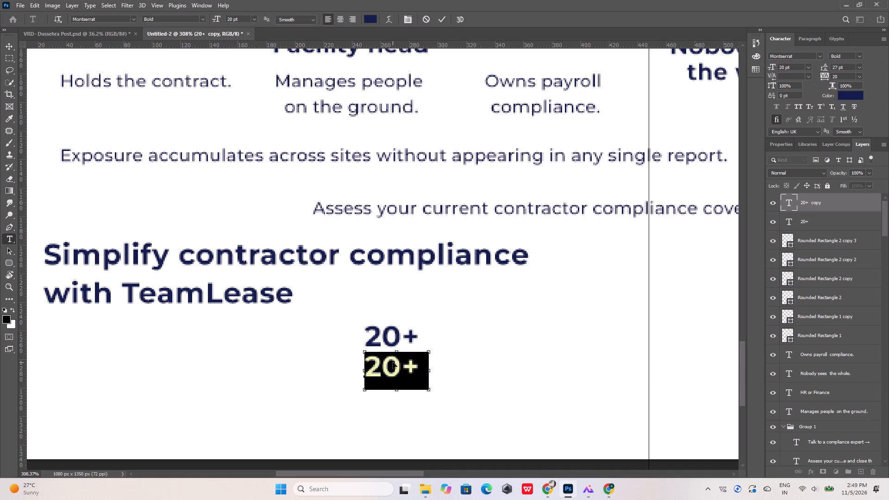
{"action": "key", "text": "ctrl+v"}
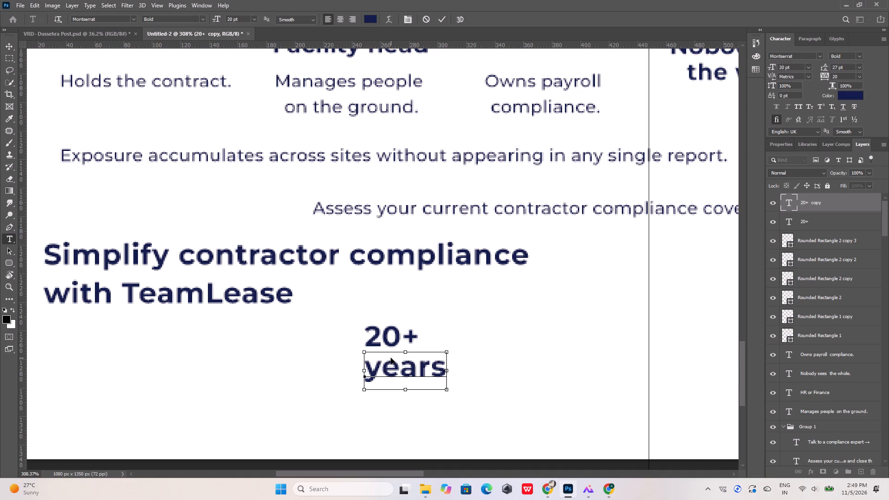
Change the font weight of the “years” text to Medium.
{"action": "key", "text": "ctrl+a"}
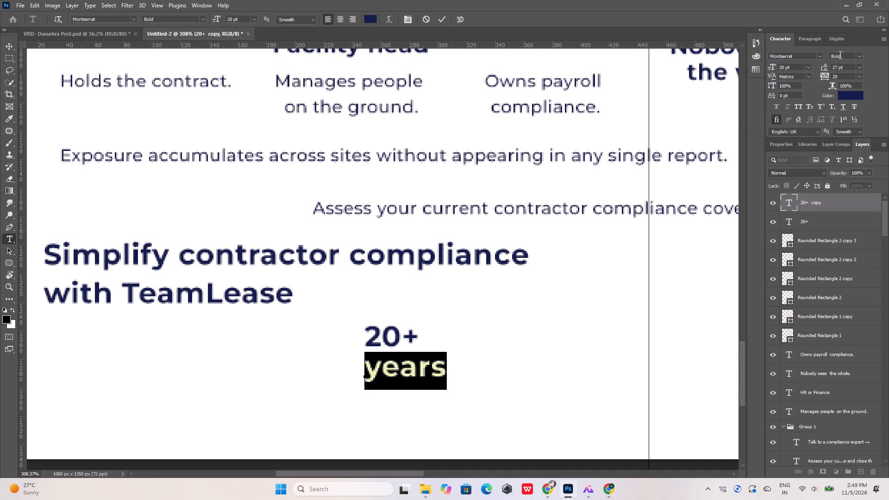
{"action": "left_click", "coordinate": [858, 58]}
{"action": "left_click", "coordinate": [845, 94]}
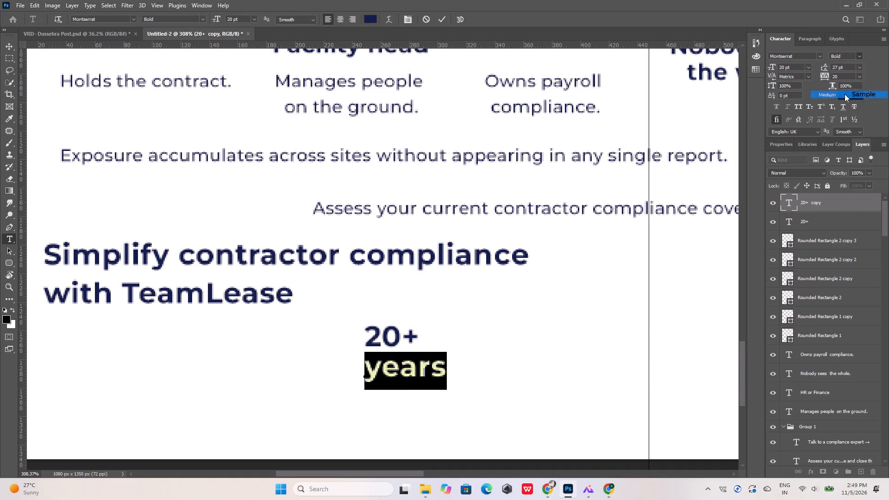
{"action": "left_click", "coordinate": [440, 18]}
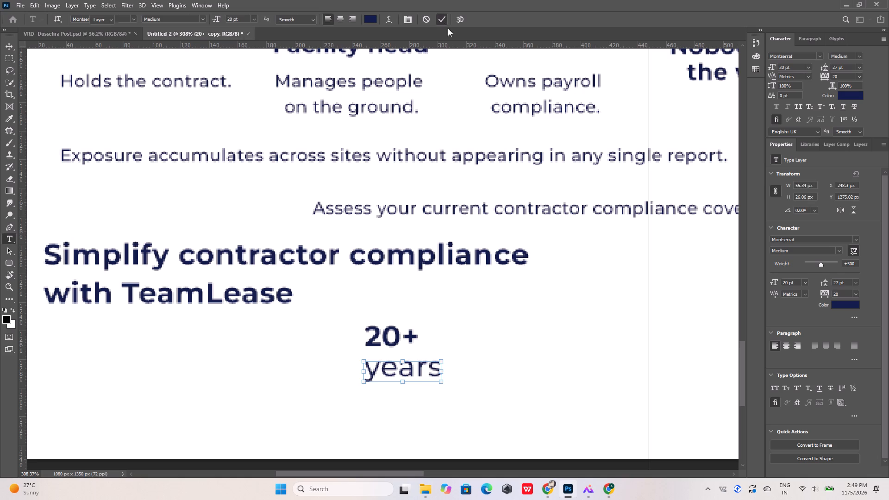
Check the reference infographic's TeamLease footer and nudge the “years” text 13 px left and 3 px up, closer beneath “20+”.
{"action": "left_click", "coordinate": [612, 489]}
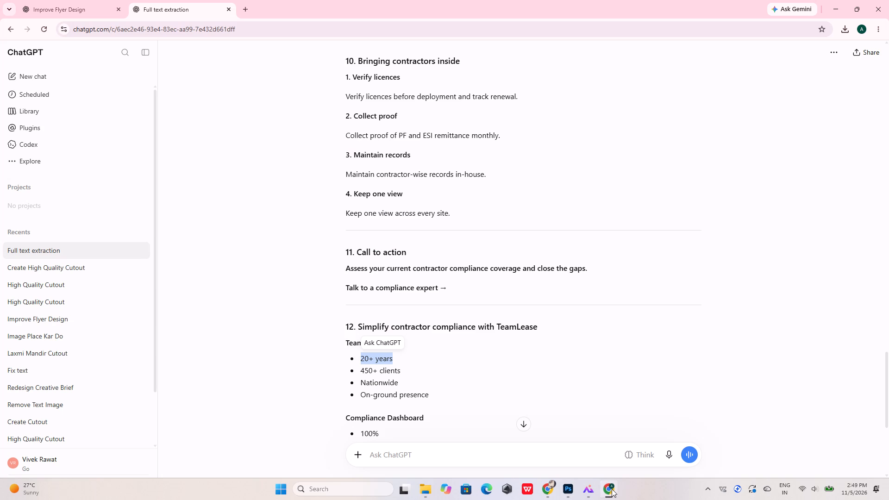
{"action": "left_click", "coordinate": [583, 490]}
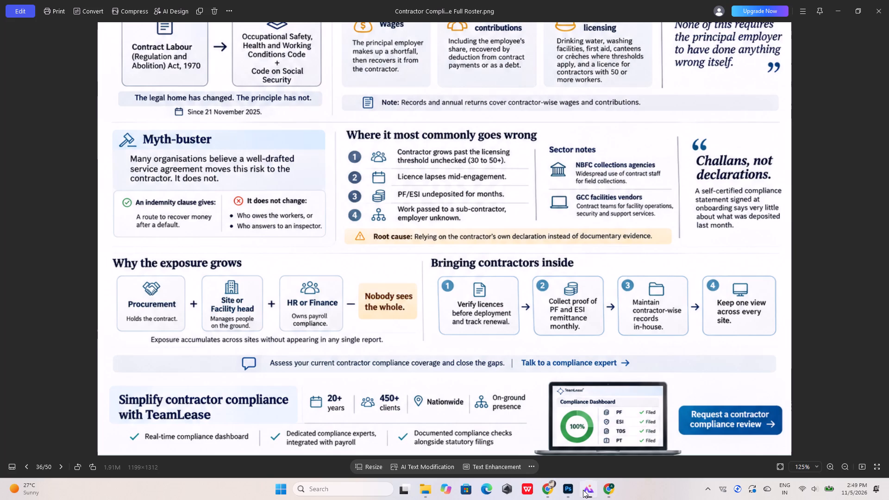
{"action": "left_click", "coordinate": [583, 490]}
{"action": "left_click", "coordinate": [566, 489]}
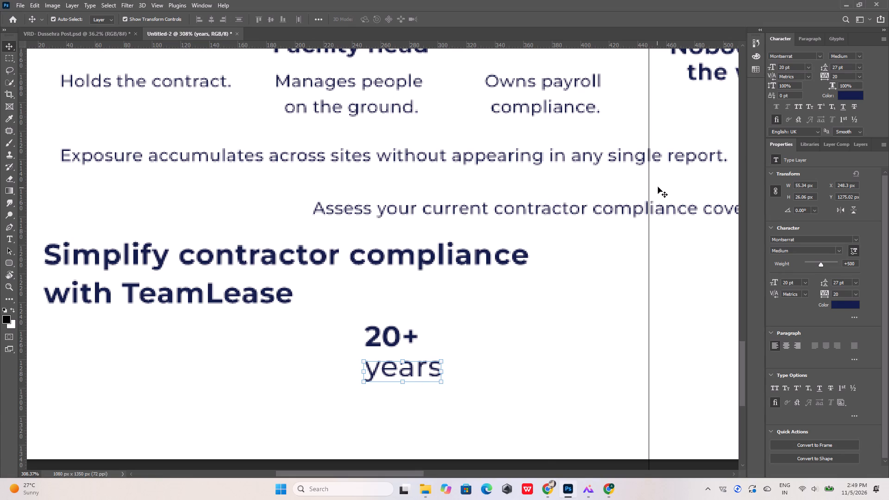
{"action": "key", "text": "Left"}
{"action": "key", "text": "Left"}
{"action": "key", "text": "Left"}
{"action": "key", "text": "Left"}
{"action": "key", "text": "Left"}
{"action": "key", "text": "Left"}
{"action": "key", "text": "Left"}
{"action": "key", "text": "Left"}
{"action": "key", "text": "Left"}
{"action": "key", "text": "Left"}
{"action": "key", "text": "Left"}
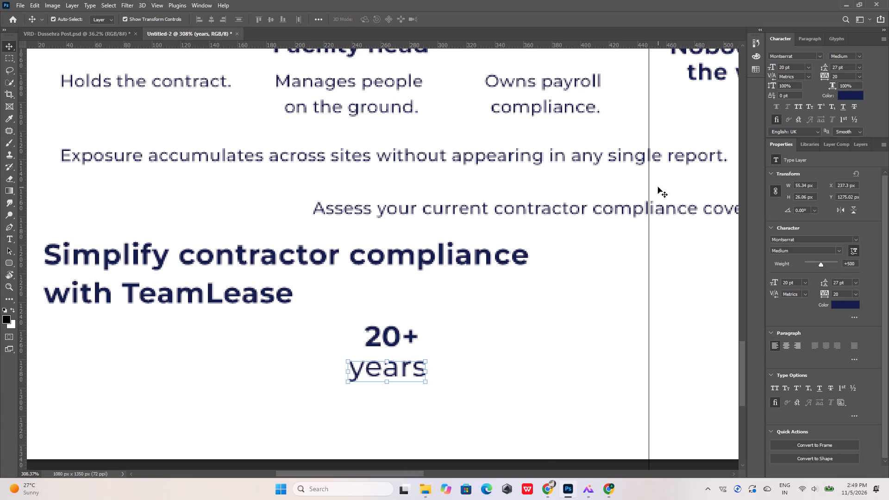
{"action": "key", "text": "Left"}
{"action": "key", "text": "Left"}
{"action": "key", "text": "Left"}
{"action": "key", "text": "Up"}
{"action": "key", "text": "Up"}
{"action": "key", "text": "Down"}
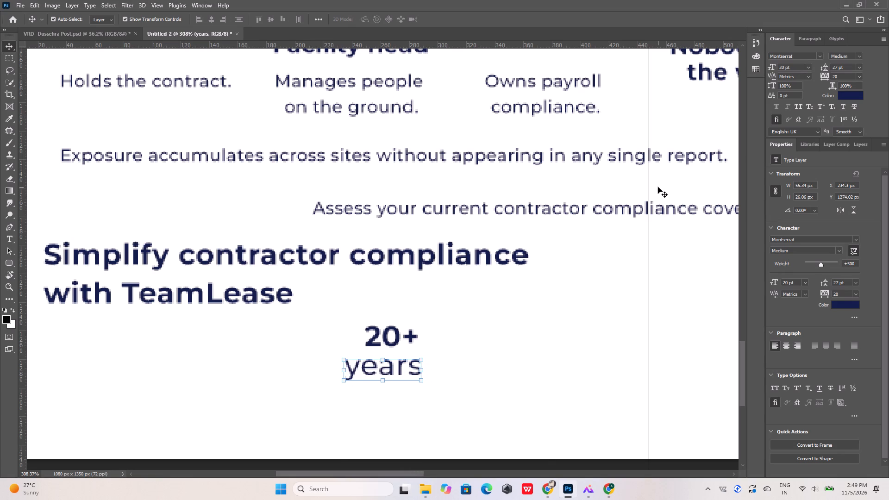
{"action": "key", "text": "Up"}
{"action": "key", "text": "Right"}
{"action": "key", "text": "Up"}
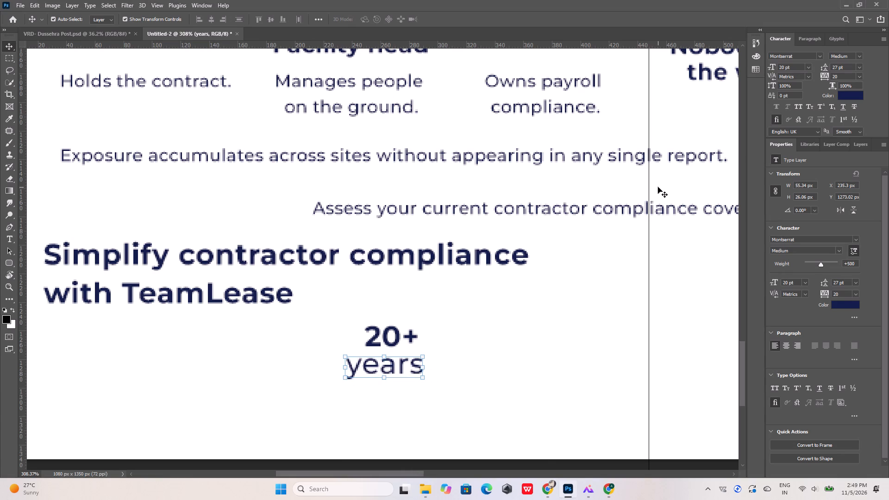
Select “20+” together with “years” and duplicate the pair to its right in the same row.
{"action": "left_click", "coordinate": [394, 337], "text": "shift"}
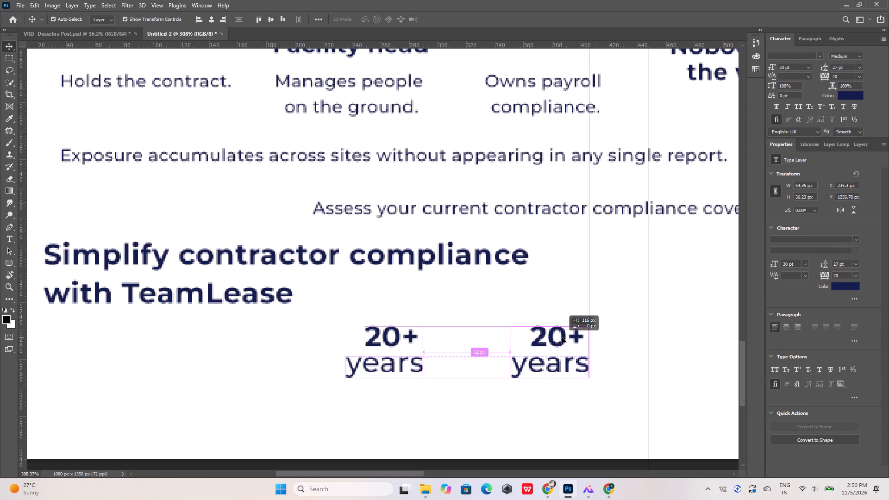
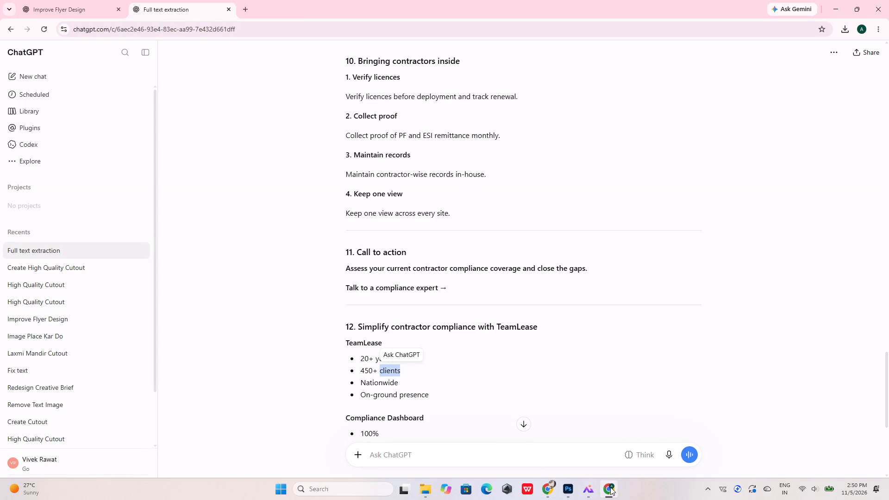
Back in Photoshop, change the duplicated “20+” statistic to “450+”.
{"action": "left_click", "coordinate": [566, 488]}
{"action": "double_click", "coordinate": [536, 339]}
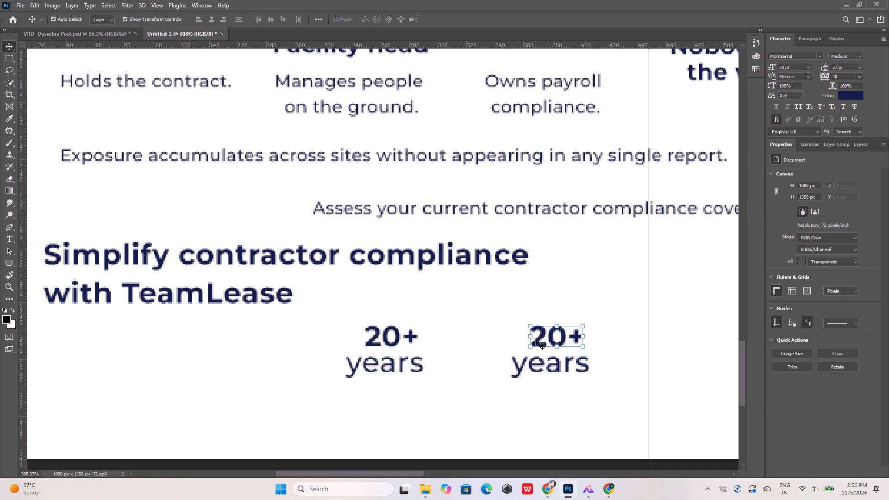
{"action": "left_click_drag", "start_coordinate": [566, 337], "coordinate": [510, 331]}
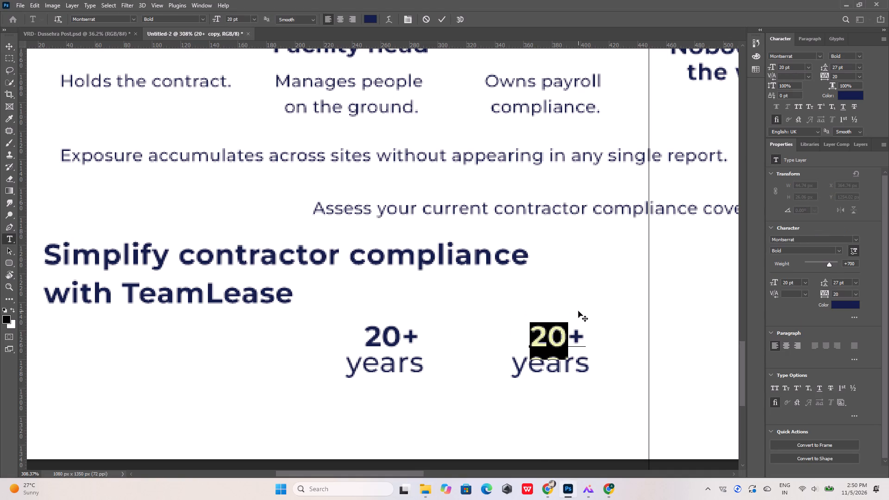
{"action": "type", "text": "450"}
{"action": "key", "text": "Return"}
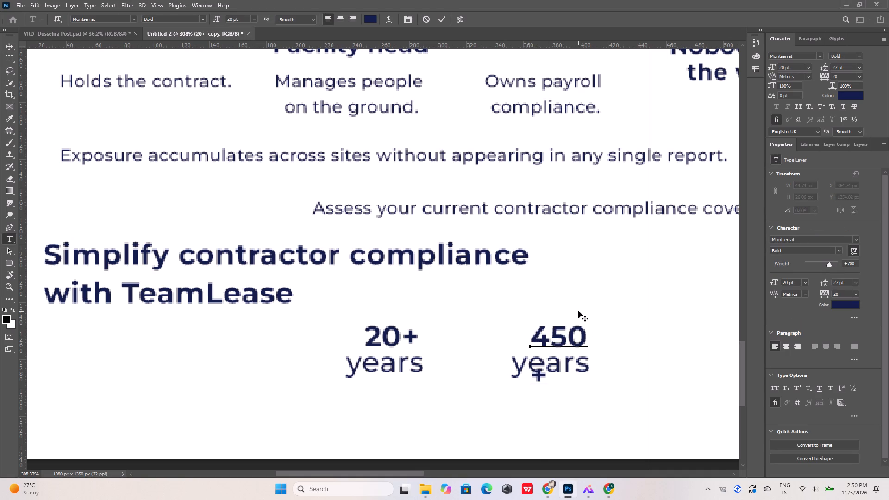
{"action": "key", "text": "BackSpace"}
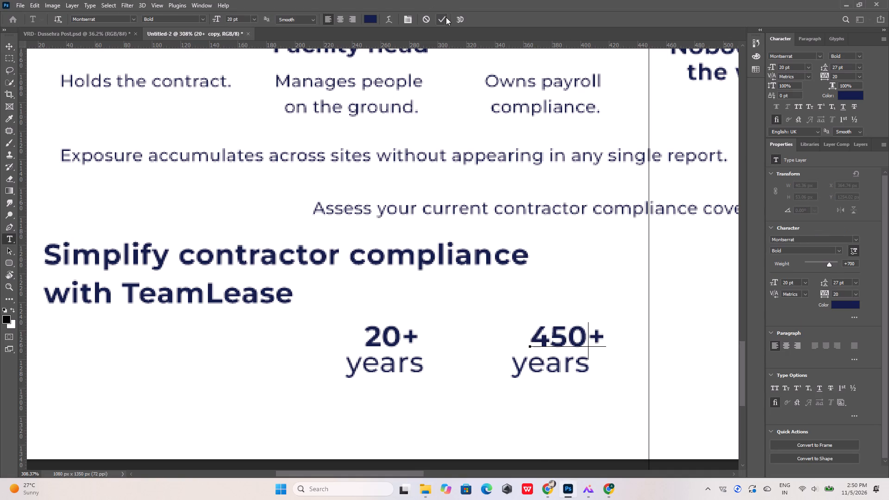
{"action": "left_click", "coordinate": [446, 17]}
Replace the duplicated “years” text beneath “450+” with the copied word “clients”.
{"action": "double_click", "coordinate": [564, 371]}
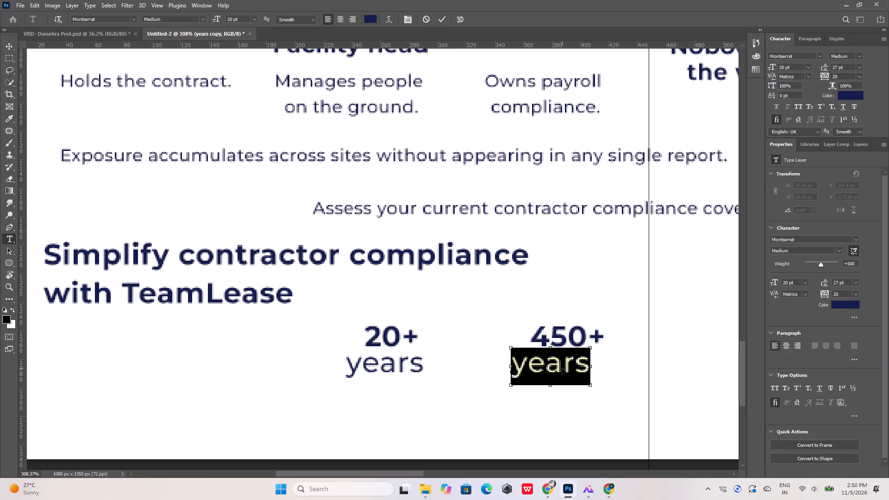
{"action": "key", "text": "ctrl+v"}
{"action": "left_click", "coordinate": [439, 20]}
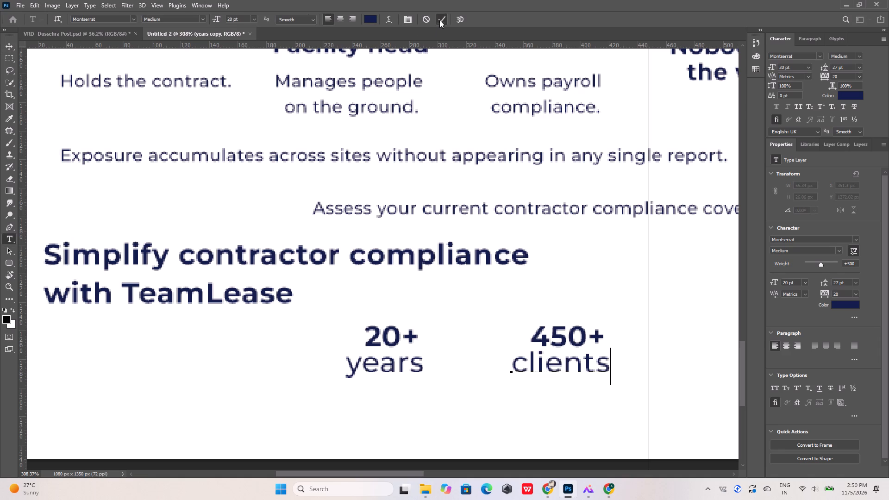
{"action": "left_click", "coordinate": [460, 228]}
Select “450+” together with “clients” and duplicate the pair to its right in the same row.
{"action": "scroll", "coordinate": [353, 312], "scroll_direction": "down", "scroll_amount": 9, "text": "alt"}
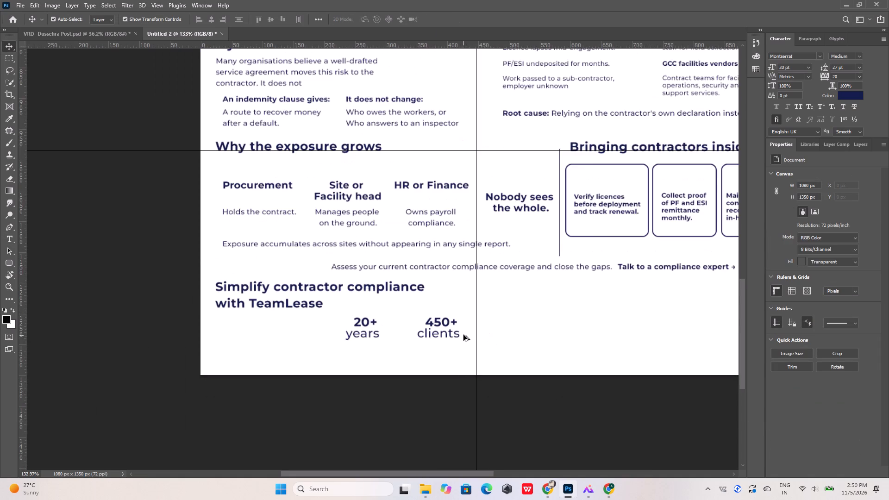
{"action": "scroll", "coordinate": [463, 335], "scroll_direction": "up", "scroll_amount": 7, "text": "alt"}
{"action": "left_click_drag", "start_coordinate": [457, 294], "coordinate": [408, 364]}
{"action": "left_click_drag", "start_coordinate": [434, 310], "coordinate": [496, 309], "text": "alt"}
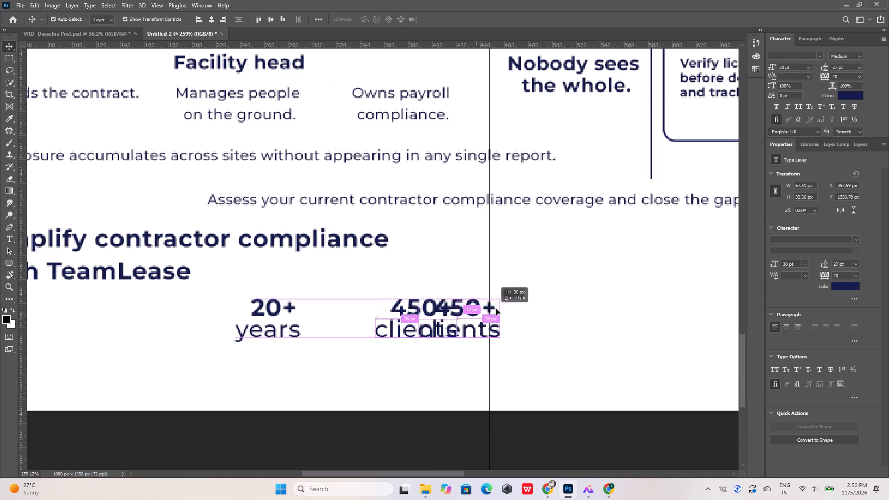
{"action": "left_click_drag", "start_coordinate": [496, 309], "coordinate": [565, 303], "text": "alt"}
{"action": "left_click", "coordinate": [451, 274]}
Nudge both “450+” texts 2 px left so each sits better centred above its “clients” label.
{"action": "left_click", "coordinate": [428, 304]}
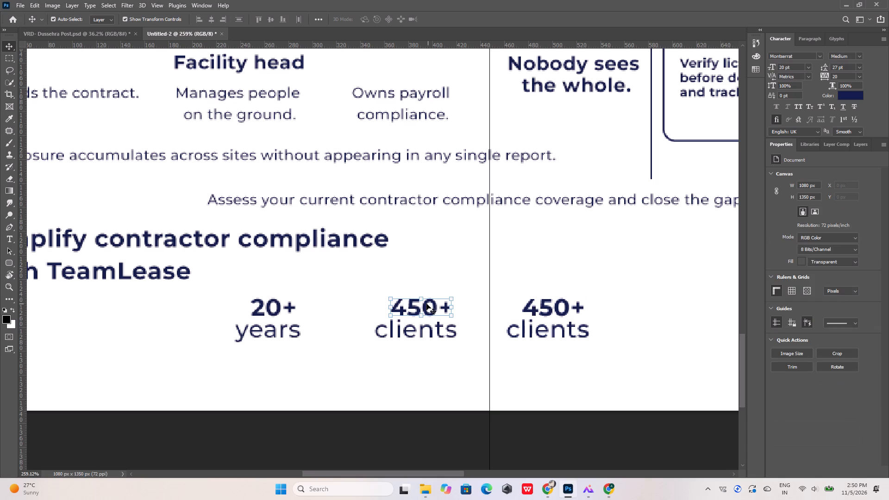
{"action": "key", "text": "Left"}
{"action": "key", "text": "Left"}
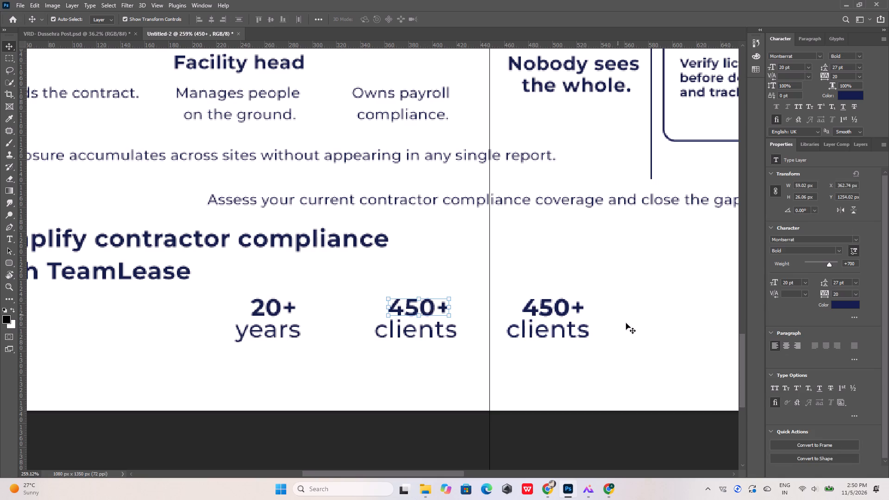
{"action": "left_click", "coordinate": [596, 283]}
{"action": "left_click", "coordinate": [545, 300]}
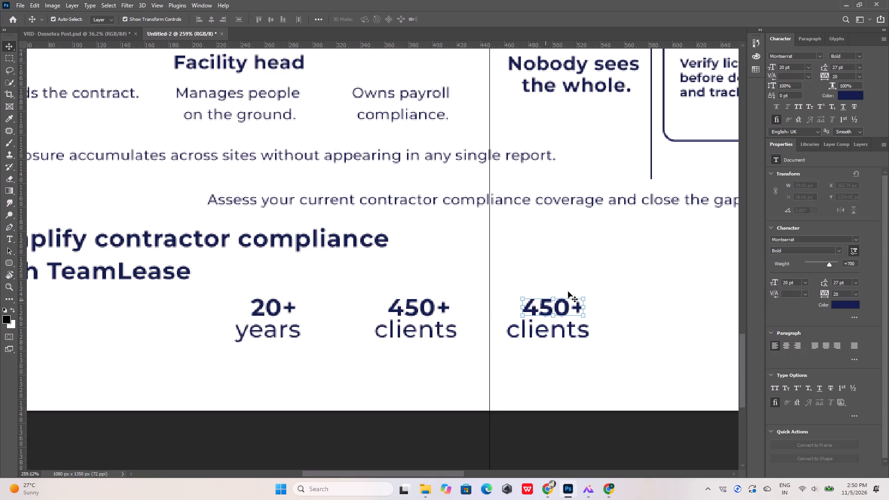
{"action": "key", "text": "Left"}
{"action": "key", "text": "Left"}
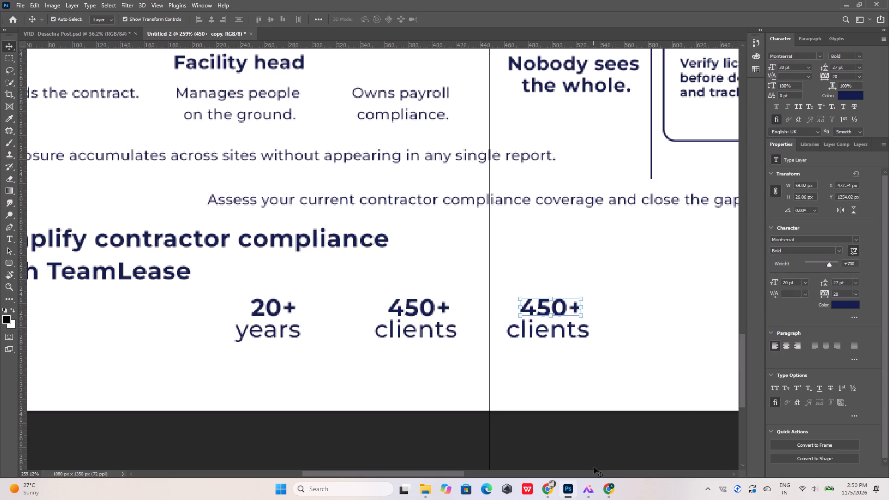
Check the reference infographic's TeamLease footer and delete the duplicated “clients” text under the third statistic.
{"action": "left_click", "coordinate": [585, 491]}
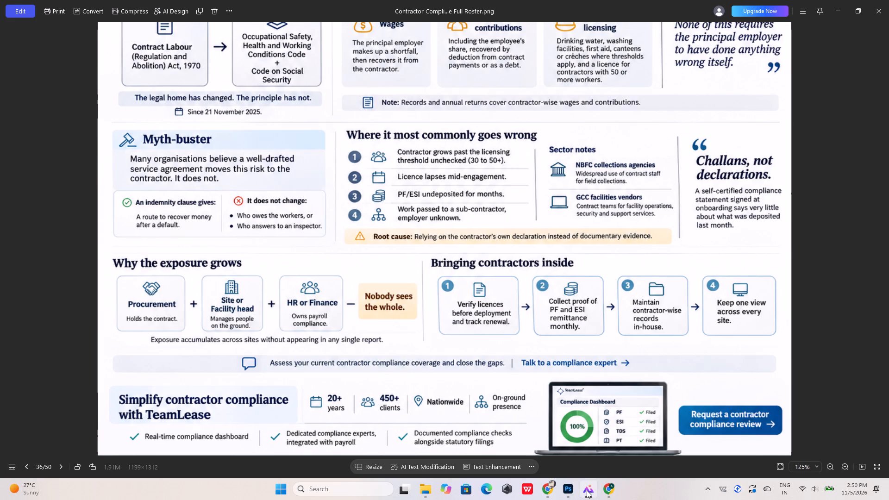
{"action": "left_click", "coordinate": [587, 490]}
{"action": "left_click", "coordinate": [572, 330]}
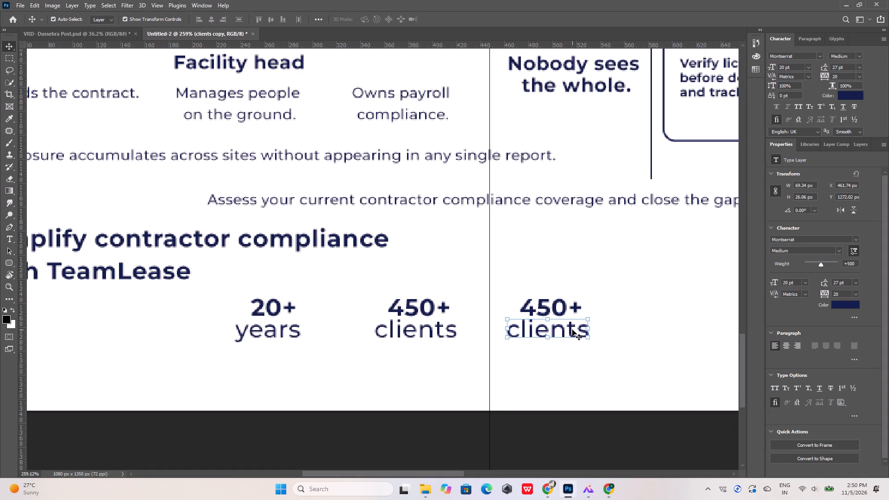
{"action": "key", "text": "Delete"}
Nudge the remaining “450+” copy down about 3 px, towards the vertical middle of the statistics row.
{"action": "key", "text": "Down"}
{"action": "key", "text": "Down"}
{"action": "key", "text": "Down"}
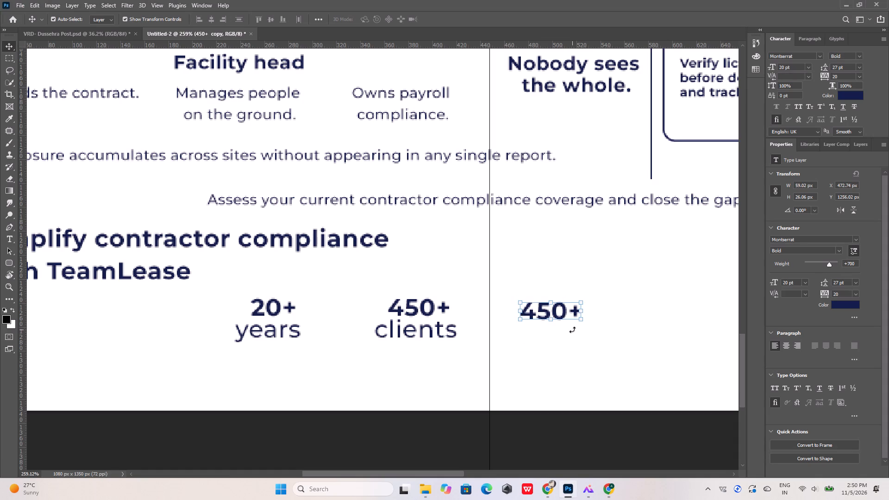
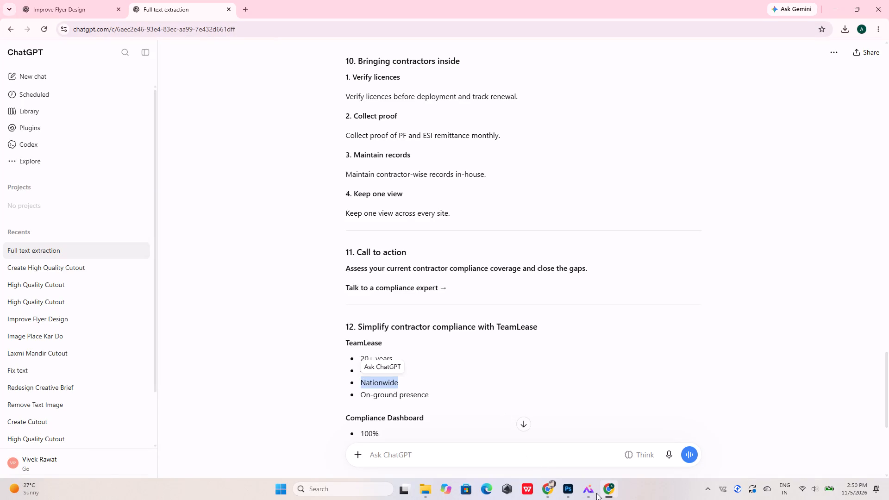
Back in Photoshop, replace the third statistic's “450+” text with the copied word “Nationwide”.
{"action": "left_click", "coordinate": [567, 486]}
{"action": "double_click", "coordinate": [541, 320]}
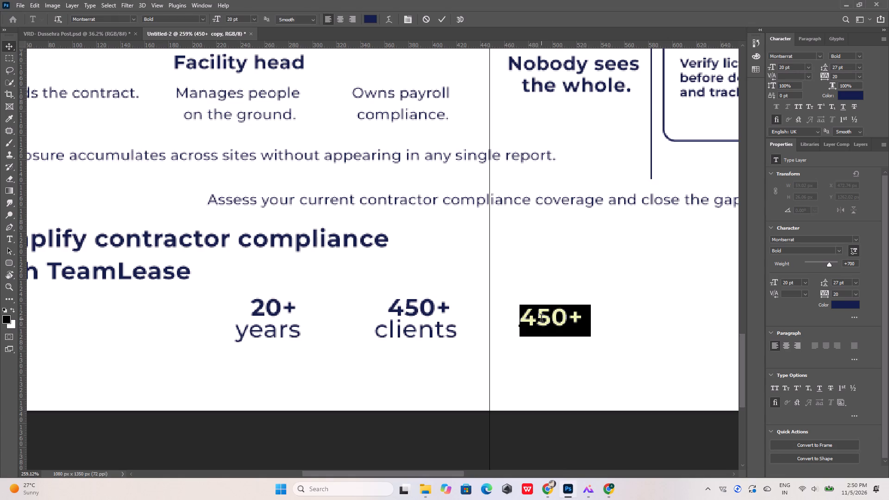
{"action": "key", "text": "ctrl+v"}
{"action": "left_click", "coordinate": [440, 14]}
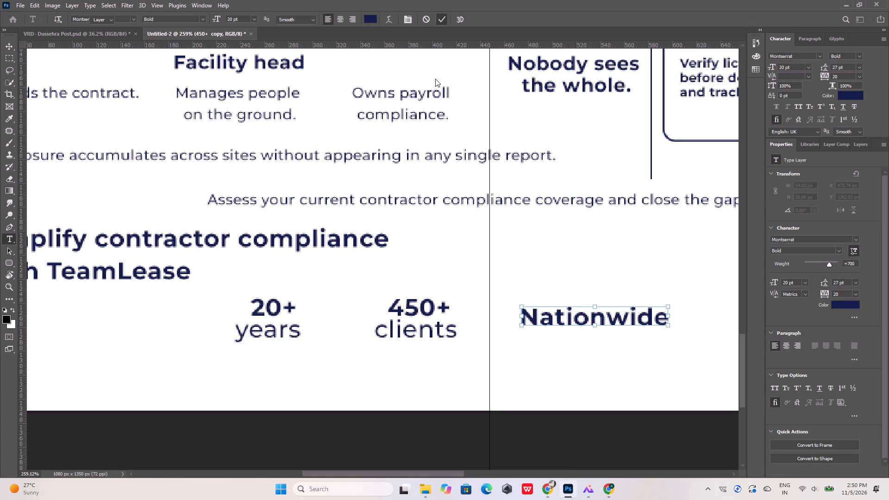
{"action": "left_click", "coordinate": [422, 259]}
Check the reference infographic's TeamLease footer and duplicate “clients” beyond “Nationwide”, about 291 px right and 22 px above the original.
{"action": "scroll", "coordinate": [341, 212], "scroll_direction": "down", "scroll_amount": 9, "text": "alt"}
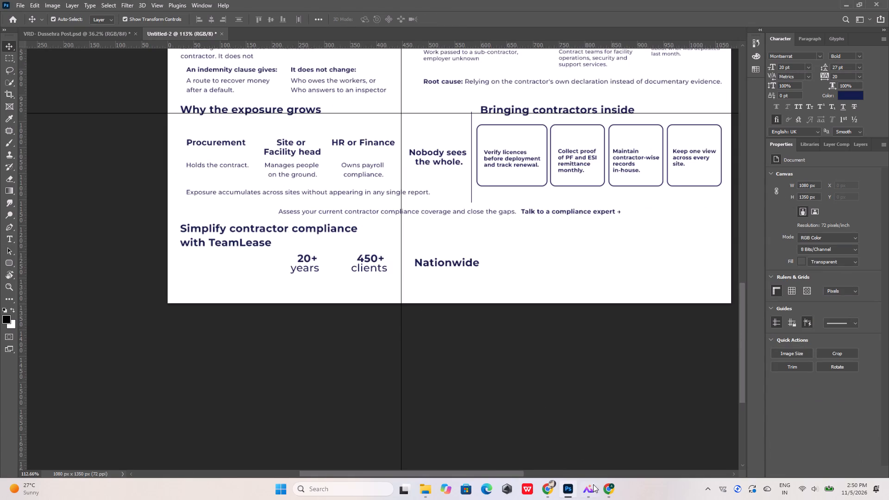
{"action": "left_click", "coordinate": [610, 492]}
{"action": "left_click", "coordinate": [610, 491]}
{"action": "left_click", "coordinate": [593, 492]}
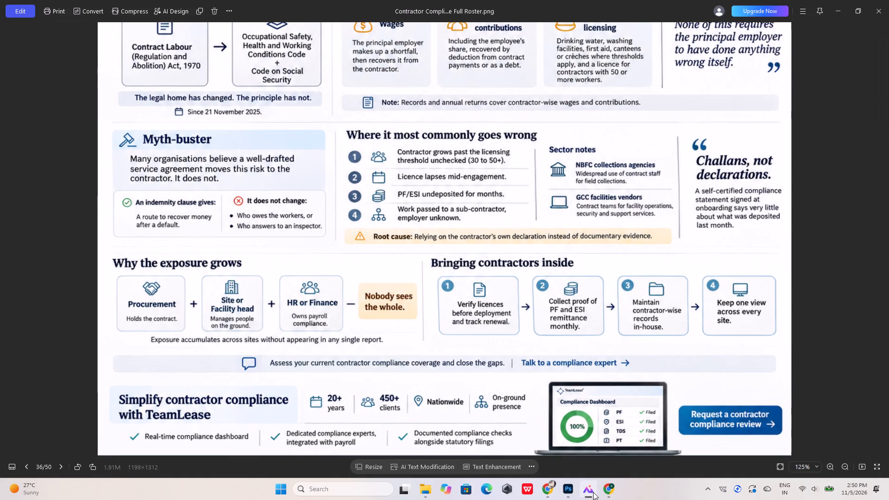
{"action": "left_click", "coordinate": [593, 492]}
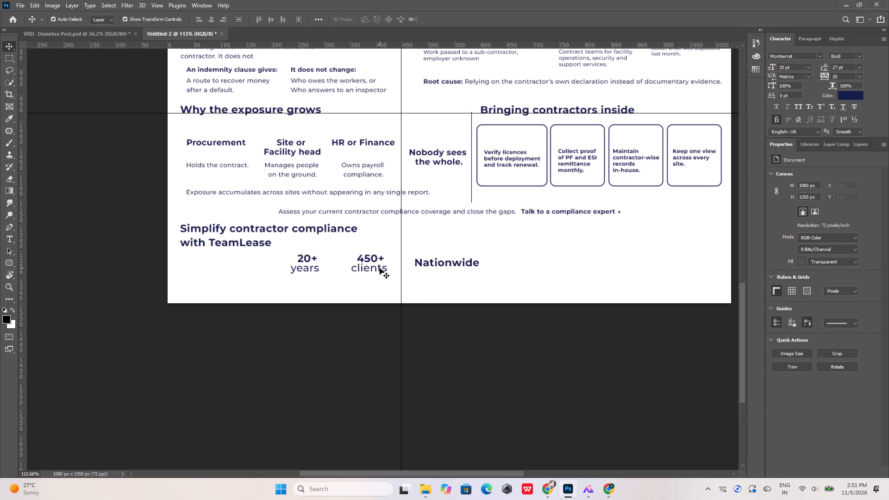
{"action": "left_click", "coordinate": [380, 268]}
{"action": "scroll", "coordinate": [379, 271], "scroll_direction": "up", "scroll_amount": 4, "text": "alt"}
{"action": "left_click_drag", "start_coordinate": [375, 268], "coordinate": [396, 269], "text": "alt"}
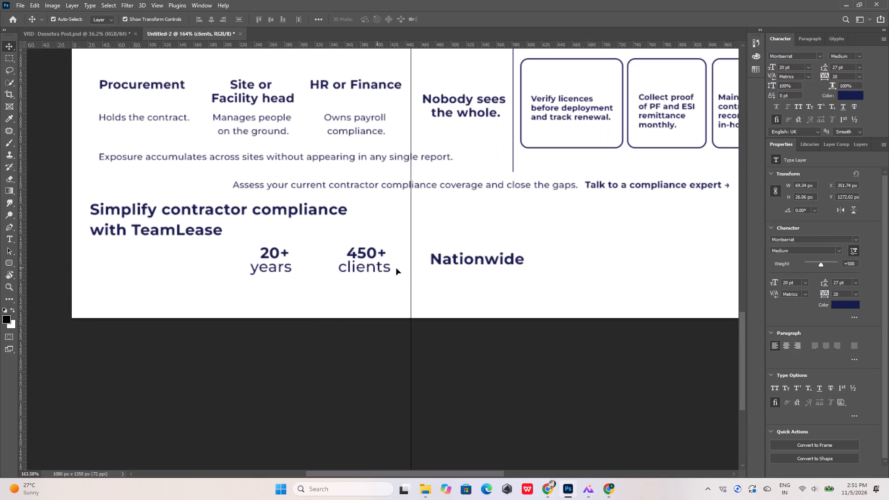
{"action": "left_click_drag", "start_coordinate": [396, 269], "coordinate": [573, 249], "text": "alt"}
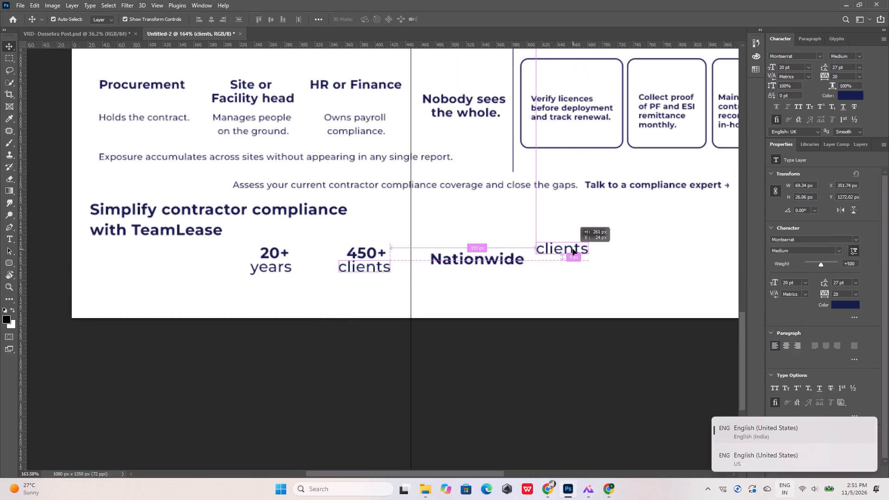
{"action": "left_click_drag", "start_coordinate": [573, 249], "coordinate": [600, 250], "text": "alt"}
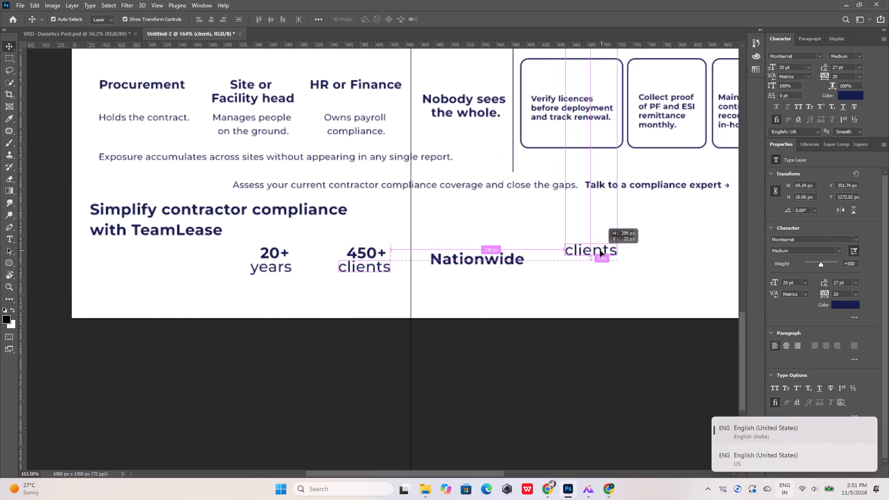
{"action": "left_click_drag", "start_coordinate": [600, 250], "coordinate": [595, 250], "text": "alt"}
Open the duplicated “clients” text beside “Nationwide” for editing with the whole word selected.
{"action": "double_click", "coordinate": [595, 250]}
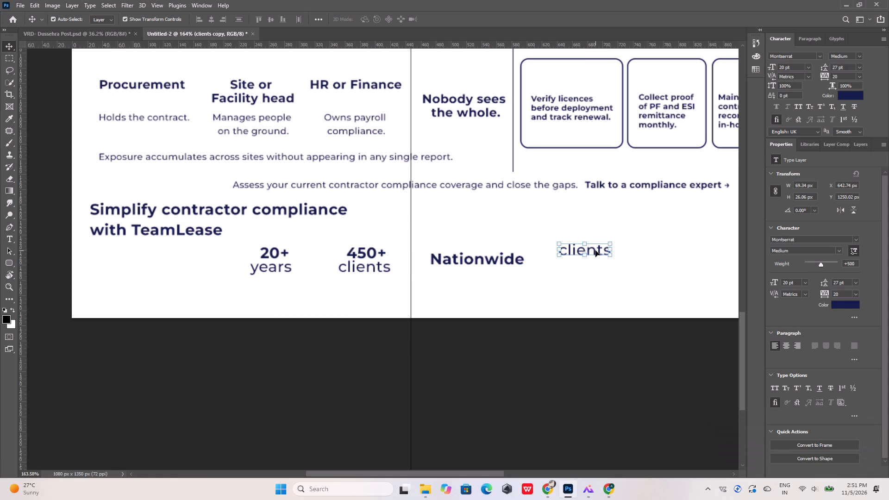
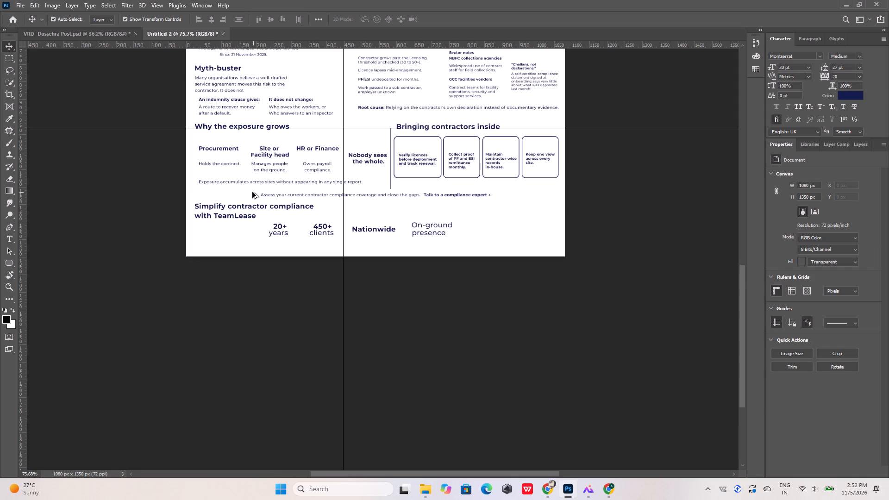
{"action": "scroll", "coordinate": [252, 192], "scroll_direction": "up", "scroll_amount": 7, "text": "alt"}
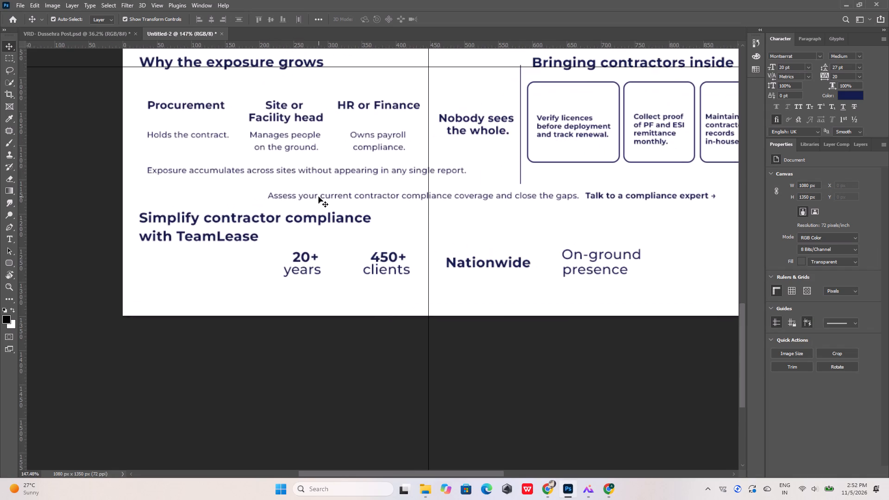
{"action": "left_click", "coordinate": [589, 487]}
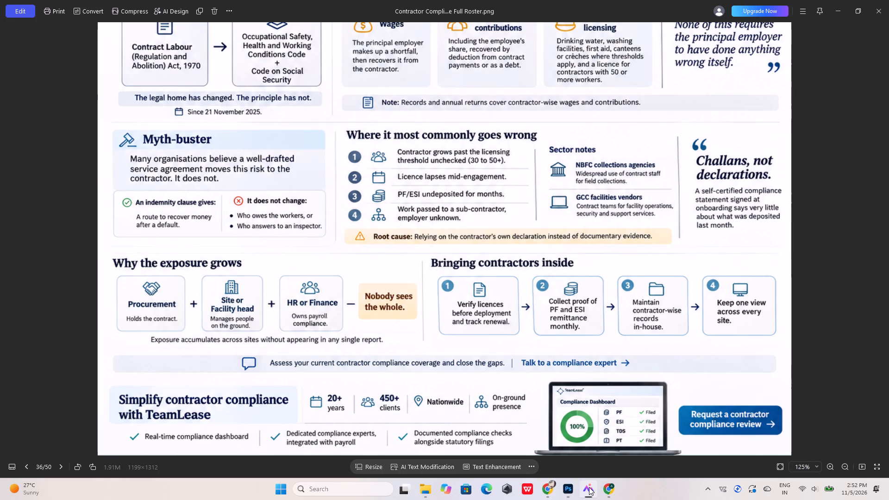
{"action": "left_click", "coordinate": [589, 487]}
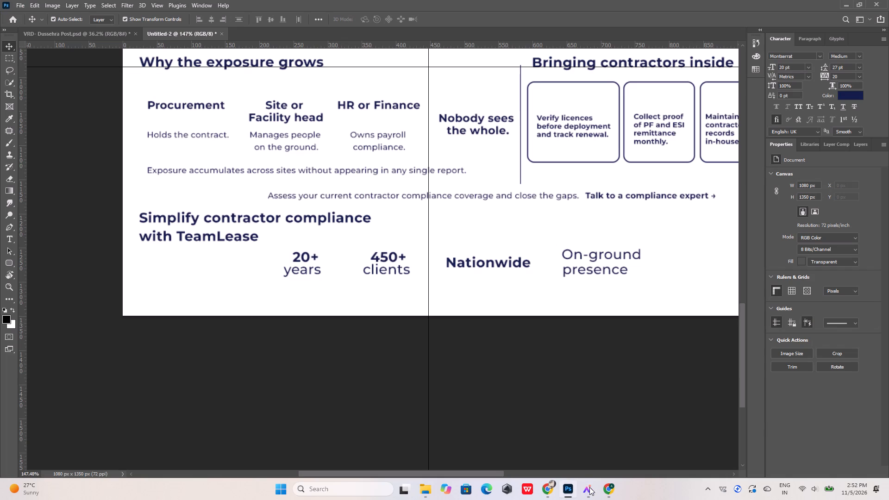
{"action": "left_click", "coordinate": [589, 487]}
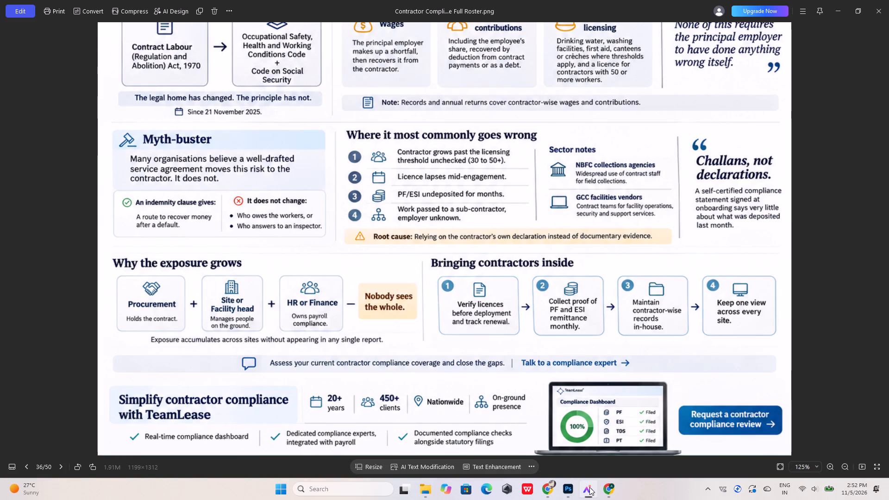
{"action": "left_click", "coordinate": [589, 487]}
{"action": "scroll", "coordinate": [335, 358], "scroll_direction": "down", "scroll_amount": 4, "text": "alt"}
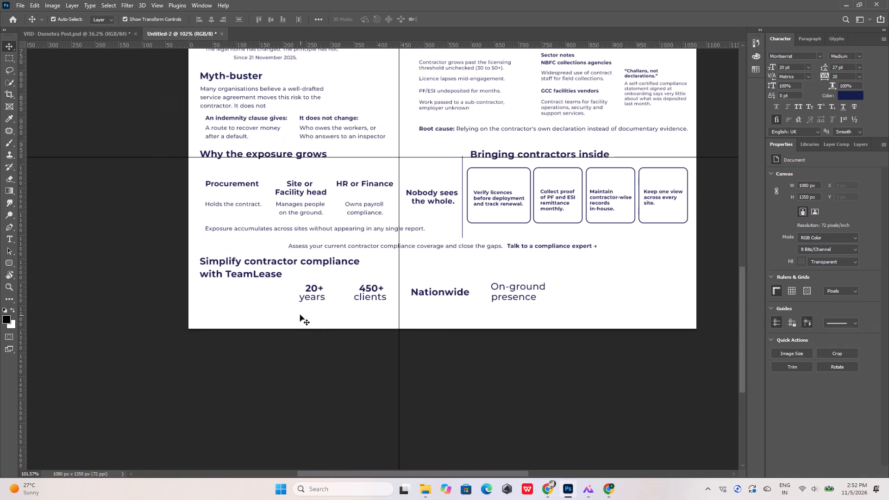
{"action": "left_click_drag", "start_coordinate": [294, 306], "coordinate": [527, 289]}
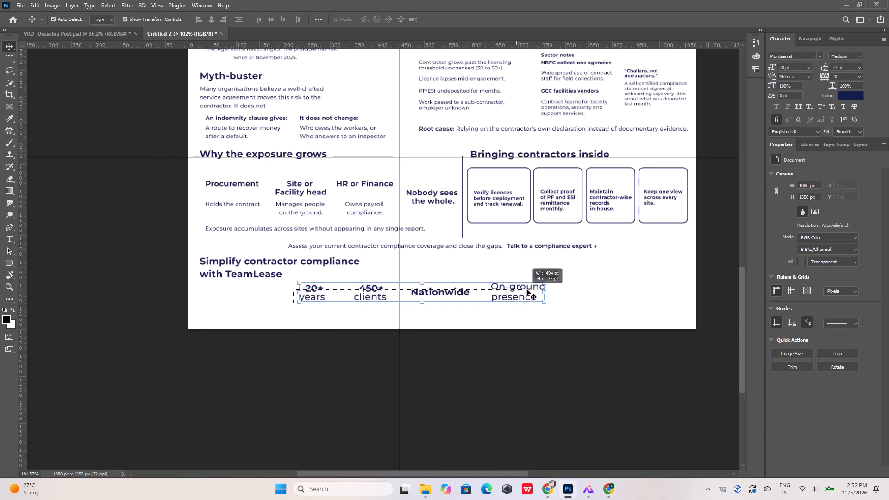
{"action": "left_click_drag", "start_coordinate": [527, 289], "coordinate": [532, 287]}
{"action": "left_click_drag", "start_coordinate": [367, 292], "coordinate": [445, 267]}
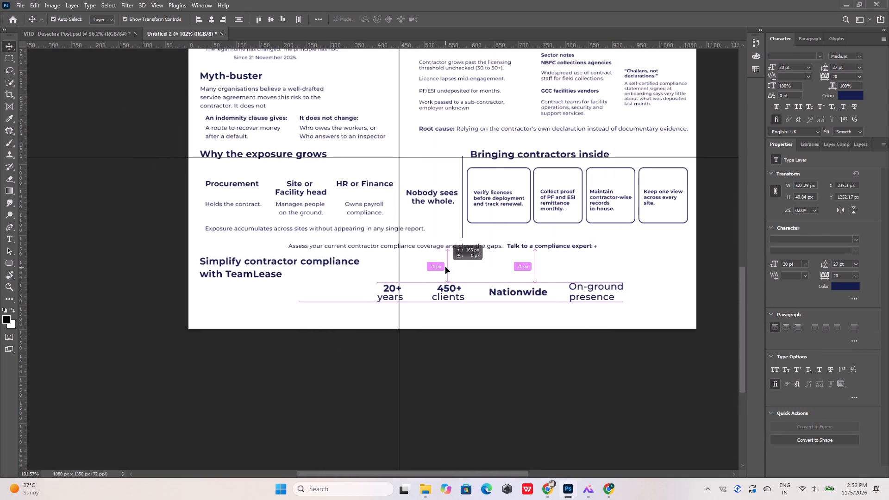
{"action": "left_click_drag", "start_coordinate": [445, 267], "coordinate": [447, 268]}
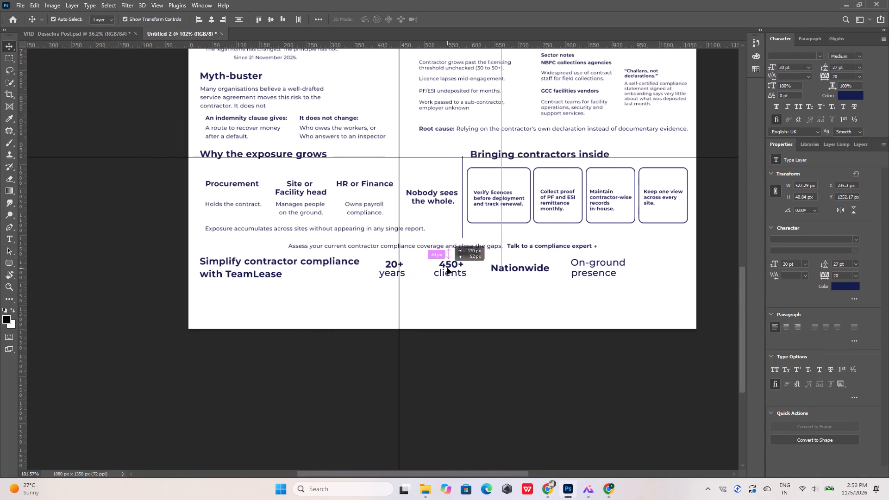
{"action": "left_click_drag", "start_coordinate": [447, 268], "coordinate": [447, 267]}
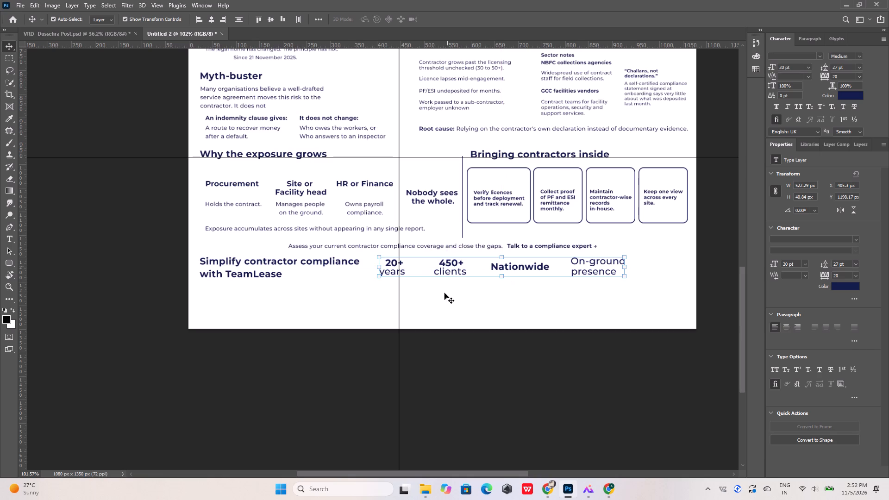
Compare the size and placement of the TeamLease footer statistics with the reference infographic.
{"action": "left_click", "coordinate": [444, 296]}
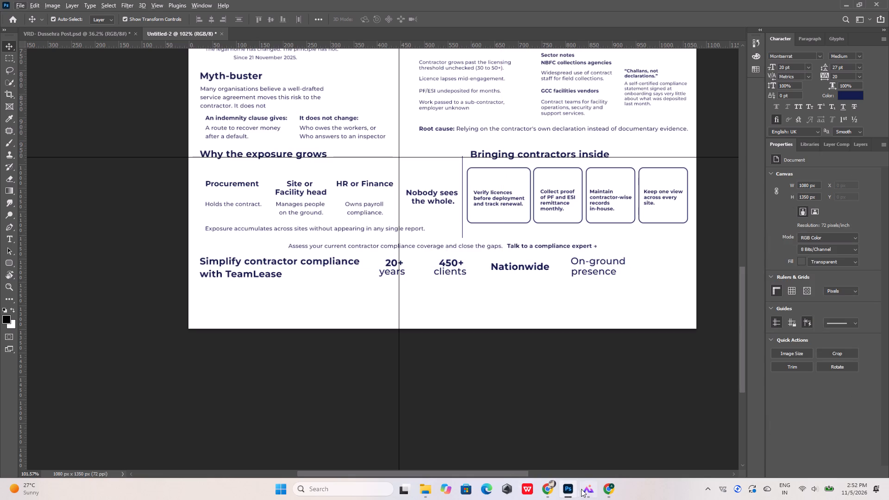
{"action": "left_click", "coordinate": [583, 488]}
{"action": "left_click", "coordinate": [584, 488]}
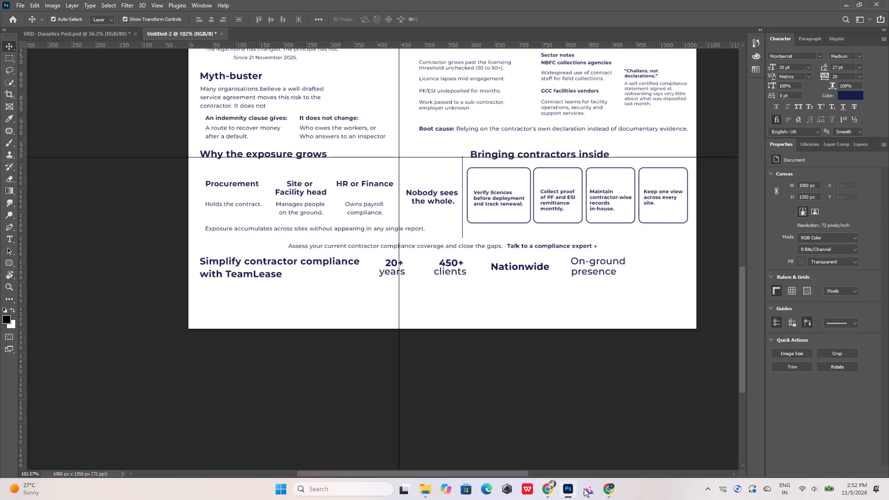
{"action": "left_click", "coordinate": [584, 488]}
{"action": "left_click", "coordinate": [584, 488]}
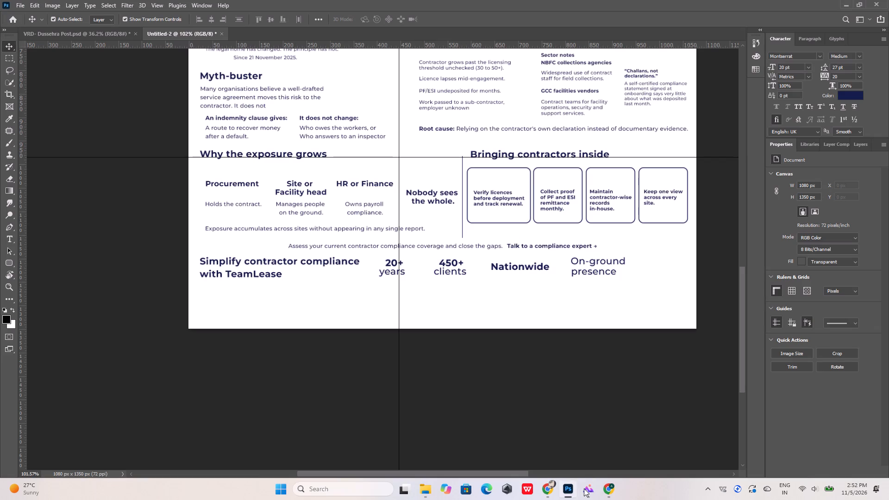
{"action": "left_click", "coordinate": [584, 488]}
{"action": "left_click", "coordinate": [584, 488]}
Scale all four footer statistics down proportionally to about 84%, checking their size against the reference.
{"action": "left_click_drag", "start_coordinate": [623, 291], "coordinate": [396, 263]}
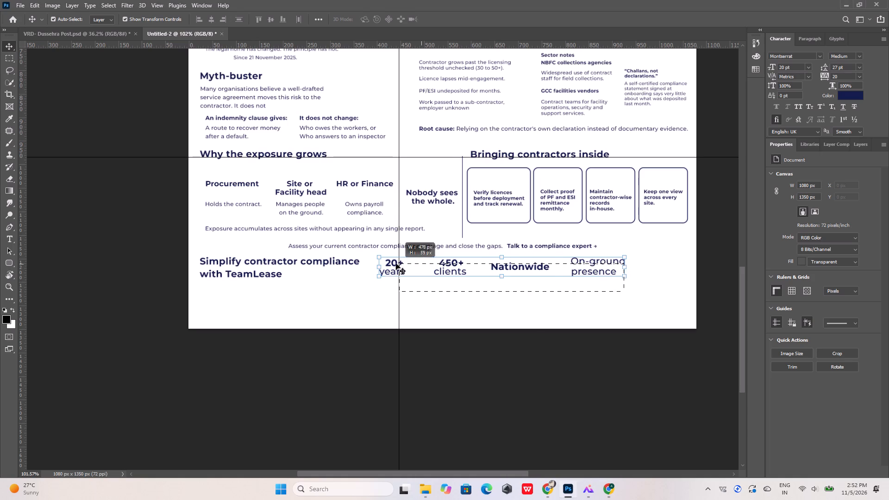
{"action": "left_click_drag", "start_coordinate": [396, 263], "coordinate": [389, 261]}
{"action": "left_click_drag", "start_coordinate": [626, 258], "coordinate": [599, 262]}
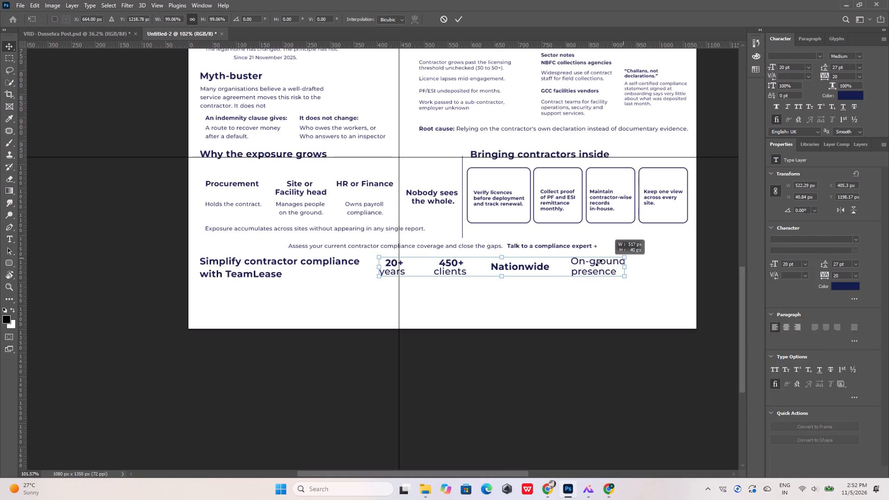
{"action": "left_click_drag", "start_coordinate": [599, 262], "coordinate": [590, 264]}
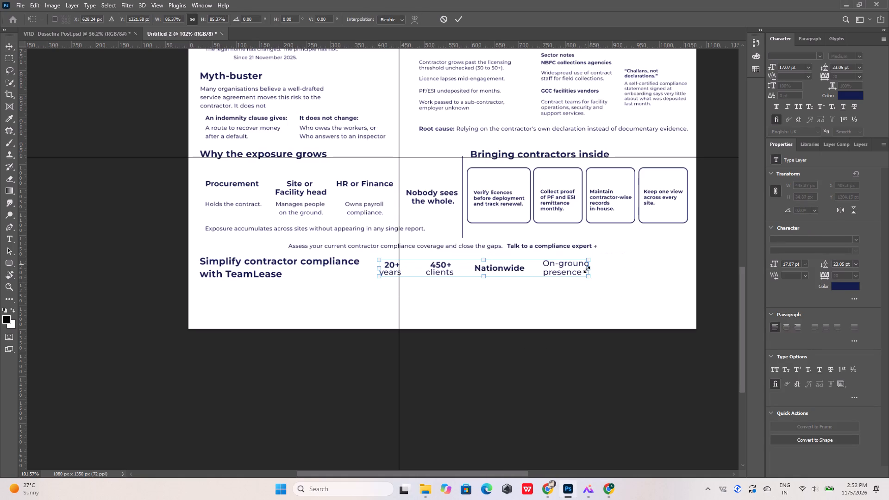
{"action": "left_click", "coordinate": [586, 488]}
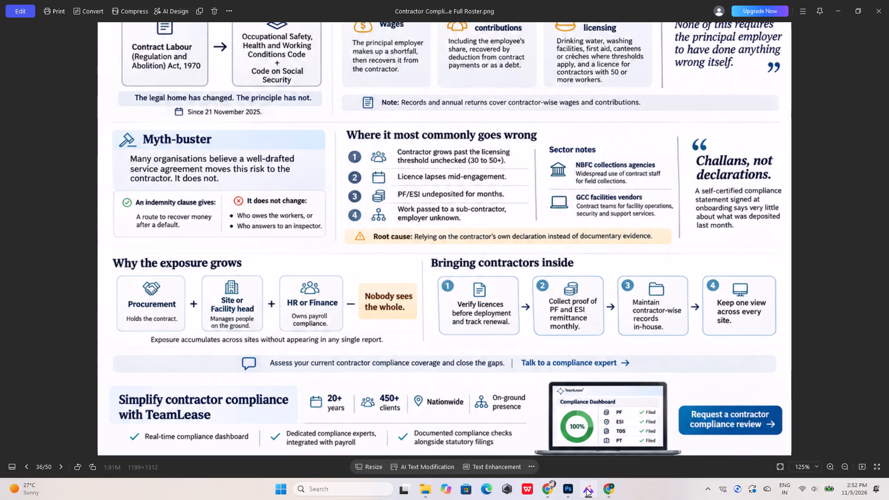
{"action": "left_click", "coordinate": [586, 488]}
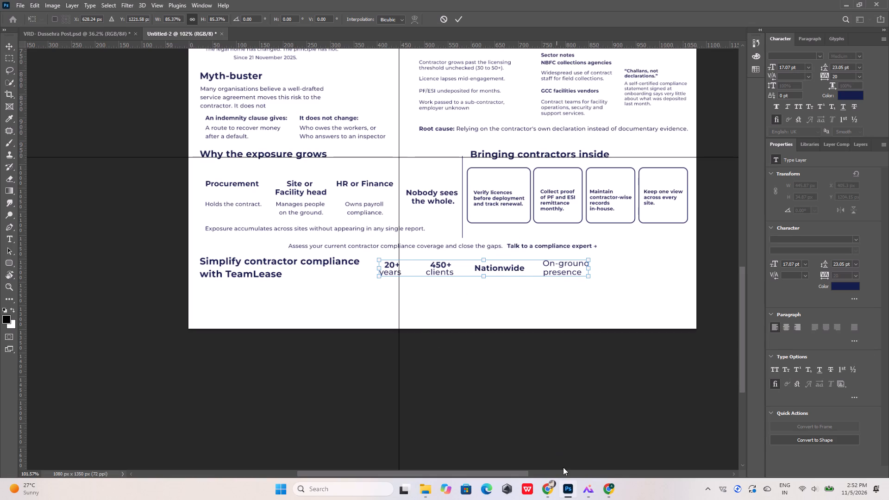
{"action": "left_click", "coordinate": [586, 491]}
{"action": "left_click", "coordinate": [586, 491]}
{"action": "left_click", "coordinate": [588, 261]}
{"action": "left_click", "coordinate": [616, 269]}
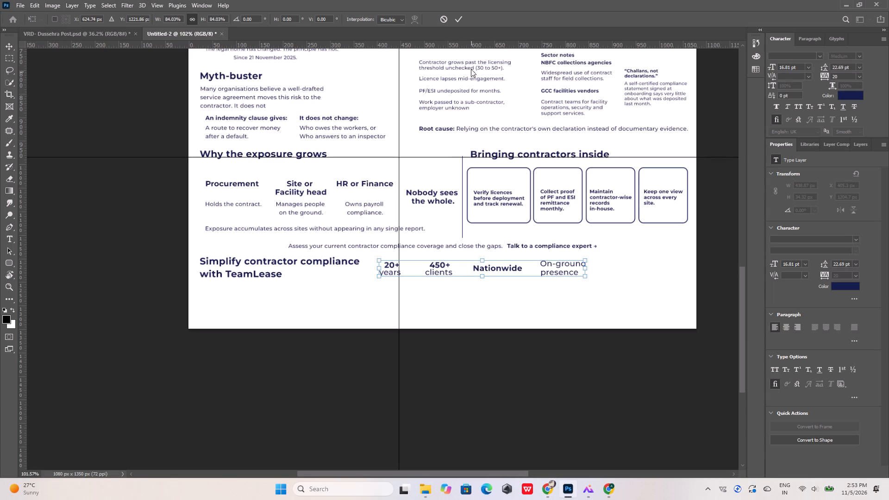
{"action": "left_click", "coordinate": [455, 18]}
{"action": "left_click", "coordinate": [556, 290]}
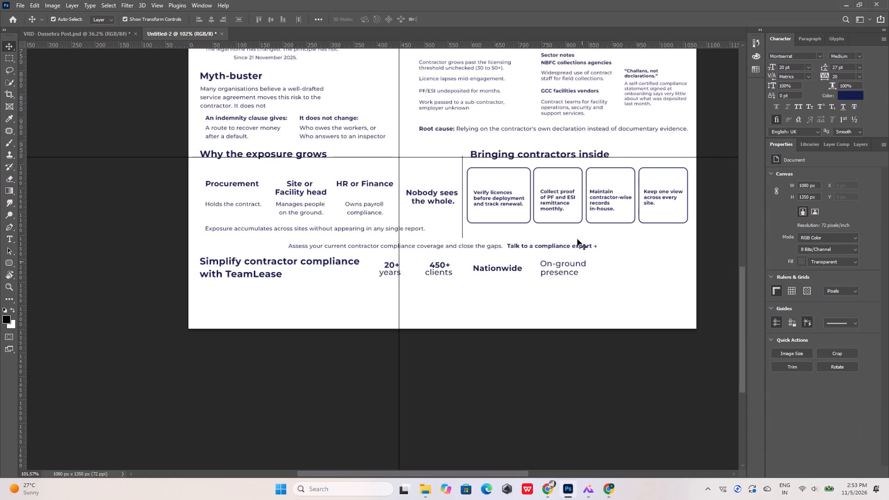
Check the reference footer again and move all four statistics, with their labels, 11 px down.
{"action": "scroll", "coordinate": [426, 279], "scroll_direction": "up", "scroll_amount": 7, "text": "alt"}
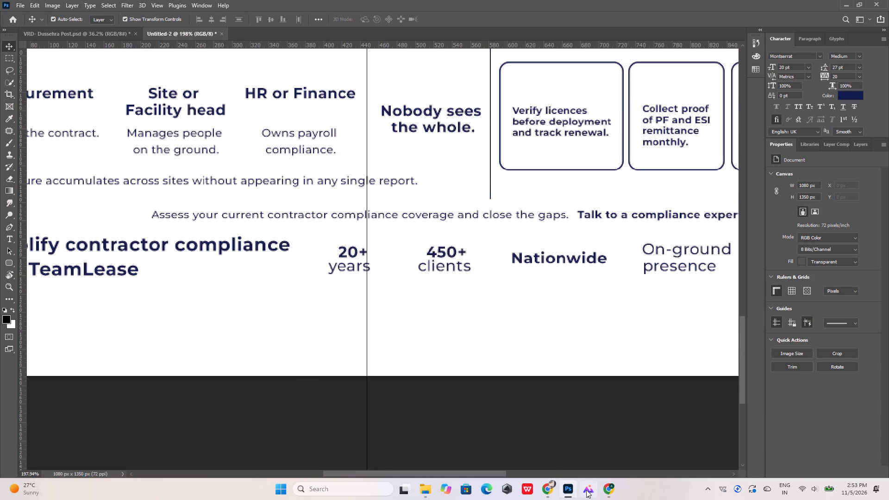
{"action": "left_click", "coordinate": [586, 490]}
{"action": "left_click", "coordinate": [587, 489]}
{"action": "scroll", "coordinate": [323, 307], "scroll_direction": "down", "scroll_amount": 4, "text": "alt"}
{"action": "left_click_drag", "start_coordinate": [613, 304], "coordinate": [455, 273]}
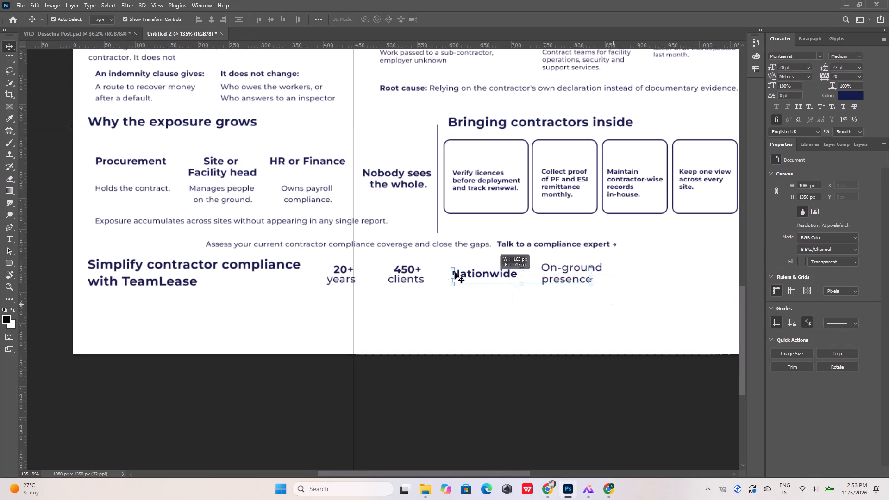
{"action": "left_click_drag", "start_coordinate": [455, 273], "coordinate": [338, 267]}
{"action": "key", "text": "Down"}
{"action": "key", "text": "Down"}
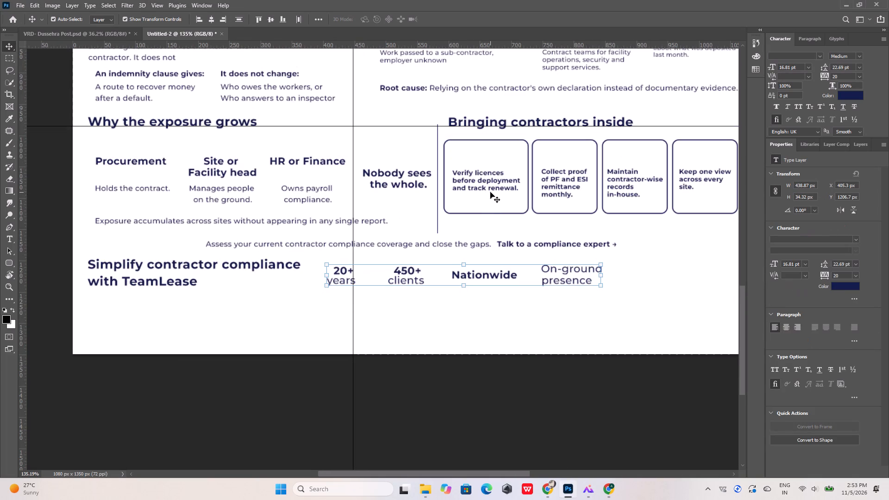
{"action": "key", "text": "Down"}
{"action": "key", "text": "Down"}
{"action": "key", "text": "Down"}
{"action": "key", "text": "Down"}
{"action": "key", "text": "Down"}
{"action": "key", "text": "Down"}
{"action": "key", "text": "Down"}
{"action": "key", "text": "Down"}
{"action": "key", "text": "Down"}
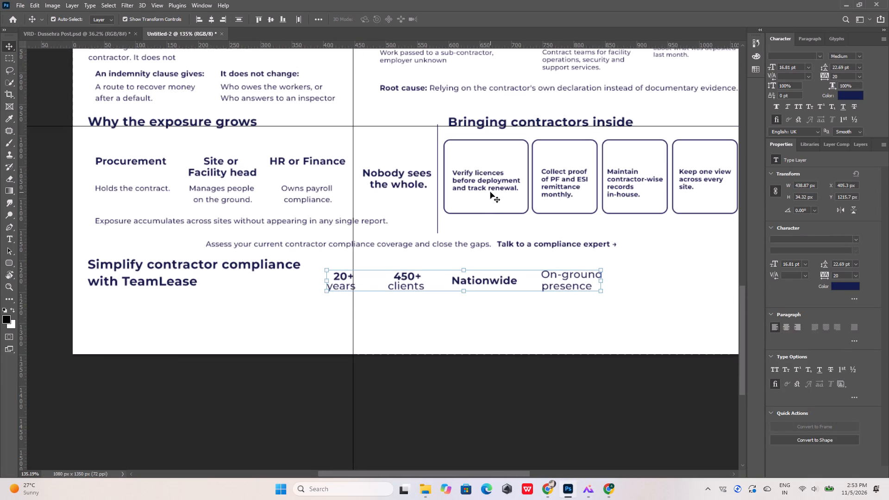
{"action": "left_click", "coordinate": [558, 313]}
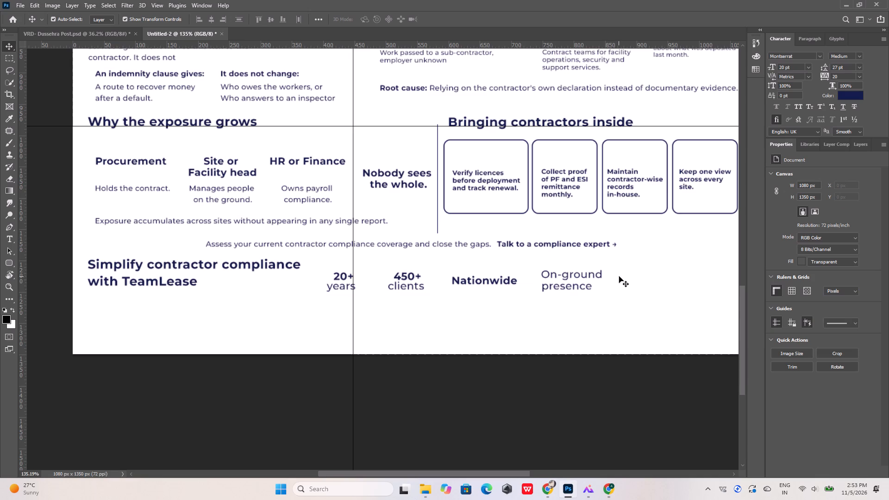
Duplicate “years” below the TeamLease heading, about 344 px left and 40 px down, and replace its text with the copied “Real-time compliance dashboard”.
{"action": "scroll", "coordinate": [471, 287], "scroll_direction": "down", "scroll_amount": 6, "text": "alt"}
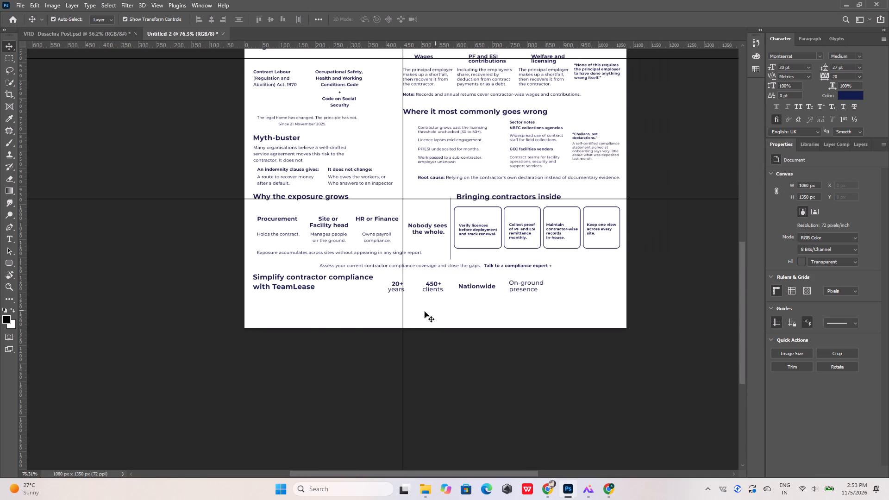
{"action": "left_click", "coordinate": [393, 292]}
{"action": "scroll", "coordinate": [388, 294], "scroll_direction": "up", "scroll_amount": 11, "text": "alt"}
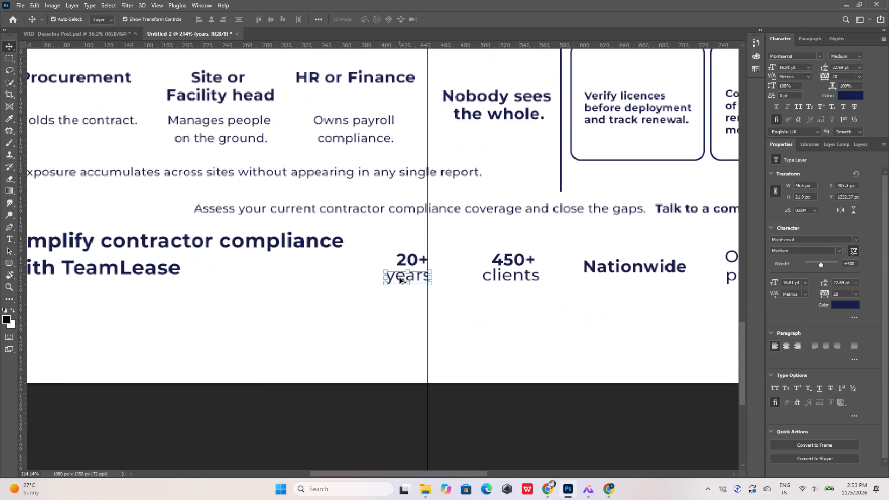
{"action": "left_click_drag", "start_coordinate": [400, 277], "coordinate": [58, 317], "text": "alt"}
{"action": "scroll", "coordinate": [394, 379], "scroll_direction": "down", "scroll_amount": 3, "text": "alt"}
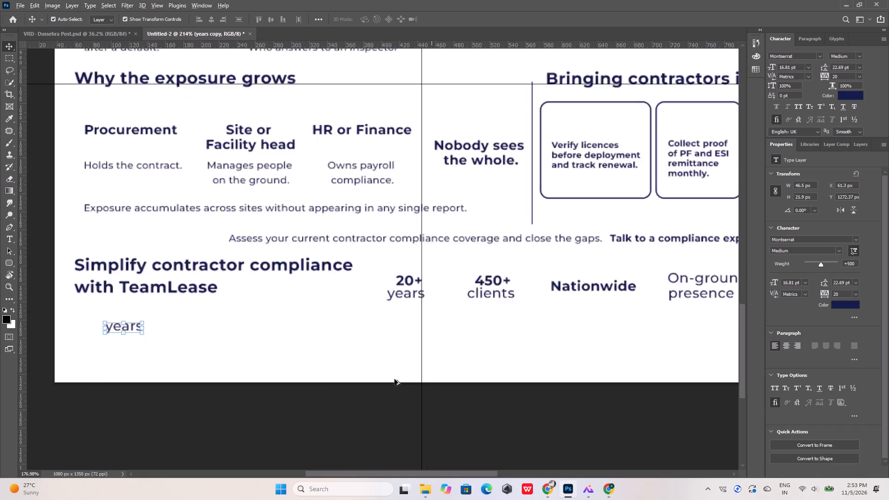
{"action": "scroll", "coordinate": [394, 379], "scroll_direction": "down", "scroll_amount": 1, "text": "alt"}
{"action": "double_click", "coordinate": [174, 336]}
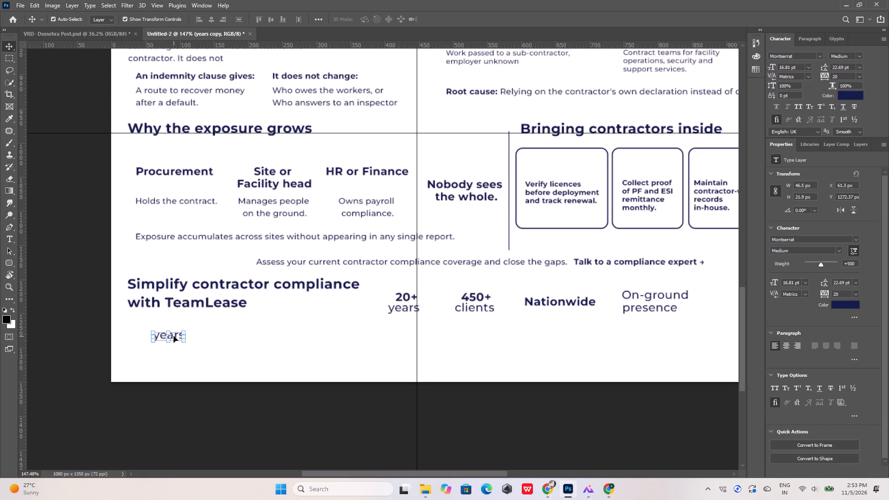
{"action": "key", "text": "ctrl+v"}
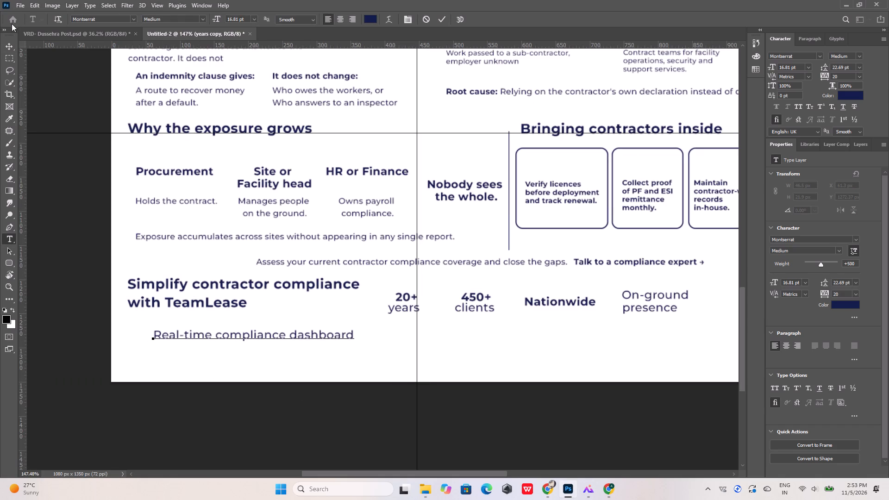
{"action": "left_click", "coordinate": [7, 44]}
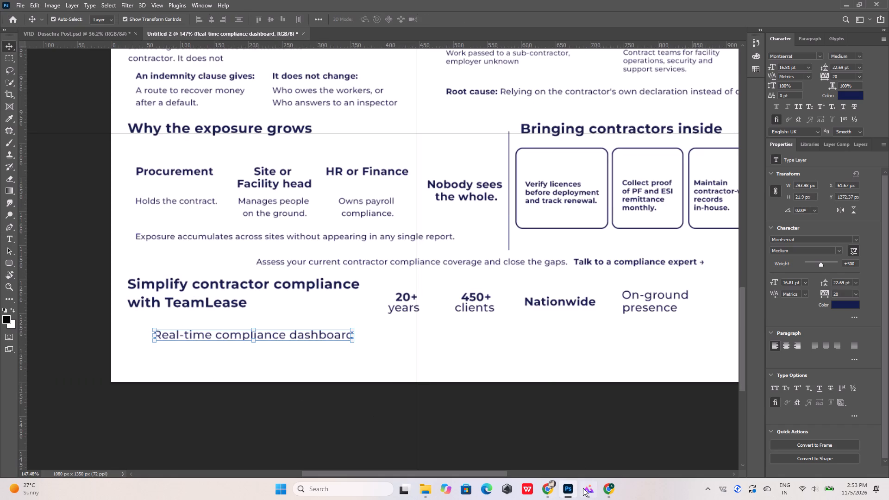
Compare with the reference and move “Real-time compliance dashboard” about 9 px left and 7 px down.
{"action": "left_click", "coordinate": [585, 488]}
{"action": "left_click", "coordinate": [581, 485]}
{"action": "left_click_drag", "start_coordinate": [237, 336], "coordinate": [230, 340]}
Check the reference's key benefits row and duplicate “Real-time compliance dashboard” to the right on the same level.
{"action": "left_click", "coordinate": [587, 489]}
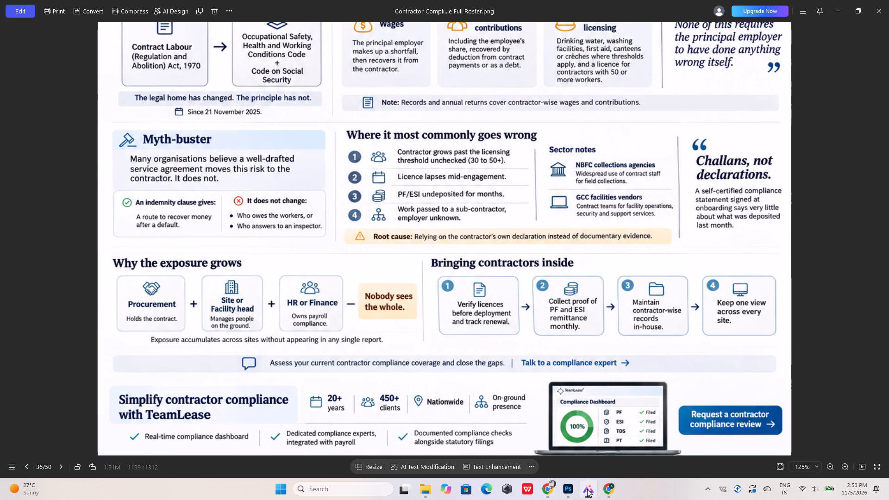
{"action": "left_click", "coordinate": [587, 489]}
{"action": "left_click_drag", "start_coordinate": [264, 340], "coordinate": [319, 349], "text": "alt"}
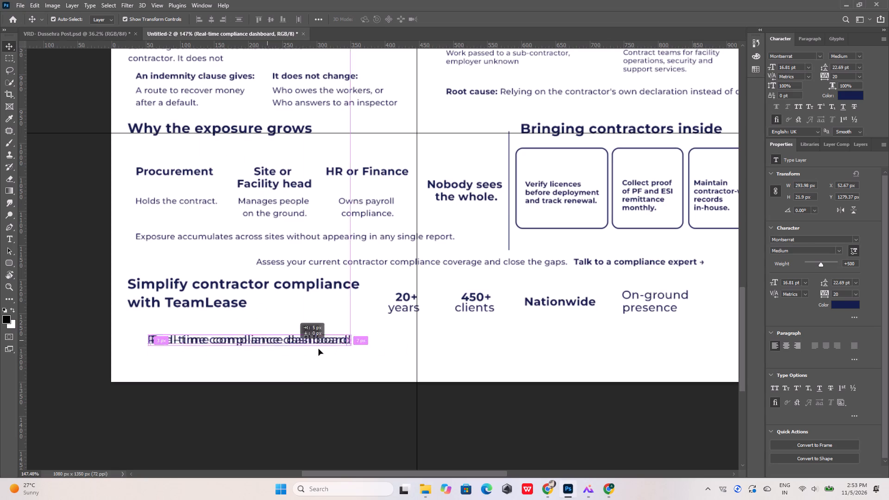
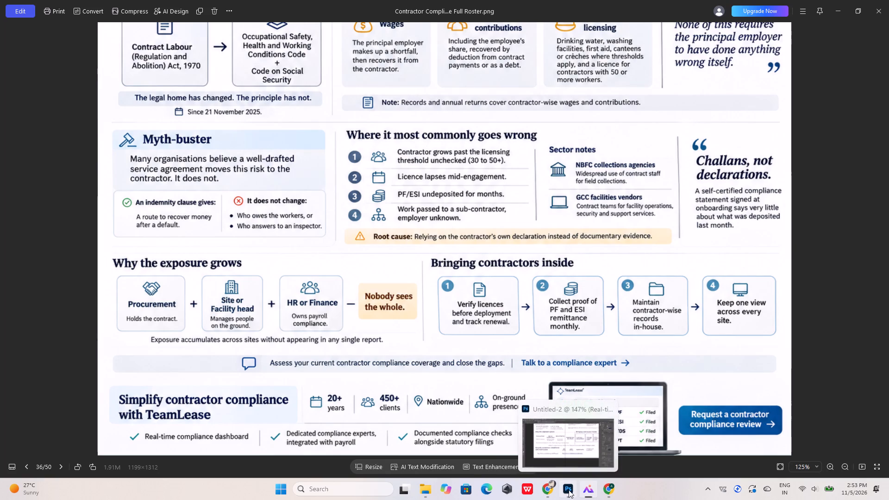
Back in Photoshop, replace the duplicated benefit's text with the copied “Dedicated compliance experts, integrated with payroll”, breaking the line after “experts,” as in the reference.
{"action": "left_click", "coordinate": [569, 490]}
{"action": "double_click", "coordinate": [434, 342]}
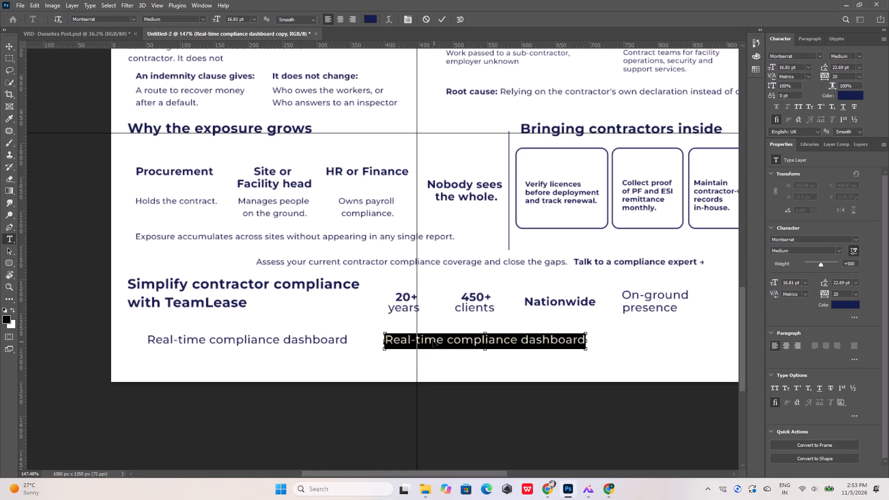
{"action": "key", "text": "ctrl+v"}
{"action": "left_click", "coordinate": [586, 490]}
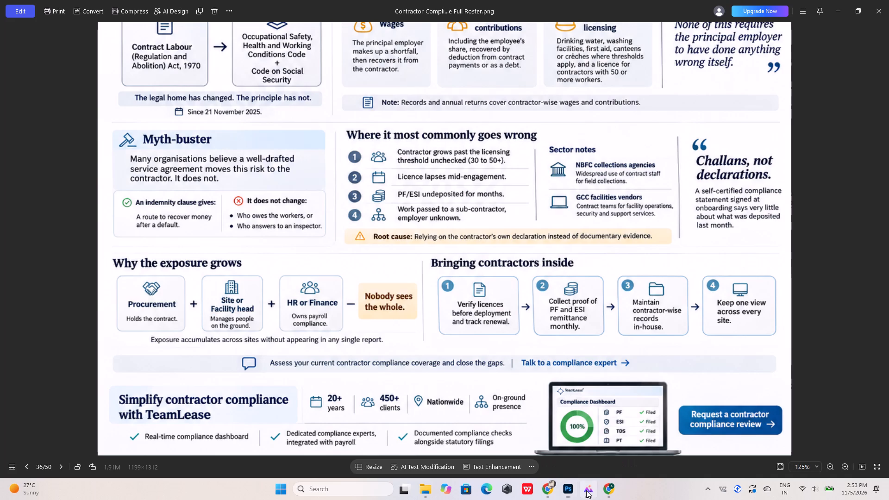
{"action": "left_click", "coordinate": [586, 490]}
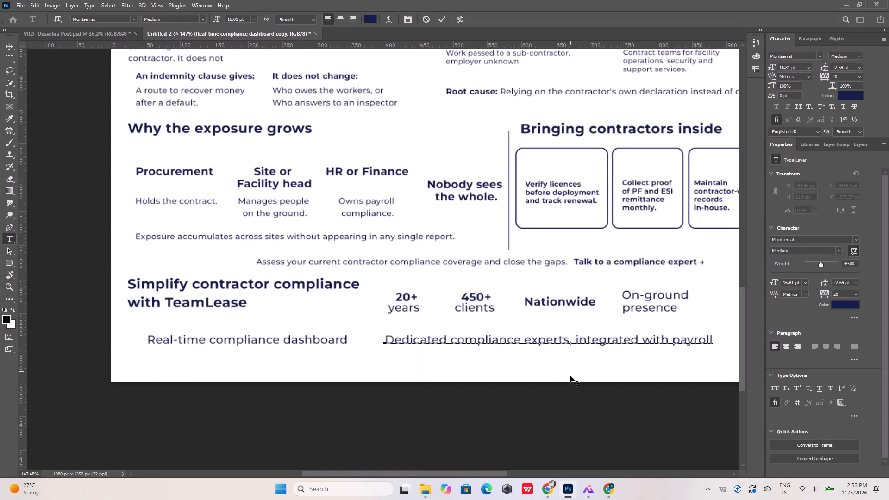
{"action": "left_click", "coordinate": [585, 487]}
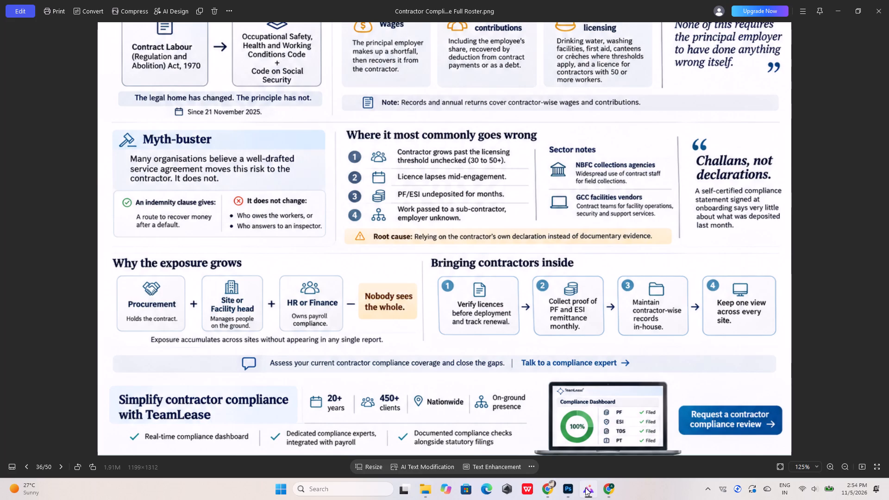
{"action": "left_click", "coordinate": [585, 487]}
{"action": "left_click", "coordinate": [575, 342]}
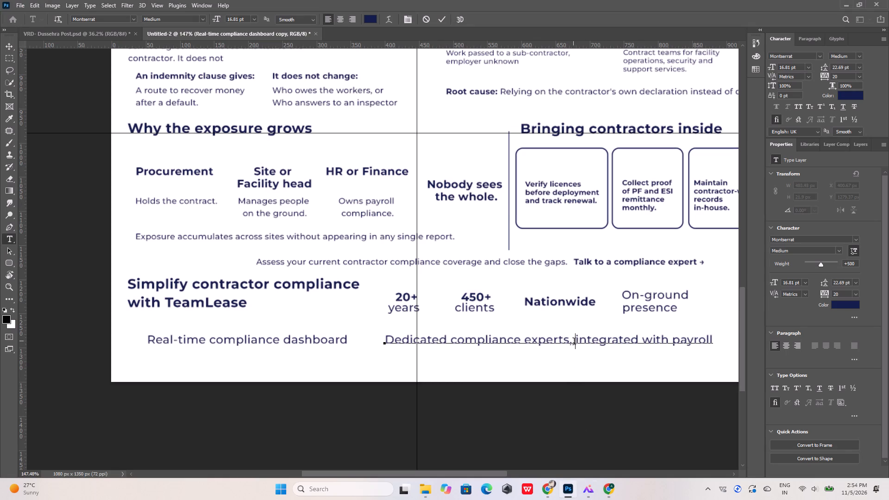
{"action": "key", "text": "Return"}
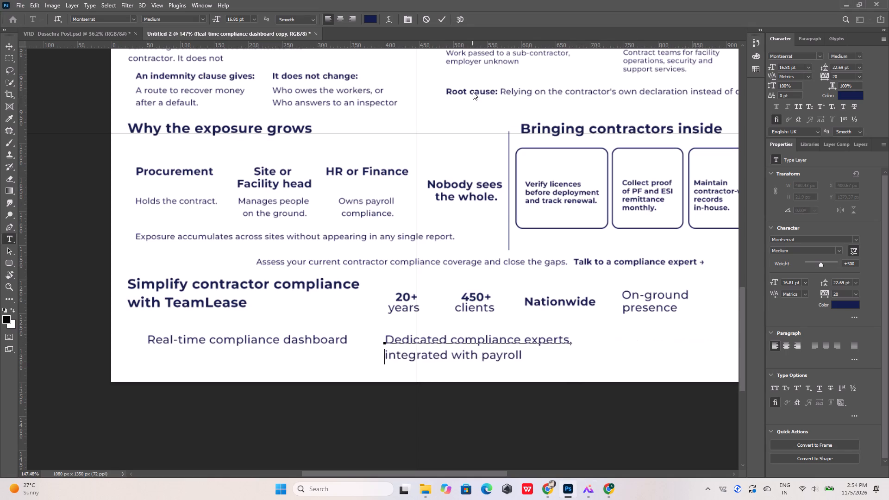
{"action": "left_click", "coordinate": [441, 19]}
Duplicate “Dedicated compliance experts, integrated with payroll” about 317 px to the right on the same level.
{"action": "scroll", "coordinate": [162, 263], "scroll_direction": "down", "scroll_amount": 9, "text": "alt"}
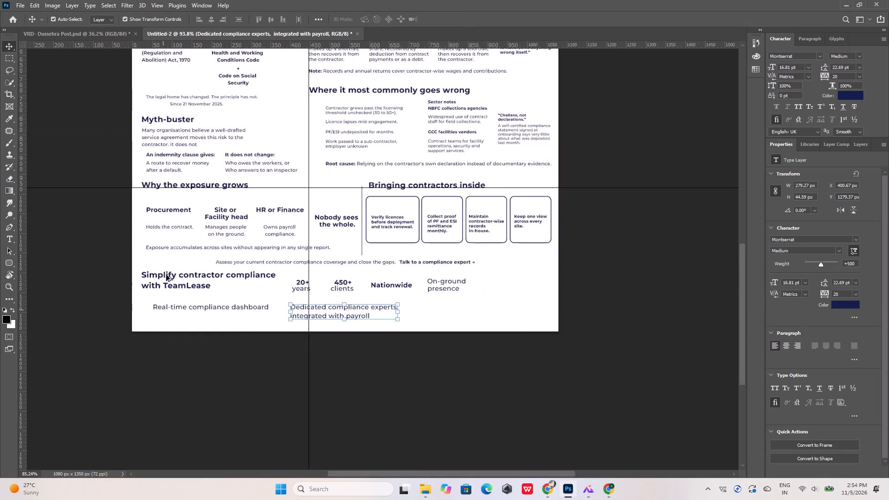
{"action": "scroll", "coordinate": [392, 450], "scroll_direction": "up", "scroll_amount": 9, "text": "alt"}
{"action": "left_click_drag", "start_coordinate": [383, 434], "coordinate": [458, 435], "text": "alt"}
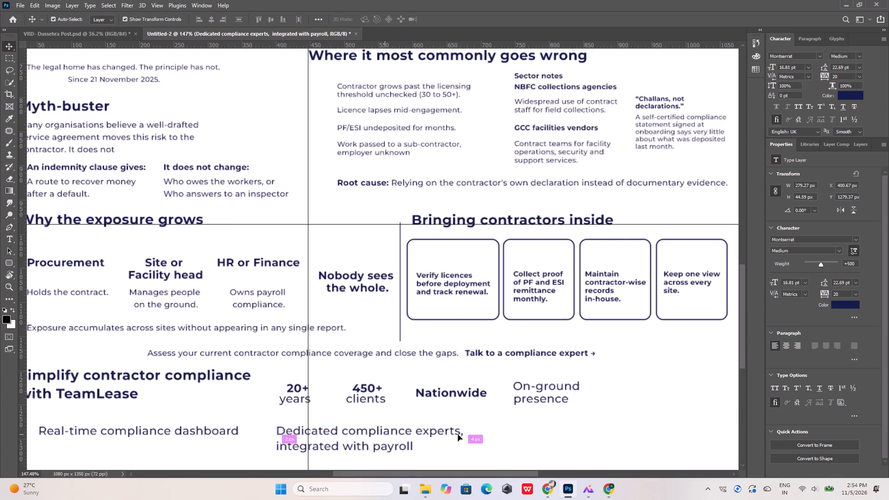
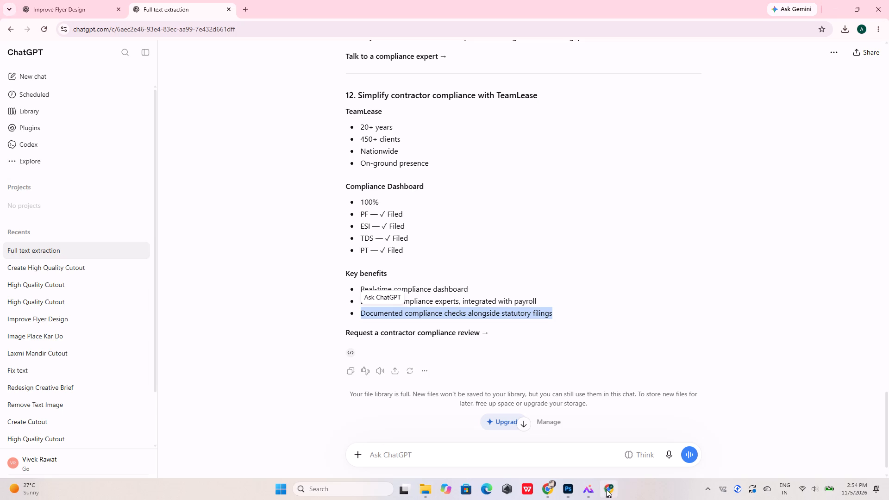
{"action": "left_click", "coordinate": [606, 489]}
{"action": "left_click", "coordinate": [590, 489]}
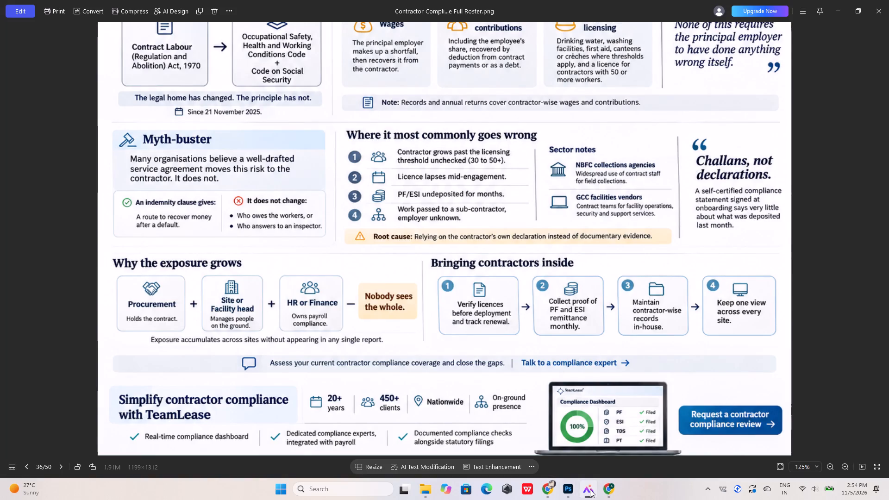
{"action": "left_click", "coordinate": [590, 489]}
{"action": "scroll", "coordinate": [196, 286], "scroll_direction": "down", "scroll_amount": 4, "text": "alt"}
{"action": "scroll", "coordinate": [492, 380], "scroll_direction": "up", "scroll_amount": 4, "text": "alt"}
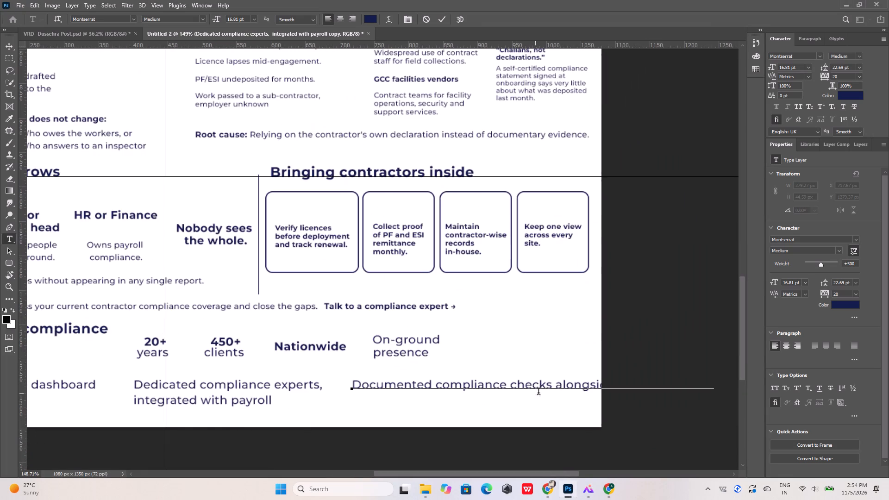
{"action": "left_click", "coordinate": [555, 385]}
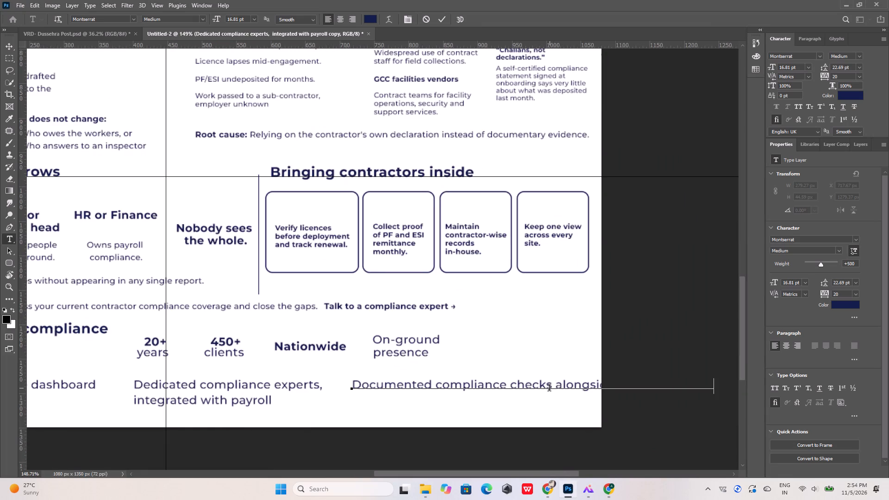
{"action": "left_click", "coordinate": [557, 386]}
{"action": "key", "text": "Return"}
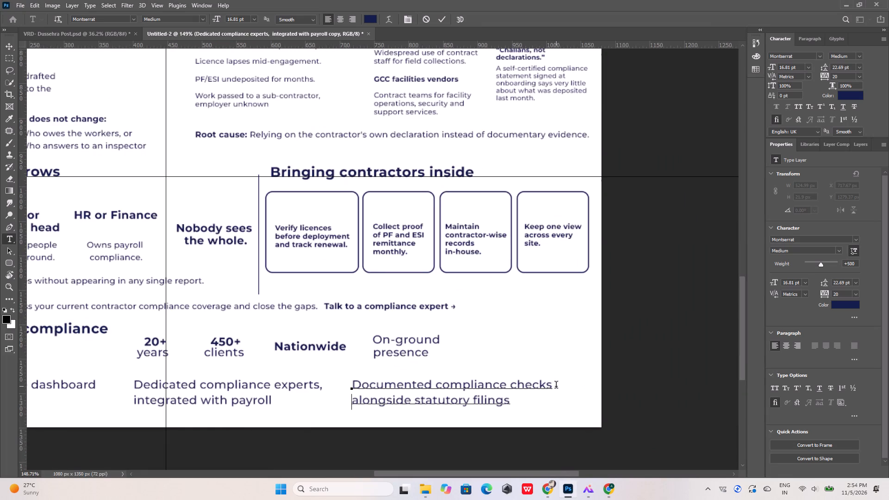
{"action": "left_click", "coordinate": [438, 22]}
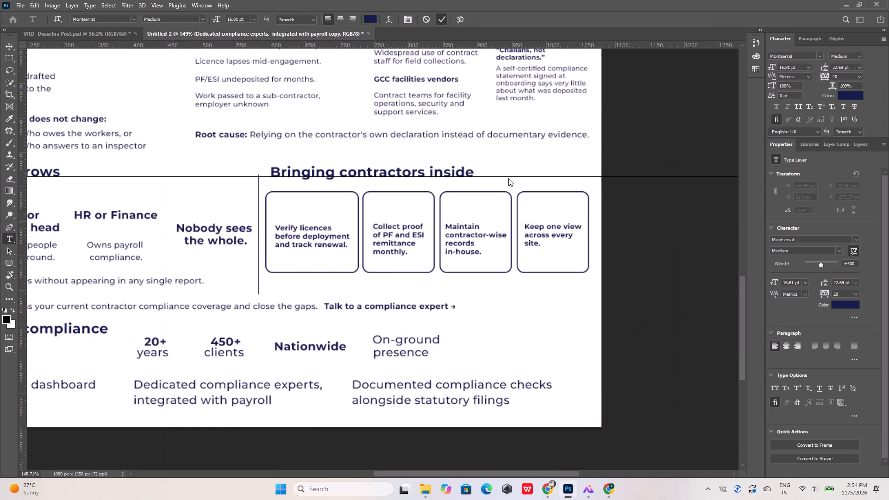
Scale the three key benefits together to about 77% from their left end and nudge them to Y about 1283 px, checking the reference.
{"action": "scroll", "coordinate": [561, 347], "scroll_direction": "down", "scroll_amount": 4, "text": "alt"}
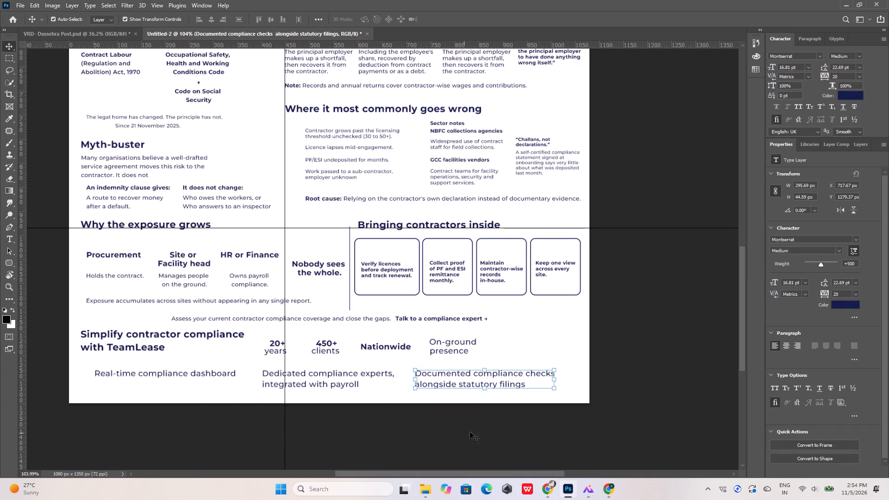
{"action": "left_click_drag", "start_coordinate": [527, 433], "coordinate": [137, 365]}
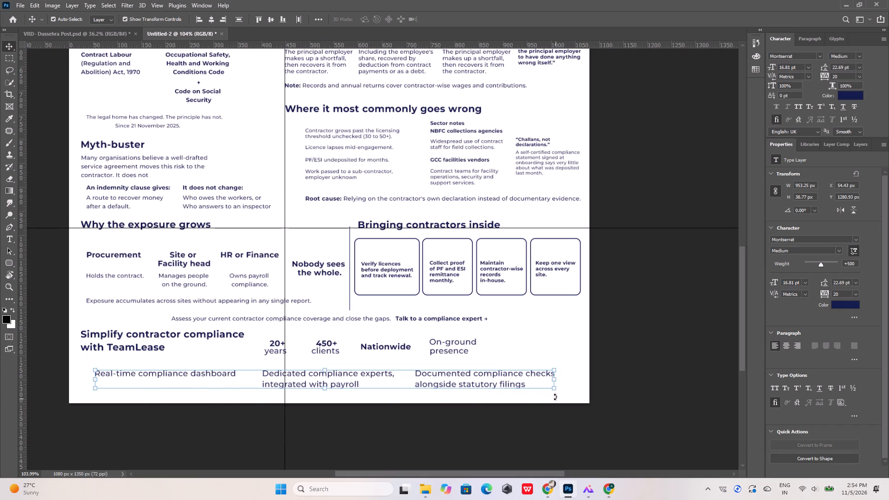
{"action": "left_click_drag", "start_coordinate": [554, 391], "coordinate": [482, 392]}
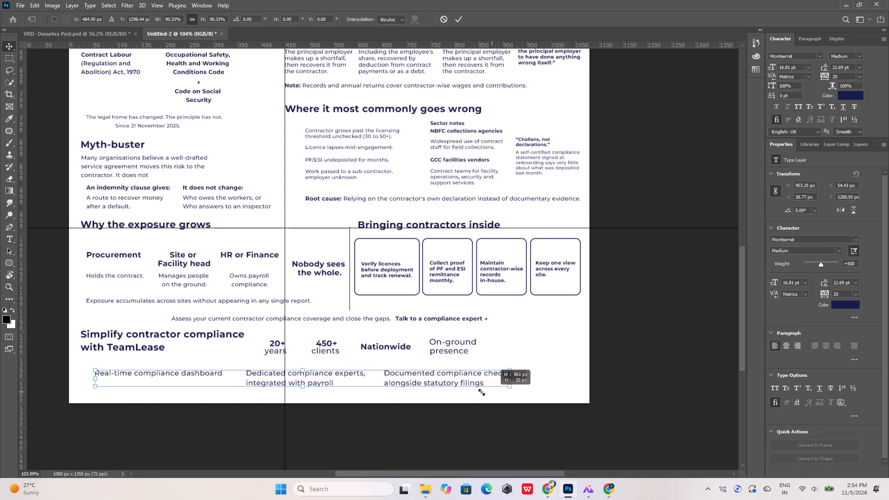
{"action": "left_click_drag", "start_coordinate": [482, 392], "coordinate": [448, 394]}
{"action": "key", "text": "Down"}
{"action": "key", "text": "Down"}
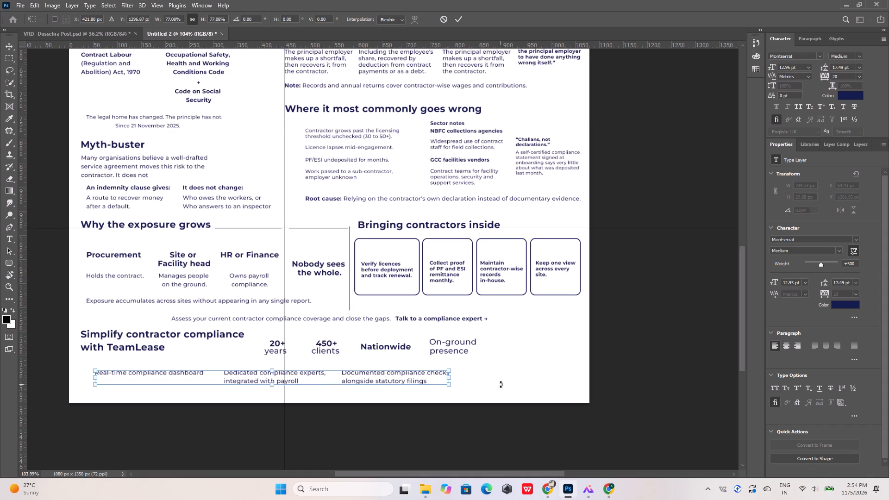
{"action": "key", "text": "Down"}
{"action": "key", "text": "Down"}
{"action": "key", "text": "Down"}
{"action": "key", "text": "shift+Down"}
{"action": "key", "text": "Up"}
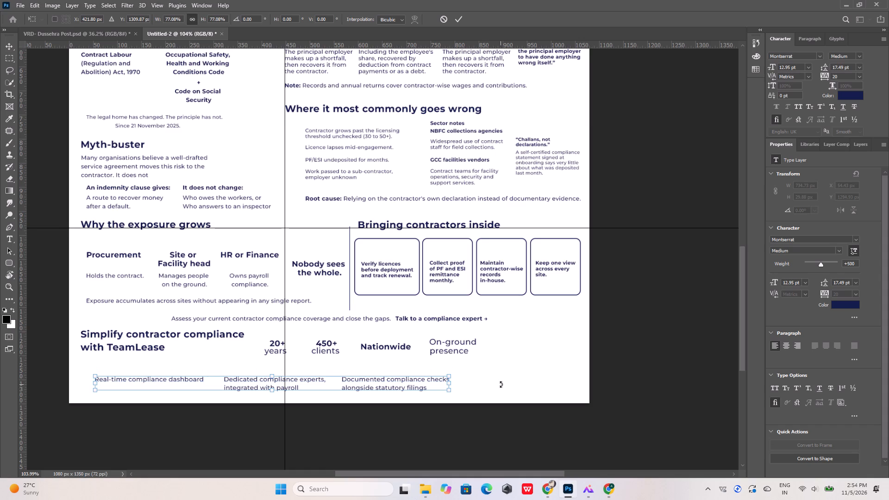
{"action": "key", "text": "Up"}
{"action": "key", "text": "Up"}
{"action": "key", "text": "Up"}
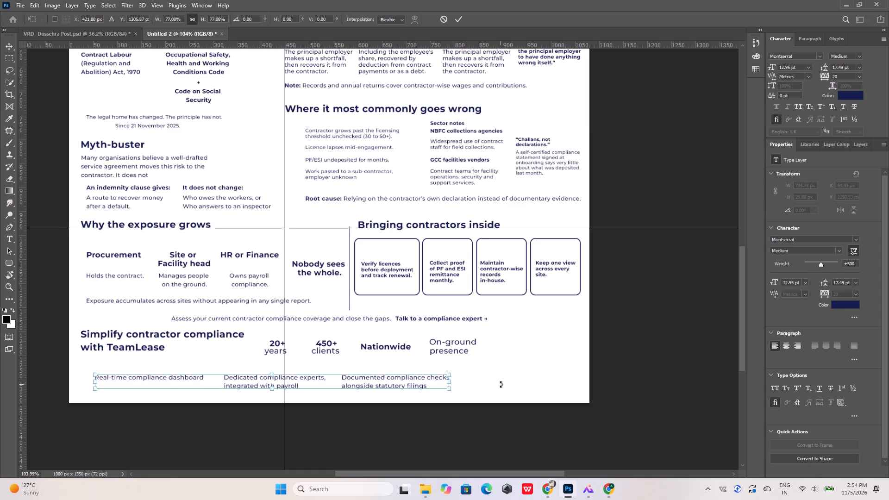
{"action": "key", "text": "Up"}
{"action": "key", "text": "Up"}
{"action": "key", "text": "Up"}
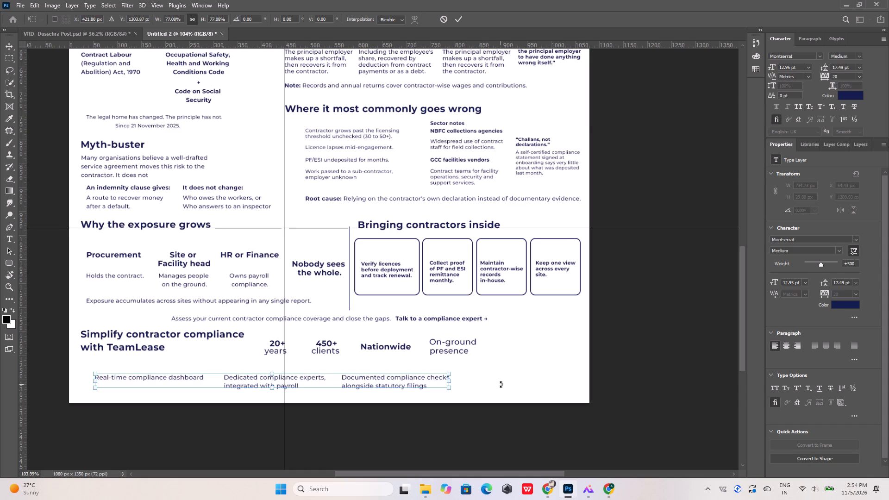
{"action": "key", "text": "Up"}
{"action": "key", "text": "Up"}
{"action": "key", "text": "Up"}
{"action": "key", "text": "Up"}
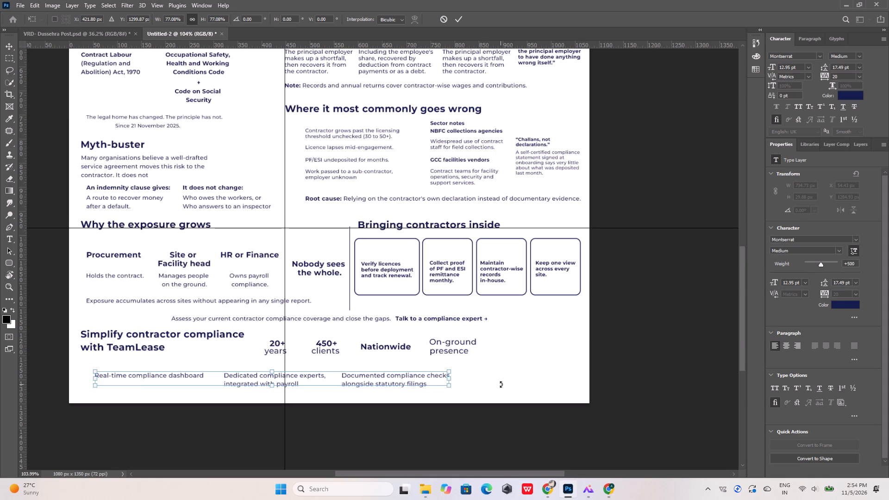
{"action": "key", "text": "Up"}
{"action": "left_click", "coordinate": [613, 488]}
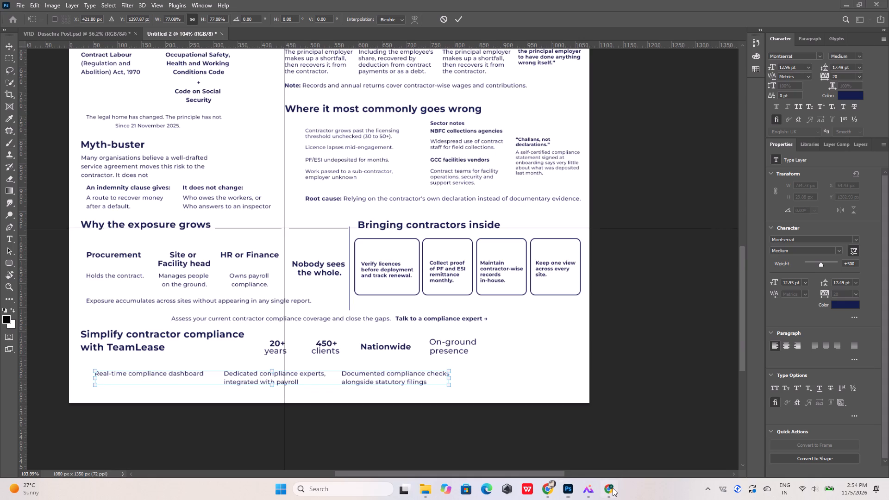
{"action": "left_click", "coordinate": [613, 488]}
{"action": "left_click", "coordinate": [594, 493]}
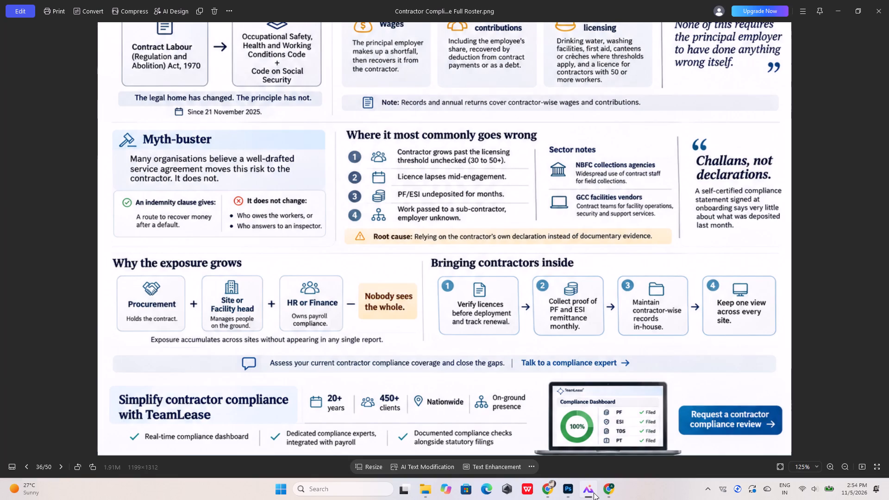
{"action": "left_click", "coordinate": [594, 493]}
Switch to the ChatGPT text extraction in Chrome and copy “Request a contractor compliance review →”.
{"action": "left_click", "coordinate": [609, 488]}
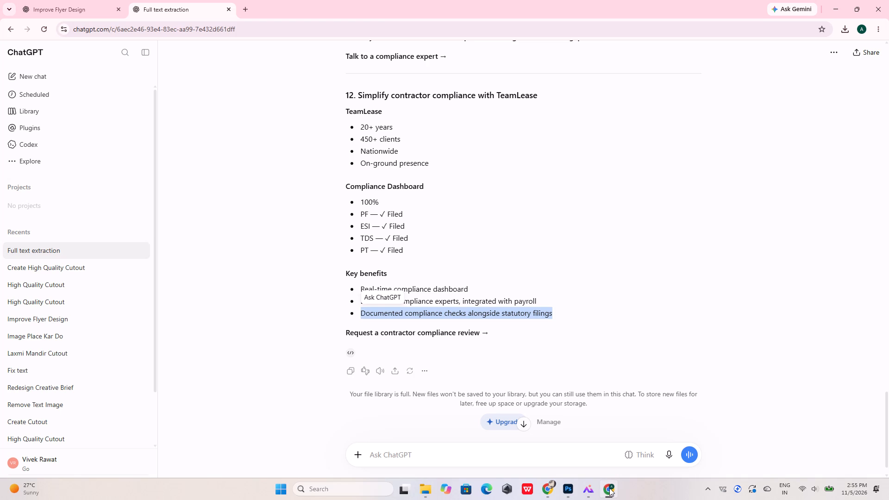
{"action": "left_click_drag", "start_coordinate": [345, 330], "coordinate": [475, 334]}
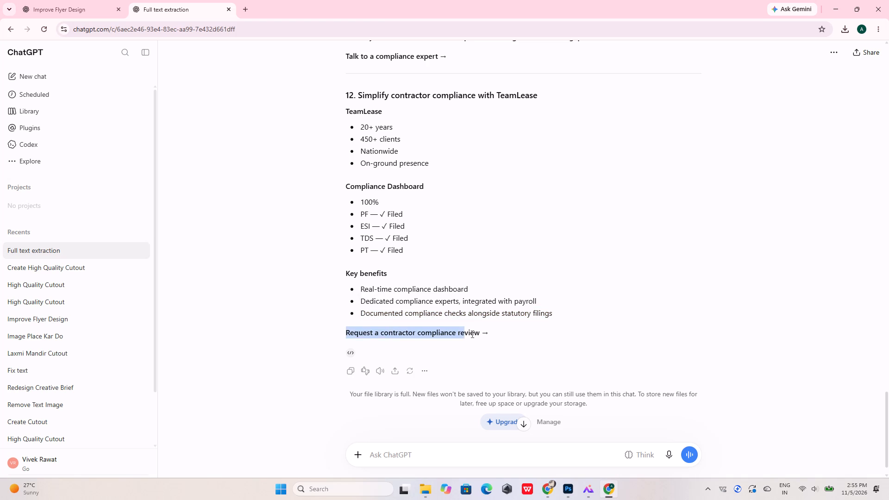
{"action": "left_click_drag", "start_coordinate": [475, 334], "coordinate": [505, 333]}
{"action": "right_click", "coordinate": [472, 338]}
{"action": "left_click", "coordinate": [486, 352]}
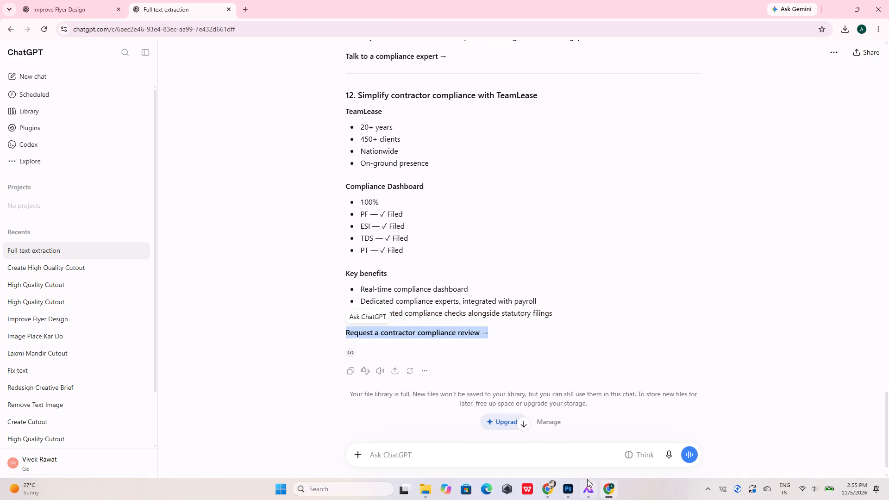
Back in Photoshop, apply the benefits' scaling and duplicate “Nationwide” just beyond “On-ground presence” on the same level, at X about 862 px.
{"action": "left_click", "coordinate": [566, 487]}
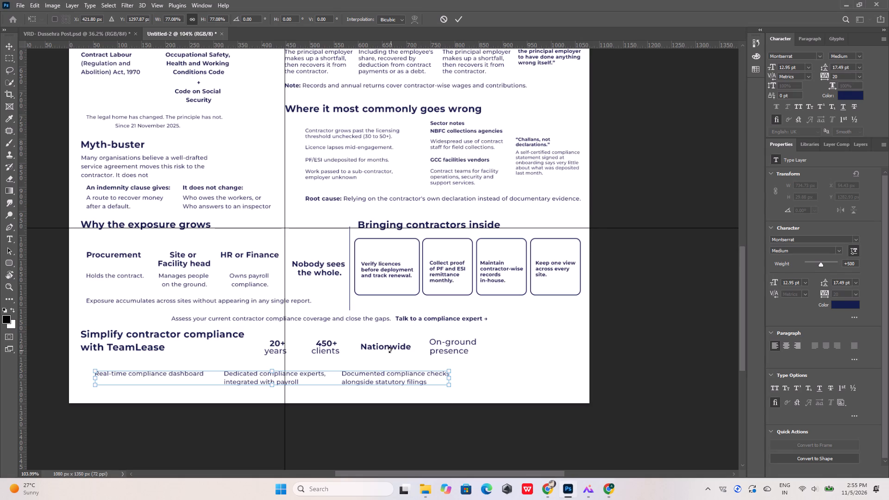
{"action": "left_click", "coordinate": [456, 20]}
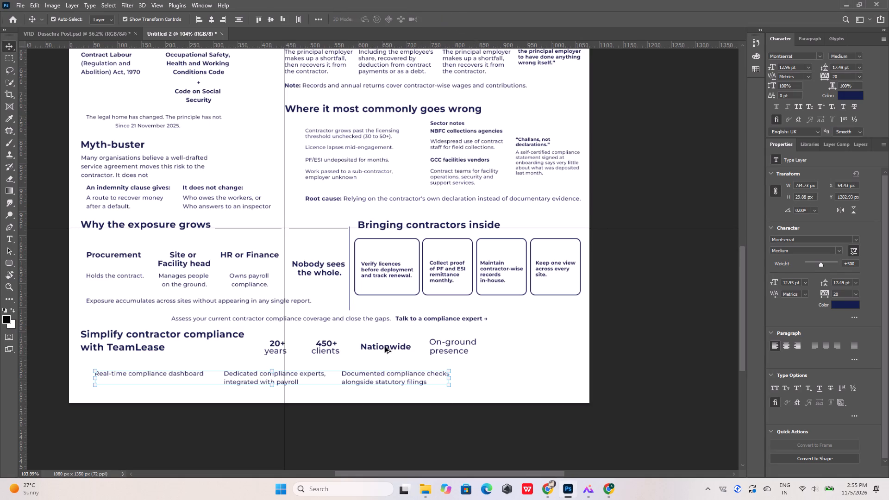
{"action": "left_click_drag", "start_coordinate": [384, 347], "coordinate": [508, 372], "text": "alt"}
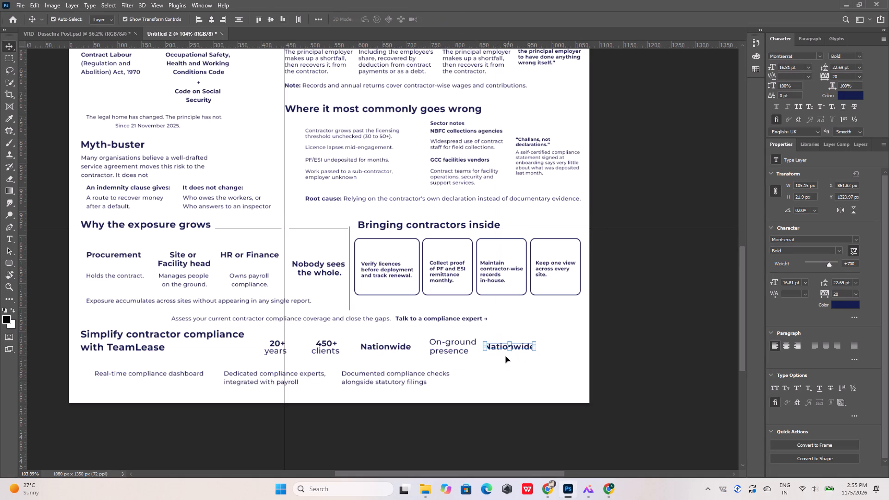
Replace the duplicate's text with the copied “Request a contractor compliance review →”, breaking the line after “contractor” as in the reference.
{"action": "double_click", "coordinate": [515, 345]}
{"action": "key", "text": "ctrl+v"}
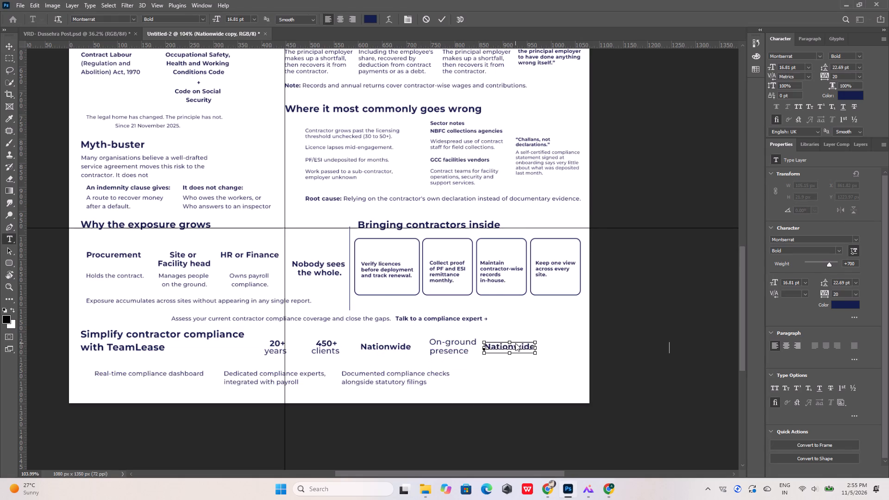
{"action": "left_click", "coordinate": [612, 489]}
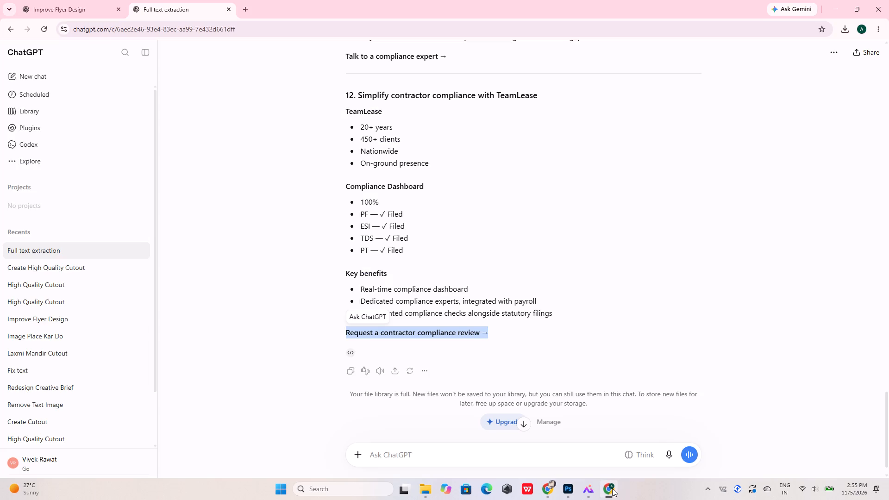
{"action": "left_click", "coordinate": [612, 488]}
{"action": "left_click", "coordinate": [587, 489]}
{"action": "left_click", "coordinate": [587, 489]}
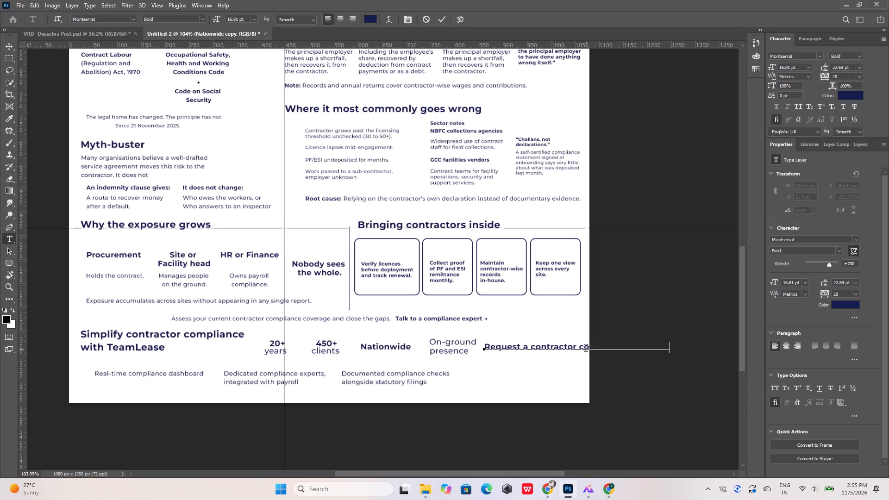
{"action": "left_click", "coordinate": [578, 348]}
{"action": "key", "text": "Return"}
{"action": "left_click", "coordinate": [10, 44]}
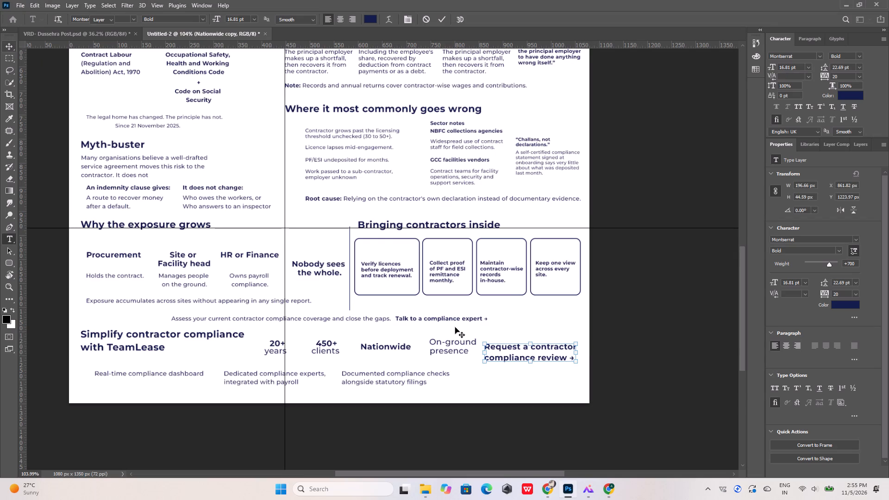
Move “Request a contractor compliance review →” down about 27 px, following its placement in the reference.
{"action": "left_click", "coordinate": [618, 496]}
{"action": "left_click", "coordinate": [610, 494]}
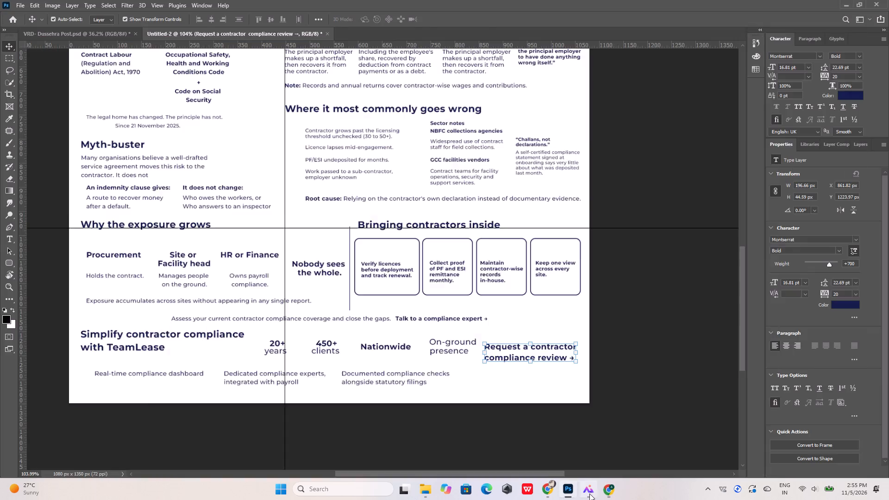
{"action": "left_click", "coordinate": [589, 494]}
{"action": "left_click", "coordinate": [589, 494]}
{"action": "scroll", "coordinate": [535, 362], "scroll_direction": "up", "scroll_amount": 3, "text": "alt"}
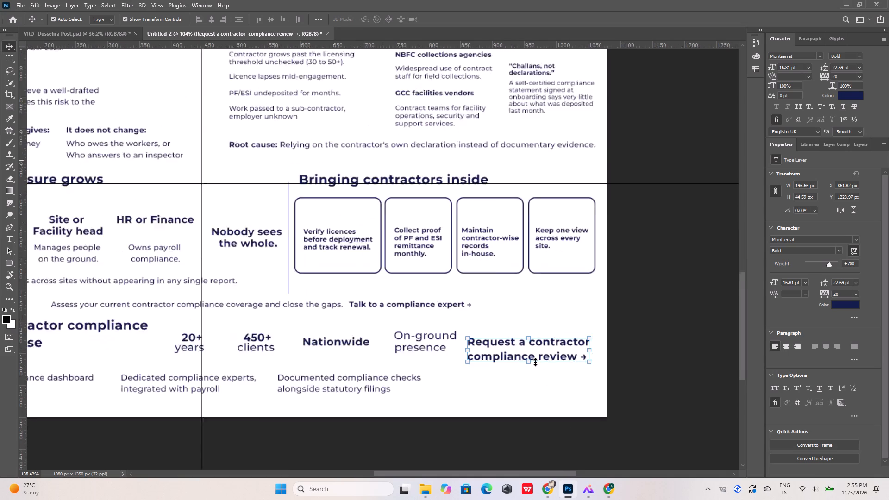
{"action": "scroll", "coordinate": [535, 362], "scroll_direction": "up", "scroll_amount": 2, "text": "alt"}
{"action": "left_click_drag", "start_coordinate": [535, 341], "coordinate": [537, 362]}
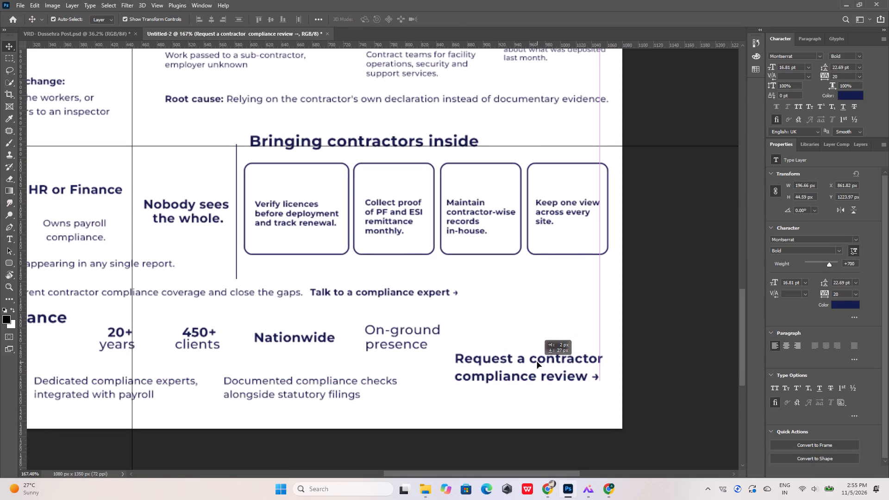
Set the “Request a contractor compliance review →” text to a 15 pt font size with 20 pt leading.
{"action": "double_click", "coordinate": [537, 362]}
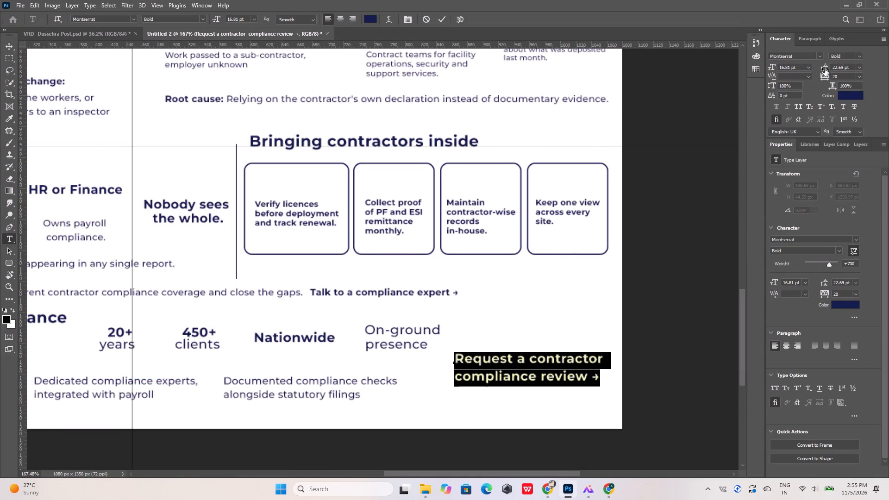
{"action": "left_click_drag", "start_coordinate": [801, 68], "coordinate": [764, 69]}
{"action": "type", "text": "15"}
{"action": "key", "text": "Return"}
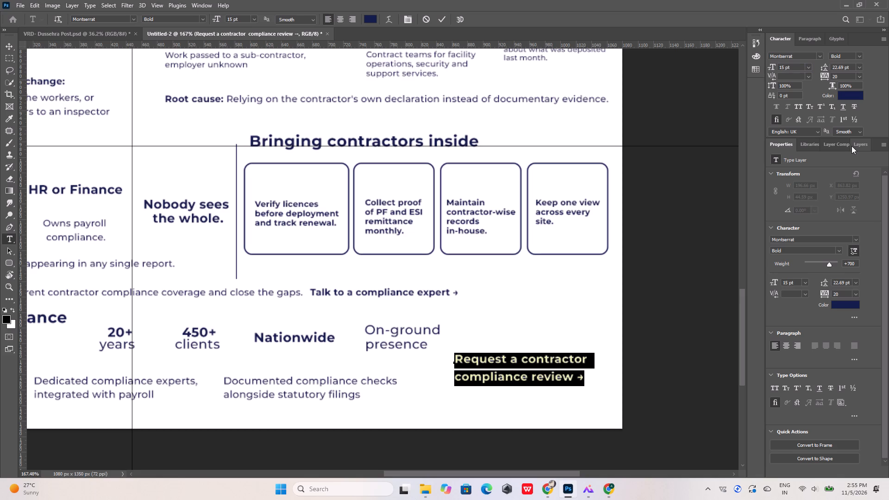
{"action": "left_click_drag", "start_coordinate": [850, 67], "coordinate": [825, 72]}
{"action": "type", "text": "20"}
{"action": "key", "text": "Return"}
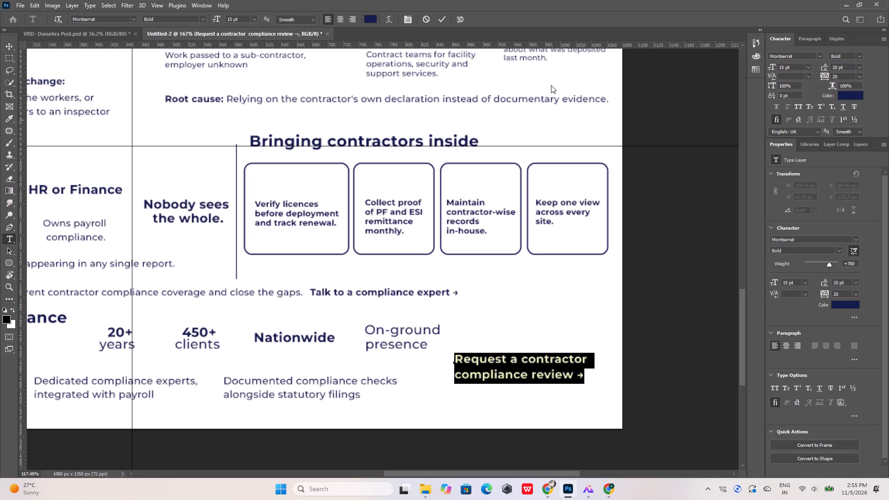
Apply the size and leading changes to the “Request a contractor compliance review →” text and deselect it.
{"action": "left_click", "coordinate": [441, 20]}
{"action": "left_click", "coordinate": [658, 190]}
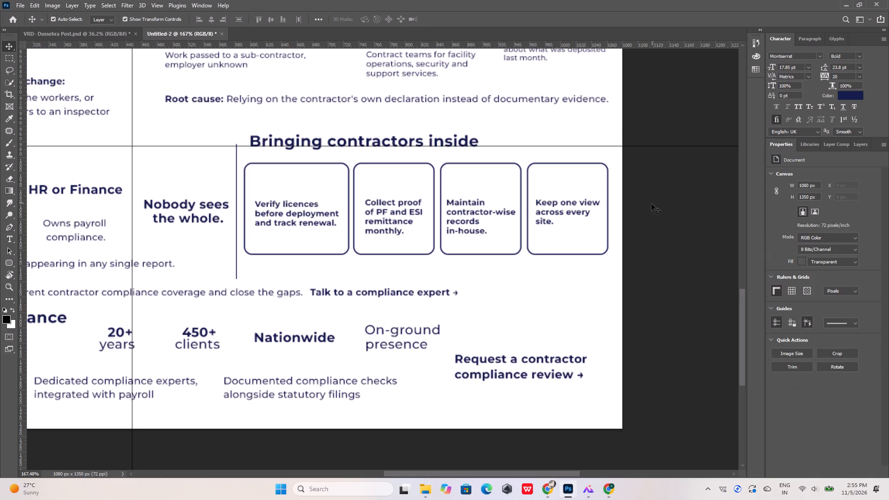
After checking the reference, scale the footer row from “20+ years” to “On-ground presence” to about 89.3% and shift it 20 px left.
{"action": "left_click", "coordinate": [610, 489]}
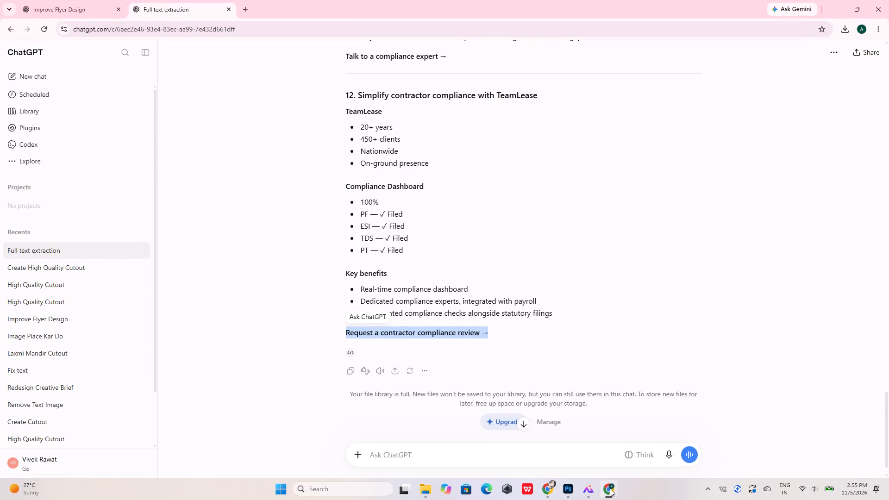
{"action": "left_click", "coordinate": [610, 488]}
{"action": "left_click", "coordinate": [593, 487]}
{"action": "left_click", "coordinate": [594, 487]}
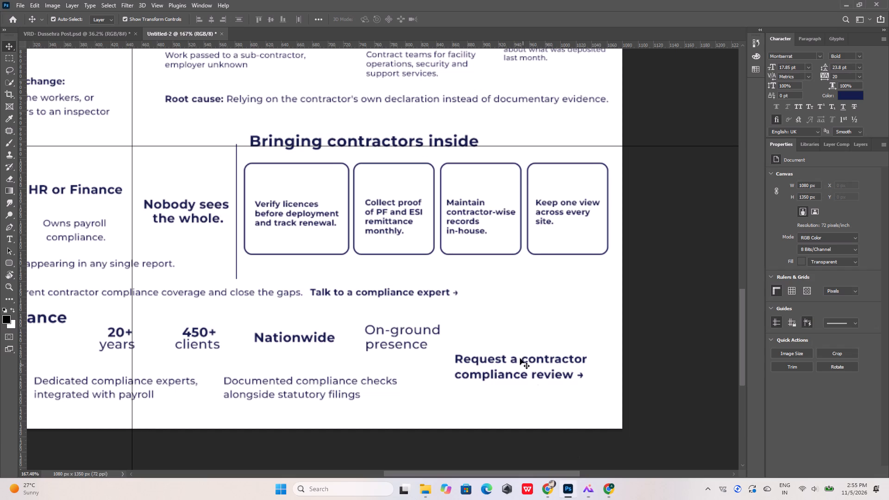
{"action": "scroll", "coordinate": [470, 295], "scroll_direction": "down", "scroll_amount": 8, "text": "alt"}
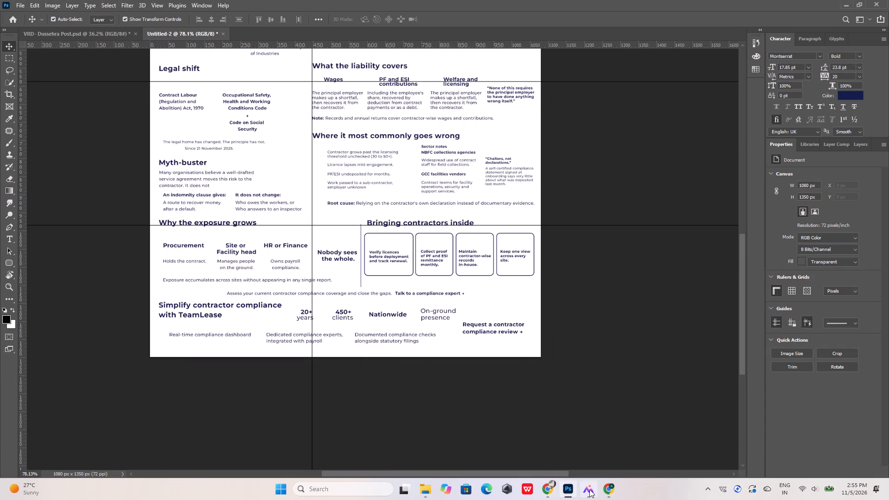
{"action": "left_click", "coordinate": [589, 489]}
{"action": "left_click", "coordinate": [589, 489]}
{"action": "scroll", "coordinate": [373, 325], "scroll_direction": "up", "scroll_amount": 5, "text": "alt"}
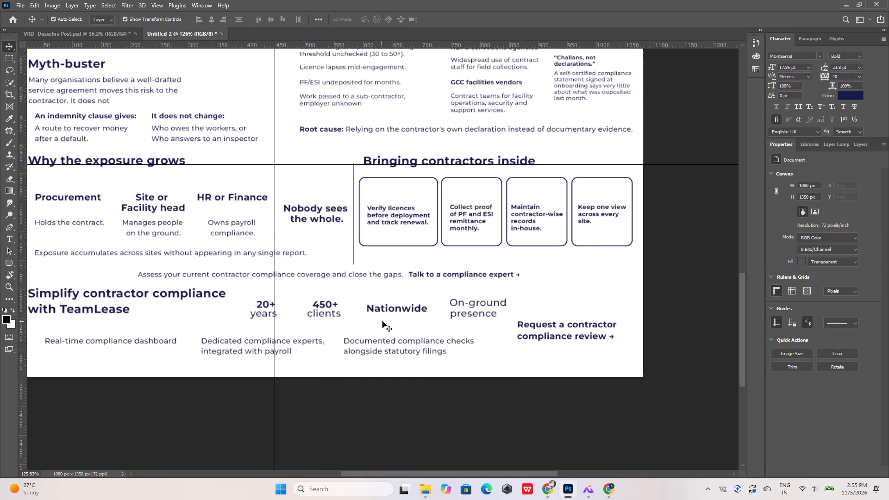
{"action": "left_click_drag", "start_coordinate": [477, 294], "coordinate": [292, 319]}
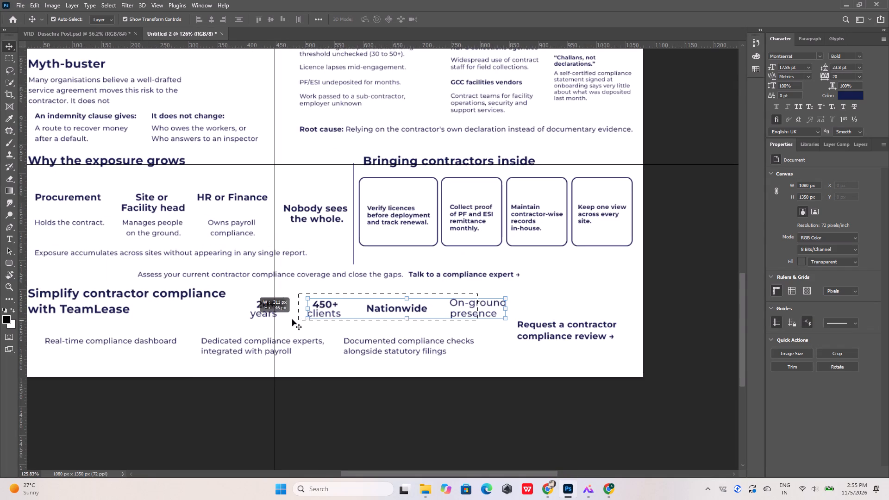
{"action": "left_click_drag", "start_coordinate": [292, 319], "coordinate": [260, 325]}
{"action": "left_click_drag", "start_coordinate": [507, 299], "coordinate": [480, 302]}
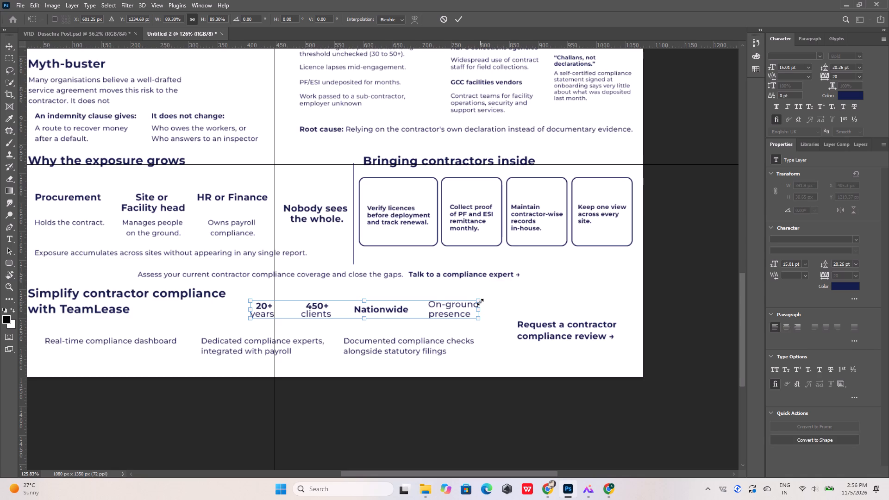
{"action": "key", "text": "shift+Left"}
{"action": "key", "text": "shift+Left"}
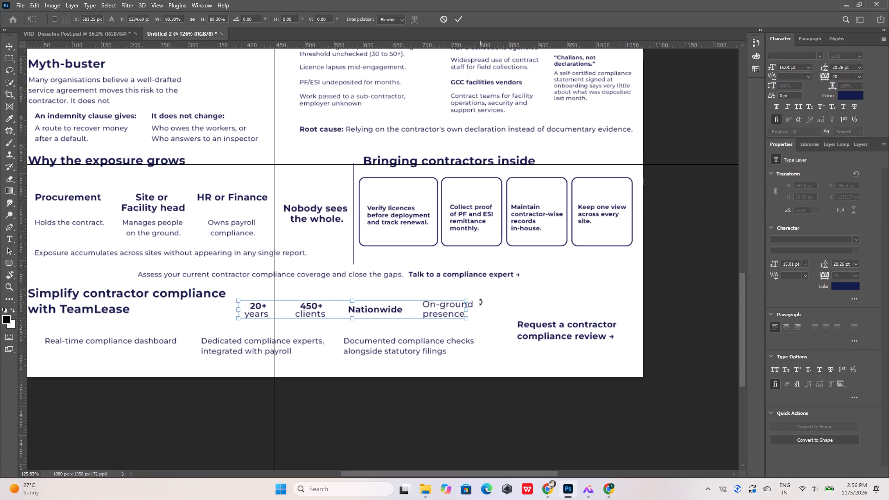
{"action": "left_click", "coordinate": [574, 324]}
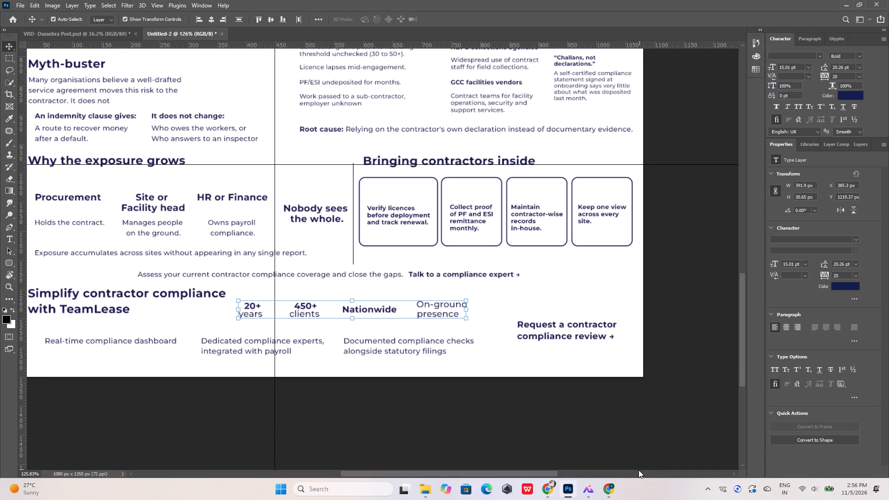
Compare with the reference, then scale the “20+ years” to “On-ground presence” row down further, to about 93% of its size.
{"action": "left_click", "coordinate": [593, 493]}
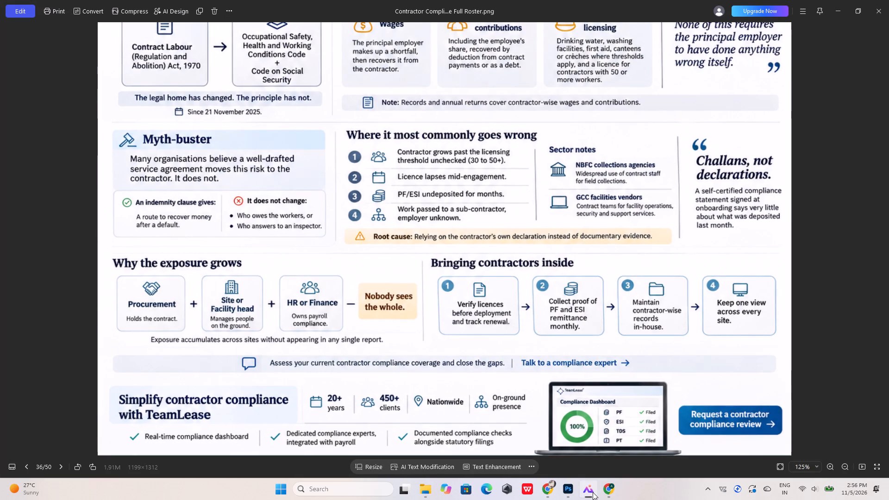
{"action": "left_click", "coordinate": [593, 492]}
{"action": "left_click", "coordinate": [593, 492]}
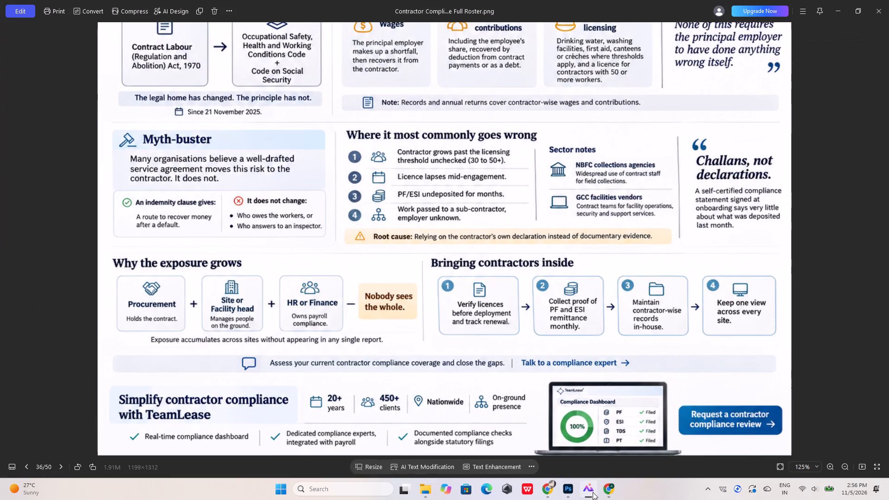
{"action": "left_click", "coordinate": [593, 492]}
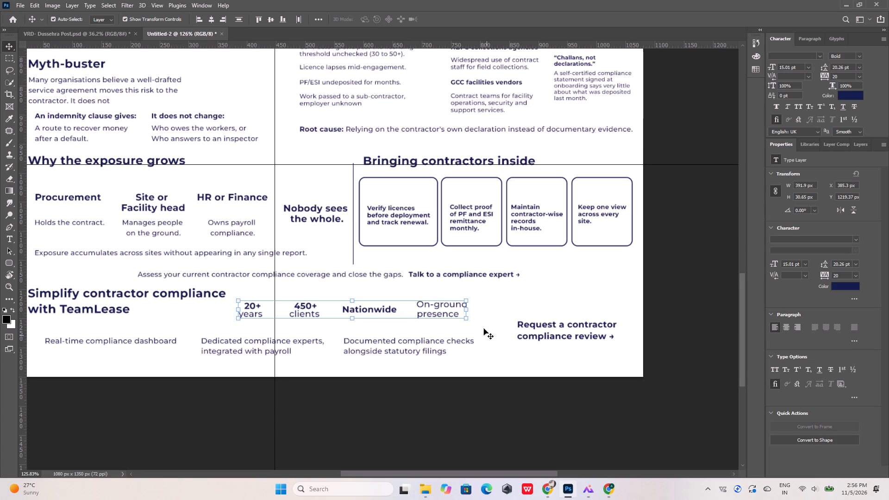
{"action": "left_click_drag", "start_coordinate": [466, 300], "coordinate": [454, 303]}
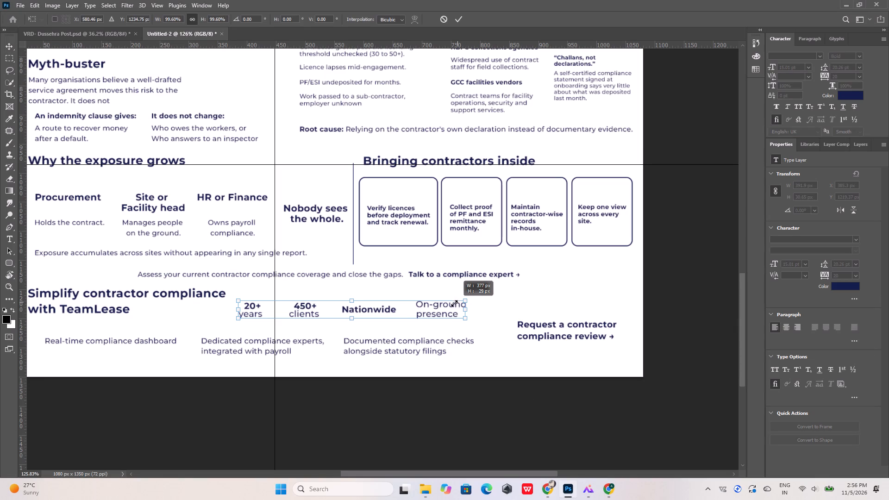
{"action": "left_click_drag", "start_coordinate": [454, 303], "coordinate": [451, 305]}
{"action": "left_click", "coordinate": [452, 19]}
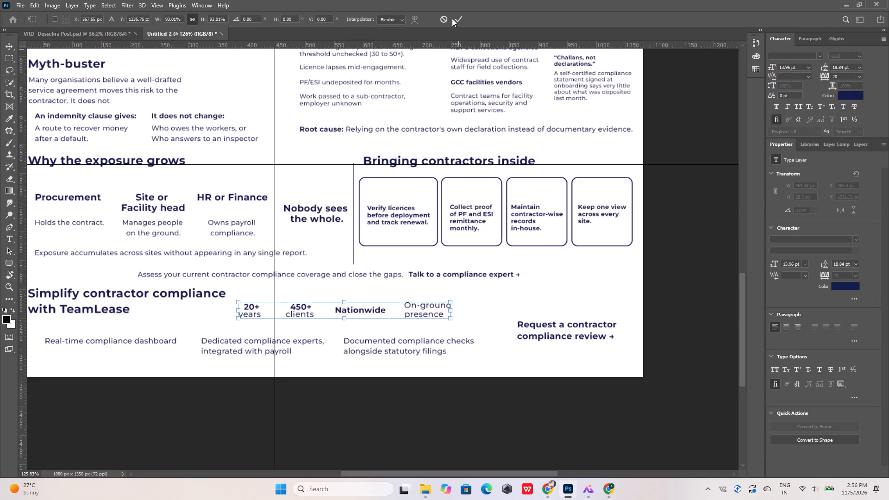
{"action": "left_click", "coordinate": [456, 19]}
Scale the three key-benefit texts below the “20+ years” row together to about 93%, checking their proportions against the reference.
{"action": "left_click_drag", "start_coordinate": [488, 369], "coordinate": [107, 345]}
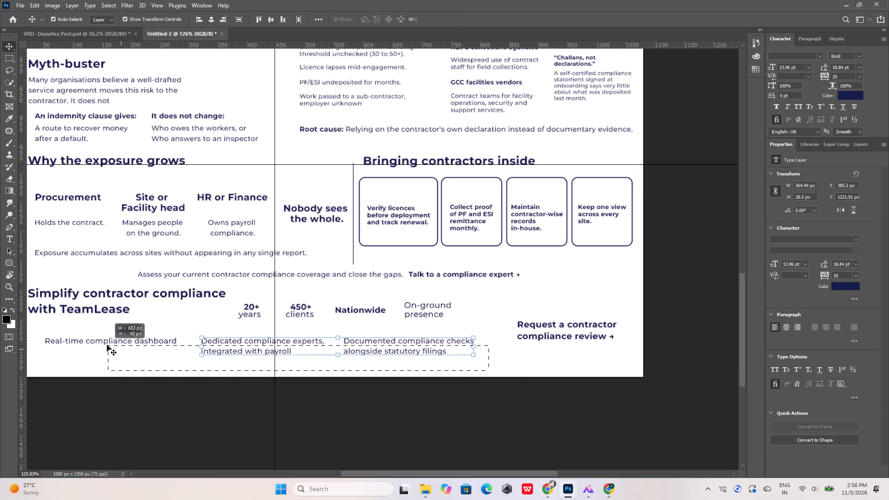
{"action": "left_click_drag", "start_coordinate": [107, 345], "coordinate": [104, 341]}
{"action": "left_click_drag", "start_coordinate": [474, 338], "coordinate": [472, 338]}
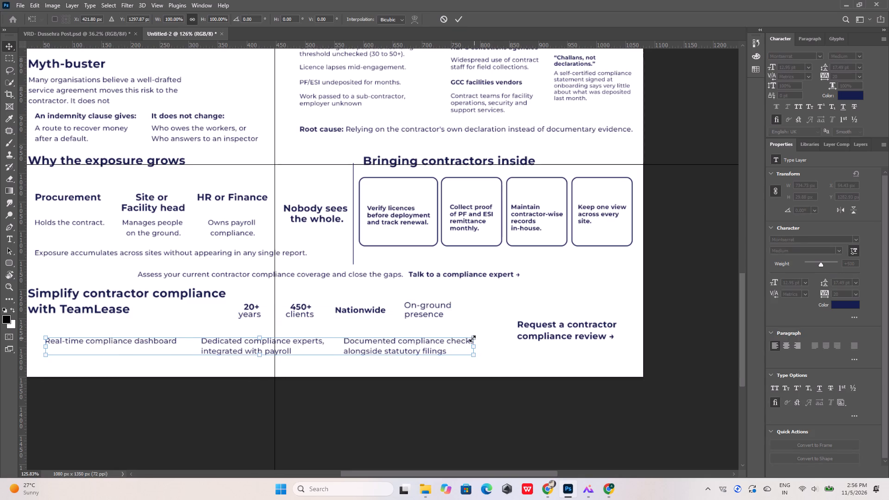
{"action": "left_click_drag", "start_coordinate": [472, 338], "coordinate": [407, 349]}
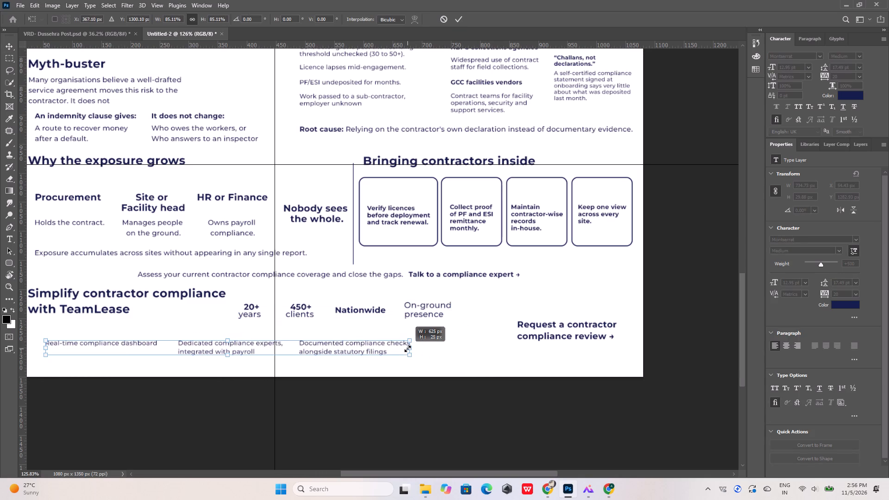
{"action": "left_click_drag", "start_coordinate": [407, 349], "coordinate": [440, 343]}
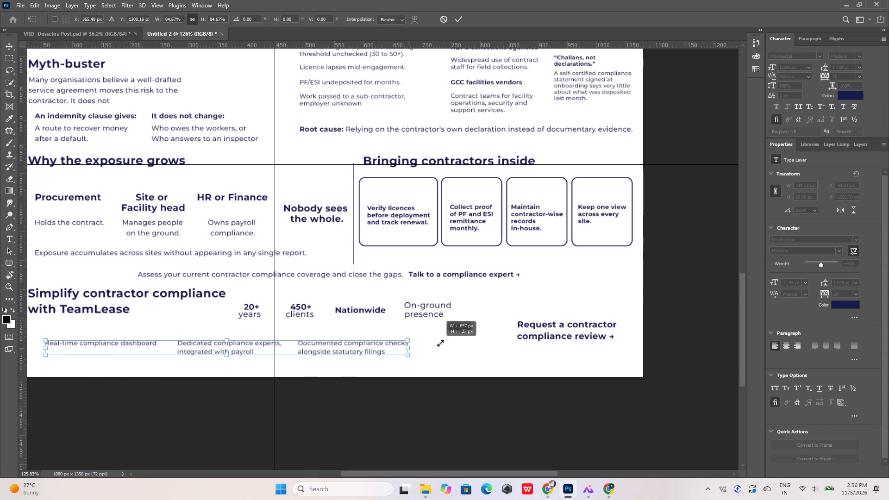
{"action": "left_click_drag", "start_coordinate": [440, 343], "coordinate": [448, 343]}
{"action": "left_click", "coordinate": [603, 487]}
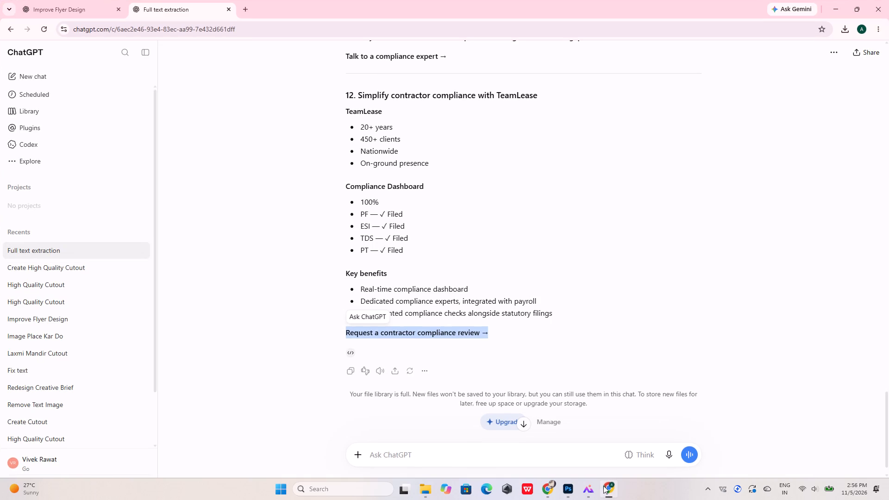
{"action": "left_click", "coordinate": [603, 485]}
{"action": "left_click", "coordinate": [589, 488]}
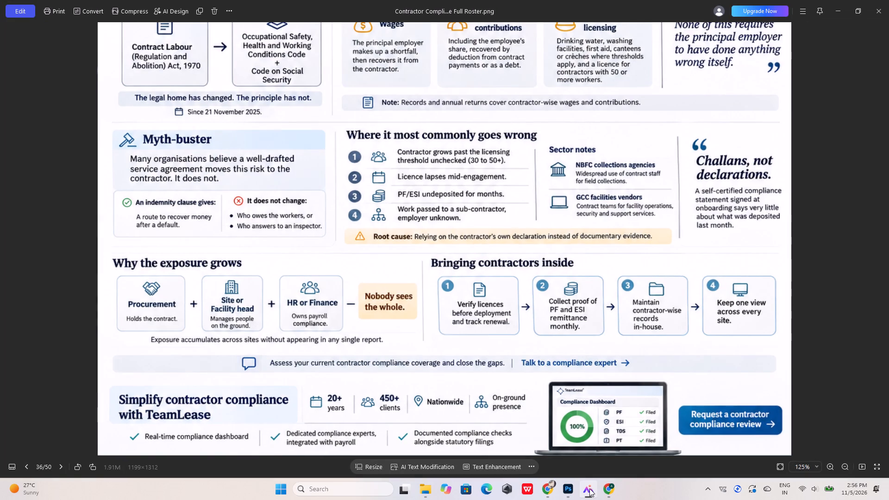
{"action": "left_click", "coordinate": [589, 488]}
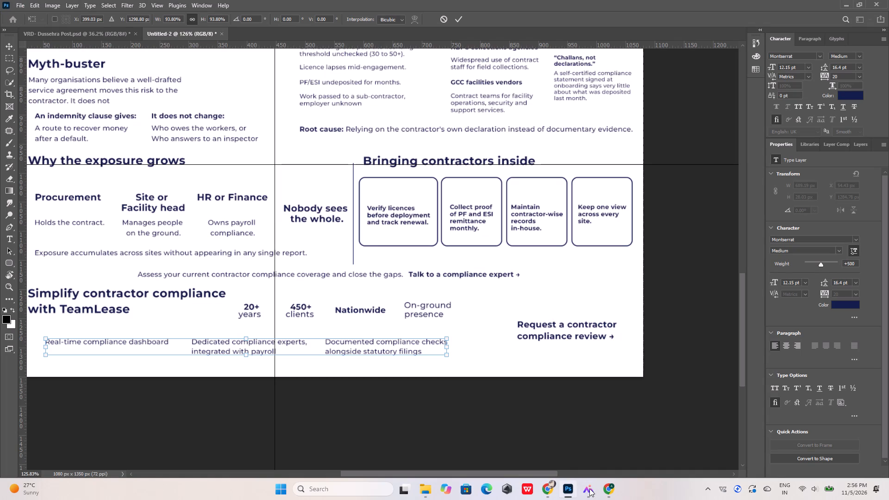
{"action": "left_click", "coordinate": [450, 338]}
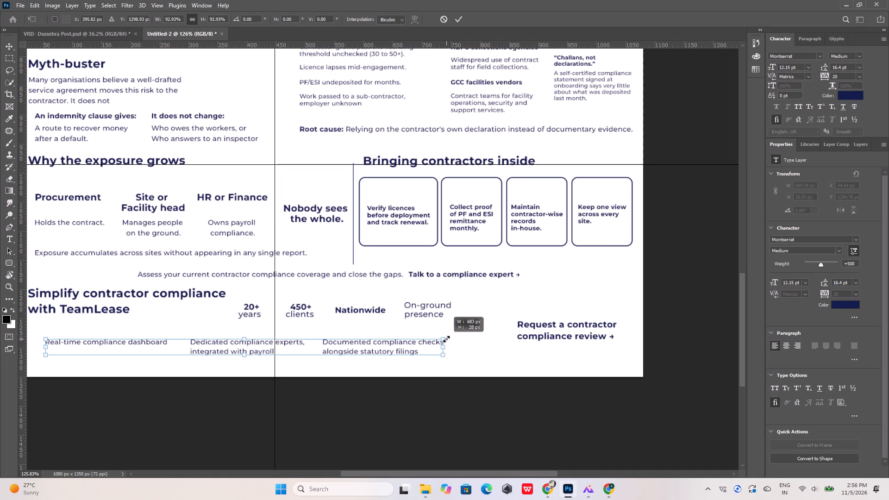
{"action": "left_click_drag", "start_coordinate": [553, 324], "coordinate": [564, 325]}
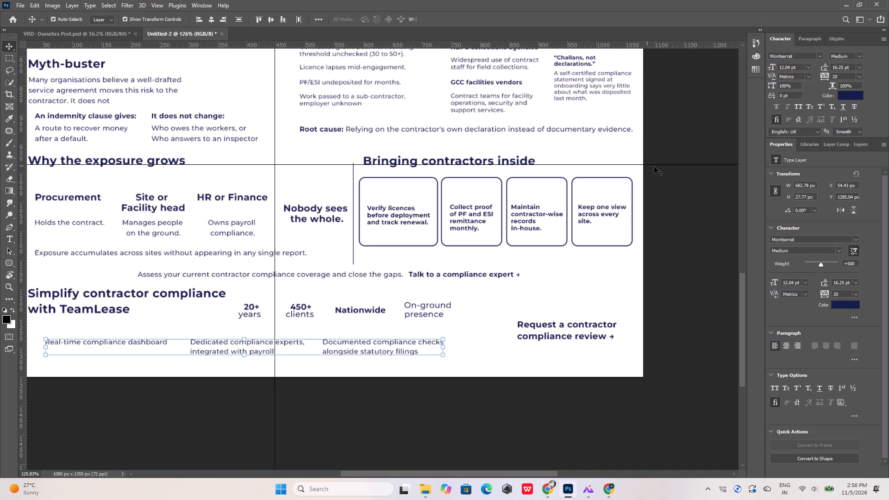
{"action": "left_click", "coordinate": [656, 167]}
Move the three key-benefit texts together 20 px left, keeping them on the same level.
{"action": "scroll", "coordinate": [615, 248], "scroll_direction": "down", "scroll_amount": 4, "text": "alt"}
{"action": "scroll", "coordinate": [269, 326], "scroll_direction": "up", "scroll_amount": 5, "text": "alt"}
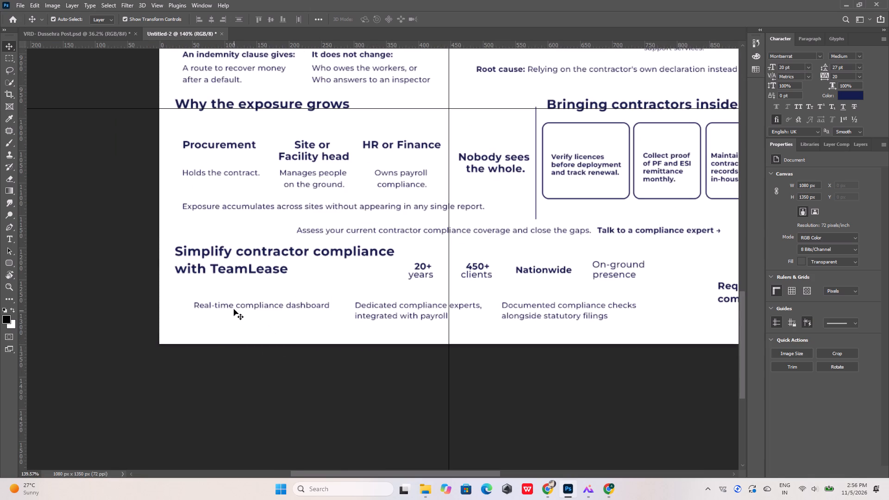
{"action": "left_click_drag", "start_coordinate": [230, 298], "coordinate": [569, 330]}
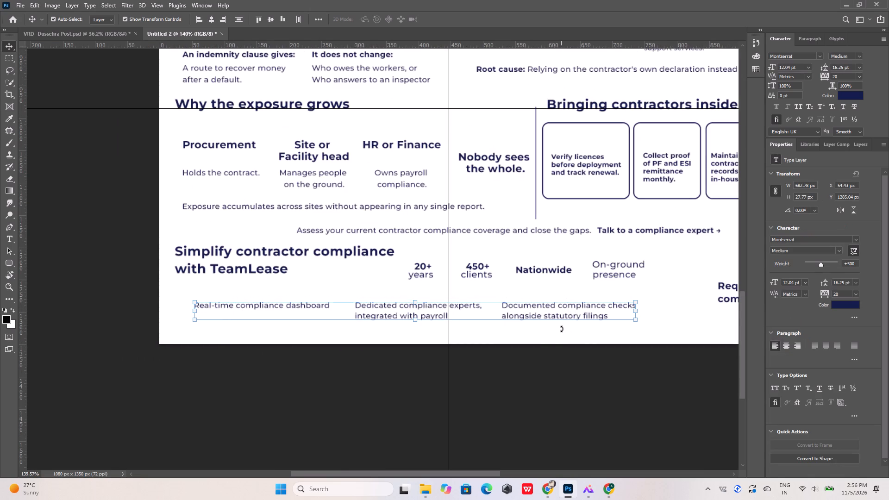
{"action": "key", "text": "shift+Left"}
{"action": "key", "text": "shift+Left"}
{"action": "left_click", "coordinate": [506, 369]}
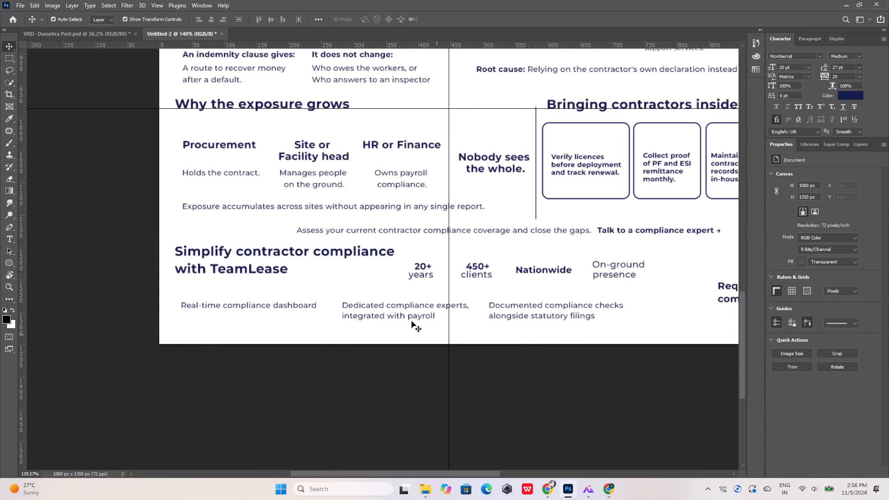
Set the “Request a contractor compliance review →” text to 18 pt leading and a 12 pt font size.
{"action": "scroll", "coordinate": [296, 252], "scroll_direction": "down", "scroll_amount": 9, "text": "alt"}
{"action": "scroll", "coordinate": [496, 430], "scroll_direction": "up", "scroll_amount": 9, "text": "alt"}
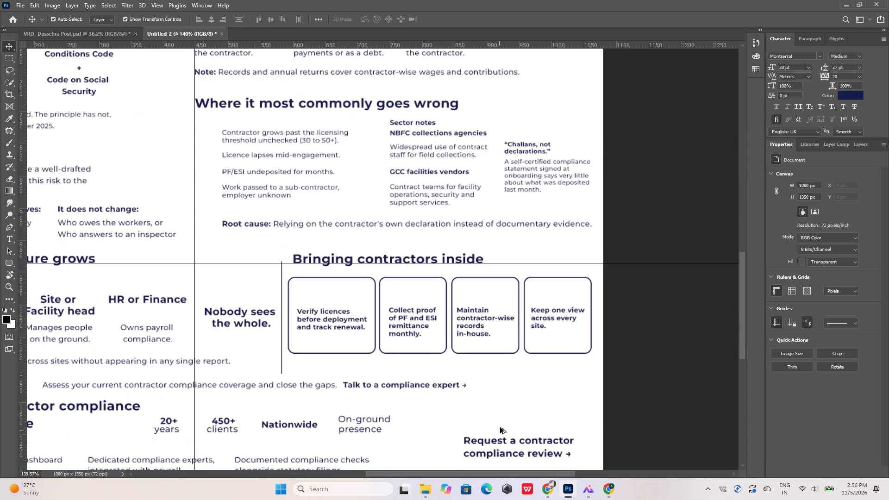
{"action": "scroll", "coordinate": [448, 309], "scroll_direction": "down", "scroll_amount": 12}
{"action": "scroll", "coordinate": [520, 354], "scroll_direction": "up", "scroll_amount": 4, "text": "alt"}
{"action": "left_click", "coordinate": [520, 355]}
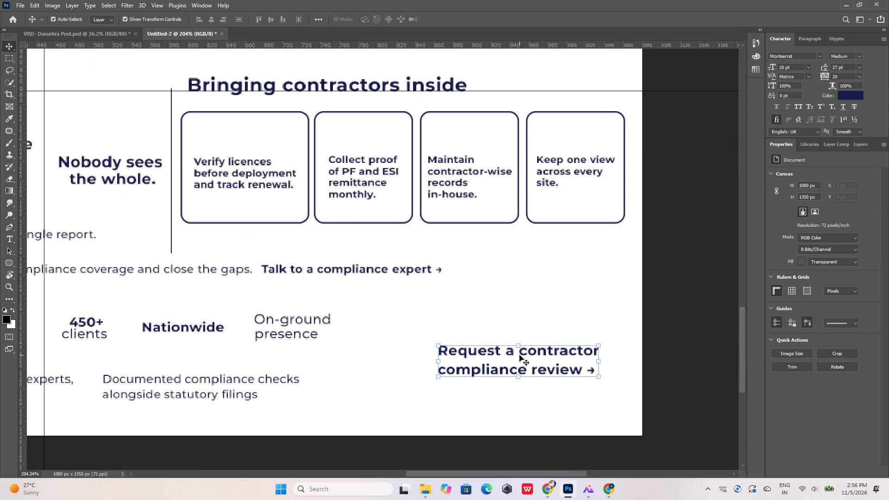
{"action": "double_click", "coordinate": [520, 355]}
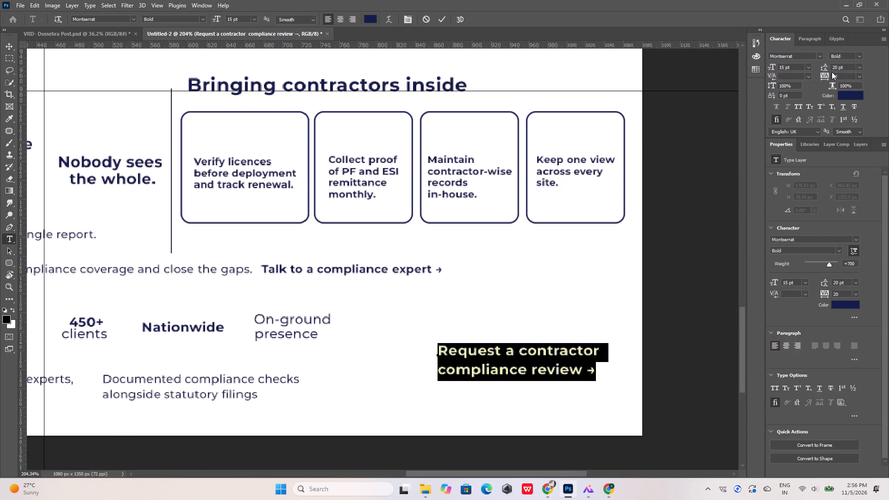
{"action": "left_click_drag", "start_coordinate": [848, 68], "coordinate": [827, 69]}
{"action": "type", "text": "18"}
{"action": "key", "text": "Return"}
{"action": "left_click_drag", "start_coordinate": [798, 67], "coordinate": [798, 67]}
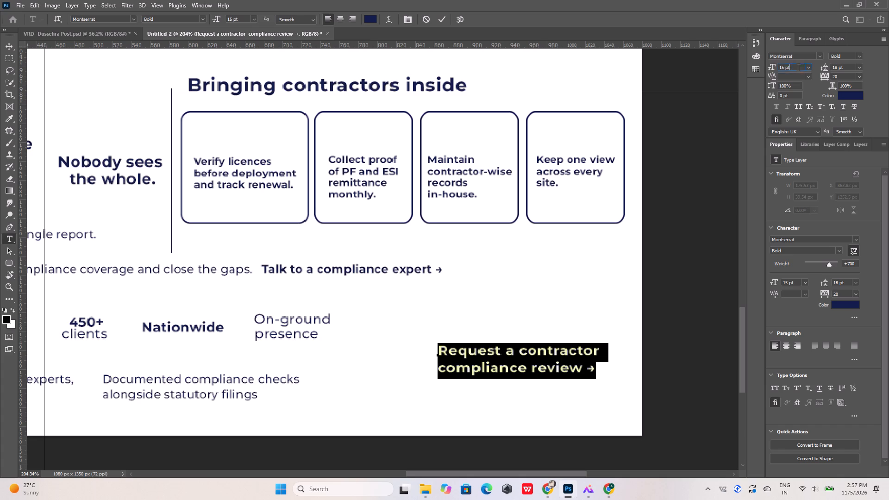
{"action": "left_click_drag", "start_coordinate": [798, 67], "coordinate": [751, 68]}
{"action": "type", "text": "12"}
{"action": "key", "text": "Return"}
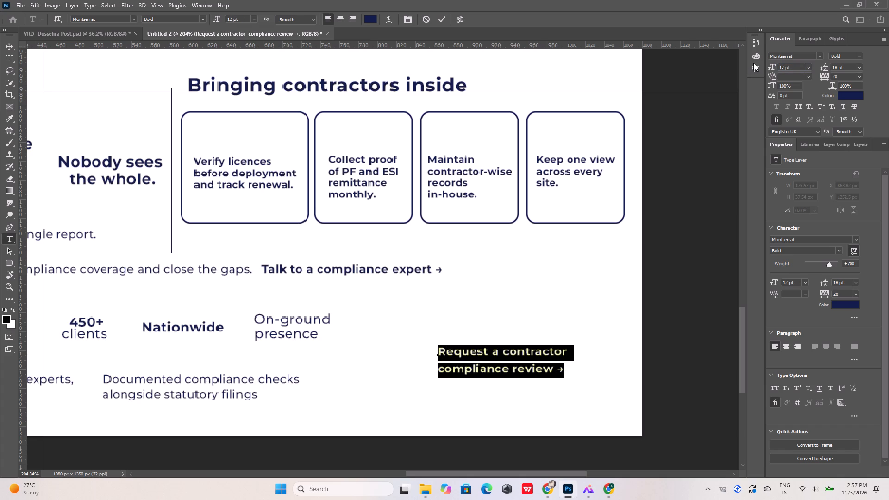
{"action": "left_click", "coordinate": [439, 19]}
Move “Request a contractor compliance review →” about 42 px right and 4 px down.
{"action": "left_click_drag", "start_coordinate": [493, 351], "coordinate": [501, 353]}
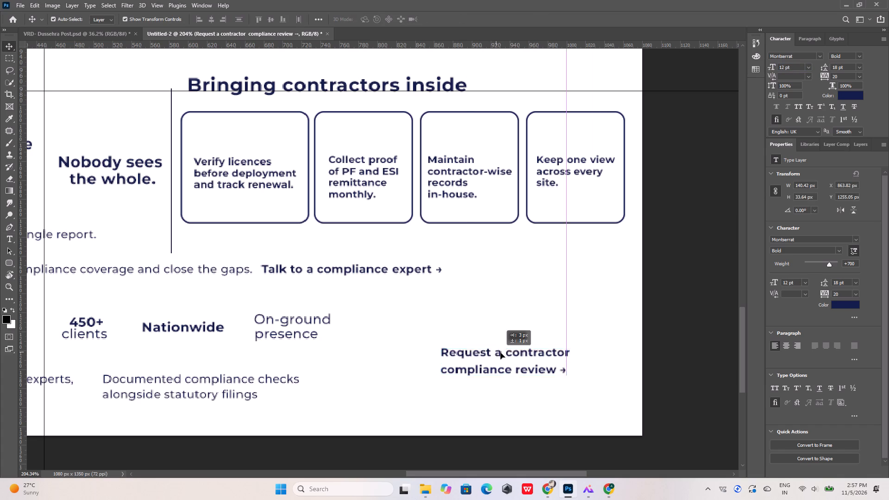
{"action": "left_click_drag", "start_coordinate": [501, 353], "coordinate": [533, 355]}
Set the leading of the “Request a contractor compliance review →” text to 15 pt.
{"action": "double_click", "coordinate": [534, 355]}
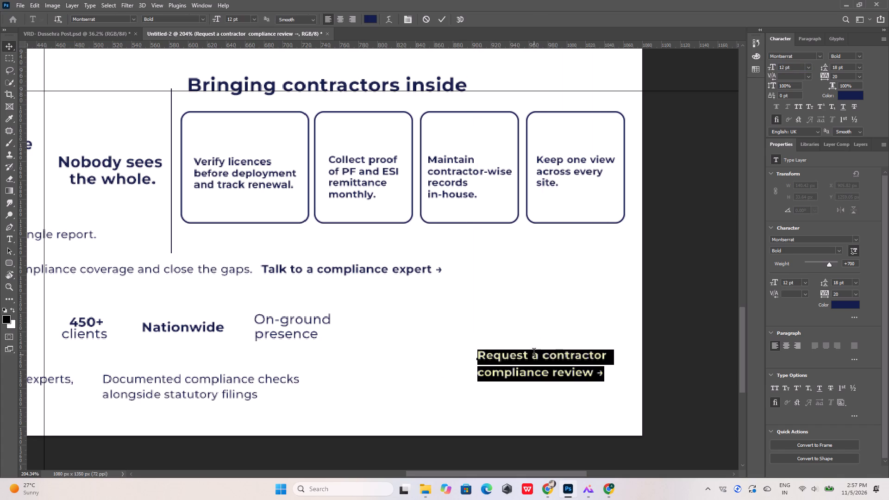
{"action": "left_click_drag", "start_coordinate": [848, 68], "coordinate": [808, 69]}
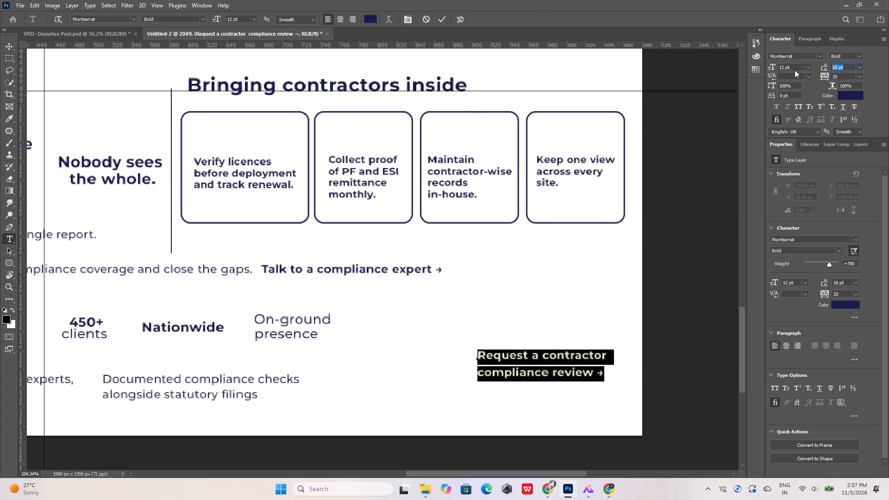
{"action": "type", "text": "15"}
{"action": "key", "text": "Return"}
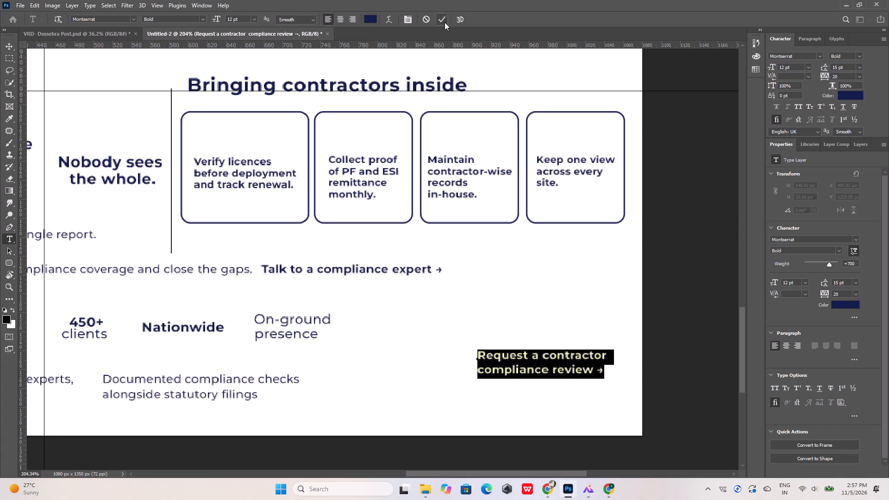
{"action": "left_click", "coordinate": [444, 22]}
{"action": "left_click", "coordinate": [691, 250]}
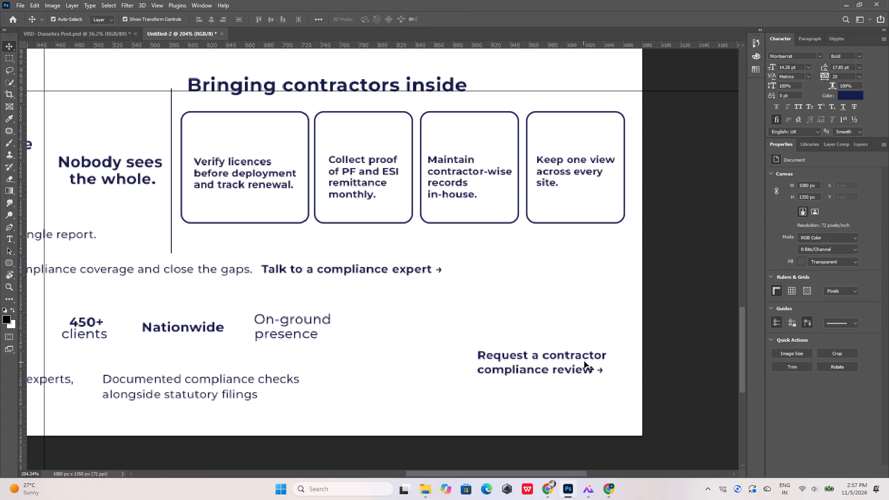
Nudge “Request a contractor compliance review →” 3 px to the right.
{"action": "left_click", "coordinate": [586, 360]}
{"action": "key", "text": "Right"}
{"action": "key", "text": "Right"}
{"action": "key", "text": "Right"}
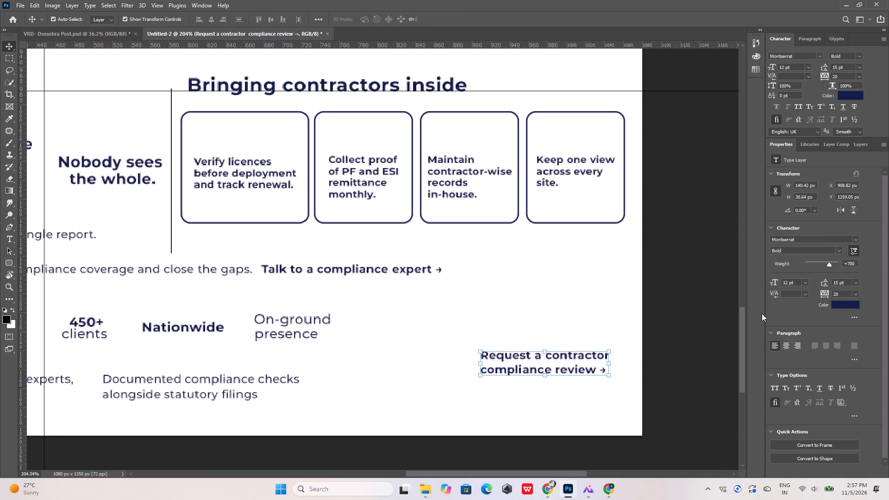
{"action": "left_click", "coordinate": [435, 285]}
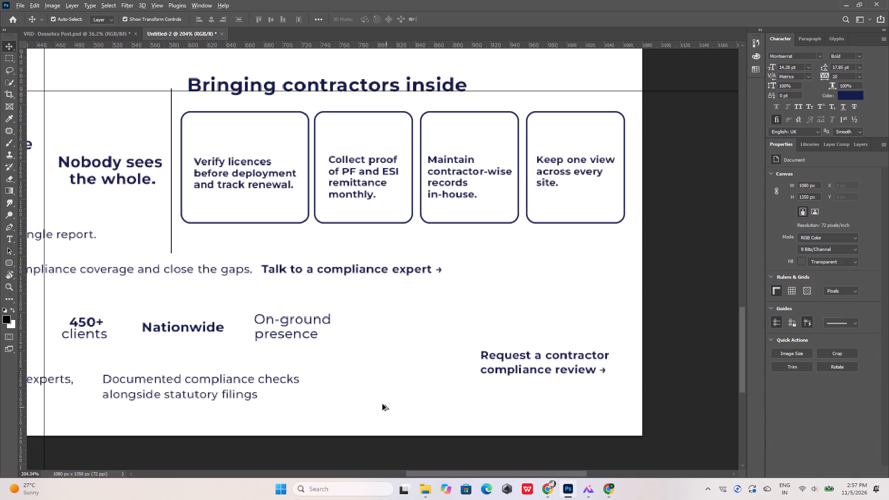
Scale the large “42%” figure above the “Legal shift” heading down proportionally to about 66%.
{"action": "scroll", "coordinate": [382, 416], "scroll_direction": "down", "scroll_amount": 14, "text": "alt"}
{"action": "scroll", "coordinate": [398, 228], "scroll_direction": "up", "scroll_amount": 4, "text": "alt"}
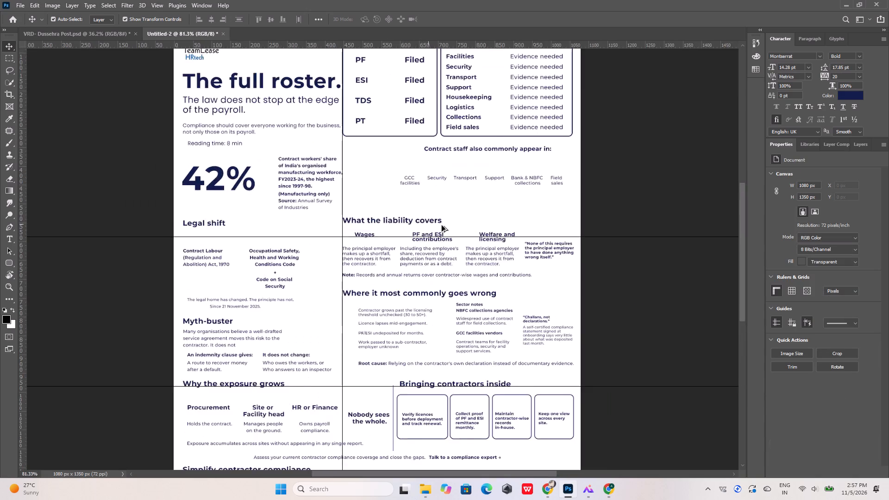
{"action": "scroll", "coordinate": [442, 225], "scroll_direction": "up", "scroll_amount": 7, "text": "alt"}
{"action": "scroll", "coordinate": [439, 270], "scroll_direction": "down", "scroll_amount": 9, "text": "alt"}
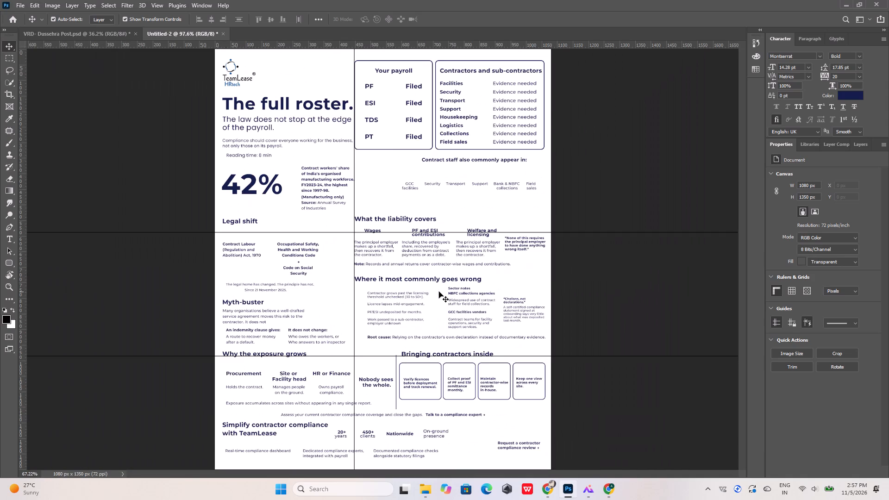
{"action": "scroll", "coordinate": [442, 303], "scroll_direction": "up", "scroll_amount": 5}
{"action": "scroll", "coordinate": [378, 283], "scroll_direction": "down", "scroll_amount": 2, "text": "alt"}
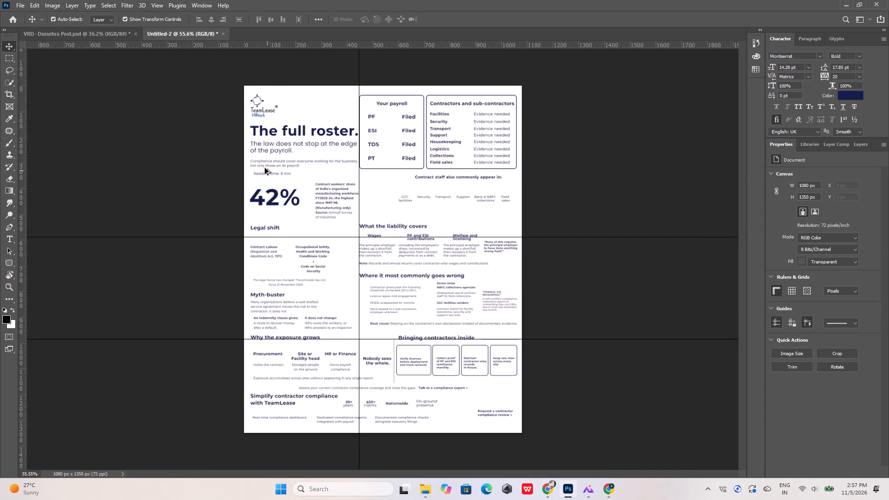
{"action": "scroll", "coordinate": [257, 162], "scroll_direction": "up", "scroll_amount": 13, "text": "alt"}
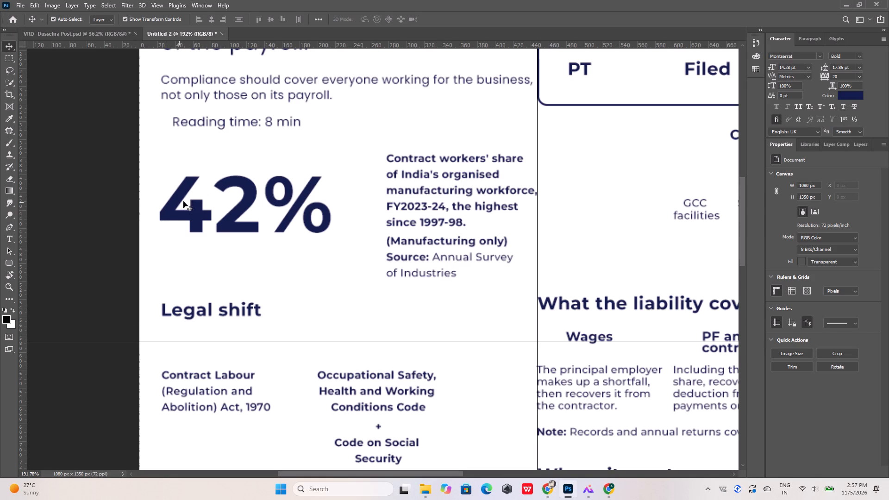
{"action": "left_click", "coordinate": [236, 201]}
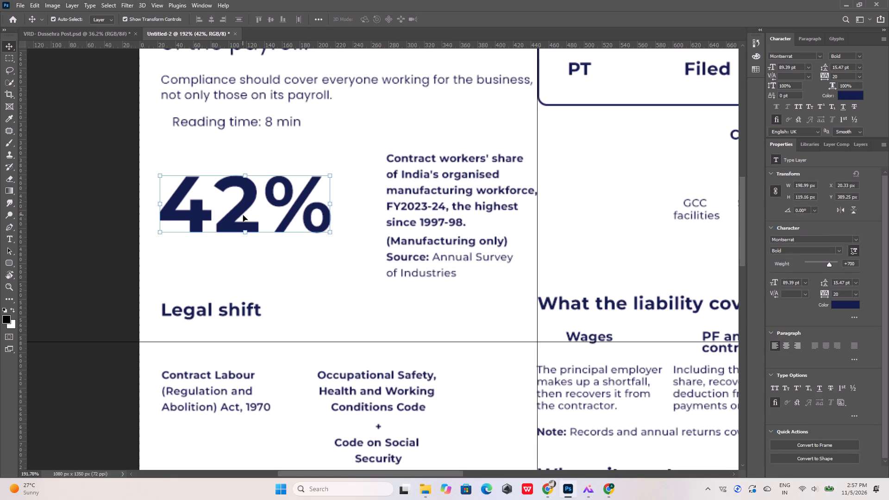
{"action": "left_click", "coordinate": [331, 233]}
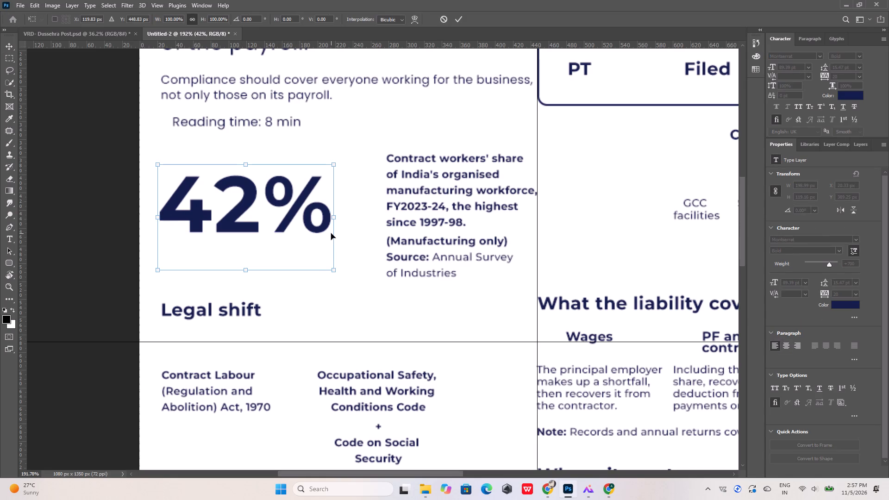
{"action": "left_click_drag", "start_coordinate": [333, 270], "coordinate": [295, 240]}
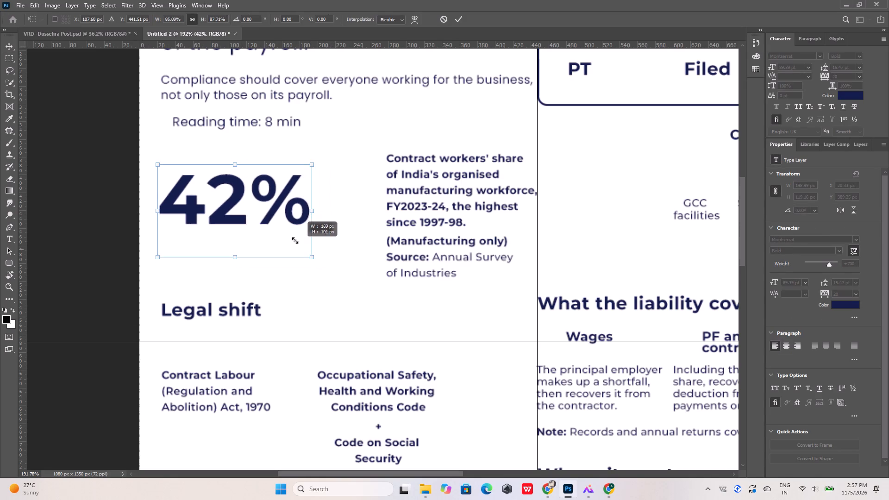
{"action": "left_click_drag", "start_coordinate": [295, 240], "coordinate": [275, 228]}
Move the reduced “42%” figure about 4 px right and 19 px down, near the “Legal shift” heading's left edge.
{"action": "left_click_drag", "start_coordinate": [216, 191], "coordinate": [219, 200]}
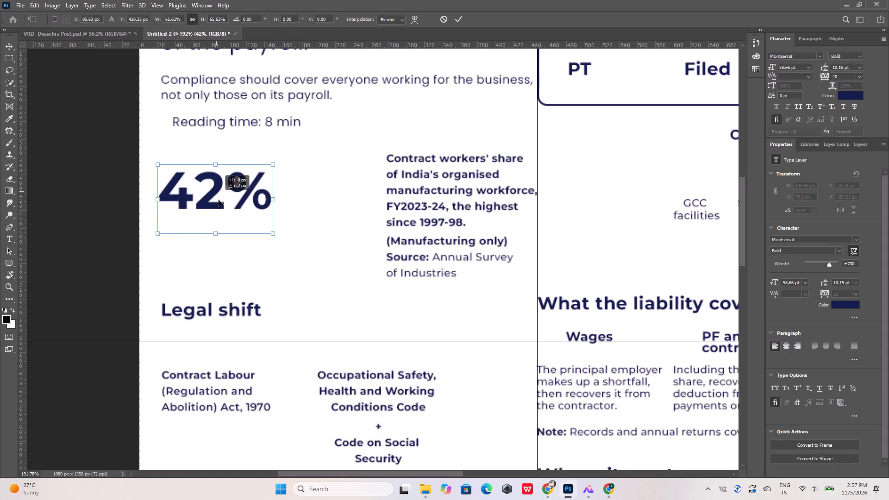
{"action": "left_click_drag", "start_coordinate": [219, 200], "coordinate": [220, 208]}
{"action": "left_click", "coordinate": [322, 231]}
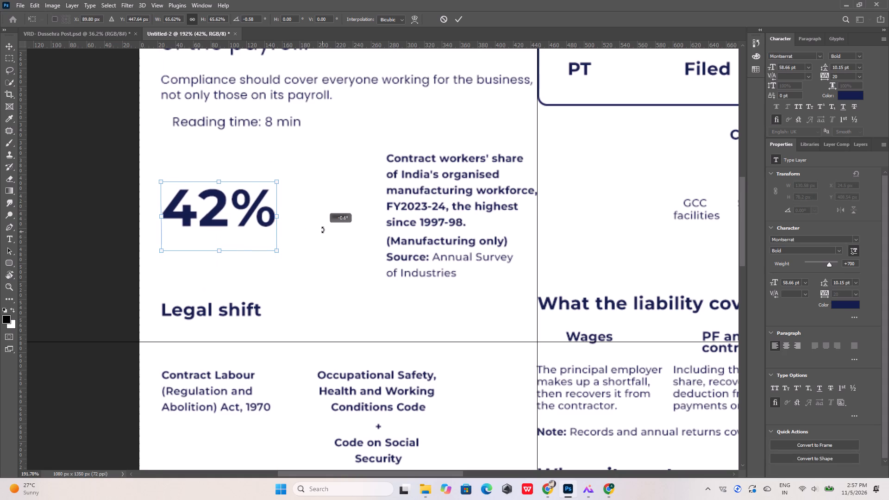
Switch to the reference infographic and capture a screenshot of just the dot grid beside “42%”.
{"action": "left_click", "coordinate": [591, 487]}
{"action": "scroll", "coordinate": [289, 248], "scroll_direction": "up", "scroll_amount": 7}
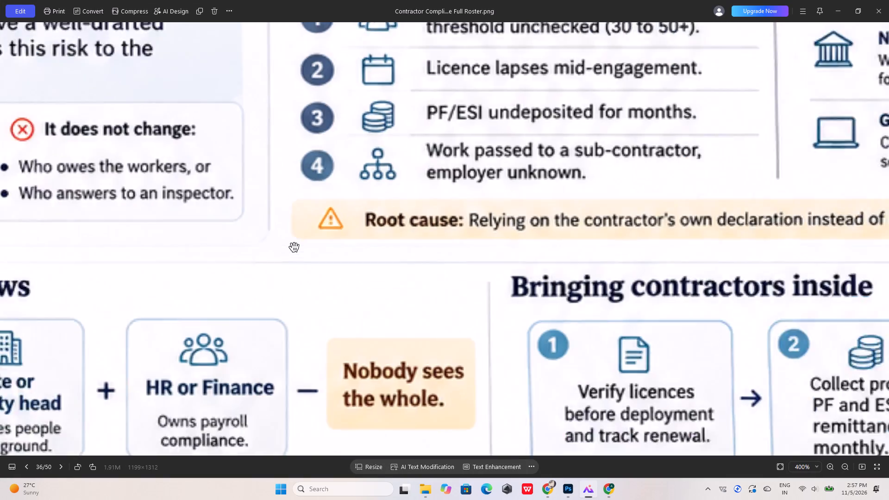
{"action": "scroll", "coordinate": [301, 270], "scroll_direction": "down", "scroll_amount": 17}
{"action": "scroll", "coordinate": [442, 193], "scroll_direction": "up", "scroll_amount": 4}
{"action": "scroll", "coordinate": [373, 178], "scroll_direction": "up", "scroll_amount": 5}
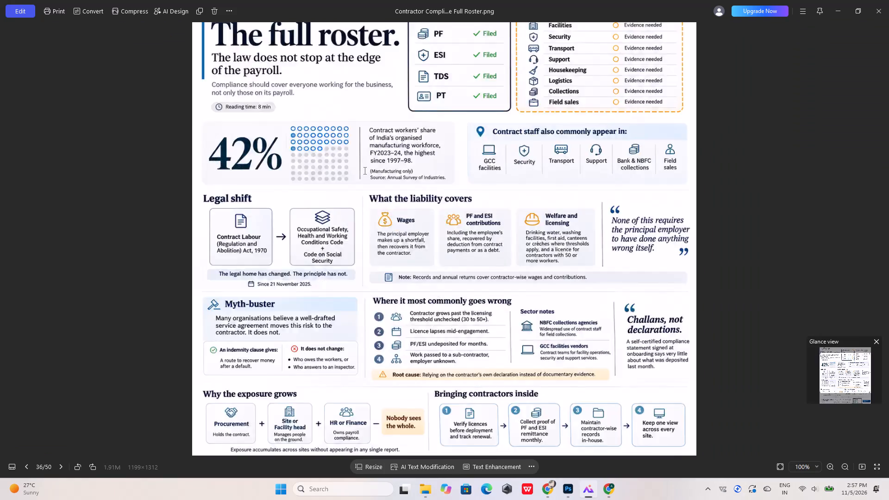
{"action": "key", "text": "Print"}
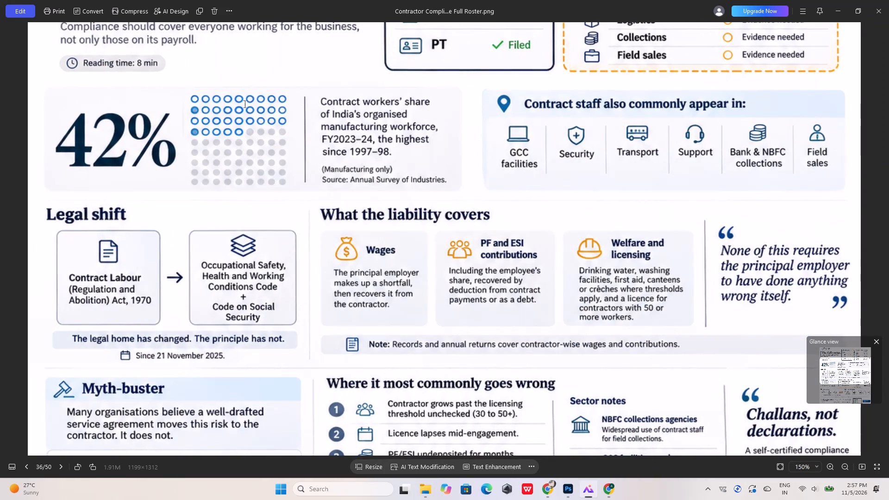
{"action": "left_click_drag", "start_coordinate": [188, 91], "coordinate": [231, 181]}
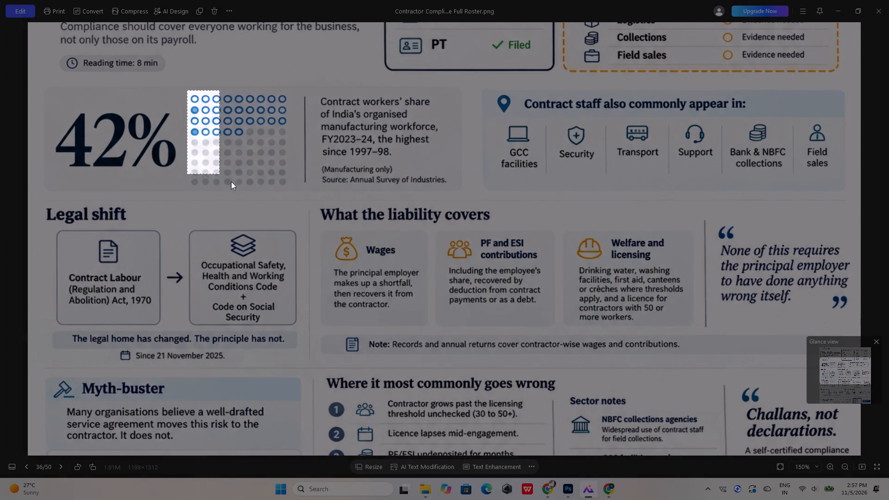
{"action": "left_click_drag", "start_coordinate": [231, 181], "coordinate": [291, 188]}
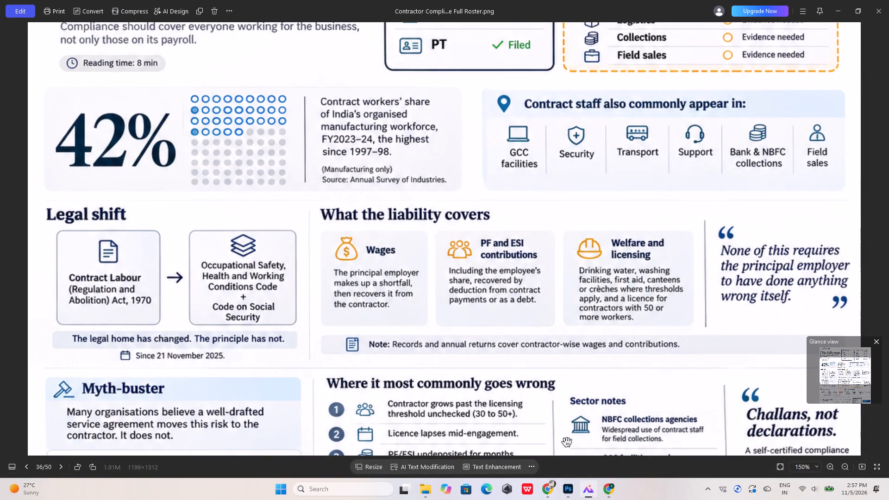
Switch to the browser window with ChatGPT.
{"action": "left_click", "coordinate": [608, 489]}
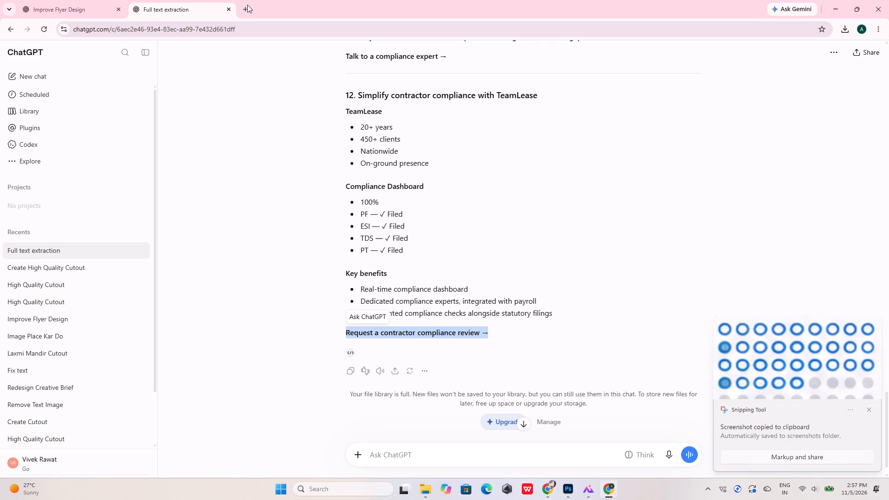
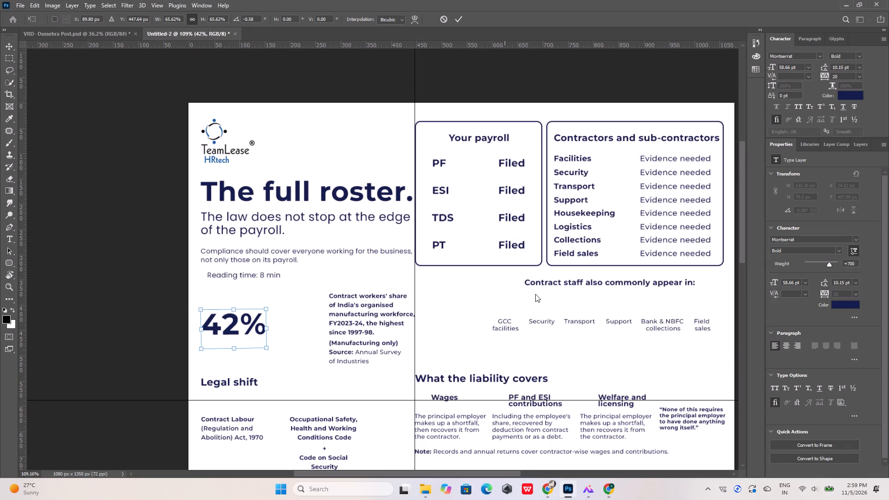
{"action": "left_click", "coordinate": [590, 489]}
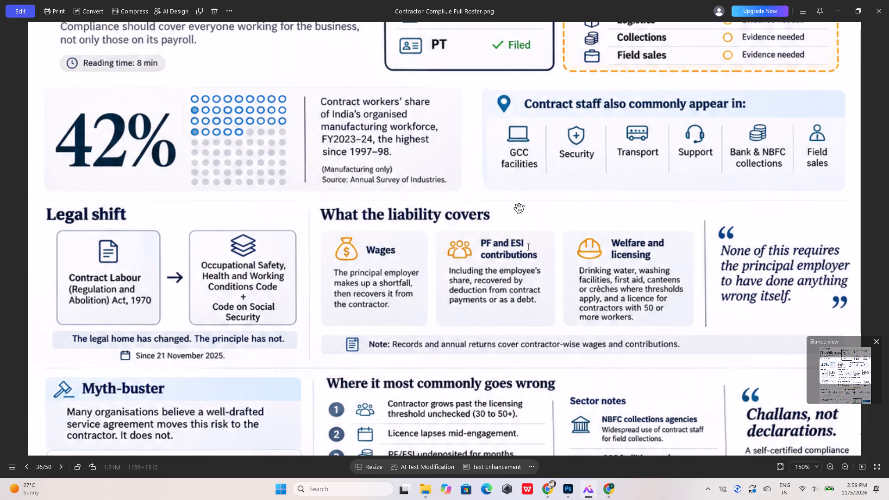
{"action": "left_click_drag", "start_coordinate": [516, 201], "coordinate": [508, 330]}
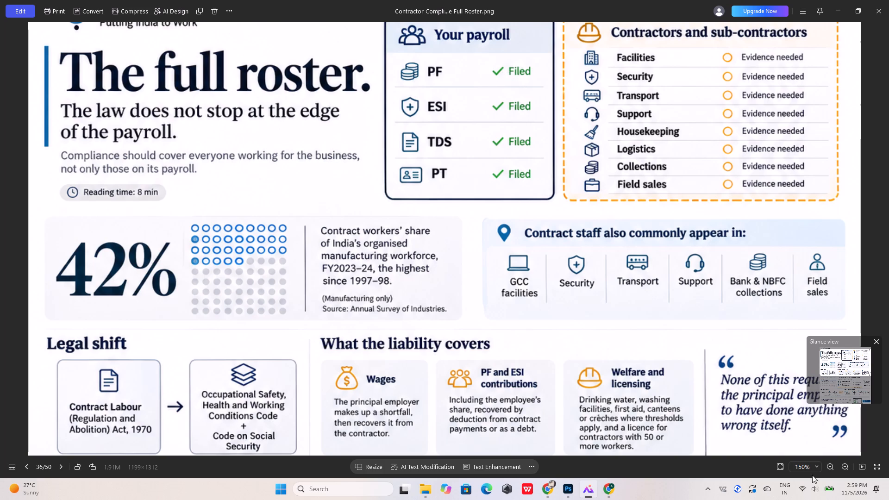
Pause the music playing in the background and return to the reference infographic.
{"action": "left_click", "coordinate": [802, 485]}
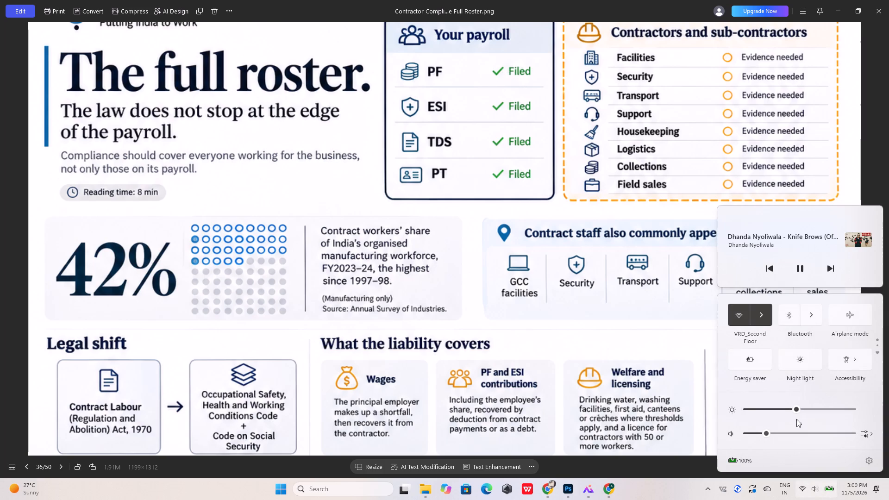
{"action": "left_click", "coordinate": [796, 264]}
{"action": "left_click", "coordinate": [746, 150]}
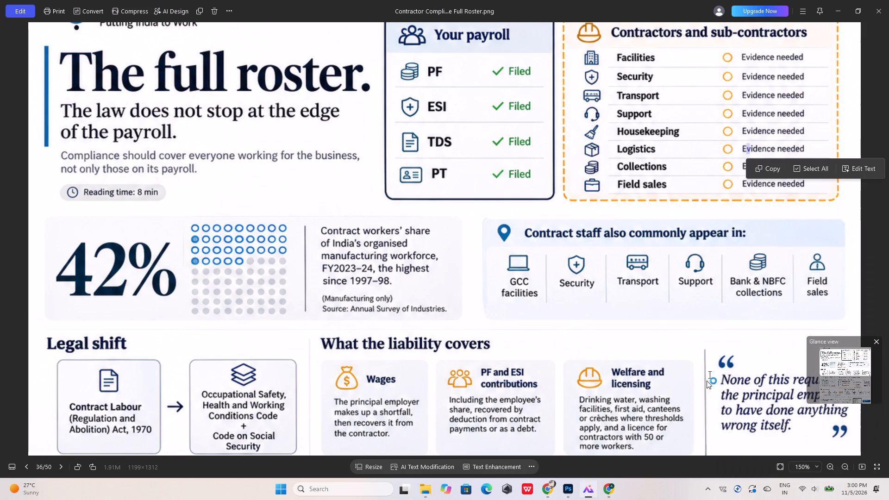
Switch to Photoshop and start saving the Untitled-2 infographic document with Save As.
{"action": "left_click", "coordinate": [569, 489]}
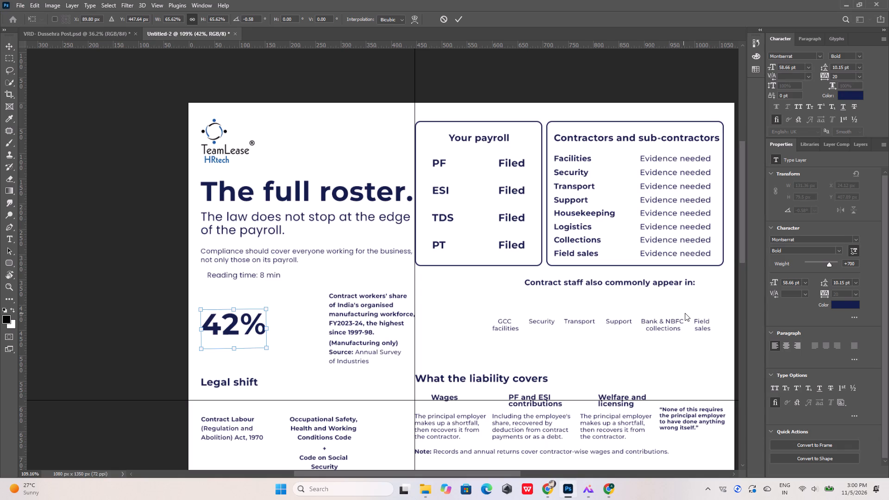
{"action": "left_click", "coordinate": [19, 8]}
{"action": "left_click", "coordinate": [37, 114]}
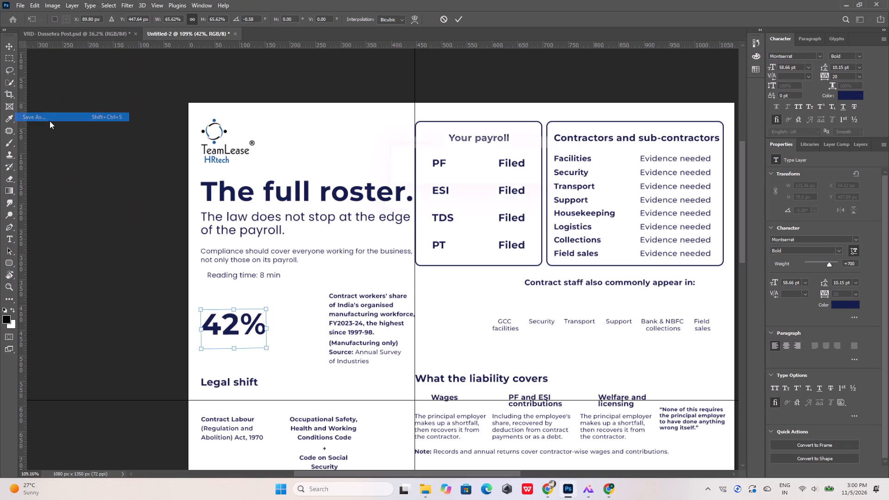
Return to Photoshop and apply the pending transformation of the “42%” figure.
{"action": "left_click", "coordinate": [458, 17]}
{"action": "left_click", "coordinate": [480, 181]}
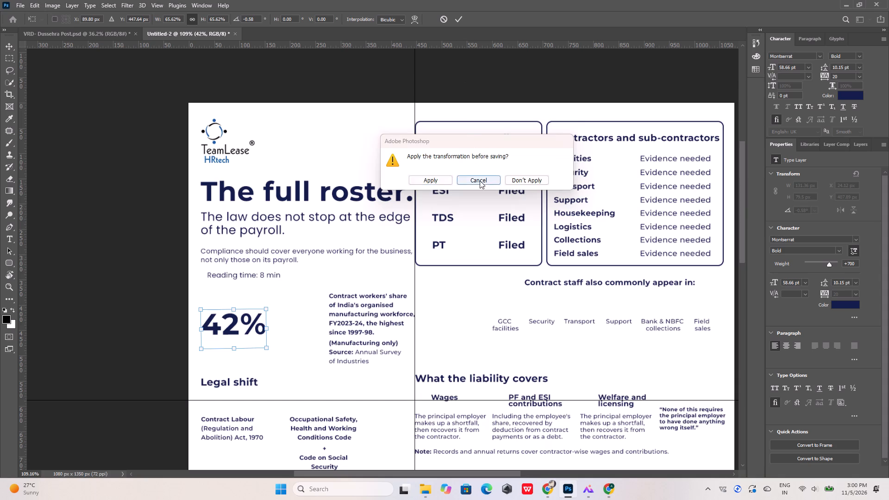
{"action": "left_click", "coordinate": [457, 18]}
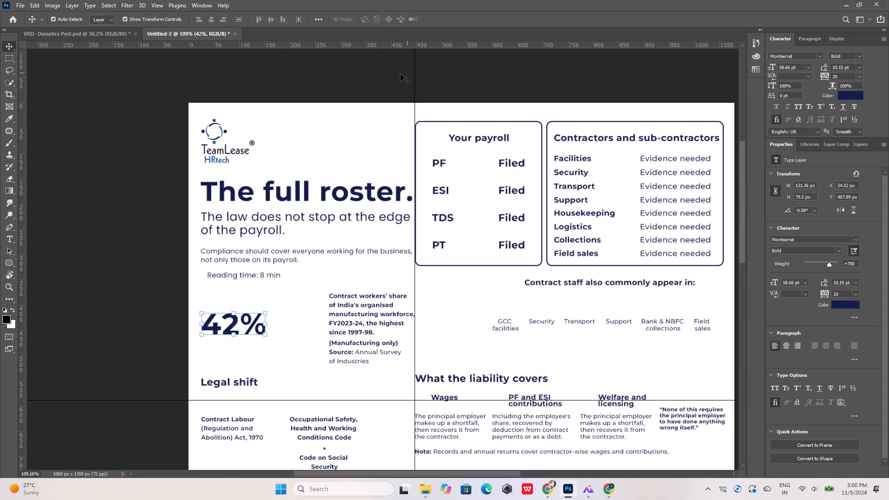
Save the infographic on the computer as the layered Photoshop file “Untitled-2” in Downloads, with Maximize Compatibility on.
{"action": "left_click", "coordinate": [26, 6]}
{"action": "left_click", "coordinate": [38, 117]}
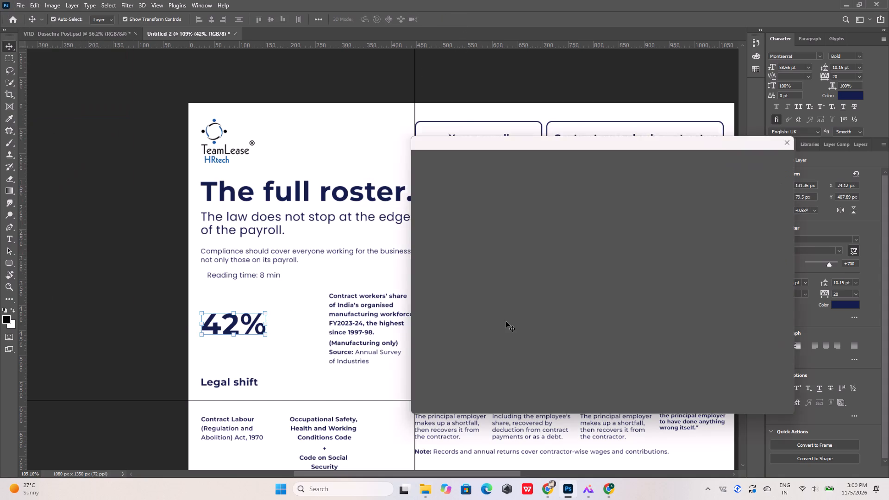
{"action": "left_click", "coordinate": [675, 372]}
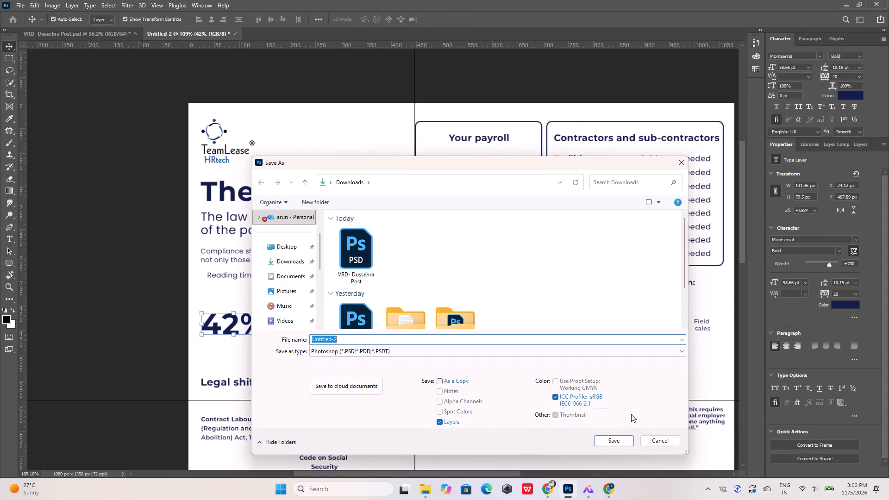
{"action": "left_click", "coordinate": [610, 438]}
{"action": "left_click", "coordinate": [546, 137]}
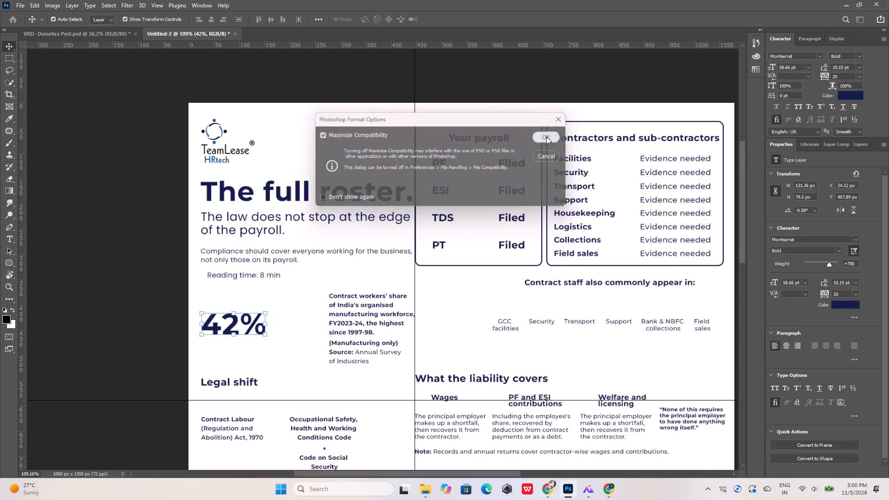
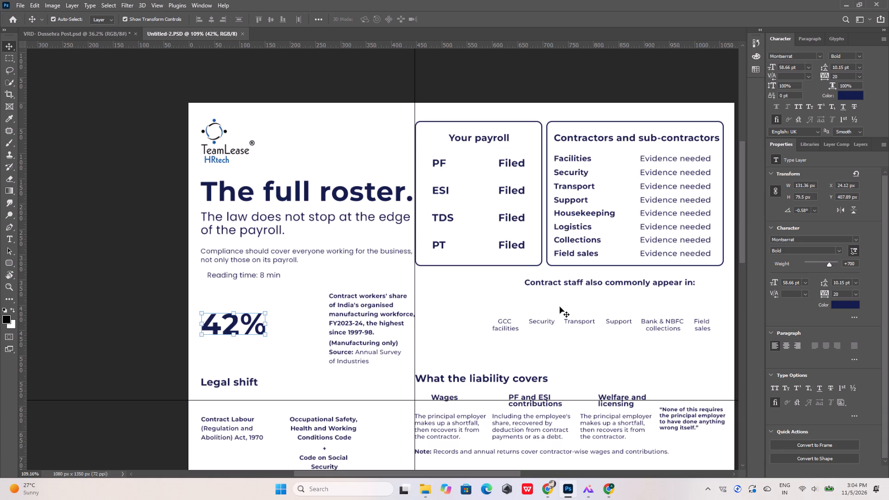
Resume the paused music playback and raise the system volume slightly.
{"action": "left_click", "coordinate": [811, 489]}
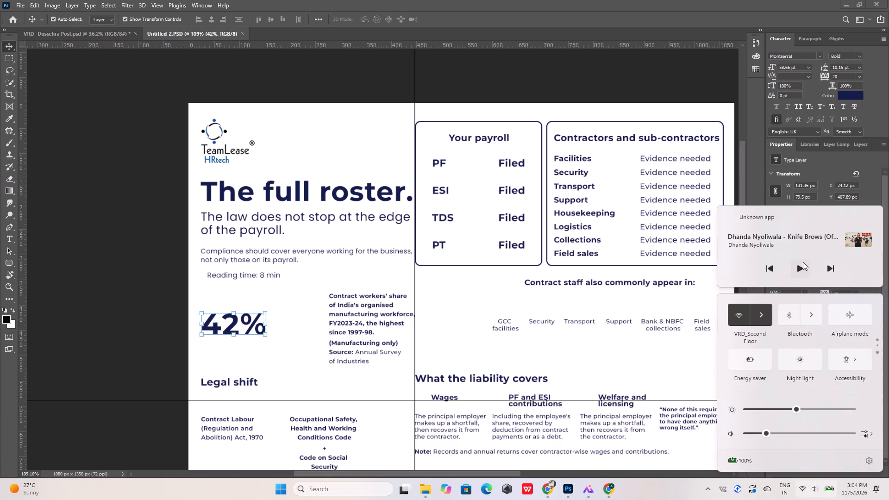
{"action": "left_click", "coordinate": [796, 265]}
{"action": "left_click", "coordinate": [559, 81]}
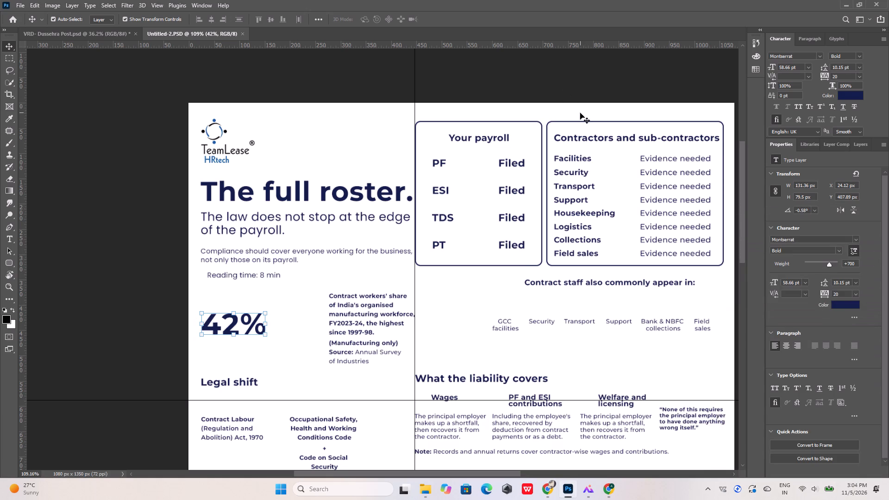
{"action": "left_click", "coordinate": [816, 483]}
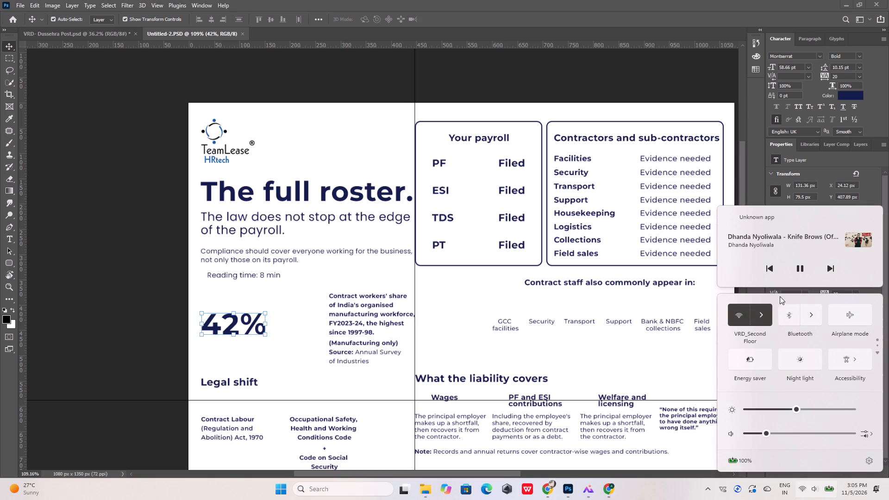
{"action": "left_click", "coordinate": [779, 431]}
{"action": "left_click", "coordinate": [520, 79]}
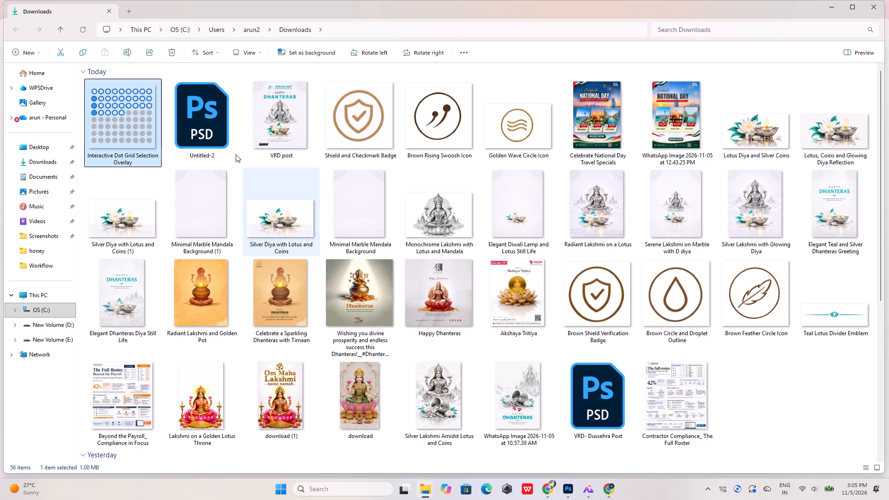
{"action": "left_click_drag", "start_coordinate": [143, 100], "coordinate": [575, 487]}
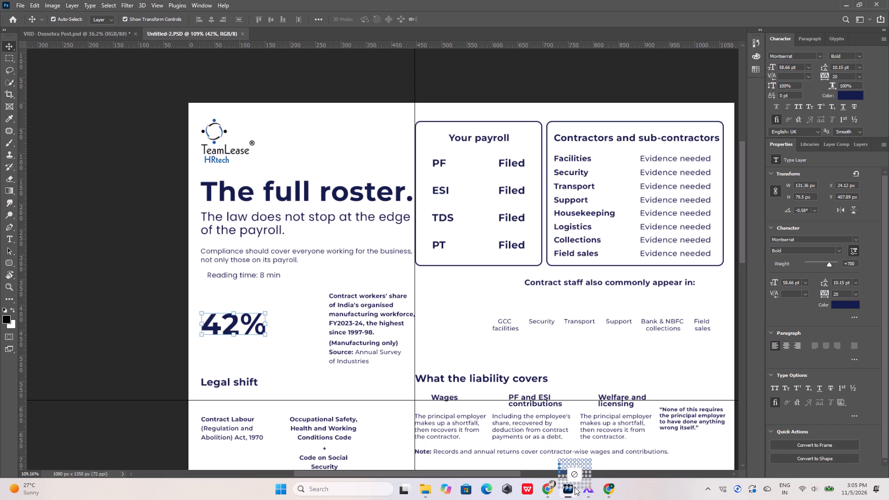
{"action": "left_click_drag", "start_coordinate": [575, 487], "coordinate": [341, 286]}
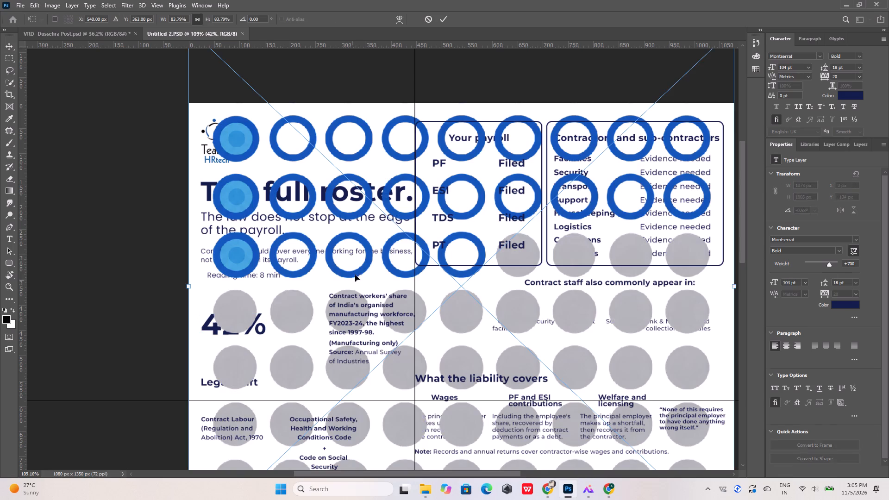
Scale the placed dot grid to about 8.2%, position it between “42%” and the “Contract workers' share” text, and apply the placement.
{"action": "scroll", "coordinate": [366, 249], "scroll_direction": "down", "scroll_amount": 9, "text": "alt"}
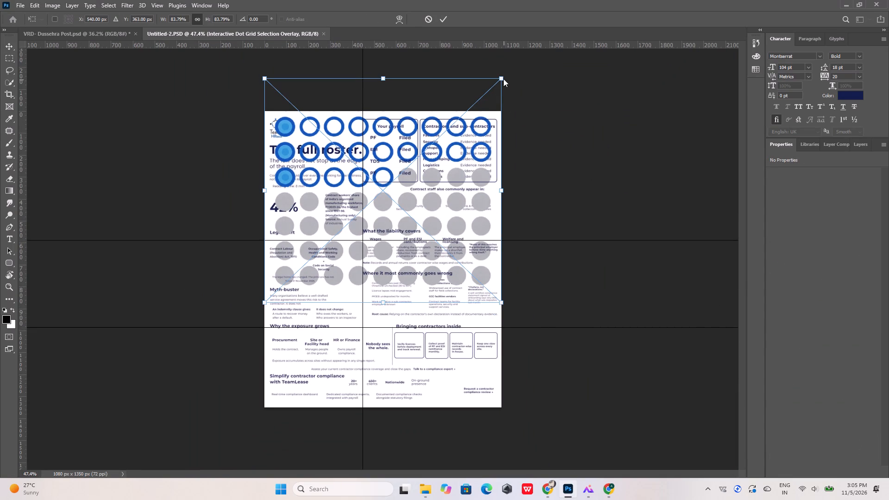
{"action": "left_click", "coordinate": [503, 77]}
{"action": "left_click_drag", "start_coordinate": [503, 77], "coordinate": [294, 270]}
{"action": "left_click_drag", "start_coordinate": [286, 286], "coordinate": [322, 207]}
{"action": "scroll", "coordinate": [318, 206], "scroll_direction": "up", "scroll_amount": 10, "text": "alt"}
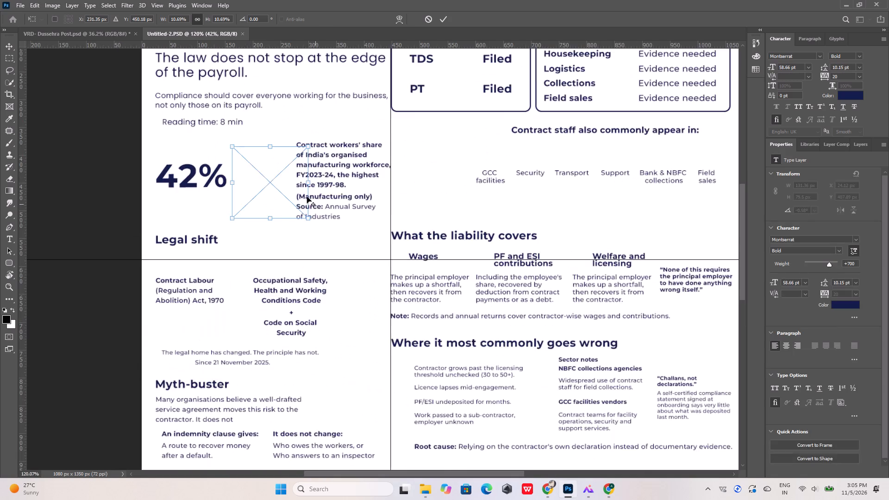
{"action": "scroll", "coordinate": [260, 156], "scroll_direction": "up", "scroll_amount": 5, "text": "alt"}
{"action": "left_click", "coordinate": [338, 139]}
{"action": "left_click_drag", "start_coordinate": [338, 139], "coordinate": [332, 143]}
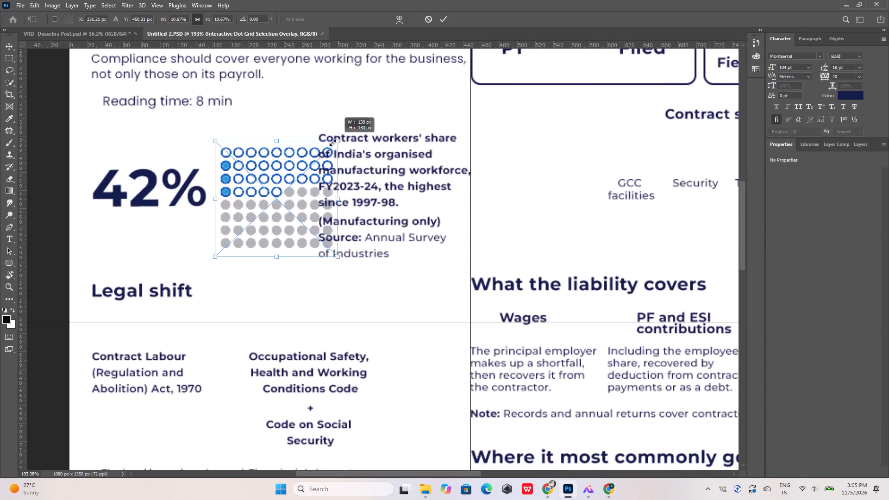
{"action": "left_click_drag", "start_coordinate": [332, 143], "coordinate": [308, 165]}
{"action": "left_click_drag", "start_coordinate": [283, 194], "coordinate": [286, 170]}
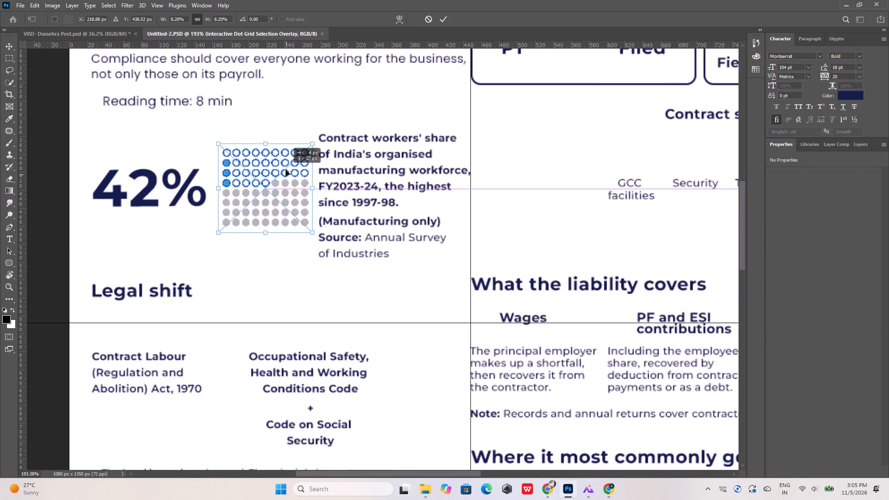
{"action": "left_click_drag", "start_coordinate": [286, 170], "coordinate": [285, 173]}
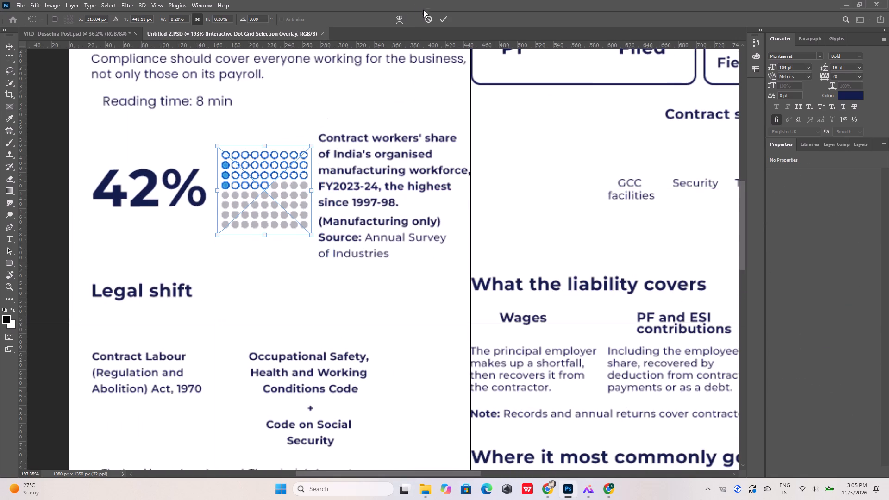
{"action": "left_click", "coordinate": [445, 19]}
{"action": "left_click", "coordinate": [410, 80]}
Compare the “42%” dot-grid section of the layout with the reference infographic image.
{"action": "scroll", "coordinate": [332, 165], "scroll_direction": "down", "scroll_amount": 10, "text": "alt"}
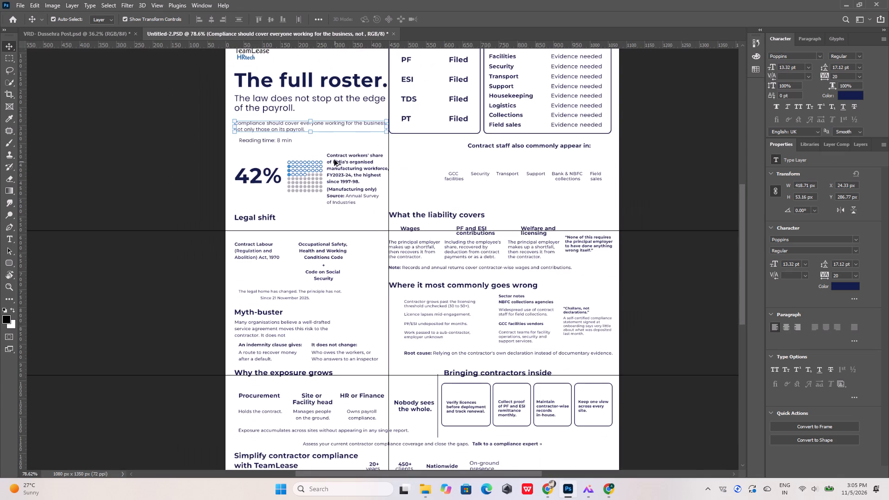
{"action": "left_click", "coordinate": [610, 488]}
{"action": "left_click", "coordinate": [610, 488]}
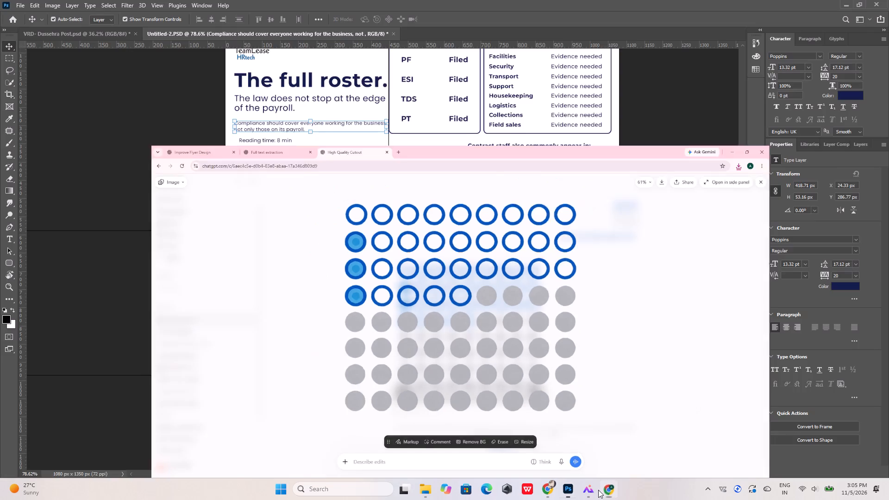
{"action": "left_click", "coordinate": [589, 491]}
{"action": "left_click", "coordinate": [589, 491]}
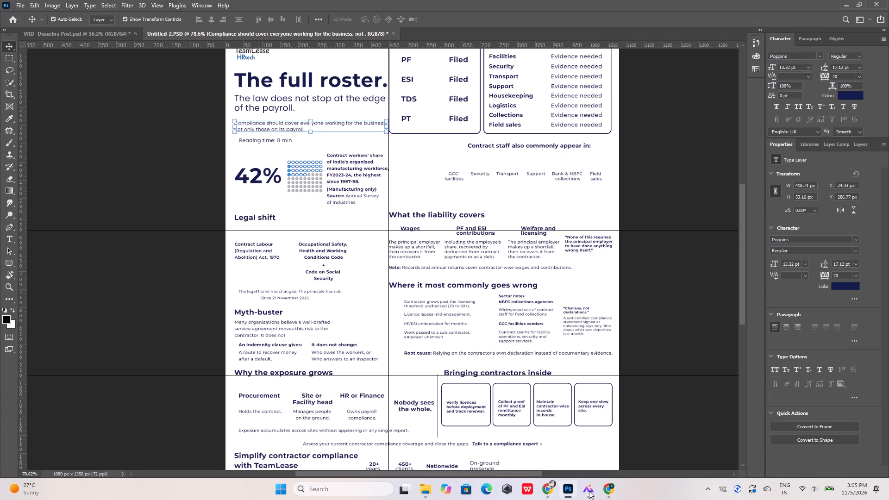
{"action": "left_click", "coordinate": [589, 491]}
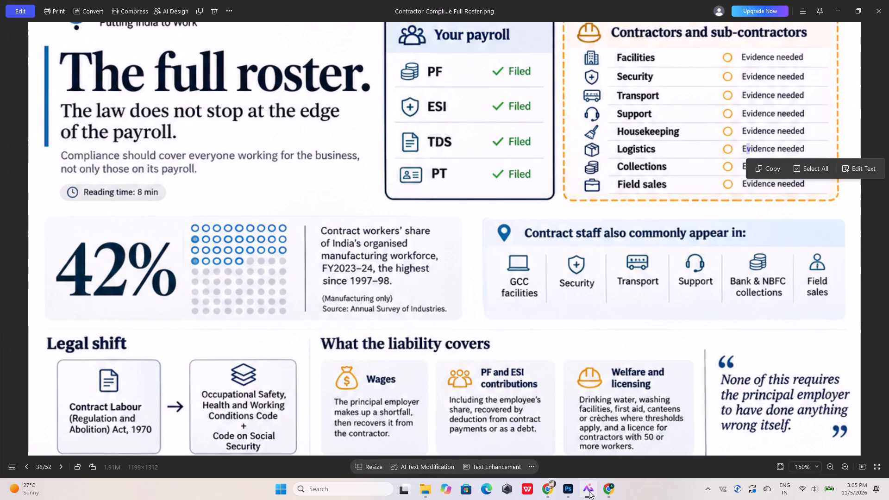
{"action": "left_click", "coordinate": [589, 491]}
Reposition the dot grid beside the “Contract workers' share” text and enlarge it to about 12.9%, then apply the transformation.
{"action": "scroll", "coordinate": [271, 156], "scroll_direction": "up", "scroll_amount": 9, "text": "alt"}
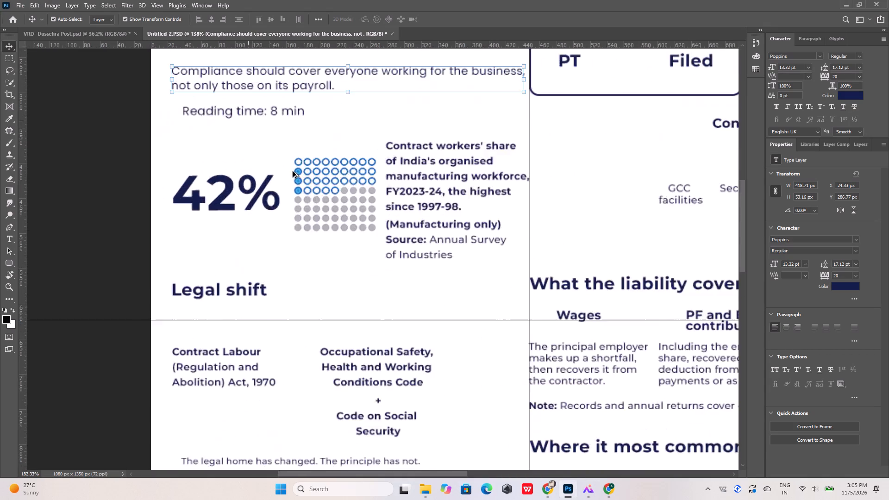
{"action": "scroll", "coordinate": [293, 171], "scroll_direction": "up", "scroll_amount": 4, "text": "alt"}
{"action": "left_click_drag", "start_coordinate": [358, 174], "coordinate": [335, 173]}
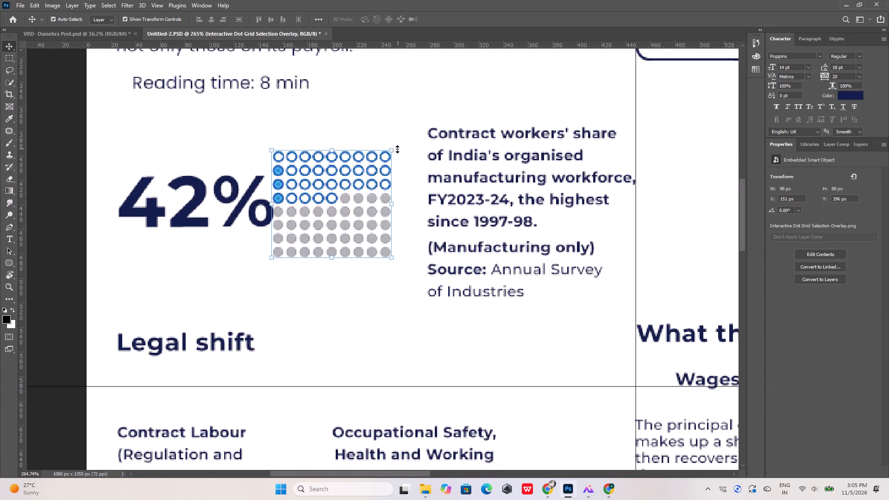
{"action": "left_click_drag", "start_coordinate": [391, 150], "coordinate": [414, 133]}
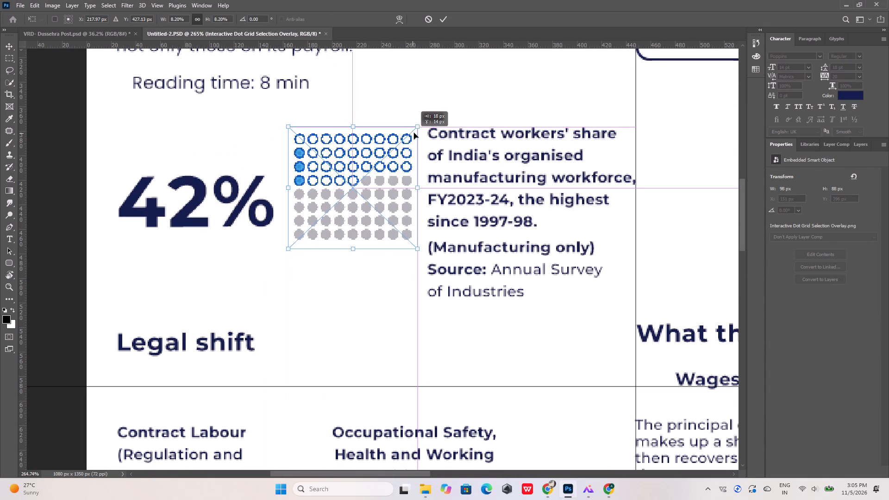
{"action": "left_click_drag", "start_coordinate": [414, 133], "coordinate": [415, 128]}
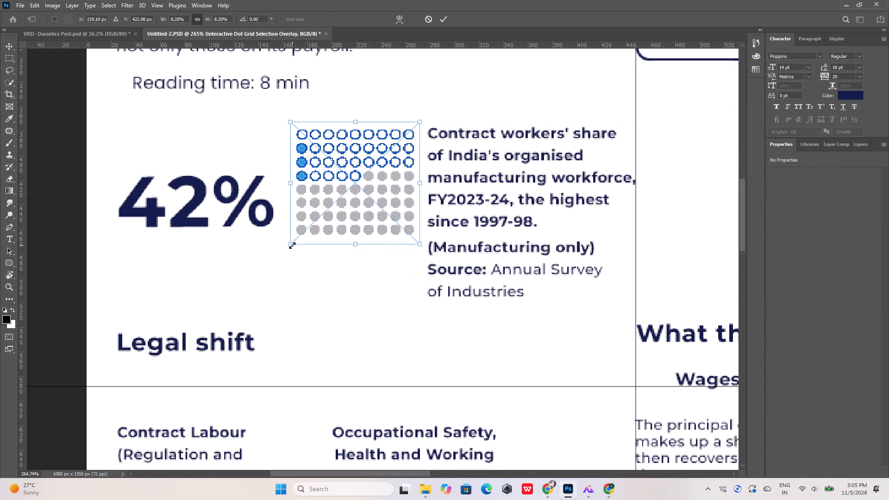
{"action": "left_click_drag", "start_coordinate": [292, 245], "coordinate": [239, 340]}
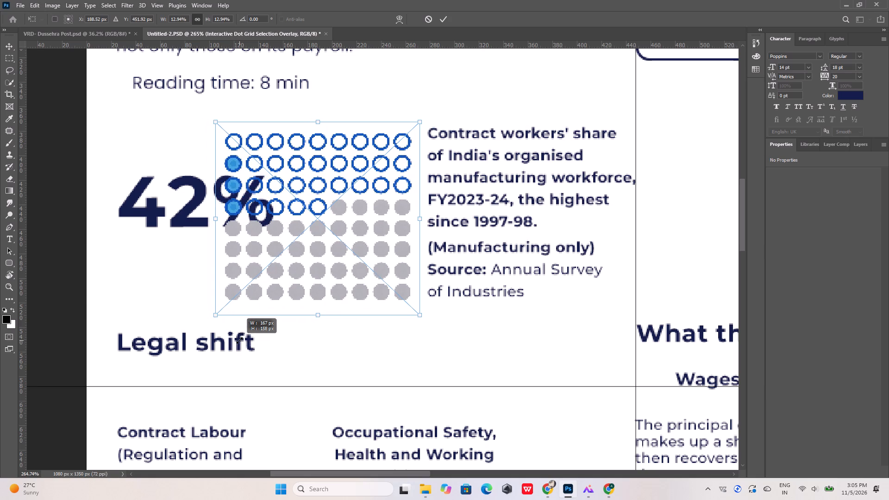
{"action": "left_click_drag", "start_coordinate": [239, 340], "coordinate": [241, 339]}
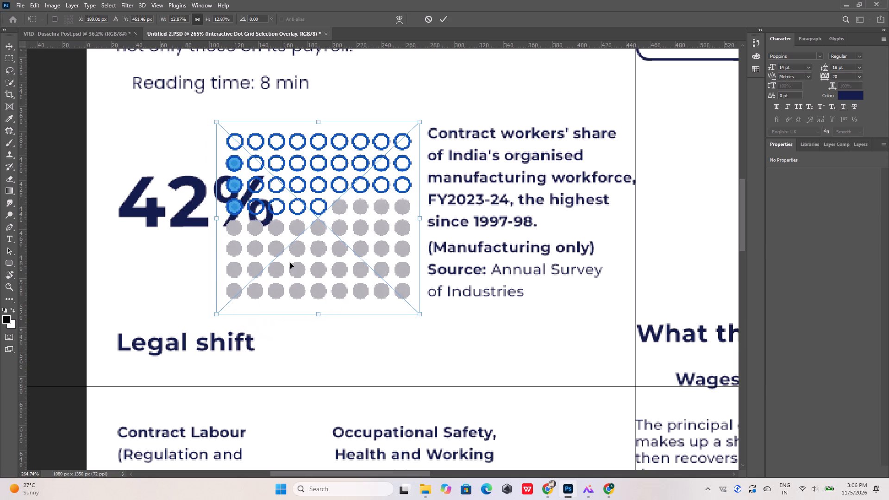
{"action": "left_click", "coordinate": [448, 20]}
{"action": "left_click", "coordinate": [381, 92]}
Scale the “42%” figure down to about 64% and move it up about 8 px so it sits beside the dot grid.
{"action": "left_click", "coordinate": [188, 201]}
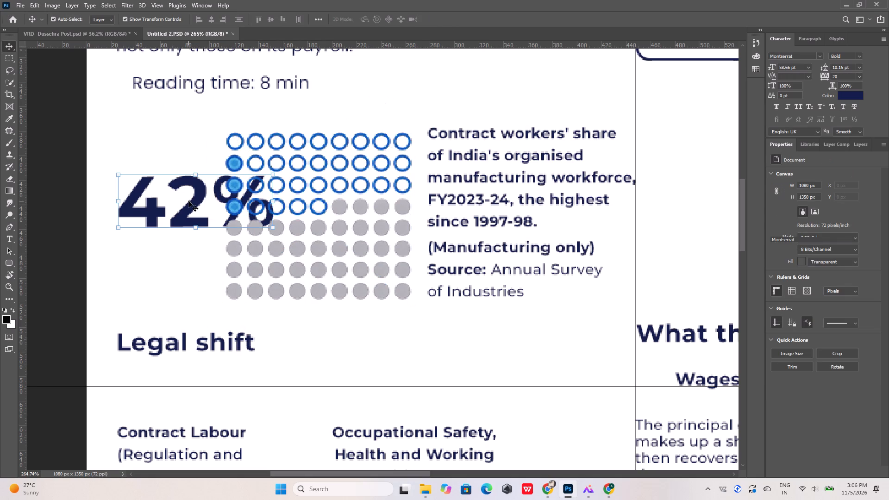
{"action": "left_click", "coordinate": [274, 175]}
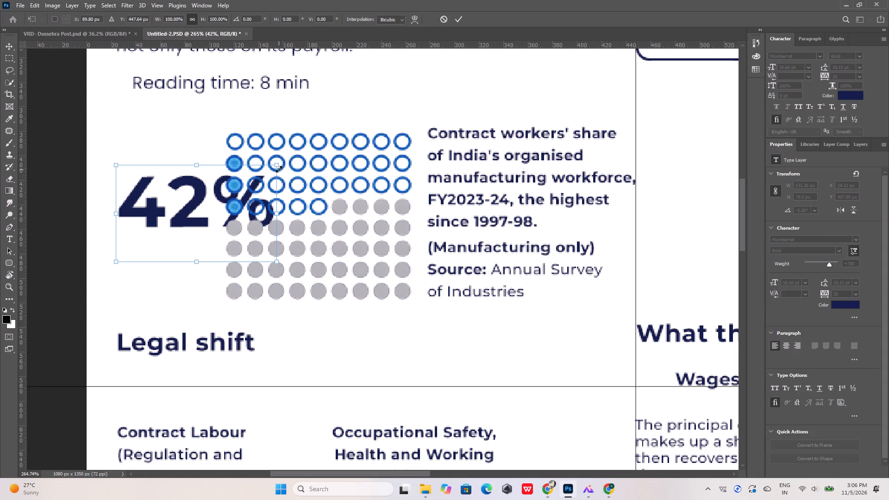
{"action": "left_click_drag", "start_coordinate": [279, 167], "coordinate": [228, 203]}
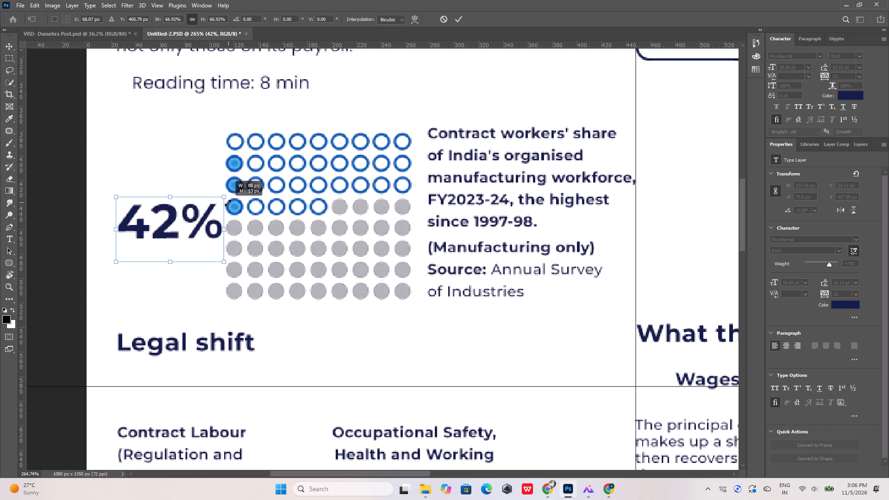
{"action": "left_click_drag", "start_coordinate": [228, 203], "coordinate": [224, 208]}
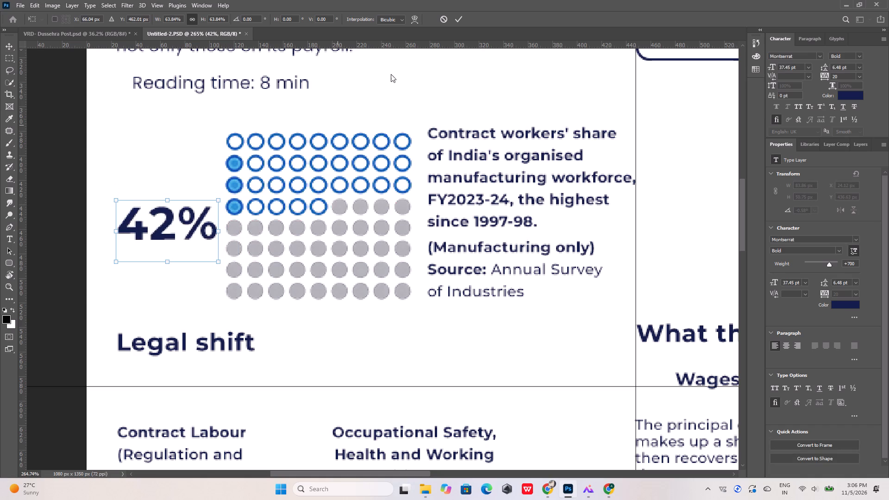
{"action": "key", "text": "shift+Up"}
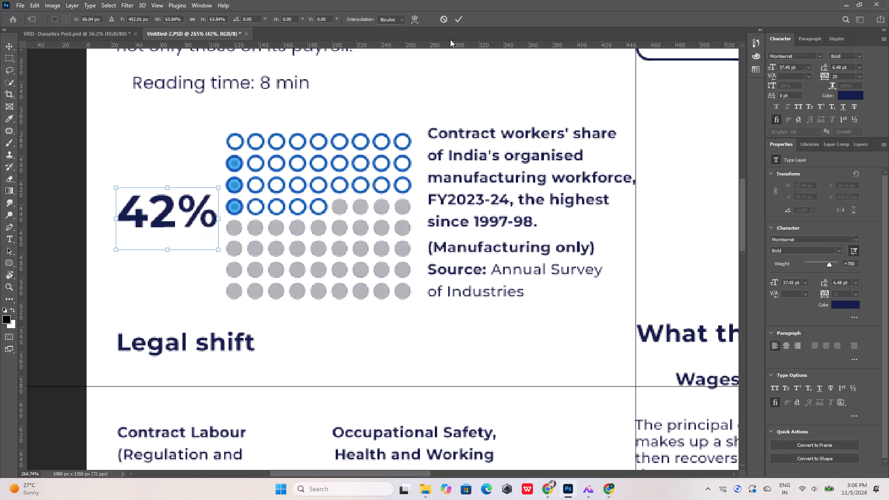
{"action": "key", "text": "Down"}
{"action": "key", "text": "Down"}
{"action": "left_click", "coordinate": [458, 21]}
{"action": "left_click", "coordinate": [458, 73]}
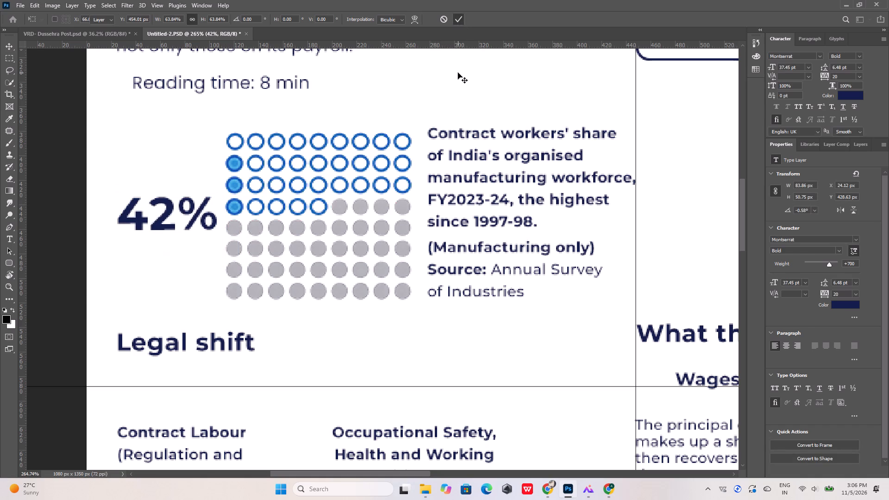
Enlarge the dot grid slightly from its upper-right corner toward the “Contract workers' share” text and apply the transformation.
{"action": "scroll", "coordinate": [390, 187], "scroll_direction": "down", "scroll_amount": 2, "text": "alt"}
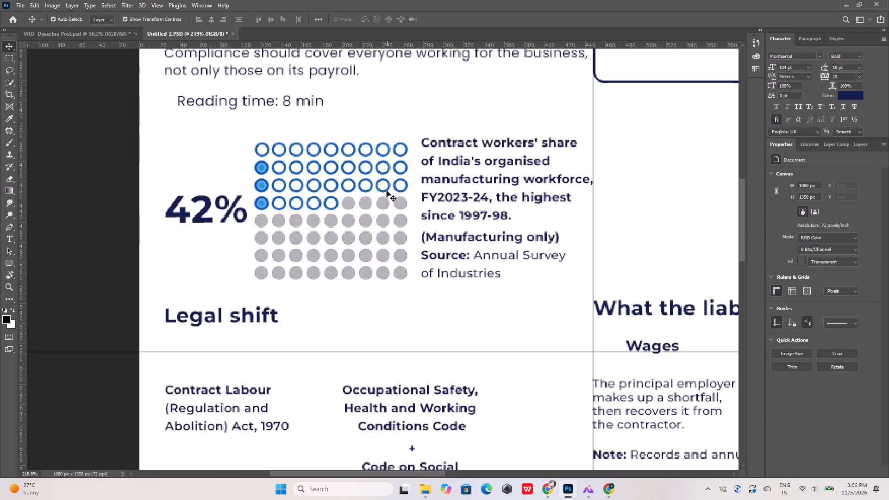
{"action": "scroll", "coordinate": [377, 181], "scroll_direction": "up", "scroll_amount": 2}
{"action": "left_click", "coordinate": [393, 153]}
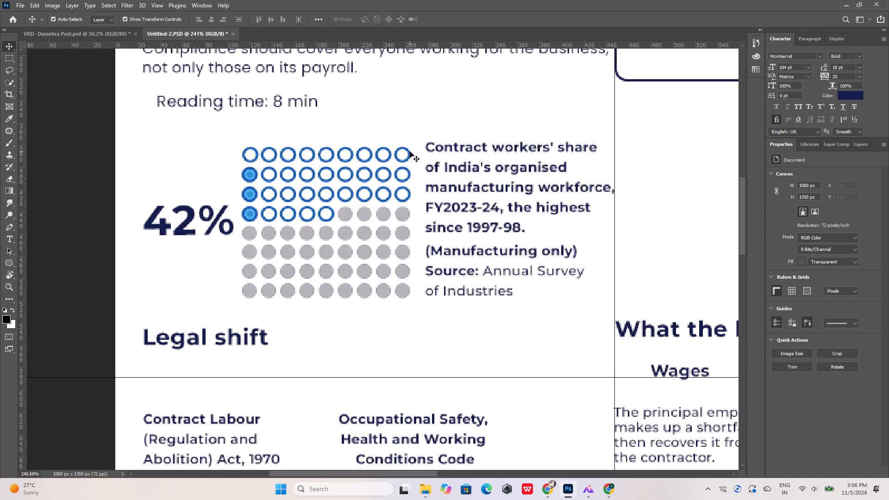
{"action": "left_click", "coordinate": [408, 151]}
{"action": "left_click", "coordinate": [411, 148]}
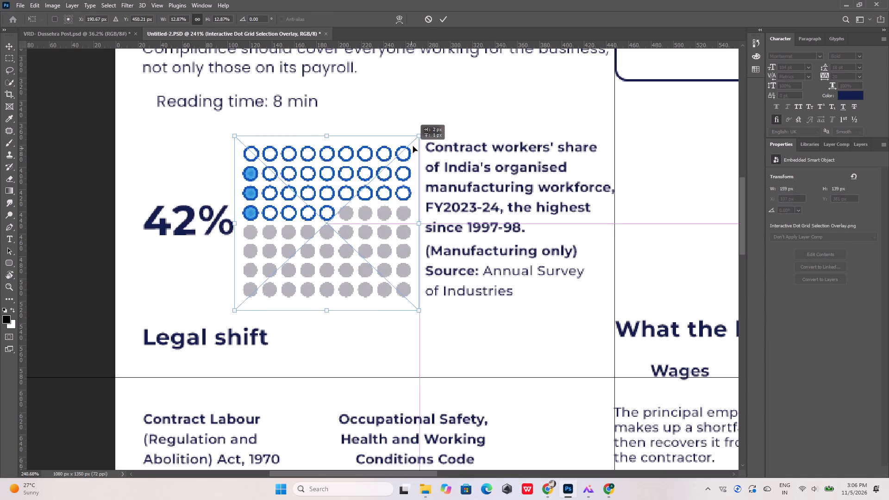
{"action": "key", "text": "ctrl+z"}
{"action": "left_click_drag", "start_coordinate": [419, 136], "coordinate": [424, 132]}
{"action": "left_click", "coordinate": [444, 15]}
{"action": "left_click", "coordinate": [453, 81]}
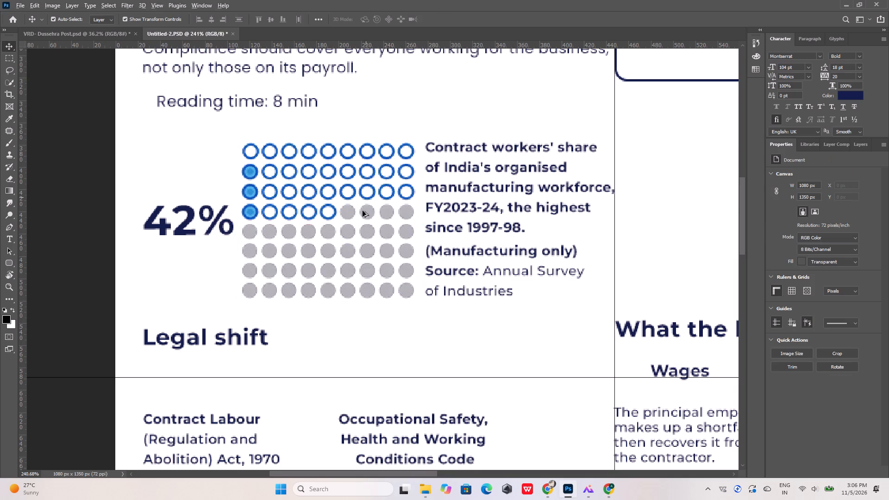
Nudge the “42%” figure up about 2 px beside the dot grid.
{"action": "scroll", "coordinate": [362, 212], "scroll_direction": "down", "scroll_amount": 10, "text": "alt"}
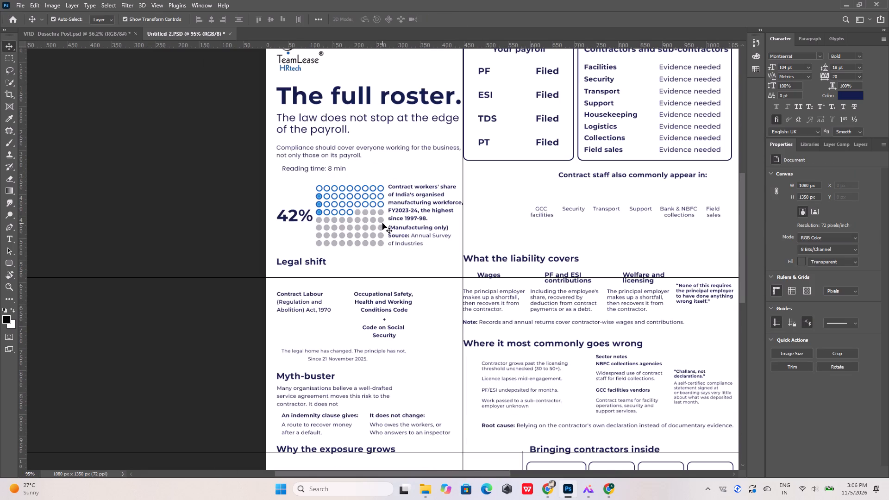
{"action": "left_click", "coordinate": [303, 216]}
{"action": "key", "text": "Up"}
{"action": "key", "text": "Up"}
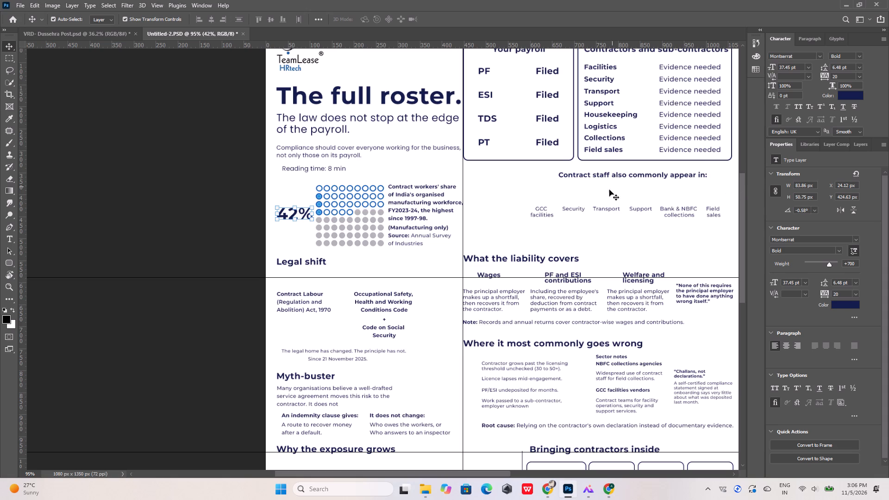
{"action": "left_click", "coordinate": [579, 237]}
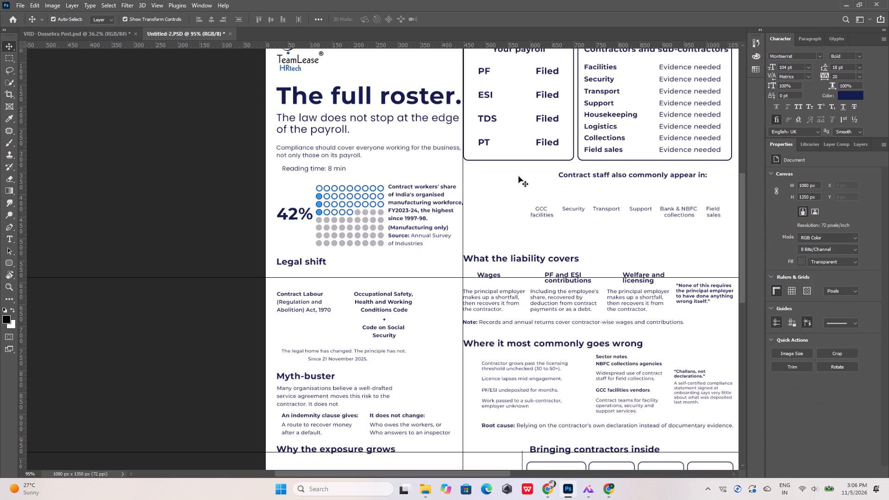
Nudge the “PF and ESI contributions” heading down 1 px in the “What the liability covers” section.
{"action": "scroll", "coordinate": [247, 176], "scroll_direction": "down", "scroll_amount": 5, "text": "alt"}
{"action": "scroll", "coordinate": [244, 180], "scroll_direction": "up", "scroll_amount": 8, "text": "alt"}
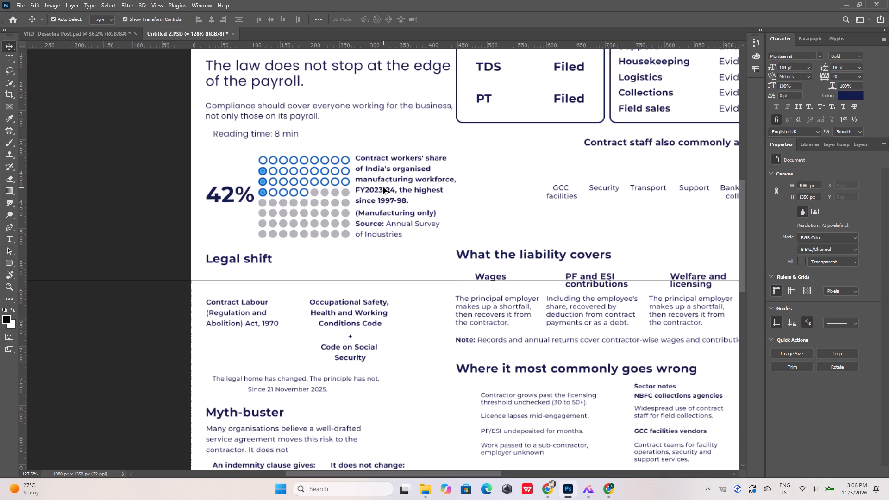
{"action": "scroll", "coordinate": [378, 198], "scroll_direction": "down", "scroll_amount": 8, "text": "alt"}
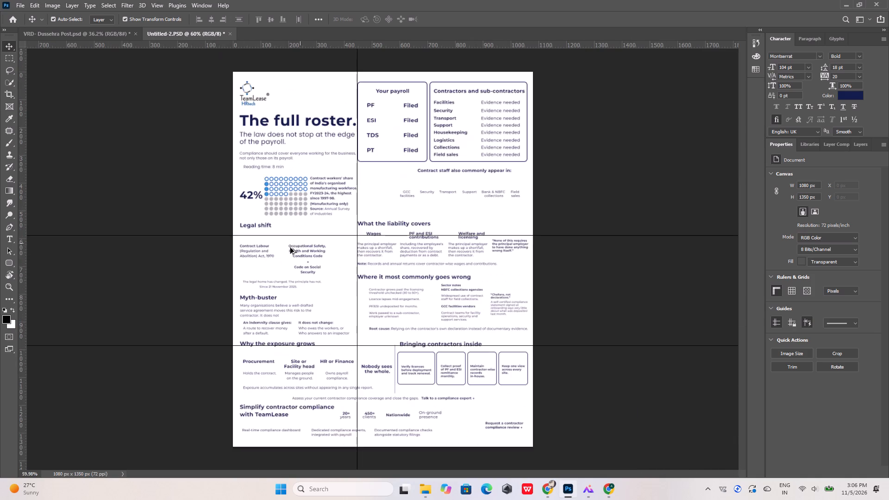
{"action": "scroll", "coordinate": [281, 250], "scroll_direction": "up", "scroll_amount": 13, "text": "alt"}
{"action": "scroll", "coordinate": [280, 249], "scroll_direction": "down", "scroll_amount": 11, "text": "alt"}
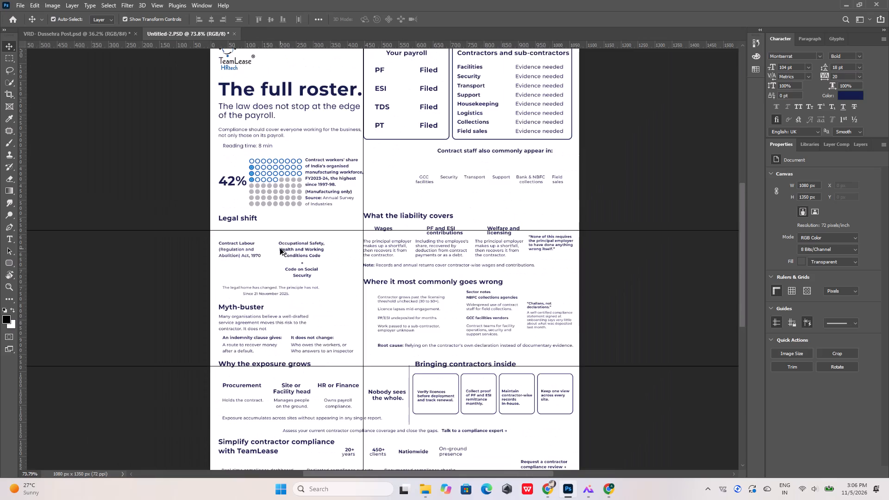
{"action": "scroll", "coordinate": [409, 232], "scroll_direction": "up", "scroll_amount": 16, "text": "alt"}
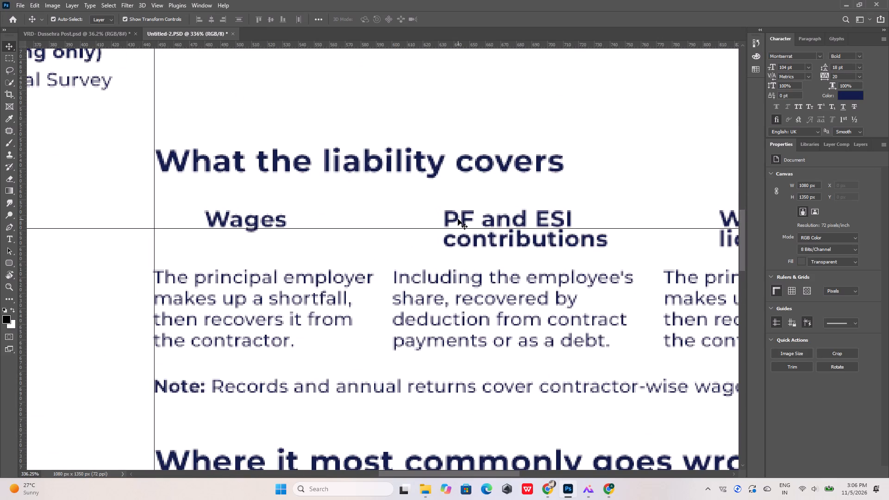
{"action": "left_click", "coordinate": [415, 228]}
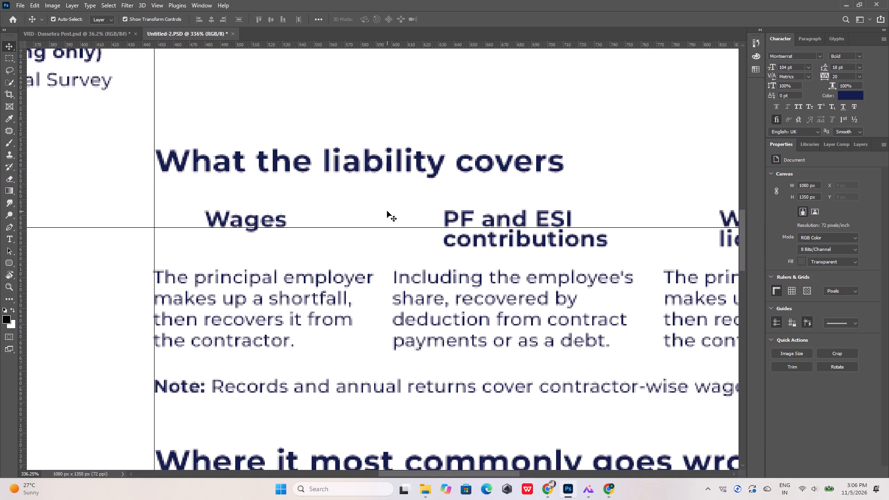
{"action": "scroll", "coordinate": [387, 211], "scroll_direction": "down", "scroll_amount": 5, "text": "alt"}
{"action": "scroll", "coordinate": [437, 214], "scroll_direction": "up", "scroll_amount": 4, "text": "alt"}
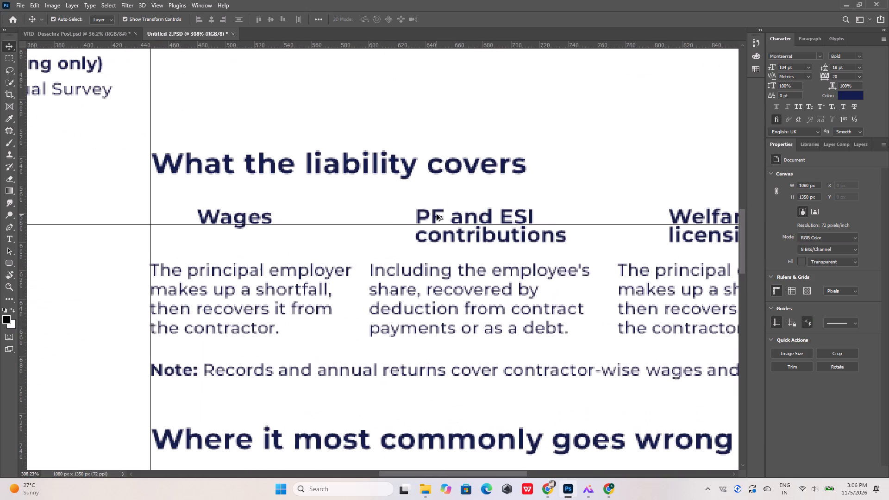
{"action": "scroll", "coordinate": [437, 214], "scroll_direction": "up", "scroll_amount": 4, "text": "alt"}
{"action": "left_click", "coordinate": [437, 216]}
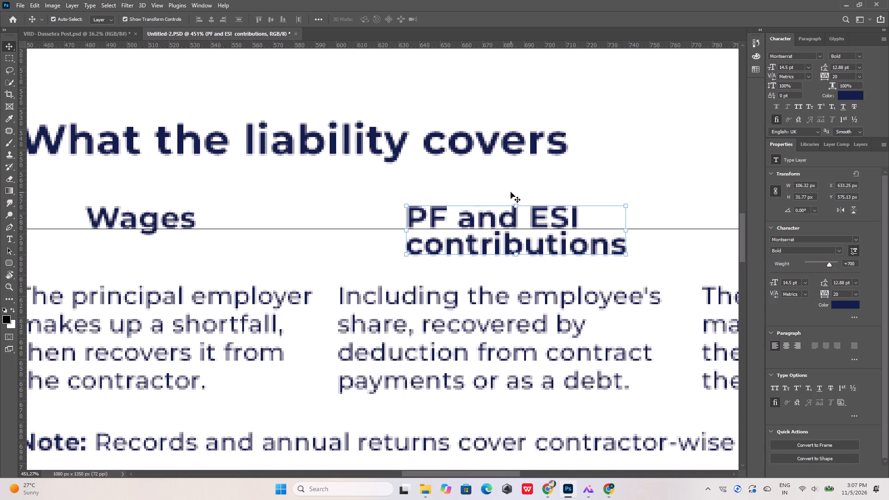
{"action": "key", "text": "Down"}
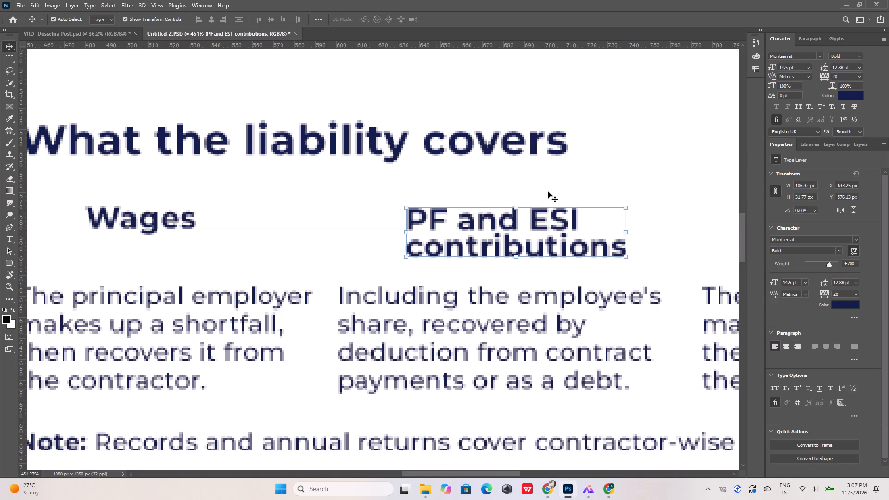
{"action": "left_click", "coordinate": [556, 191]}
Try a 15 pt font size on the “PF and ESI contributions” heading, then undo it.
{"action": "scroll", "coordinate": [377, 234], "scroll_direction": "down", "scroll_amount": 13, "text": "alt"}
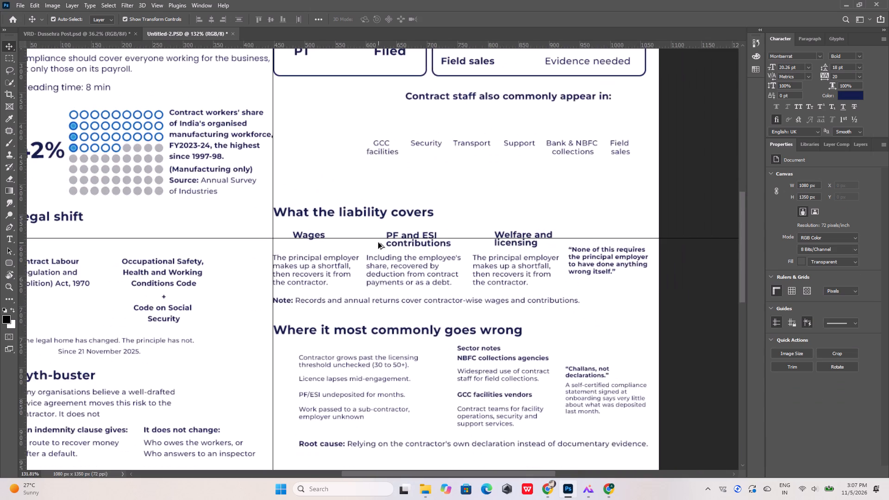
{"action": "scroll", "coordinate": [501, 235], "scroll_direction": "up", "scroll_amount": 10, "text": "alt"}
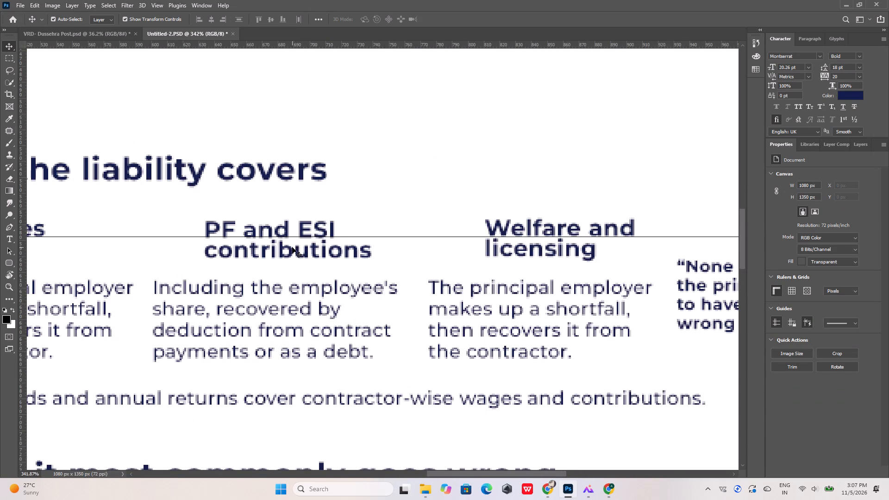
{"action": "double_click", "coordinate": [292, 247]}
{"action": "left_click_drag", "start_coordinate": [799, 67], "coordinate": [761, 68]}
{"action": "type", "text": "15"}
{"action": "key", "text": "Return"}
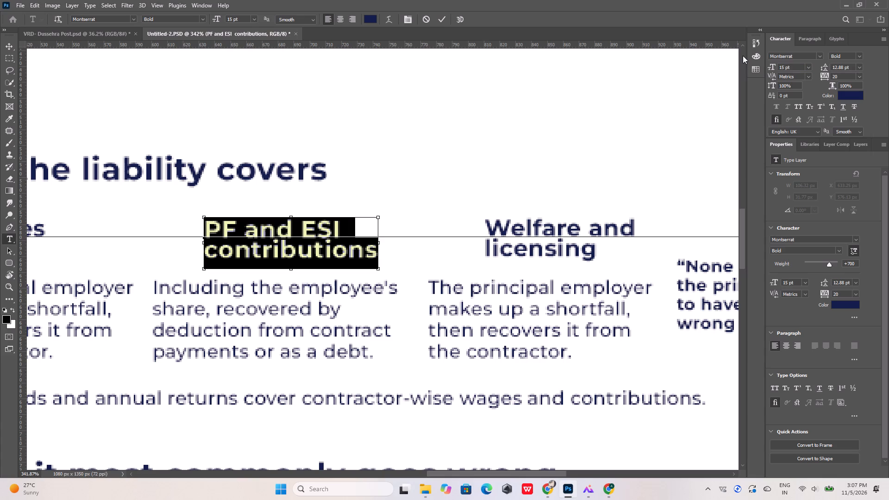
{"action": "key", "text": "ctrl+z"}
Set the line spacing of the “PF and ESI contributions” heading to 13 pt.
{"action": "left_click_drag", "start_coordinate": [852, 68], "coordinate": [813, 68]}
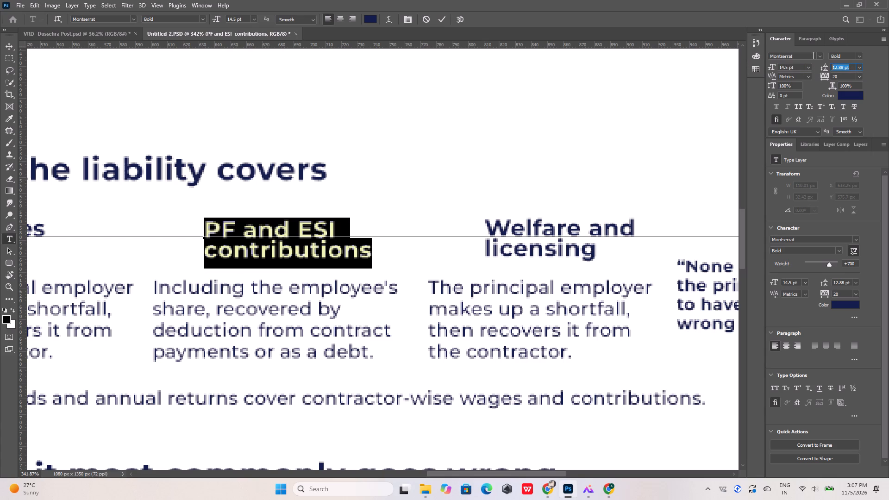
{"action": "type", "text": "13"}
{"action": "key", "text": "Return"}
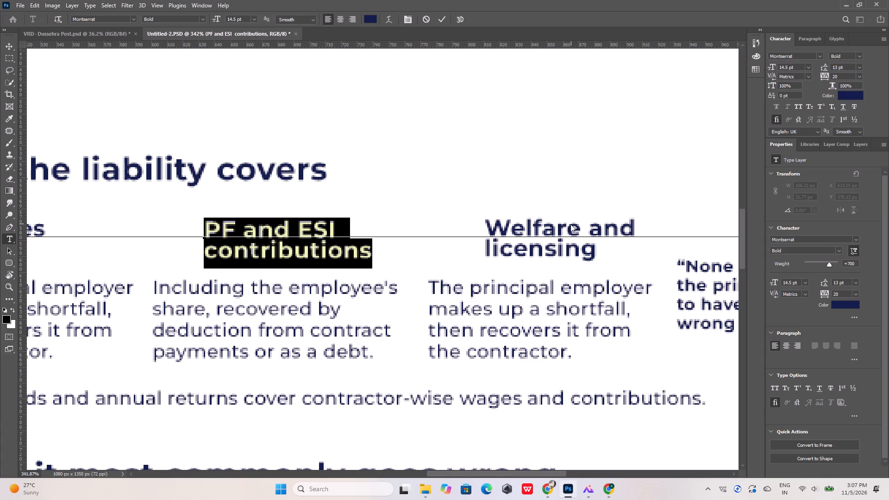
Set the line spacing of the “Welfare and licensing” heading to 13 pt and apply the text edit.
{"action": "double_click", "coordinate": [570, 224]}
{"action": "left_click", "coordinate": [572, 226]}
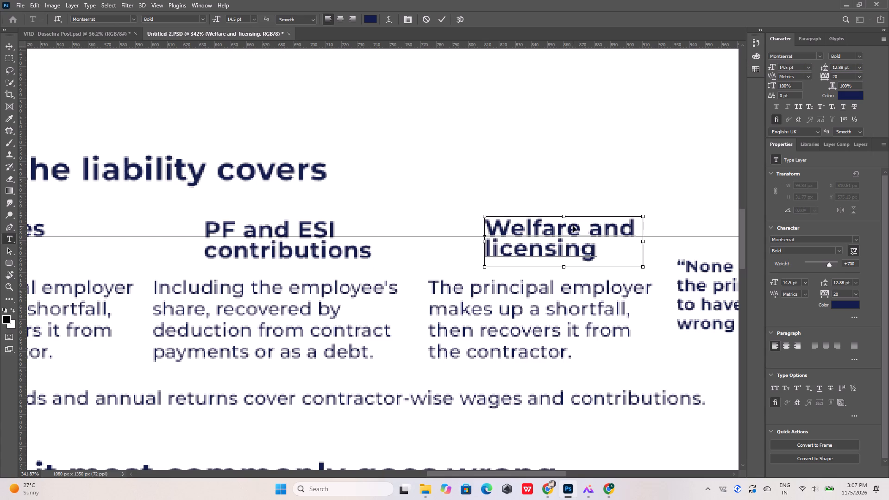
{"action": "key", "text": "ctrl+a"}
{"action": "left_click_drag", "start_coordinate": [852, 67], "coordinate": [811, 65]}
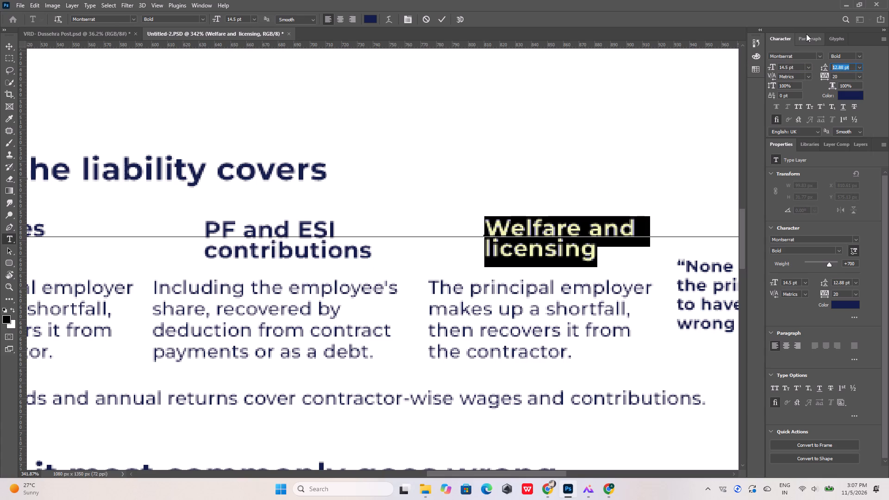
{"action": "type", "text": "13"}
{"action": "key", "text": "Return"}
{"action": "left_click", "coordinate": [441, 18]}
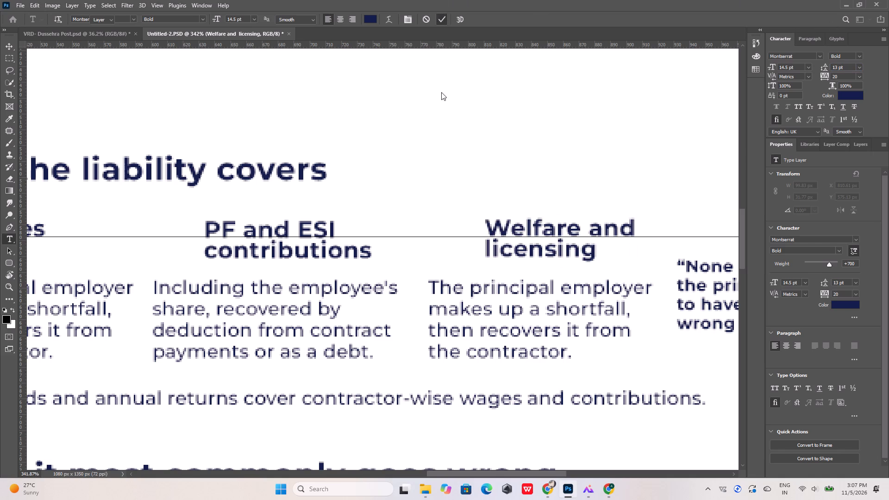
{"action": "left_click", "coordinate": [441, 94]}
Nudge the “Nobody sees the whole.” text 4 px left, away from the vertical divider line.
{"action": "scroll", "coordinate": [352, 202], "scroll_direction": "down", "scroll_amount": 8, "text": "alt"}
{"action": "scroll", "coordinate": [472, 249], "scroll_direction": "down", "scroll_amount": 2, "text": "alt"}
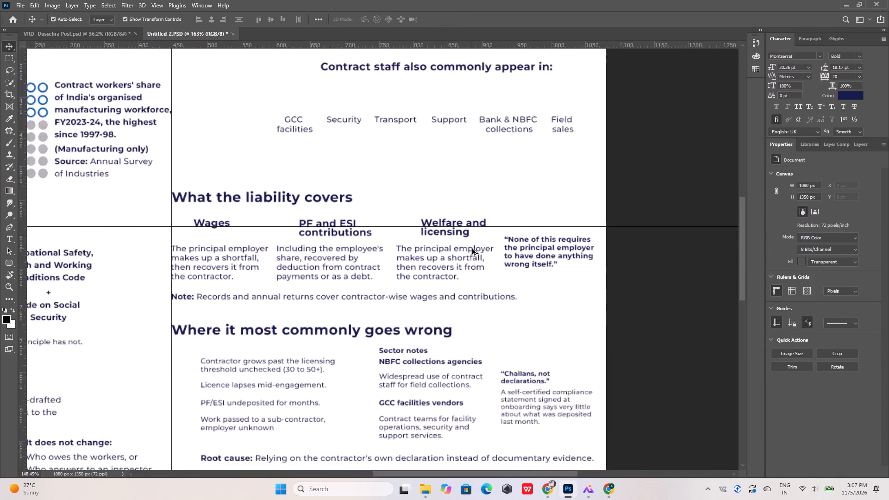
{"action": "scroll", "coordinate": [472, 249], "scroll_direction": "down", "scroll_amount": 7, "text": "alt"}
{"action": "scroll", "coordinate": [387, 398], "scroll_direction": "up", "scroll_amount": 6, "text": "alt"}
{"action": "scroll", "coordinate": [337, 207], "scroll_direction": "down", "scroll_amount": 3, "text": "alt"}
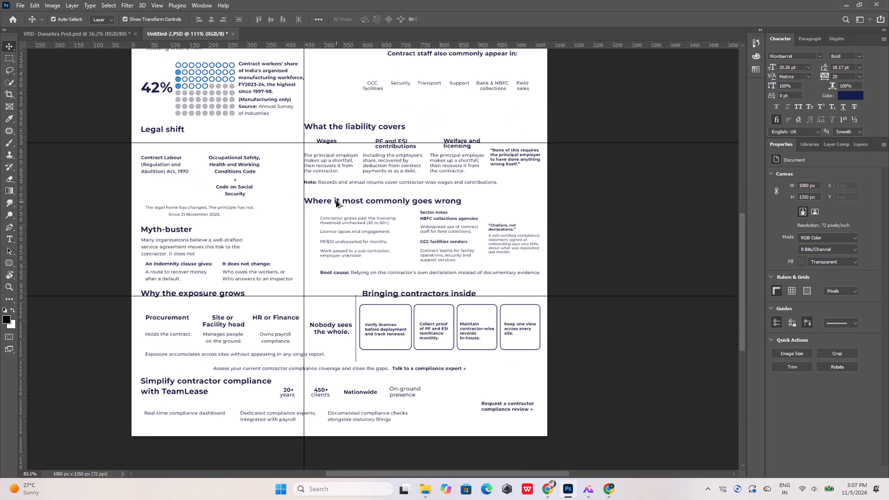
{"action": "scroll", "coordinate": [336, 201], "scroll_direction": "down", "scroll_amount": 6, "text": "alt"}
{"action": "scroll", "coordinate": [342, 300], "scroll_direction": "up", "scroll_amount": 16, "text": "alt"}
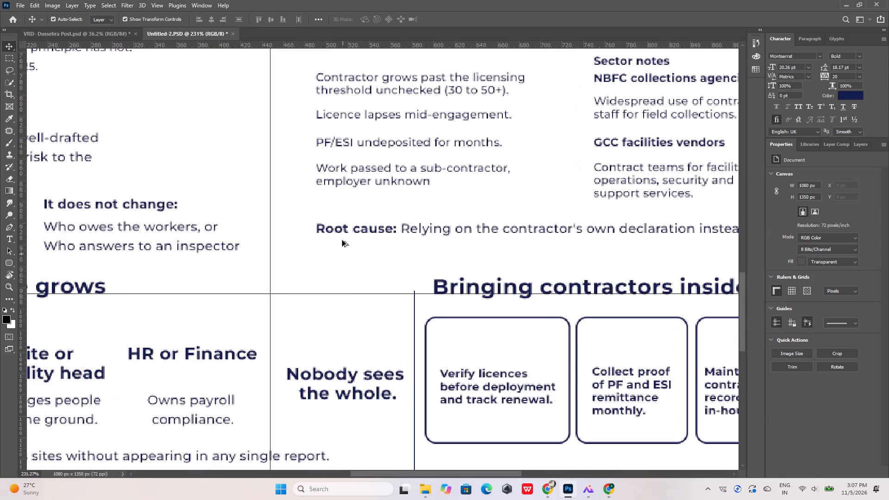
{"action": "scroll", "coordinate": [340, 219], "scroll_direction": "down", "scroll_amount": 8, "text": "alt"}
{"action": "scroll", "coordinate": [327, 309], "scroll_direction": "up", "scroll_amount": 9, "text": "alt"}
{"action": "left_click", "coordinate": [351, 266]}
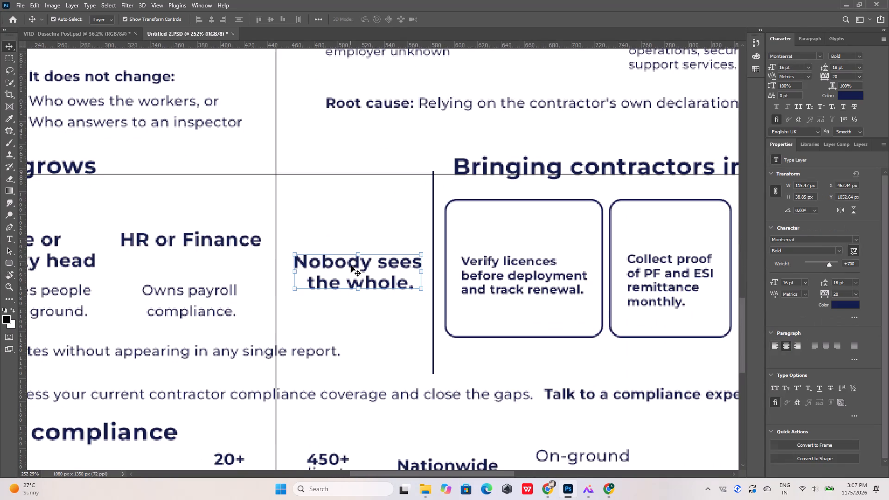
{"action": "key", "text": "Left"}
{"action": "key", "text": "Left"}
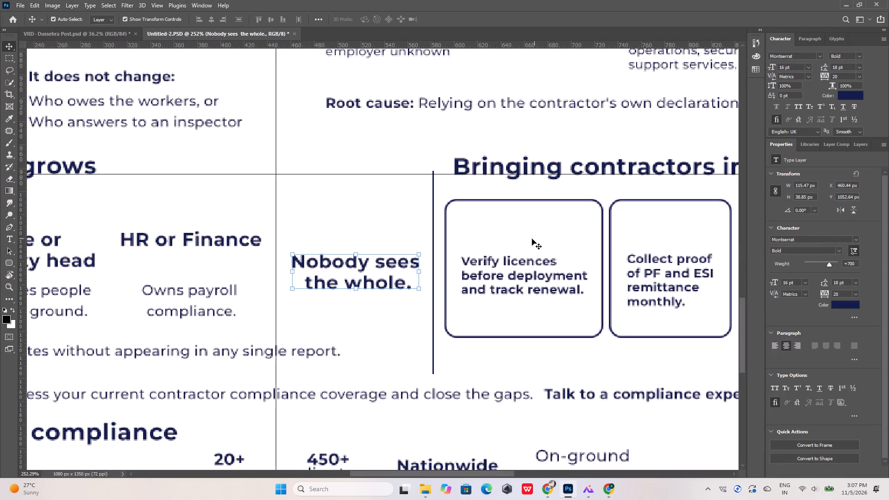
{"action": "key", "text": "Left"}
{"action": "key", "text": "Left"}
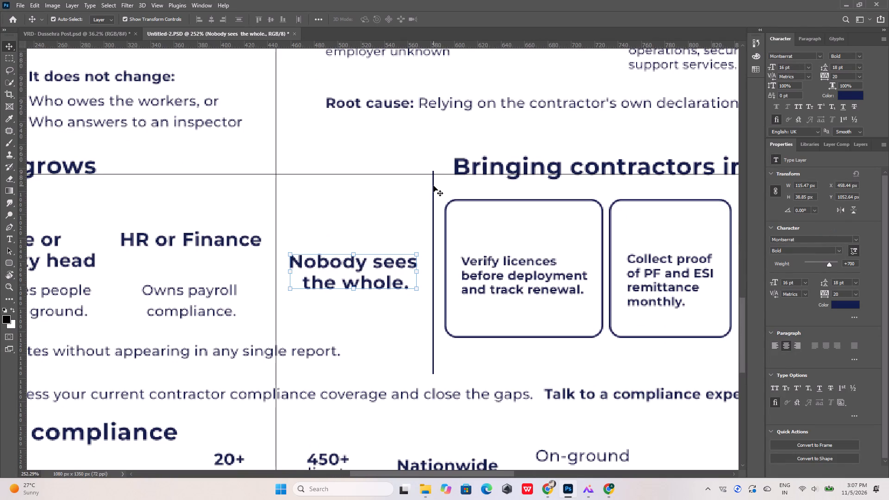
Shorten the vertical divider beside “Nobody sees the whole.” to about 171 px so its top meets the horizontal guide, and apply the change.
{"action": "left_click", "coordinate": [433, 186]}
{"action": "scroll", "coordinate": [433, 186], "scroll_direction": "up", "scroll_amount": 15, "text": "alt"}
{"action": "triple_click", "coordinate": [433, 175]}
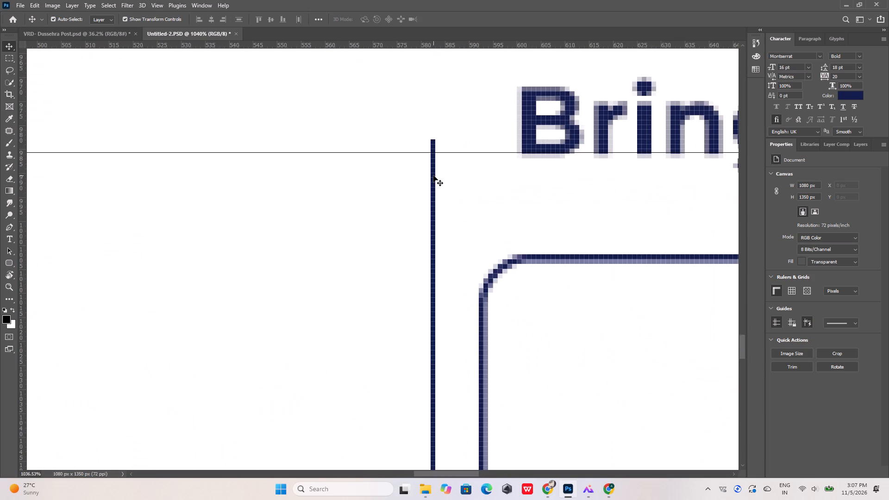
{"action": "left_click_drag", "start_coordinate": [451, 170], "coordinate": [392, 198]}
{"action": "left_click", "coordinate": [431, 137], "text": "shift"}
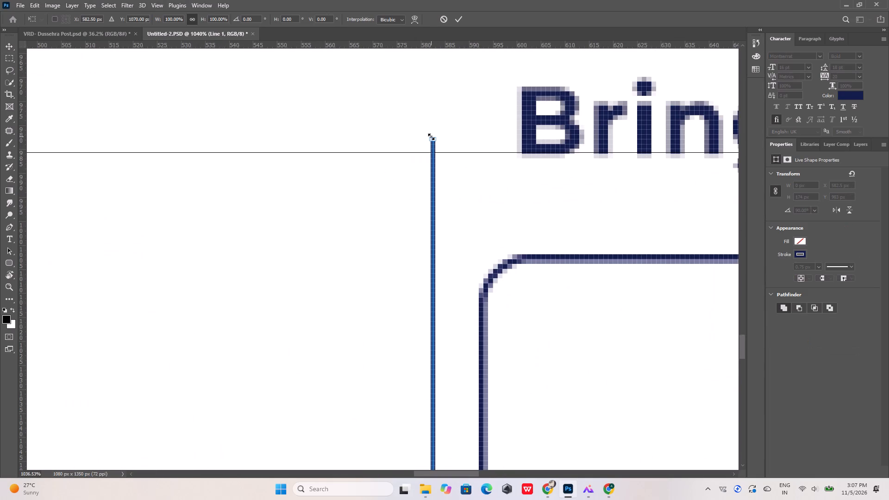
{"action": "scroll", "coordinate": [432, 137], "scroll_direction": "up", "scroll_amount": 11, "text": "alt"}
{"action": "left_click", "coordinate": [432, 145]}
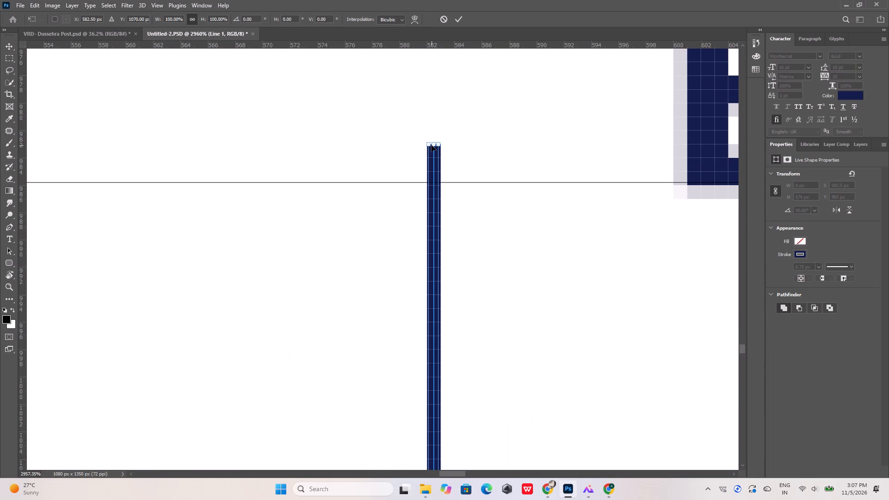
{"action": "left_click_drag", "start_coordinate": [432, 144], "coordinate": [430, 180]}
{"action": "scroll", "coordinate": [418, 154], "scroll_direction": "down", "scroll_amount": 20, "text": "alt"}
{"action": "scroll", "coordinate": [418, 154], "scroll_direction": "down", "scroll_amount": 2, "text": "alt"}
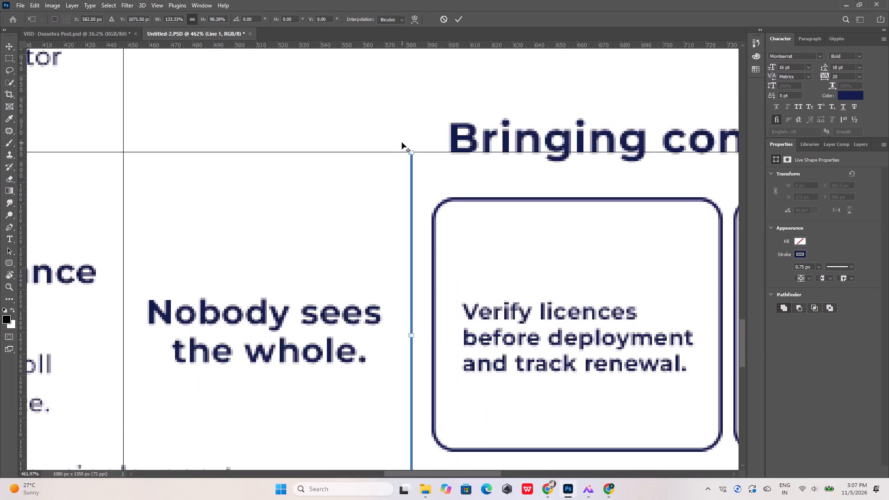
{"action": "scroll", "coordinate": [402, 143], "scroll_direction": "down", "scroll_amount": 3, "text": "alt"}
{"action": "left_click", "coordinate": [463, 19]}
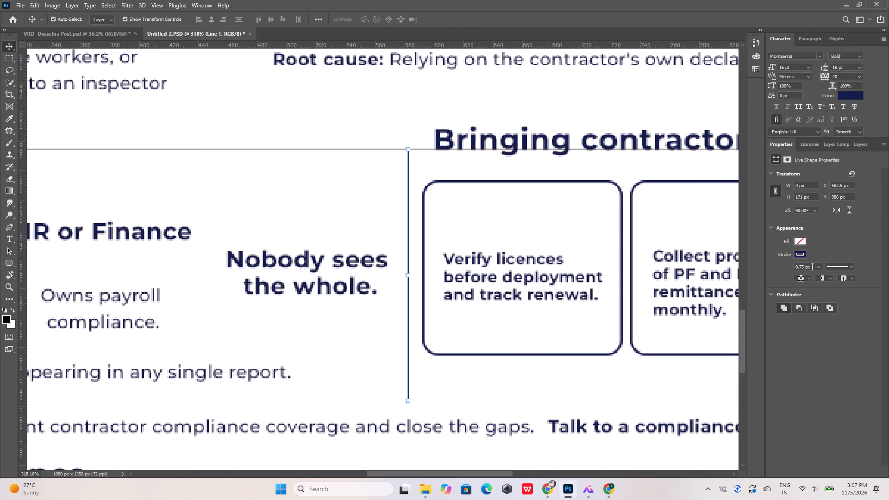
Set the stroke width of the vertical divider beside “Nobody sees the whole.” to 0.25 px and deselect it.
{"action": "left_click_drag", "start_coordinate": [812, 265], "coordinate": [785, 264]}
{"action": "type", "text": "0.25"}
{"action": "key", "text": "Return"}
{"action": "left_click", "coordinate": [304, 199]}
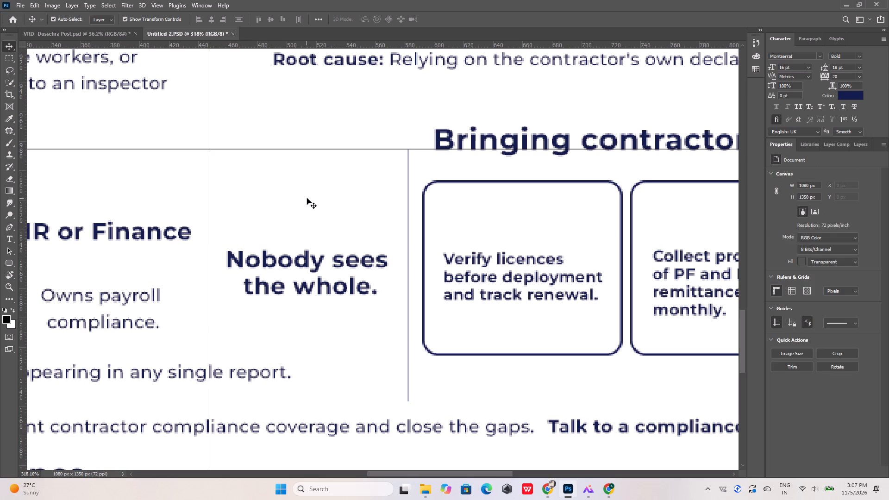
Review the layout's sections, especially the 42% statistic block, against the “Contractor Compliance_ The Full Roster” reference in the image viewer.
{"action": "scroll", "coordinate": [320, 215], "scroll_direction": "down", "scroll_amount": 10, "text": "alt"}
{"action": "scroll", "coordinate": [423, 281], "scroll_direction": "down", "scroll_amount": 5, "text": "alt"}
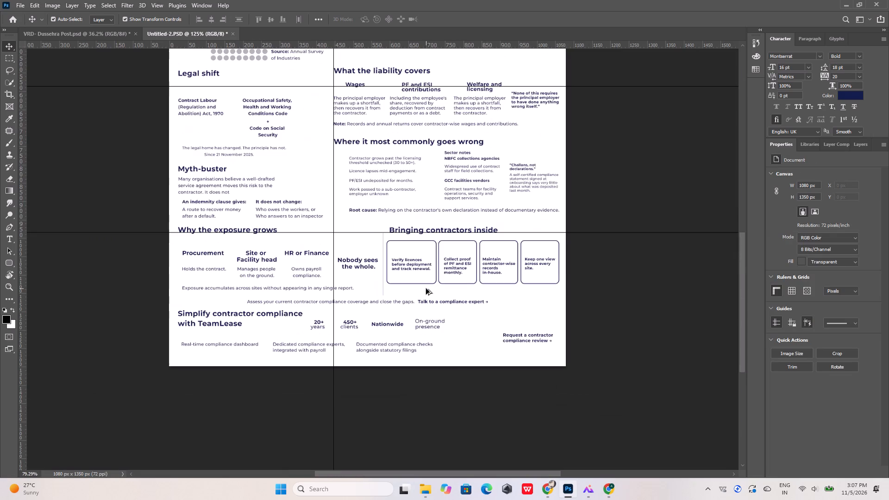
{"action": "scroll", "coordinate": [200, 139], "scroll_direction": "up", "scroll_amount": 8}
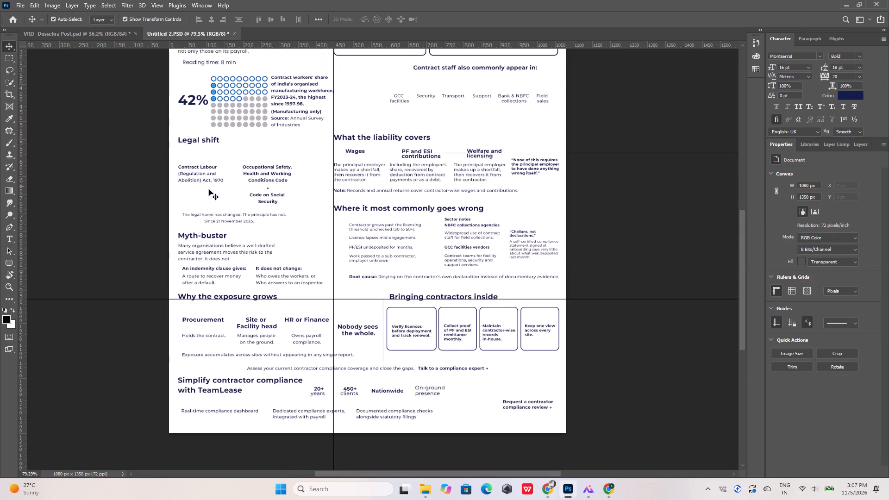
{"action": "scroll", "coordinate": [209, 189], "scroll_direction": "up", "scroll_amount": 20}
{"action": "scroll", "coordinate": [209, 189], "scroll_direction": "up", "scroll_amount": 4}
{"action": "scroll", "coordinate": [193, 217], "scroll_direction": "up", "scroll_amount": 7, "text": "alt"}
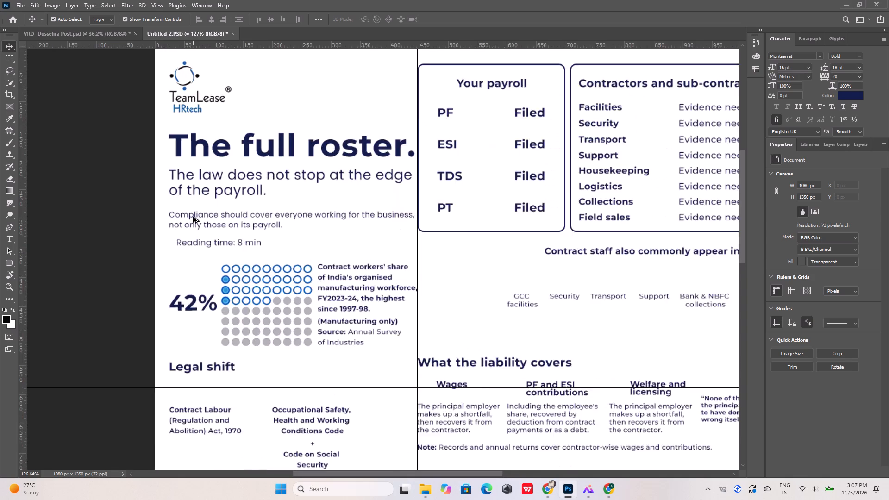
{"action": "scroll", "coordinate": [193, 217], "scroll_direction": "up", "scroll_amount": 1, "text": "alt"}
{"action": "left_click", "coordinate": [610, 491]}
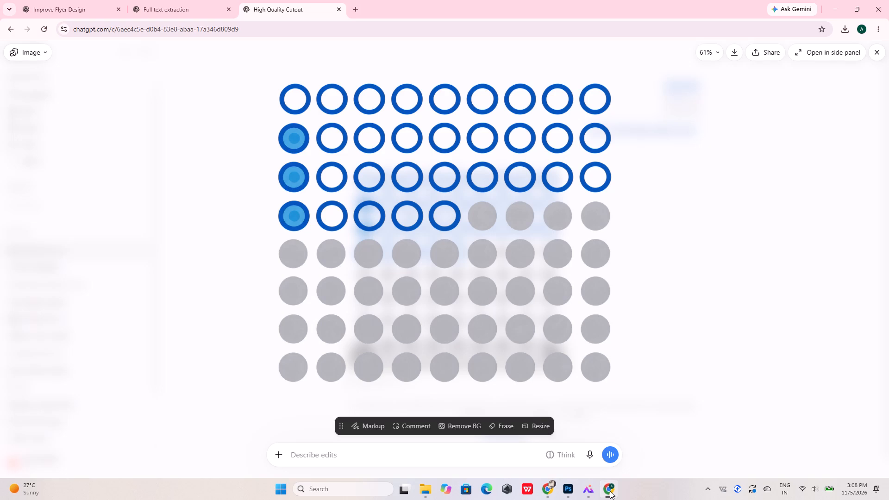
{"action": "left_click", "coordinate": [610, 491]}
{"action": "left_click", "coordinate": [589, 495]}
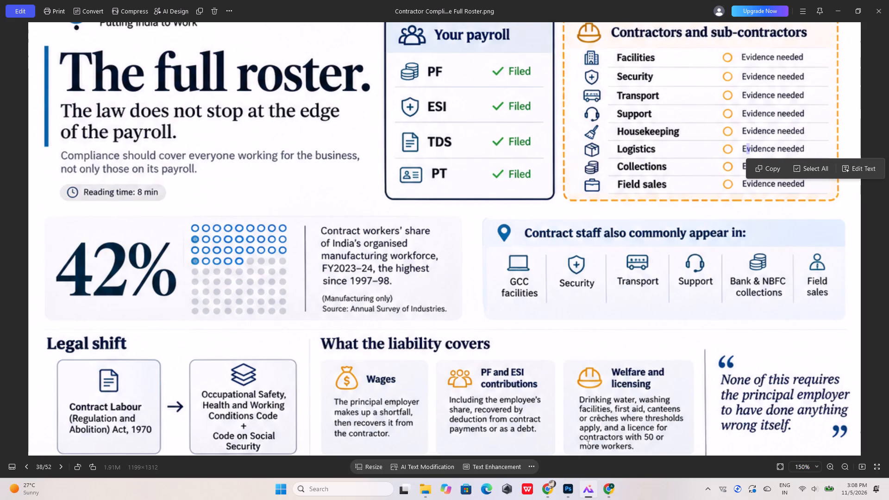
Place the “Contractor Compliance_ The Full Roster” image from the Downloads folder into the Untitled-2 document.
{"action": "left_click", "coordinate": [425, 487]}
{"action": "left_click", "coordinate": [538, 442]}
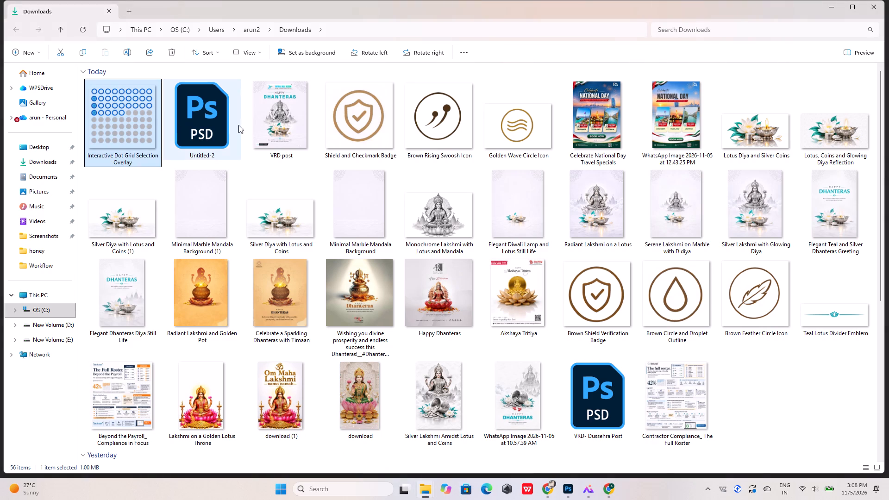
{"action": "left_click", "coordinate": [568, 488]}
{"action": "scroll", "coordinate": [362, 277], "scroll_direction": "down", "scroll_amount": 14, "text": "alt"}
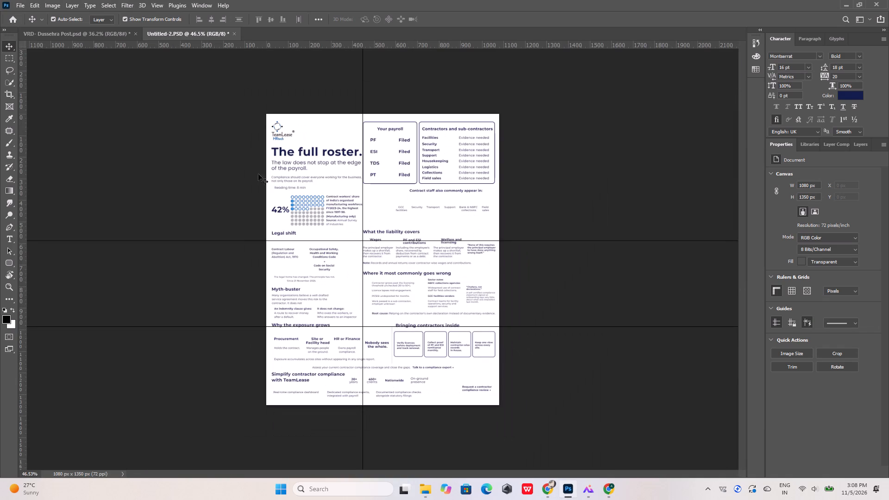
{"action": "left_click", "coordinate": [292, 110]}
{"action": "right_click_drag", "start_coordinate": [460, 472], "coordinate": [450, 486]}
{"action": "left_click", "coordinate": [427, 487]}
{"action": "left_click", "coordinate": [514, 445]}
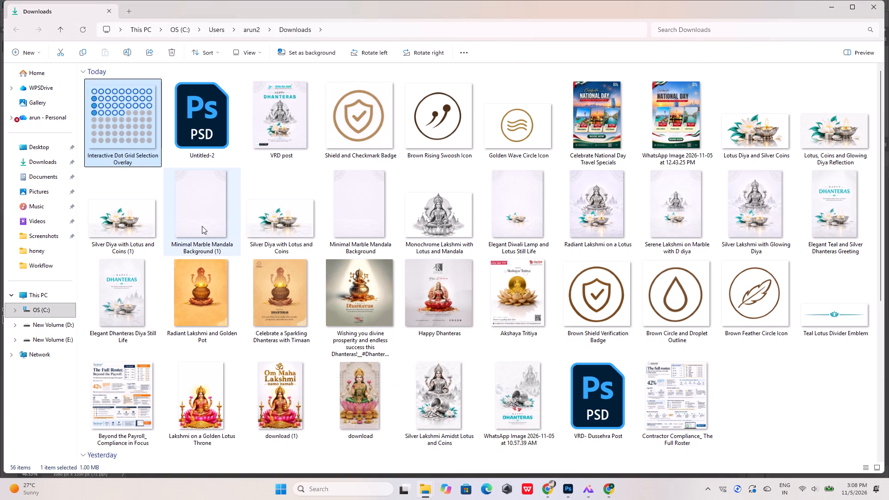
{"action": "left_click_drag", "start_coordinate": [674, 384], "coordinate": [569, 492]}
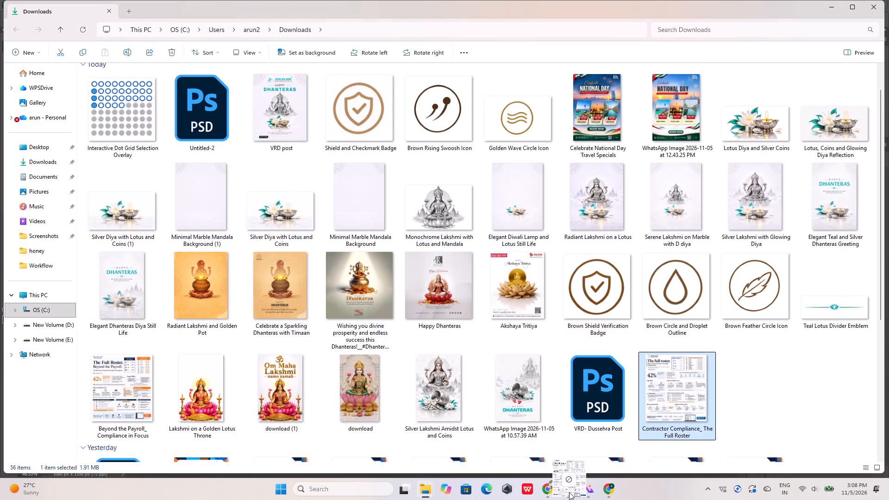
{"action": "left_click_drag", "start_coordinate": [569, 492], "coordinate": [382, 286]}
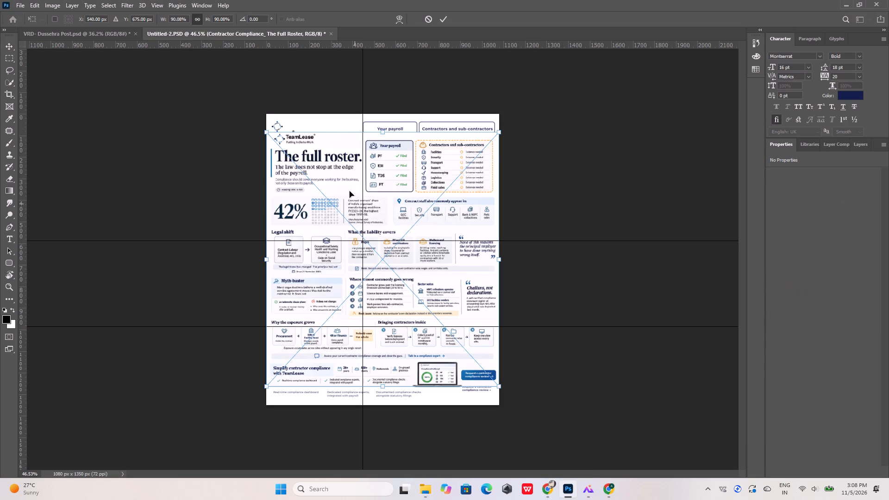
Move the placed reference image to about X 604 px, Y 152 px, clear of the left column, and commit the placement.
{"action": "scroll", "coordinate": [327, 150], "scroll_direction": "up", "scroll_amount": 3, "text": "alt"}
{"action": "left_click_drag", "start_coordinate": [327, 150], "coordinate": [343, 251]}
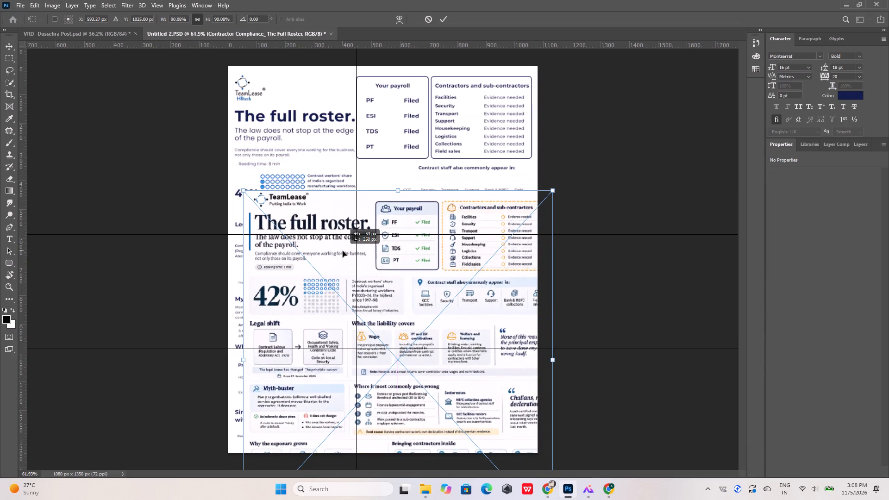
{"action": "left_click_drag", "start_coordinate": [343, 251], "coordinate": [476, 198]}
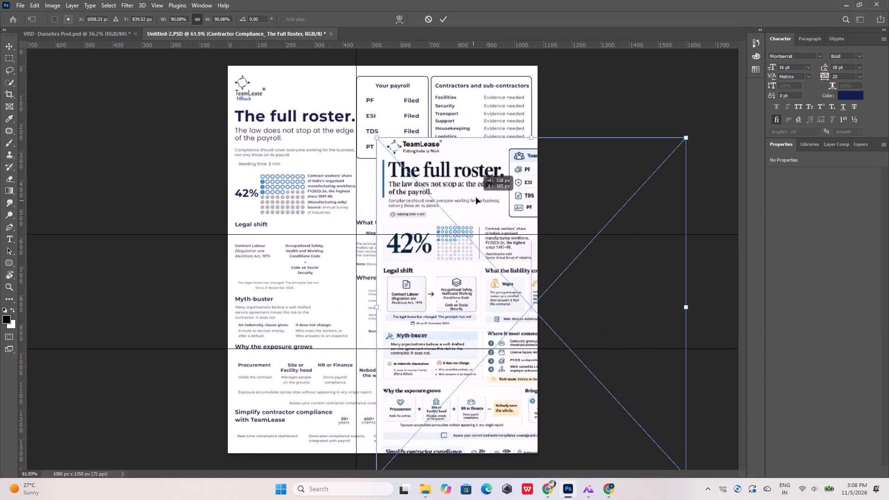
{"action": "left_click_drag", "start_coordinate": [476, 198], "coordinate": [501, 170]}
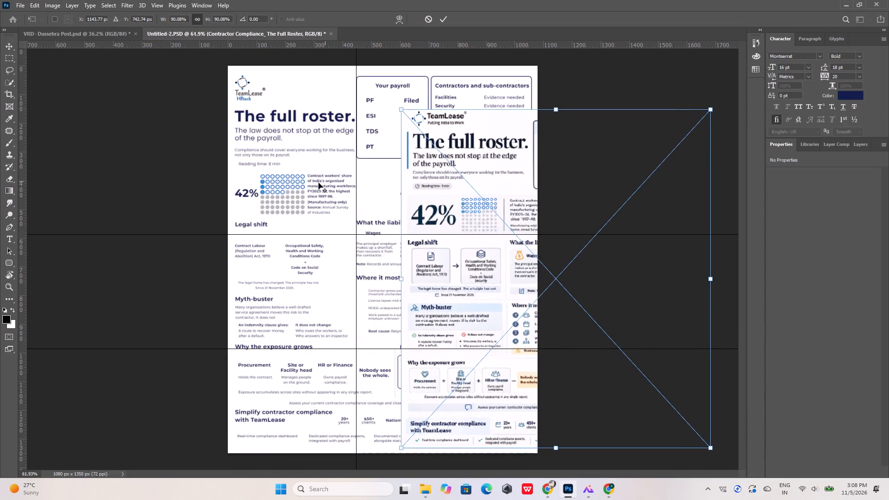
{"action": "scroll", "coordinate": [294, 179], "scroll_direction": "up", "scroll_amount": 7, "text": "alt"}
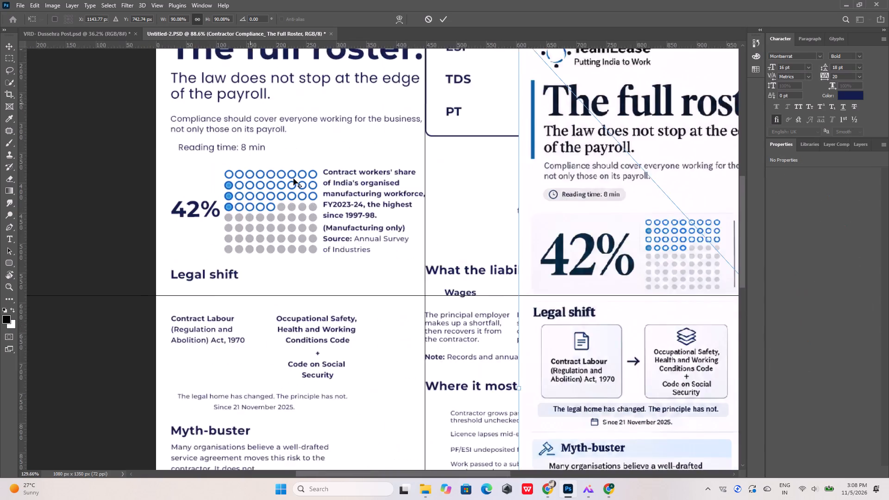
{"action": "scroll", "coordinate": [294, 179], "scroll_direction": "up", "scroll_amount": 4, "text": "alt"}
{"action": "left_click", "coordinate": [445, 21]}
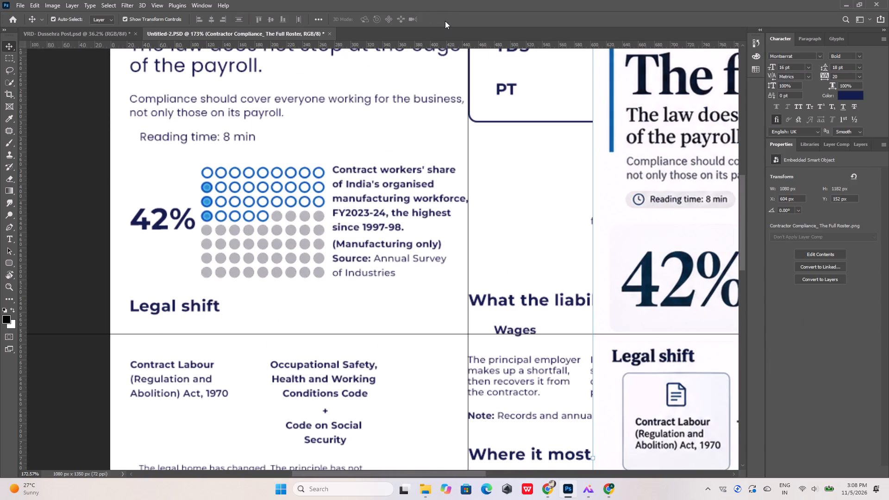
Draw a rounded rectangle of about 442 × 170 px with 10 px corners around the 42% statistic block.
{"action": "scroll", "coordinate": [326, 233], "scroll_direction": "down", "scroll_amount": 7, "text": "alt"}
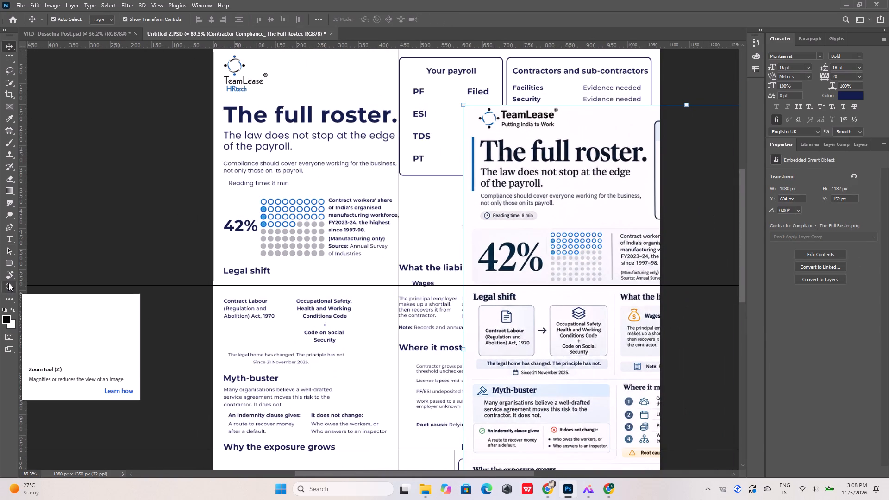
{"action": "left_click", "coordinate": [10, 265]}
{"action": "left_click_drag", "start_coordinate": [220, 195], "coordinate": [221, 202]}
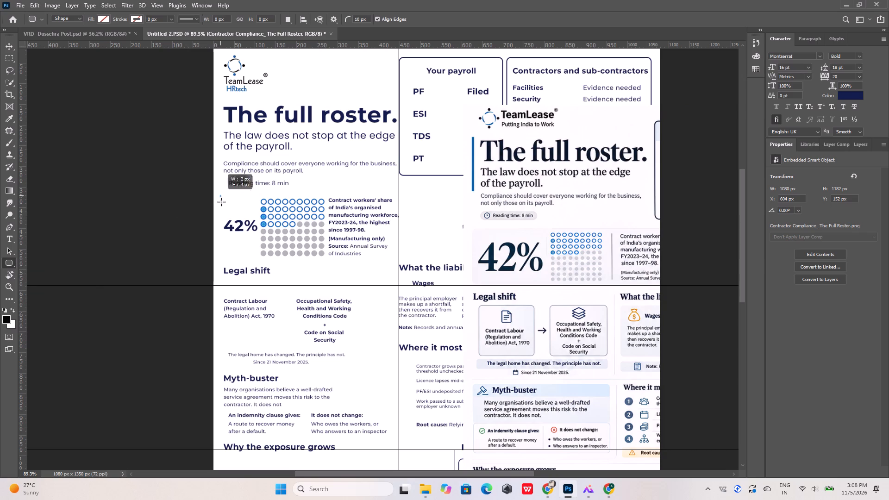
{"action": "left_click_drag", "start_coordinate": [221, 202], "coordinate": [401, 265]}
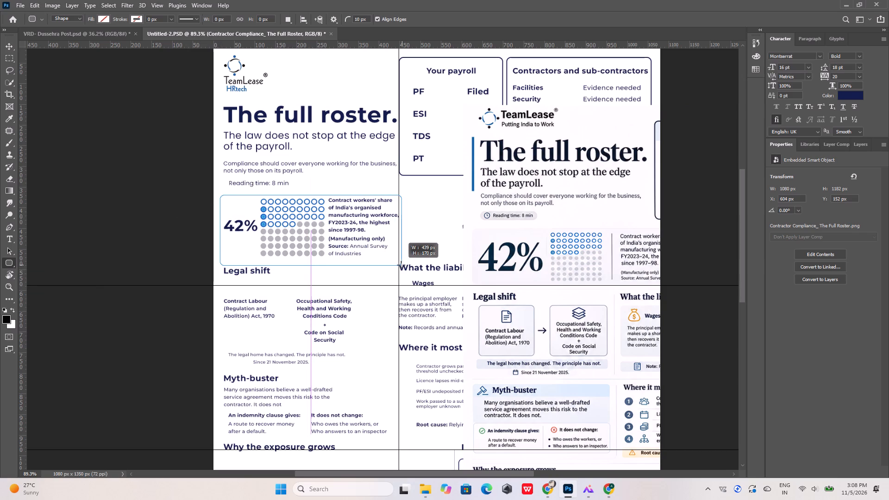
{"action": "left_click_drag", "start_coordinate": [401, 265], "coordinate": [402, 265]}
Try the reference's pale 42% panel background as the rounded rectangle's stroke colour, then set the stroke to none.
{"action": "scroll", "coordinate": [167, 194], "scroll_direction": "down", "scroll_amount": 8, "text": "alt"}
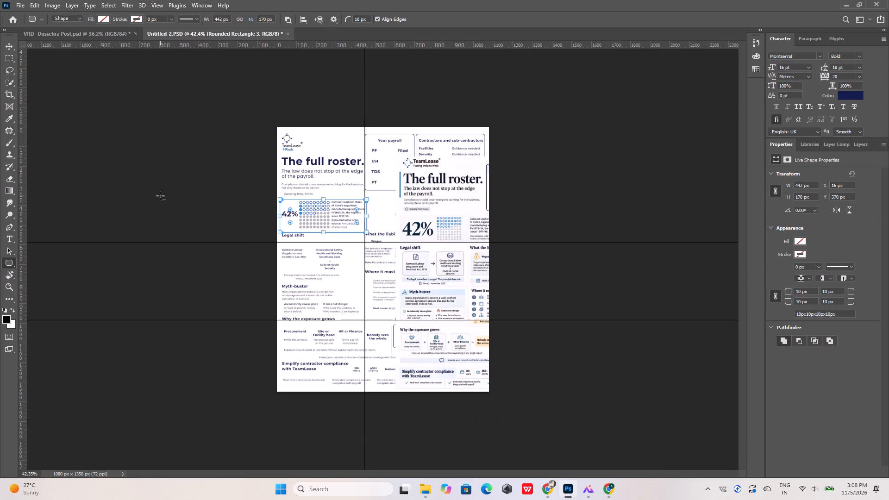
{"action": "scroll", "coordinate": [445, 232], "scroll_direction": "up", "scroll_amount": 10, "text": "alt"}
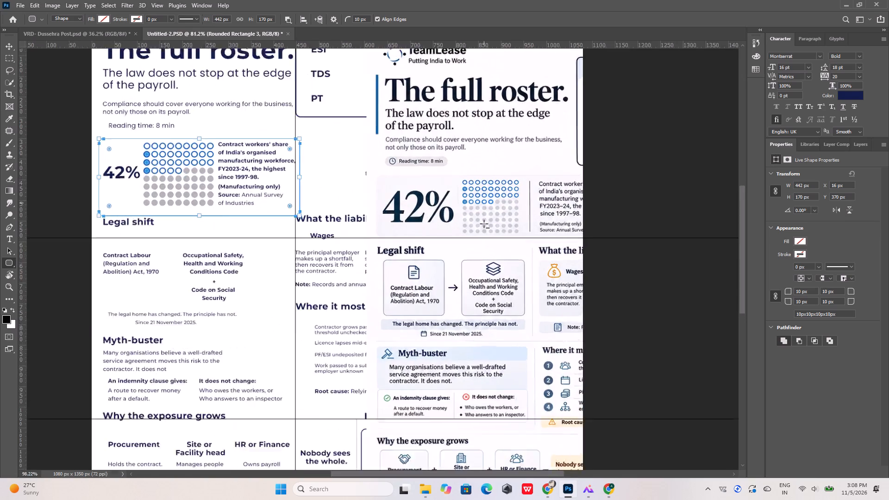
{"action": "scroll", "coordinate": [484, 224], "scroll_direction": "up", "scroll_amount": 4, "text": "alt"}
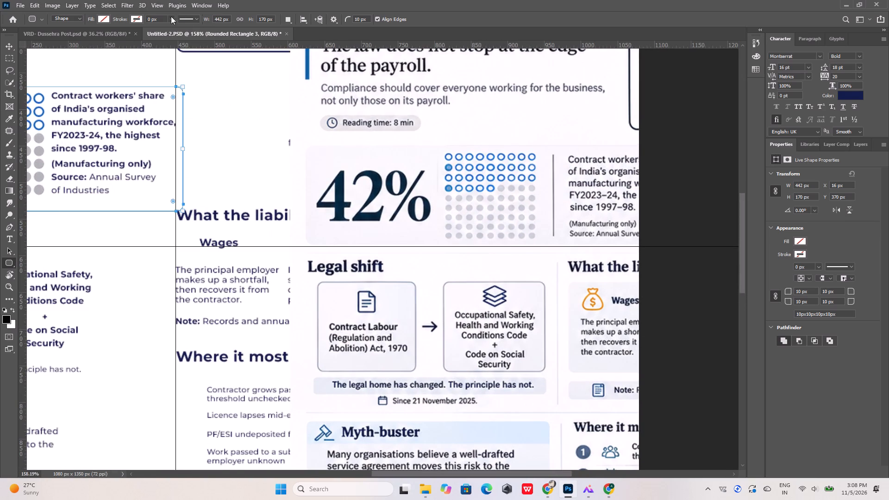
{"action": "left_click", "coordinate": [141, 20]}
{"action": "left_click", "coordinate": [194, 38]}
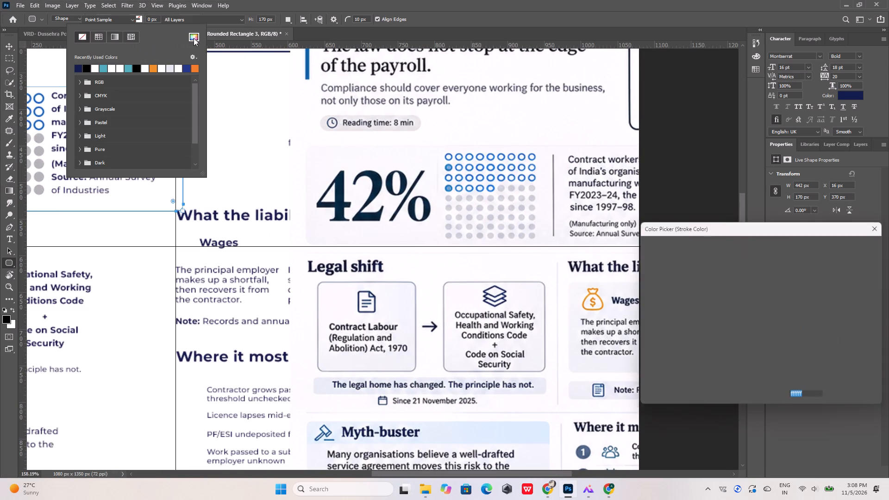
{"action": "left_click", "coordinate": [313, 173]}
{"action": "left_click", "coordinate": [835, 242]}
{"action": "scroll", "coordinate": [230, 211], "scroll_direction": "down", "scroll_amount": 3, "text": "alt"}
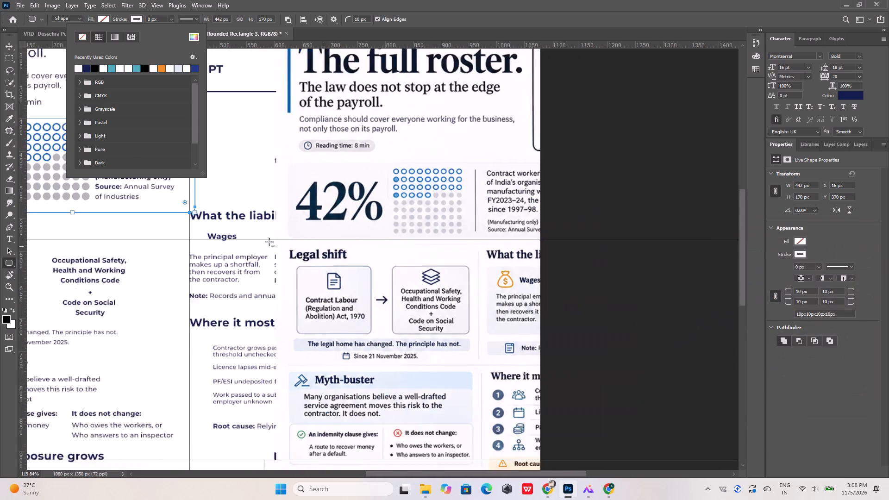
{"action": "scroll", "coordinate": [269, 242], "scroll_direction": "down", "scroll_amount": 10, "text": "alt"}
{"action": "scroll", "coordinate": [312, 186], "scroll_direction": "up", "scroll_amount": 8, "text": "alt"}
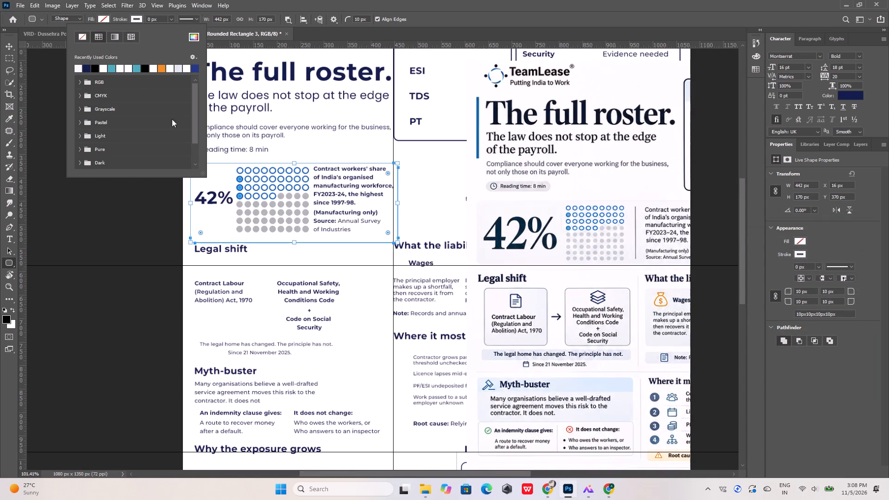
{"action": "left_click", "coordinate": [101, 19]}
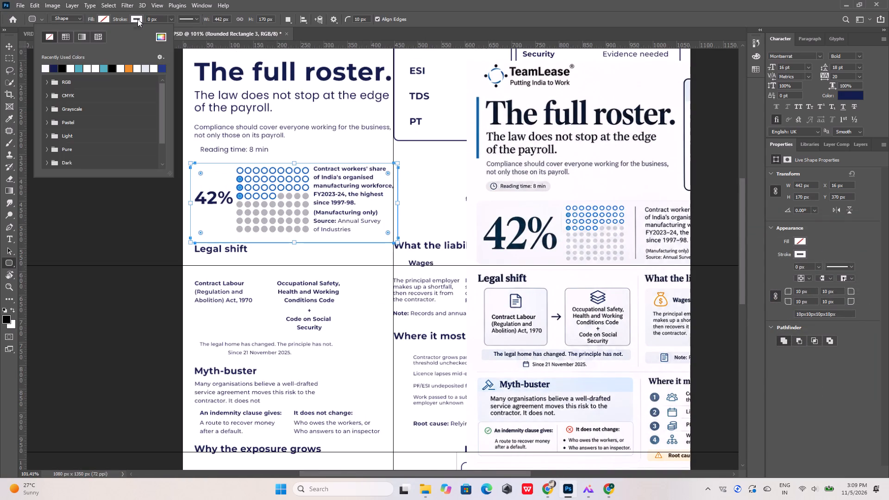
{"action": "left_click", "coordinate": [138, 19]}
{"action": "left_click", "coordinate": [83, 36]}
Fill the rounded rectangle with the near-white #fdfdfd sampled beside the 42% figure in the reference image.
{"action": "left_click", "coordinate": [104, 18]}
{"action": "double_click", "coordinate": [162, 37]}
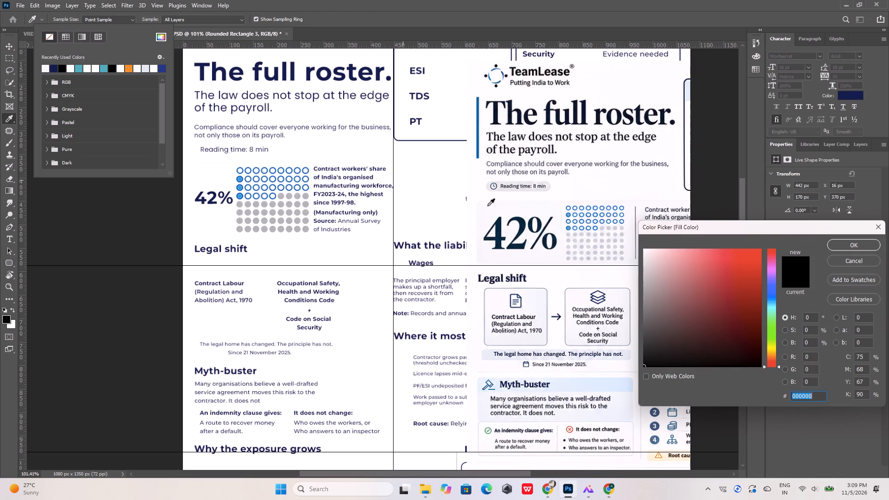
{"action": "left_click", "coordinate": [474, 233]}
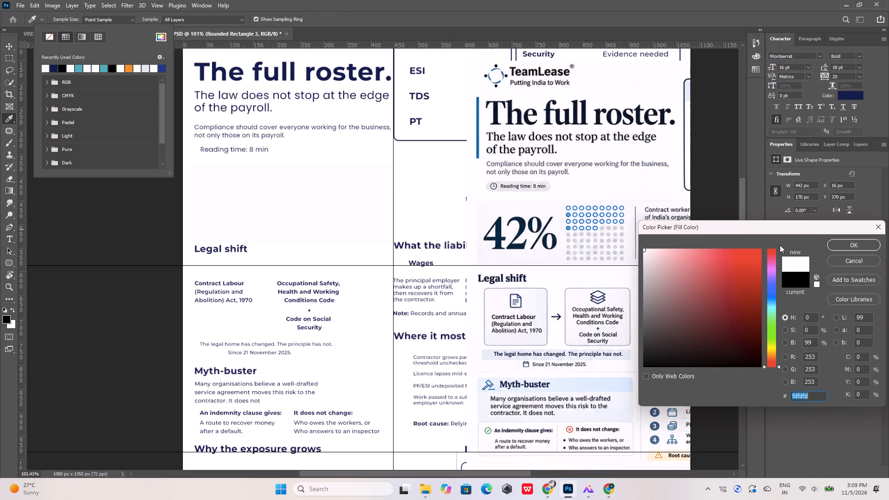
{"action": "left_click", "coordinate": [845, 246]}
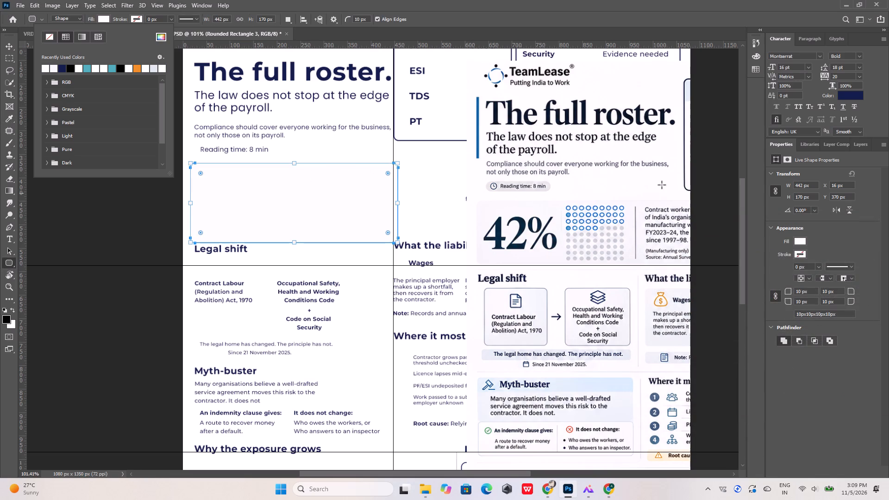
Change the rounded rectangle's fill to the light periwinkle blue #d5defd.
{"action": "left_click", "coordinate": [801, 241]}
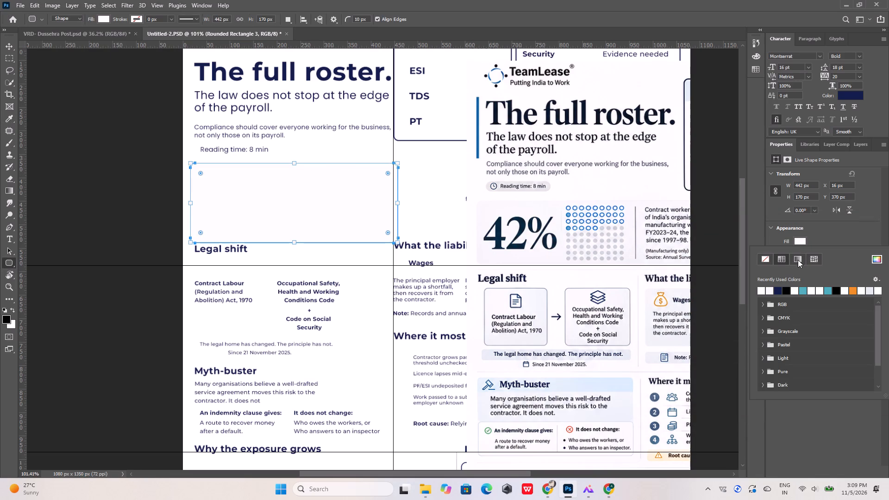
{"action": "left_click", "coordinate": [876, 261]}
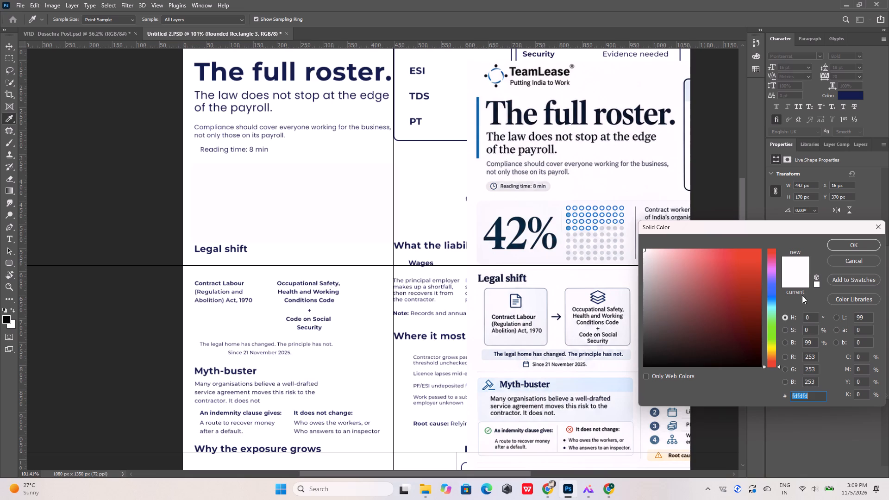
{"action": "left_click", "coordinate": [772, 290]}
{"action": "left_click_drag", "start_coordinate": [652, 253], "coordinate": [663, 262]}
{"action": "left_click", "coordinate": [663, 261]}
{"action": "left_click", "coordinate": [664, 257]}
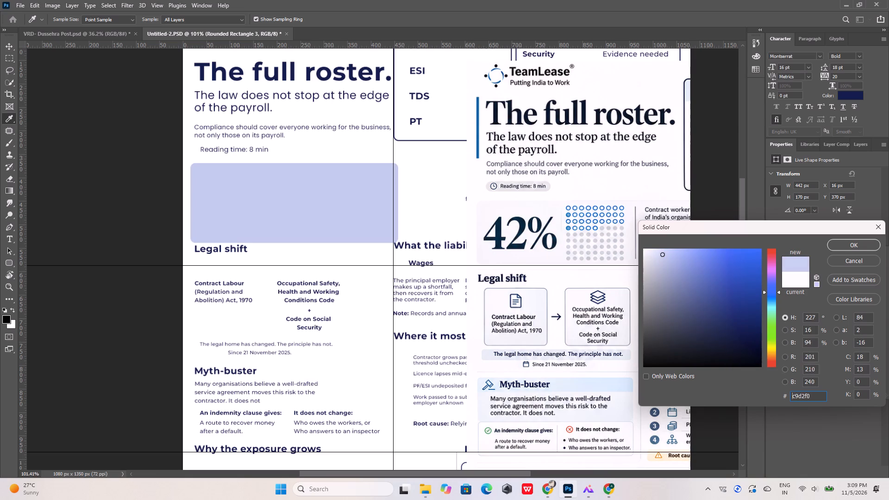
{"action": "left_click", "coordinate": [661, 254]}
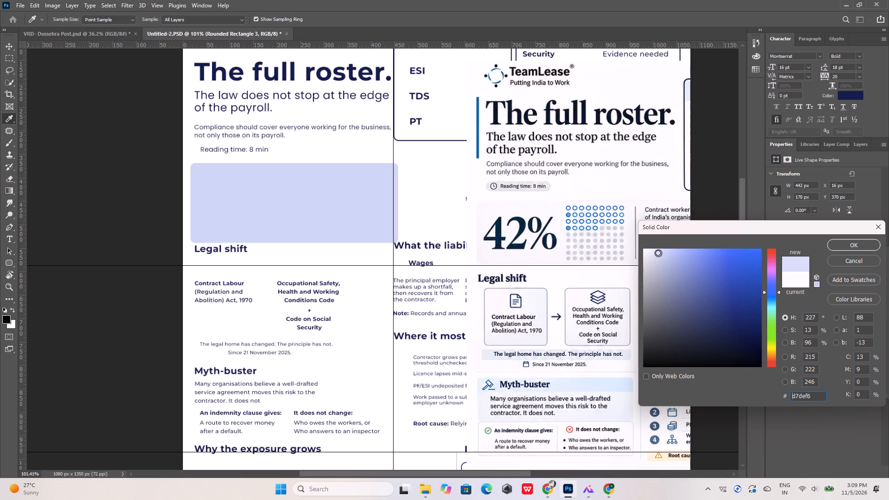
{"action": "left_click", "coordinate": [658, 253]}
{"action": "left_click", "coordinate": [658, 250]}
{"action": "left_click", "coordinate": [839, 247]}
Move the rounded rectangle's layer down the stack to just above the "Why the exposure grows" text, behind all the 42% block content.
{"action": "left_click", "coordinate": [858, 143]}
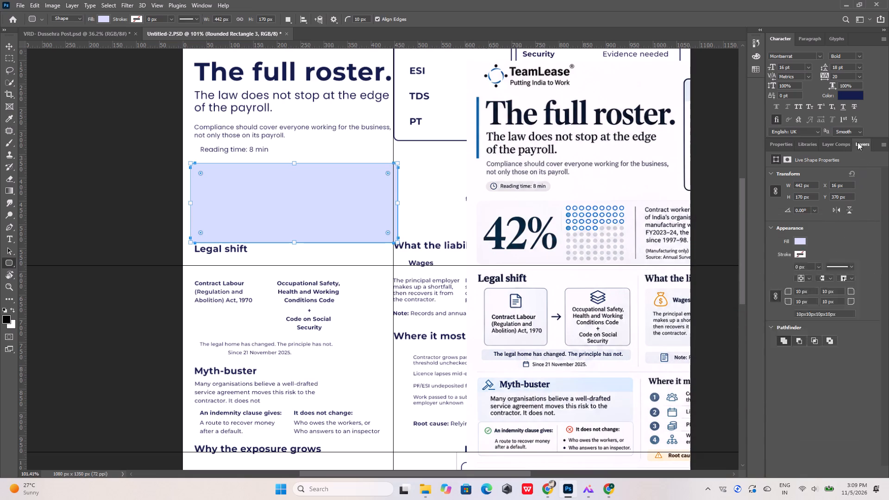
{"action": "left_click_drag", "start_coordinate": [823, 206], "coordinate": [822, 417]}
{"action": "scroll", "coordinate": [818, 375], "scroll_direction": "down", "scroll_amount": 5}
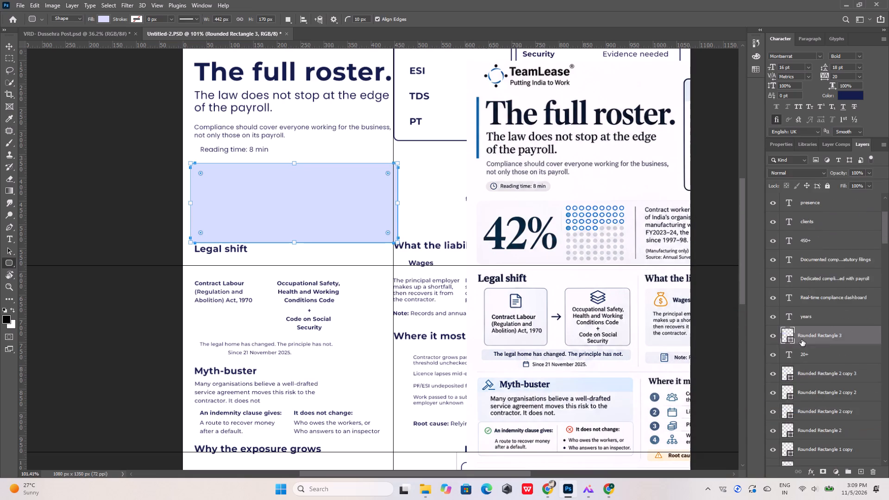
{"action": "scroll", "coordinate": [801, 339], "scroll_direction": "down", "scroll_amount": 9}
{"action": "scroll", "coordinate": [809, 272], "scroll_direction": "up", "scroll_amount": 3}
{"action": "left_click_drag", "start_coordinate": [828, 203], "coordinate": [812, 418]}
{"action": "scroll", "coordinate": [810, 396], "scroll_direction": "down", "scroll_amount": 7}
{"action": "scroll", "coordinate": [819, 300], "scroll_direction": "down", "scroll_amount": 4}
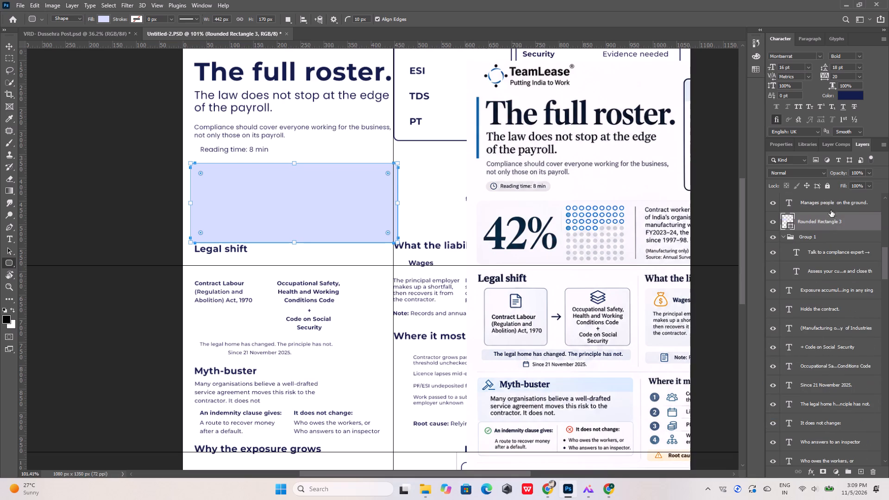
{"action": "left_click_drag", "start_coordinate": [830, 204], "coordinate": [809, 444]}
{"action": "scroll", "coordinate": [810, 429], "scroll_direction": "down", "scroll_amount": 12}
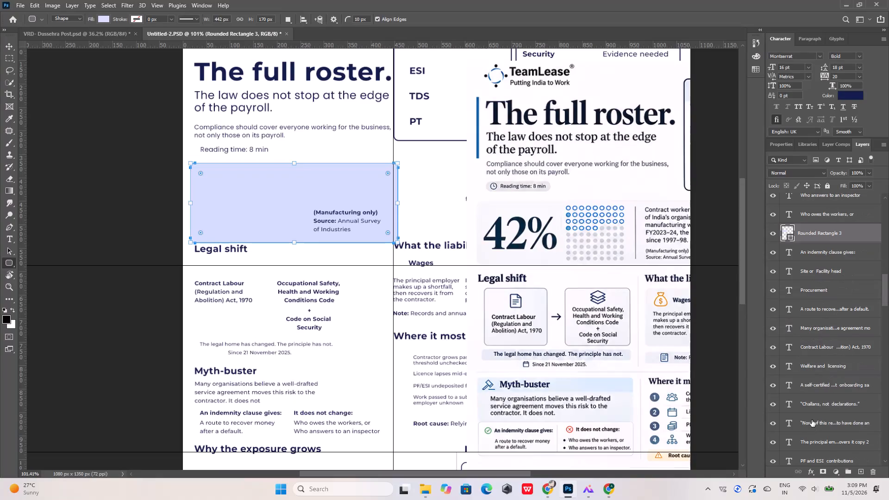
{"action": "left_click_drag", "start_coordinate": [829, 215], "coordinate": [818, 447]}
{"action": "scroll", "coordinate": [819, 426], "scroll_direction": "down", "scroll_amount": 4}
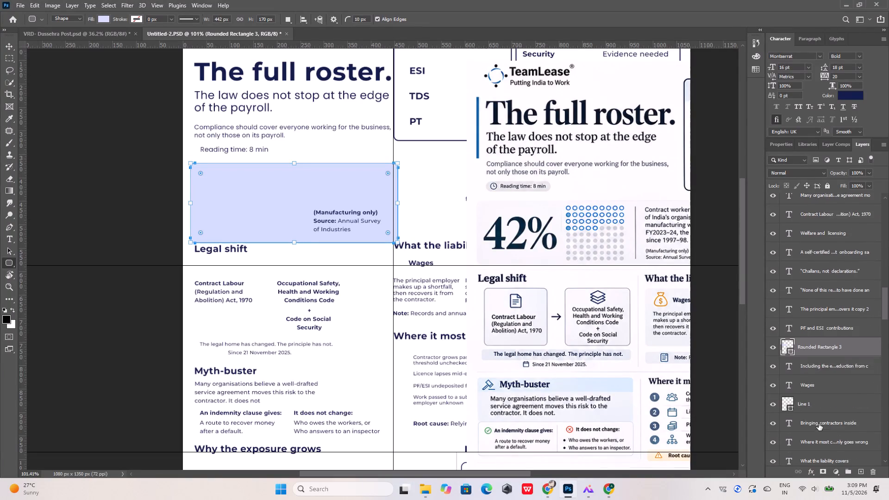
{"action": "scroll", "coordinate": [819, 424], "scroll_direction": "down", "scroll_amount": 8}
{"action": "left_click_drag", "start_coordinate": [822, 216], "coordinate": [811, 417]}
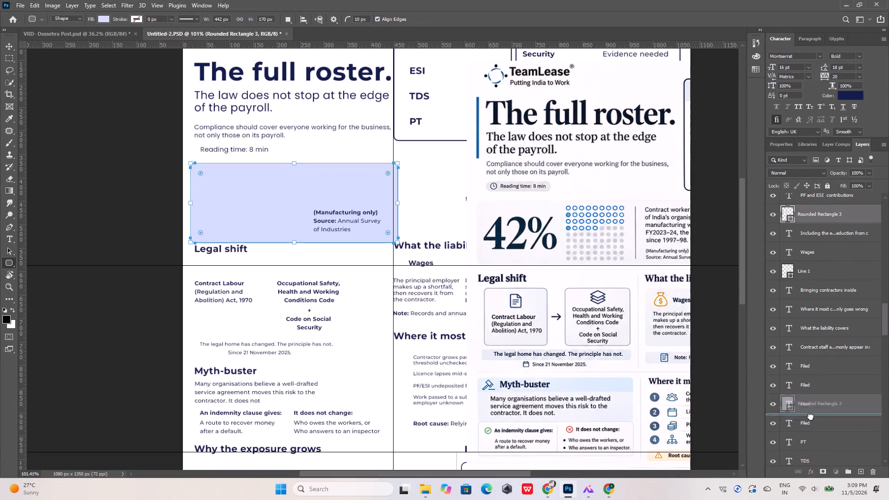
{"action": "left_click_drag", "start_coordinate": [811, 417], "coordinate": [811, 425]}
{"action": "scroll", "coordinate": [816, 412], "scroll_direction": "down", "scroll_amount": 6}
{"action": "scroll", "coordinate": [814, 374], "scroll_direction": "down", "scroll_amount": 5}
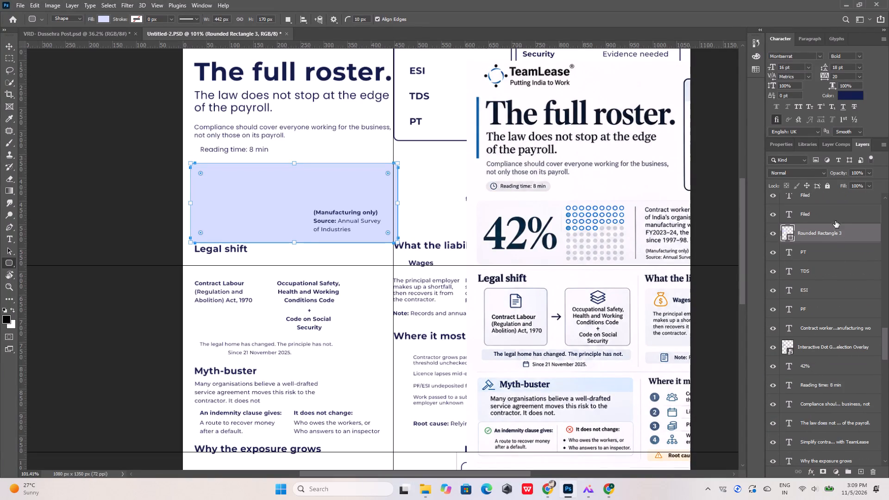
{"action": "left_click_drag", "start_coordinate": [835, 214], "coordinate": [826, 441]}
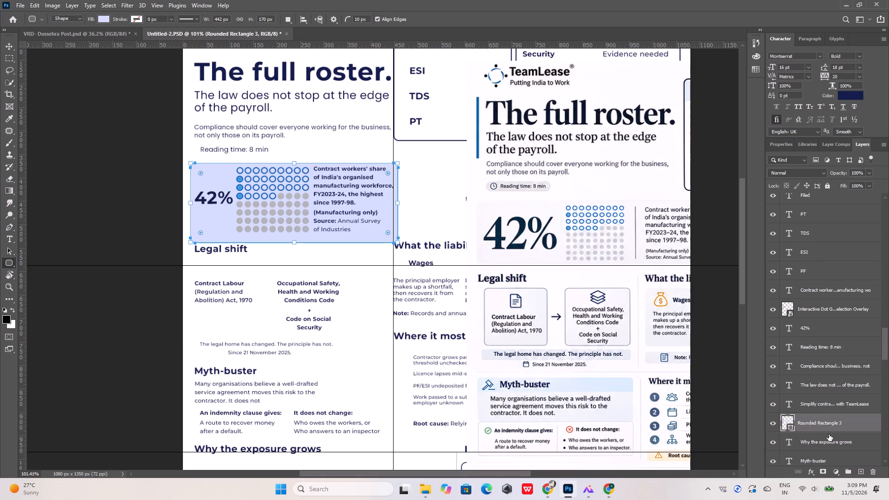
{"action": "scroll", "coordinate": [814, 381], "scroll_direction": "down", "scroll_amount": 5}
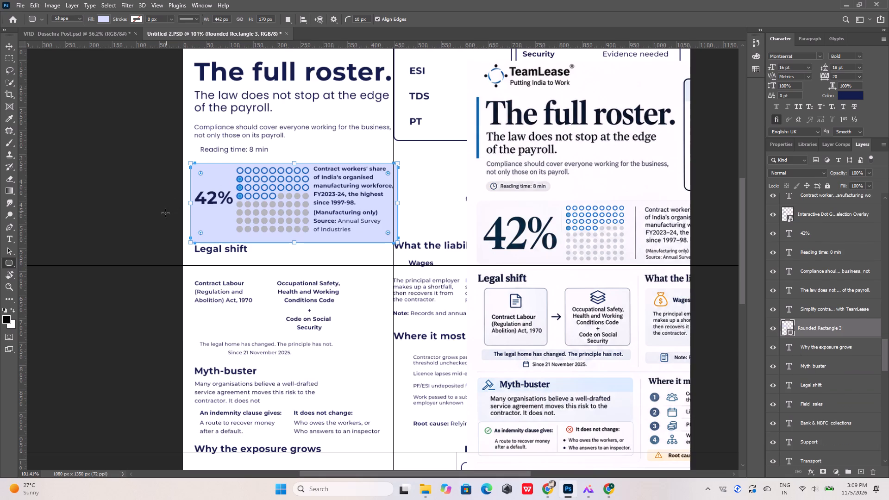
Nudge the blue rounded rectangle up 13 px behind the 42% block.
{"action": "left_click", "coordinate": [7, 50]}
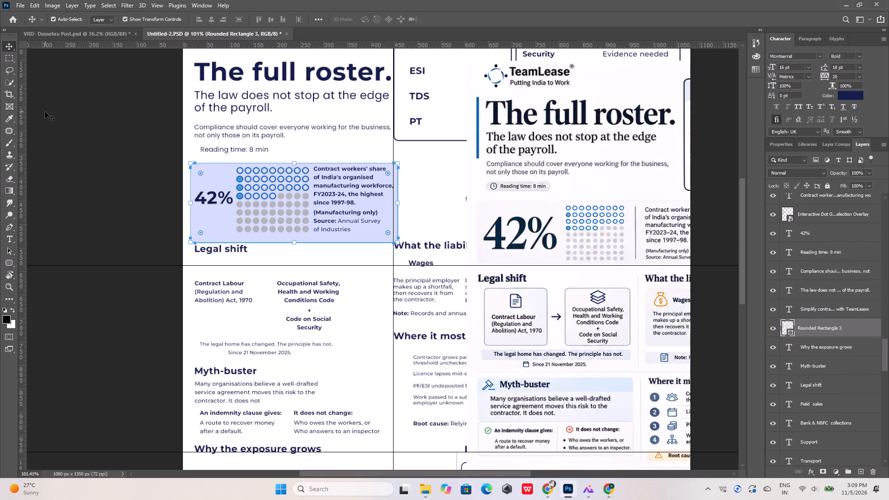
{"action": "left_click", "coordinate": [45, 112]}
{"action": "scroll", "coordinate": [294, 169], "scroll_direction": "up", "scroll_amount": 5, "text": "alt"}
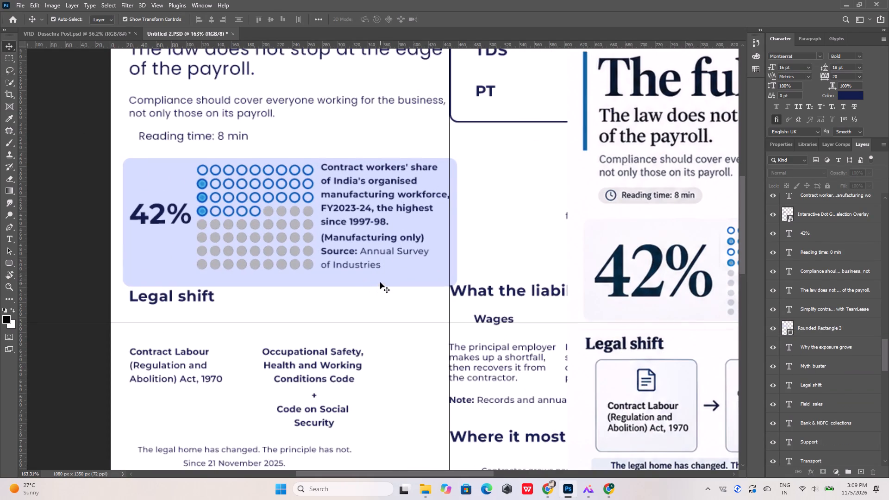
{"action": "left_click", "coordinate": [380, 282]}
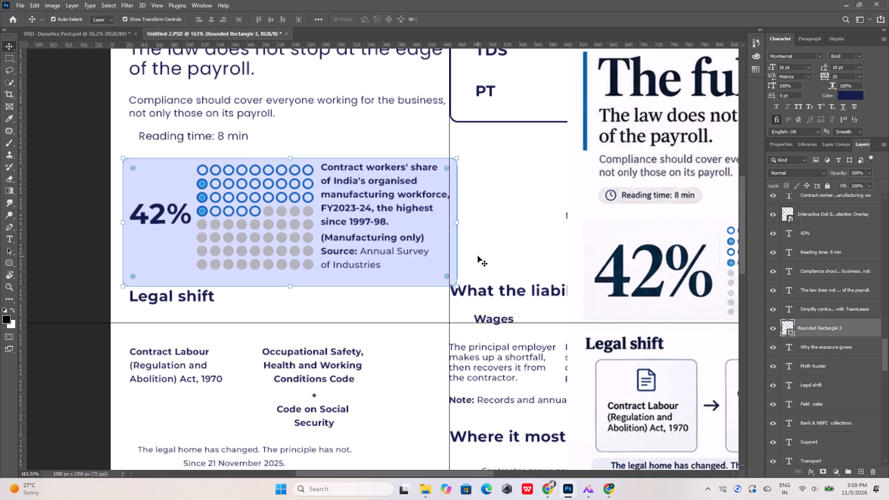
{"action": "key", "text": "Up"}
{"action": "key", "text": "Up"}
{"action": "key", "text": "Up"}
{"action": "key", "text": "Up"}
{"action": "key", "text": "Up"}
{"action": "key", "text": "Up"}
{"action": "key", "text": "Up"}
{"action": "key", "text": "Up"}
{"action": "key", "text": "Up"}
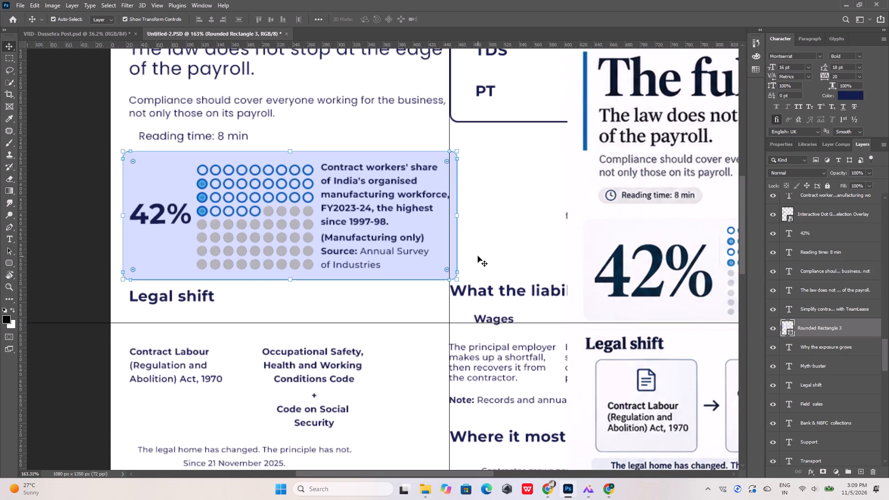
{"action": "key", "text": "Up"}
{"action": "key", "text": "Up"}
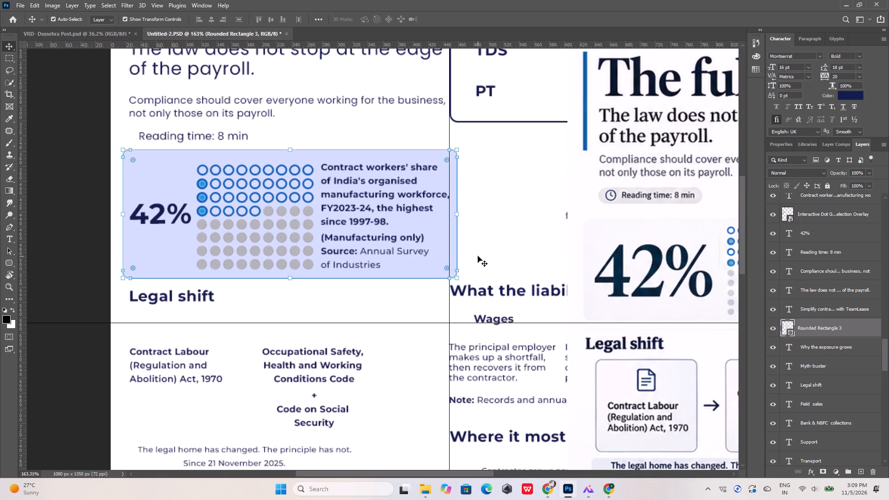
{"action": "key", "text": "Down"}
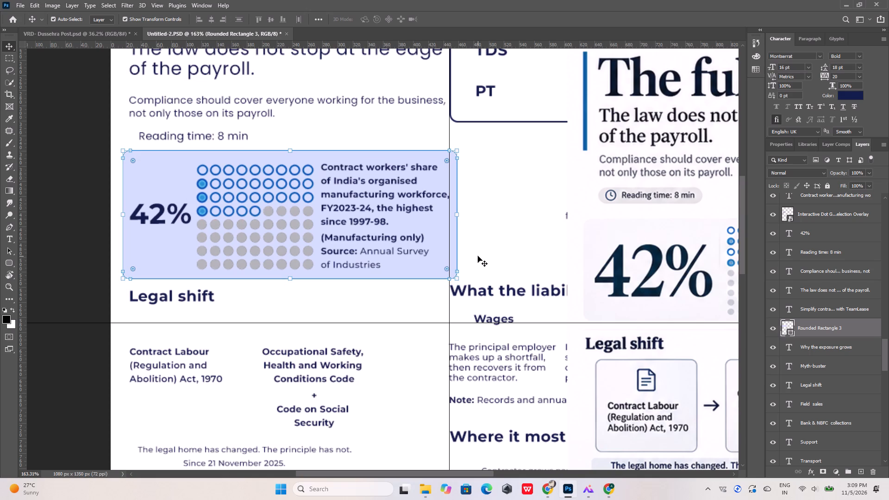
{"action": "key", "text": "Up"}
{"action": "key", "text": "Up"}
{"action": "key", "text": "Up"}
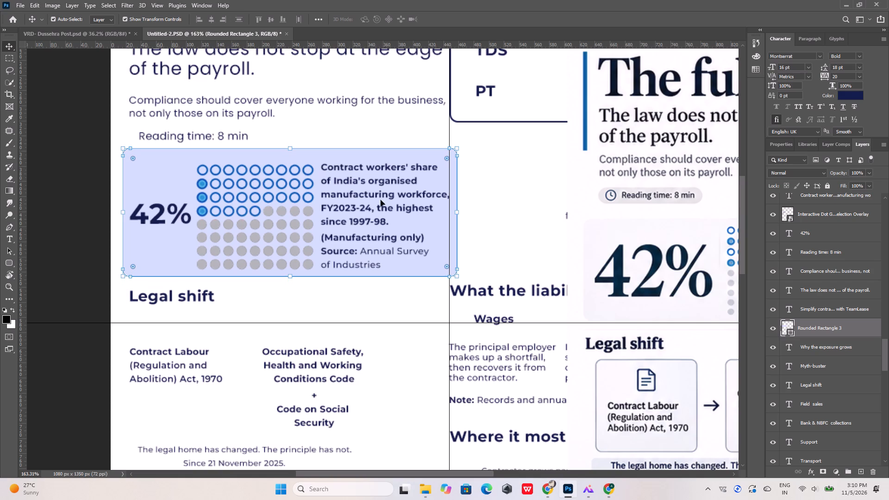
Shorten the blue panel from its top edge to about 163 px high and commit the transform.
{"action": "left_click_drag", "start_coordinate": [289, 149], "coordinate": [289, 152], "text": "shift"}
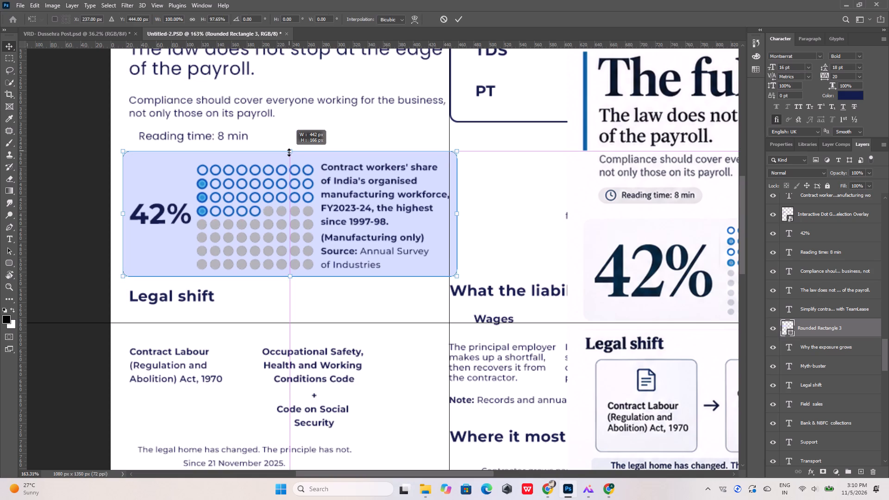
{"action": "left_click_drag", "start_coordinate": [289, 152], "coordinate": [289, 153], "text": "shift"}
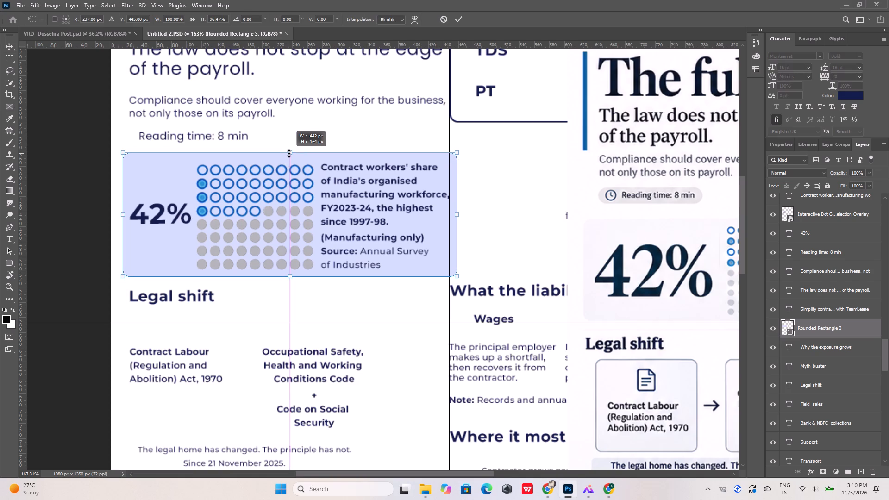
{"action": "left_click_drag", "start_coordinate": [289, 153], "coordinate": [289, 156], "text": "shift"}
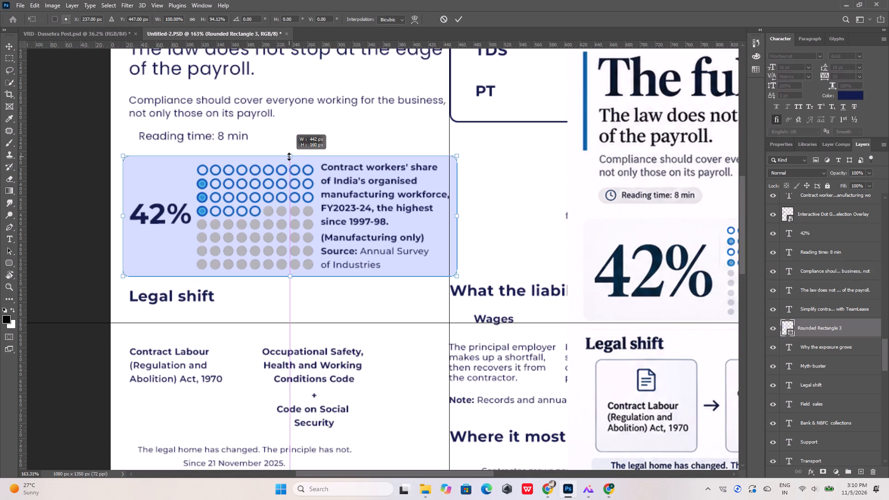
{"action": "left_click_drag", "start_coordinate": [289, 156], "coordinate": [289, 155], "text": "shift"}
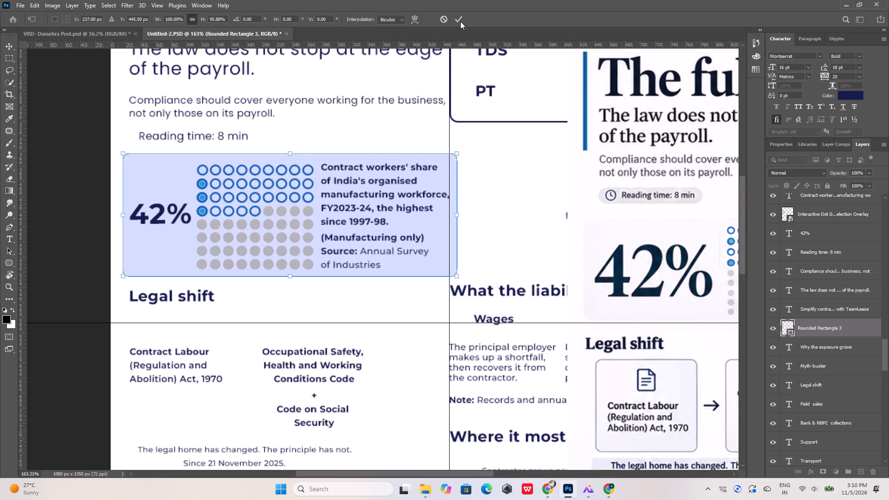
{"action": "left_click", "coordinate": [459, 18]}
Add a vertical guide along the left edge of the left column's text, at about X 26 px.
{"action": "left_click", "coordinate": [342, 109]}
{"action": "scroll", "coordinate": [316, 252], "scroll_direction": "down", "scroll_amount": 8, "text": "alt"}
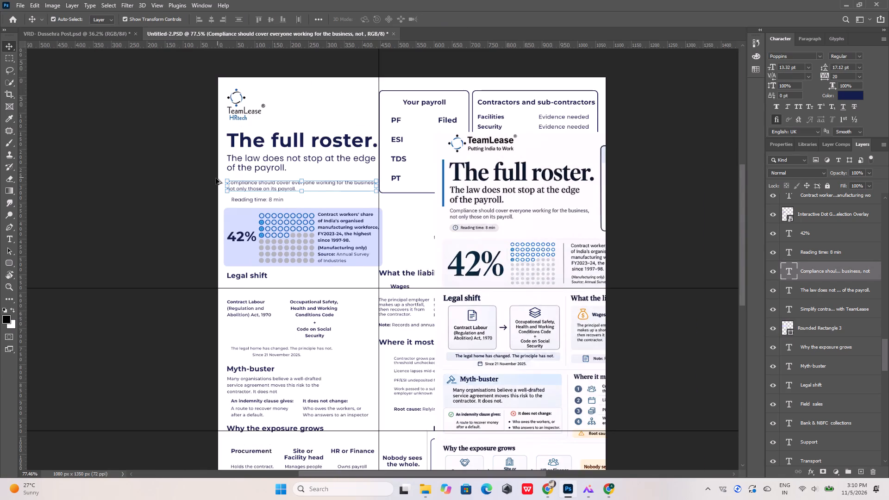
{"action": "scroll", "coordinate": [215, 179], "scroll_direction": "up", "scroll_amount": 12, "text": "alt"}
{"action": "left_click", "coordinate": [154, 219]}
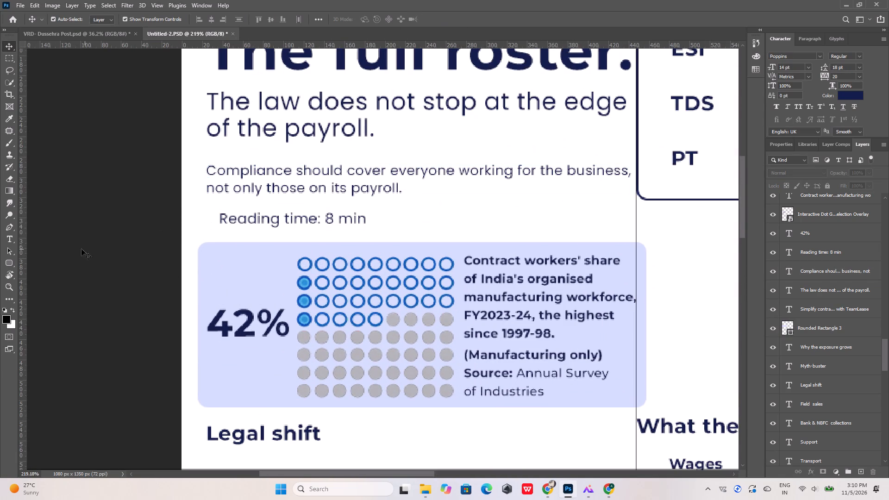
{"action": "left_click_drag", "start_coordinate": [21, 264], "coordinate": [208, 254]}
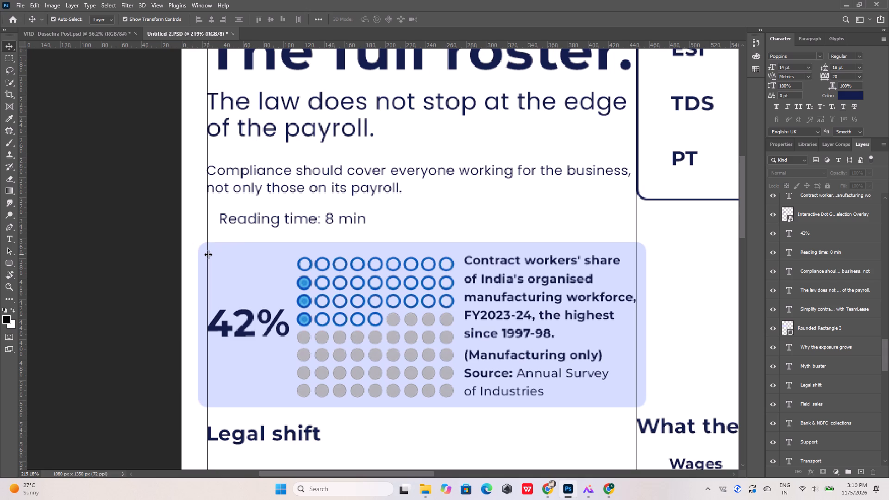
Shift the blue panel, the 42% figure, the dot grid and the contract workers' share text together 10 px to the right.
{"action": "left_click", "coordinate": [502, 302]}
{"action": "left_click", "coordinate": [414, 302], "text": "shift"}
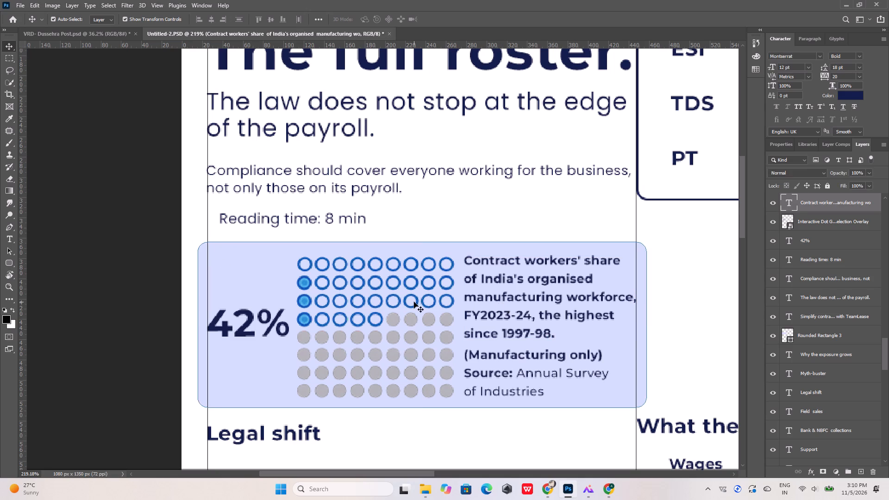
{"action": "left_click", "coordinate": [263, 320], "text": "shift"}
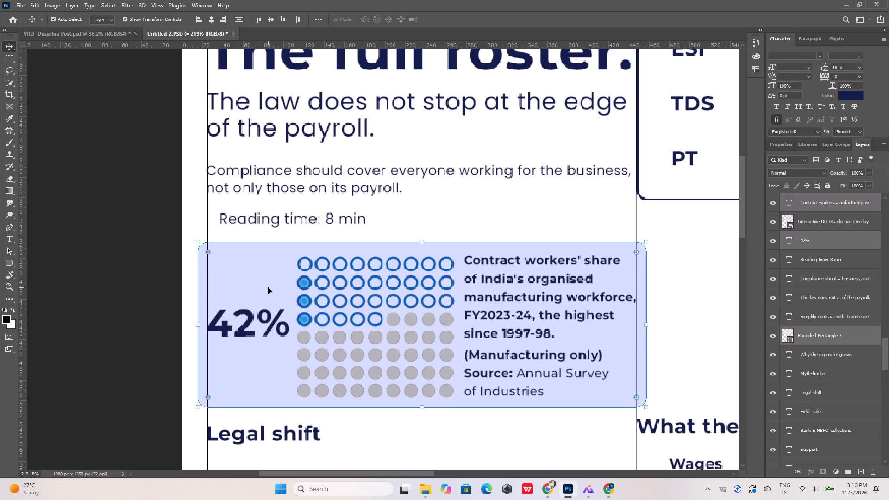
{"action": "left_click", "coordinate": [268, 287], "text": "shift"}
{"action": "left_click", "coordinate": [308, 303], "text": "shift"}
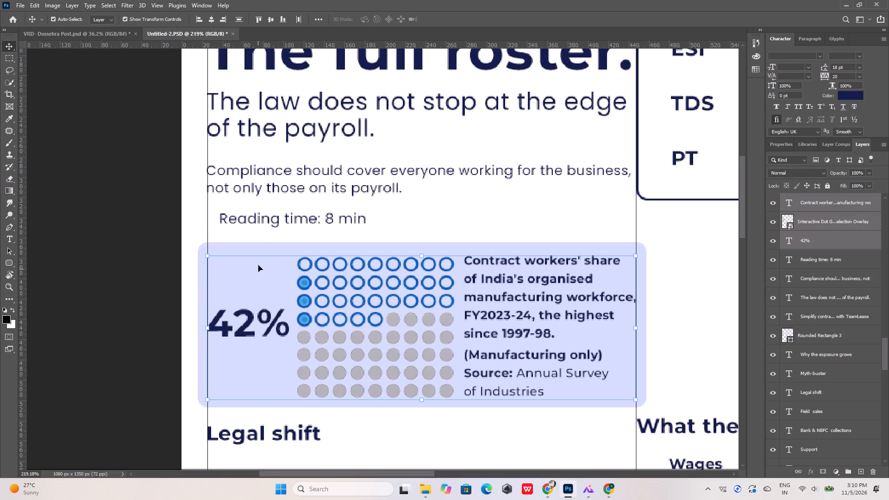
{"action": "left_click", "coordinate": [303, 244], "text": "shift"}
{"action": "key", "text": "shift+Right"}
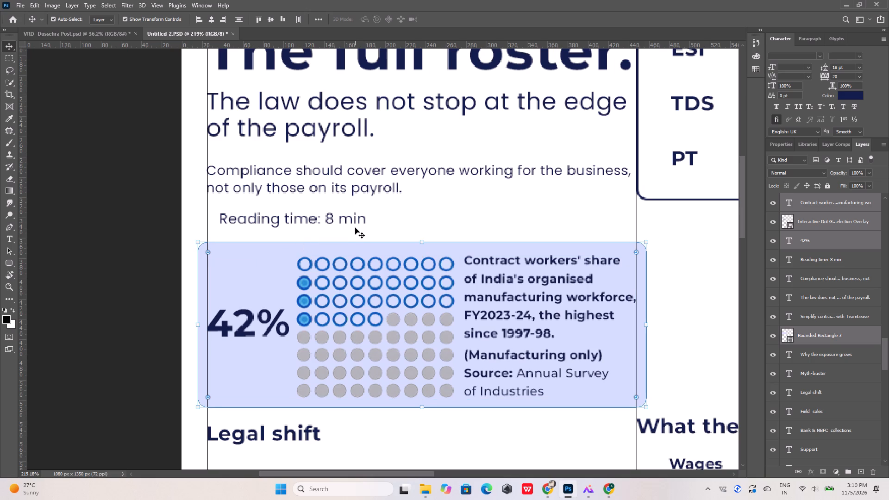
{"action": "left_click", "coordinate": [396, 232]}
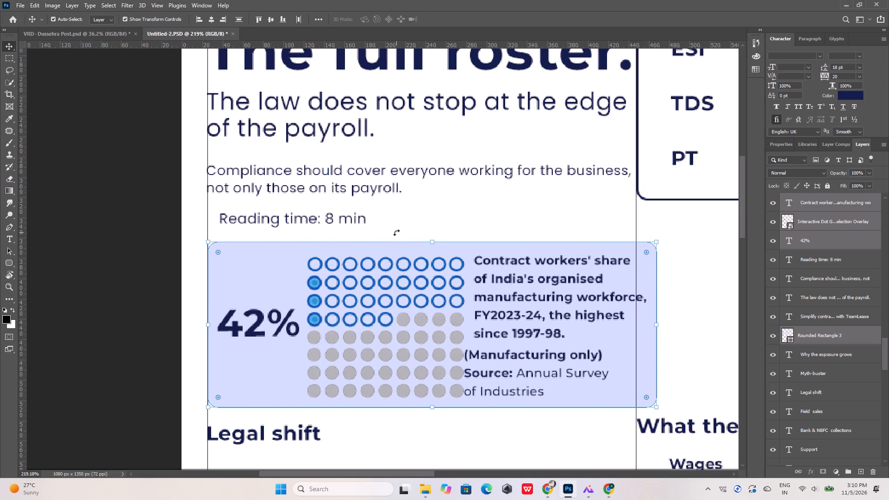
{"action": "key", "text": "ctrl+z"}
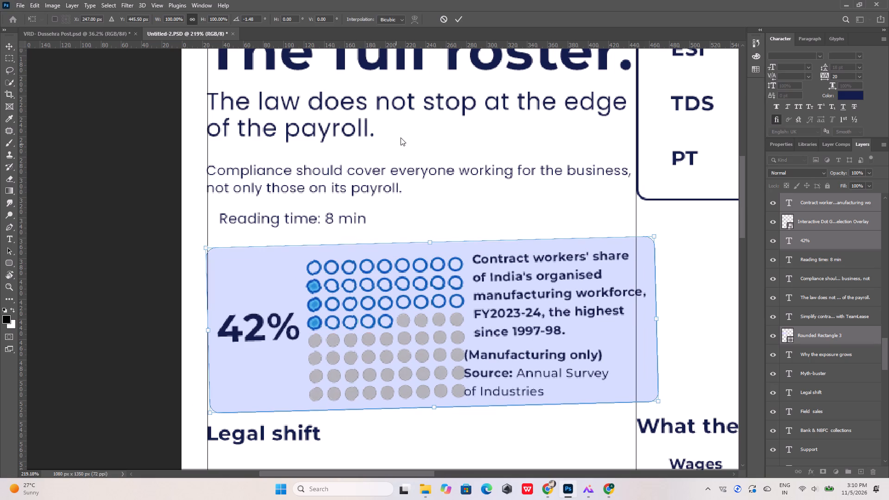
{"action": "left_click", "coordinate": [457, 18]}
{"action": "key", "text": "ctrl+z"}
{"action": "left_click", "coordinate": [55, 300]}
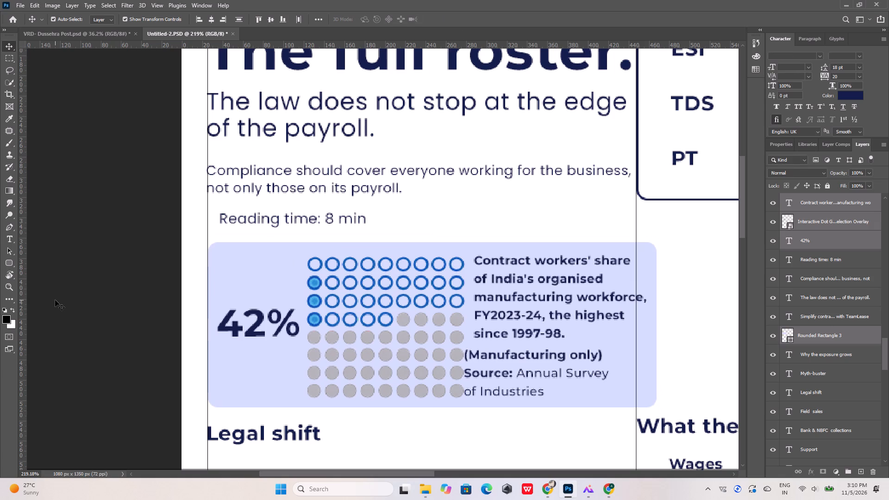
Duplicate the light blue rounded panel behind the 42% block, placing the copy slightly above the original.
{"action": "left_click", "coordinate": [236, 264]}
{"action": "scroll", "coordinate": [232, 268], "scroll_direction": "down", "scroll_amount": 2, "text": "alt"}
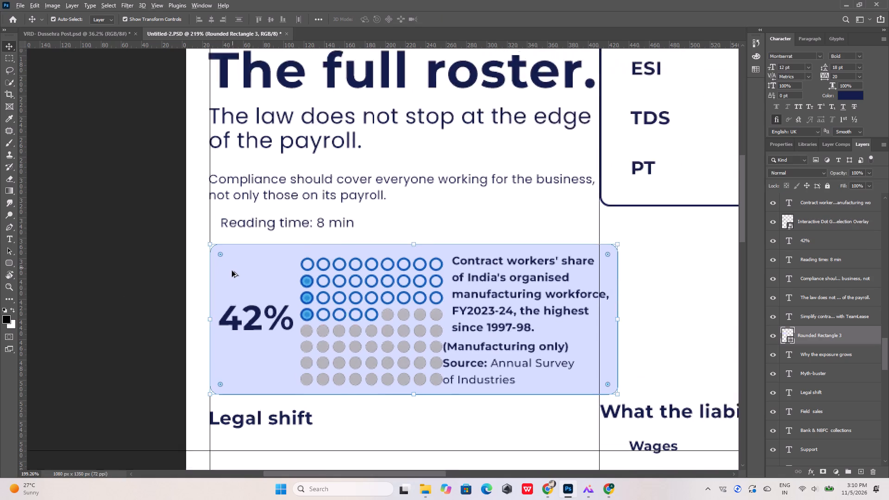
{"action": "scroll", "coordinate": [232, 271], "scroll_direction": "down", "scroll_amount": 7, "text": "alt"}
{"action": "scroll", "coordinate": [242, 269], "scroll_direction": "up", "scroll_amount": 8, "text": "alt"}
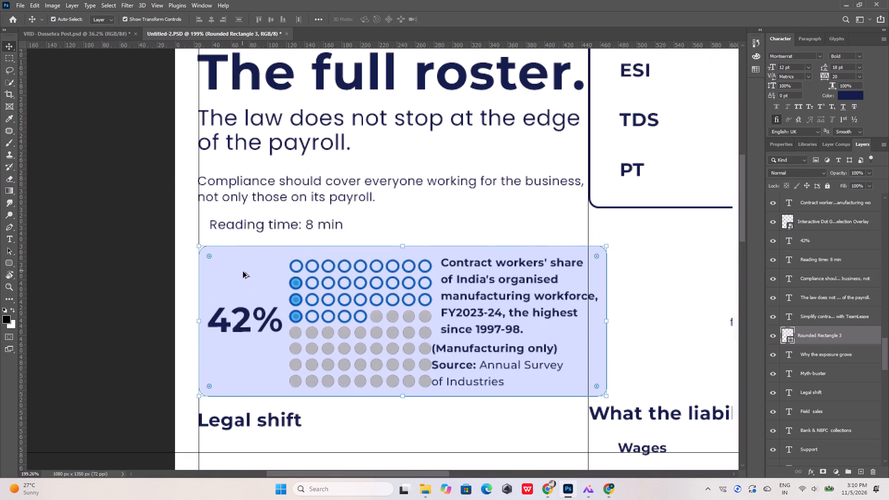
{"action": "left_click_drag", "start_coordinate": [244, 273], "coordinate": [244, 254], "text": "alt"}
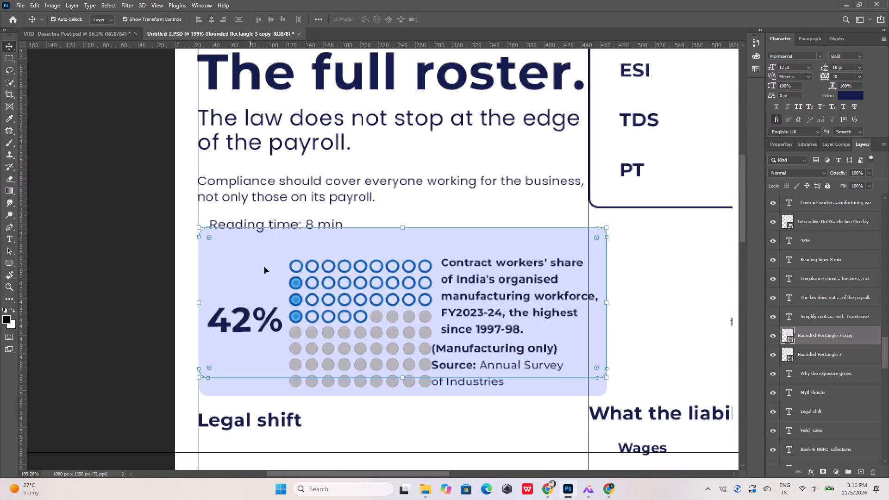
Shrink the panel copy to a pill about 21 px high and 40.72% of its width, placed behind "Reading time: 8 min".
{"action": "left_click_drag", "start_coordinate": [404, 379], "coordinate": [391, 249], "text": "shift"}
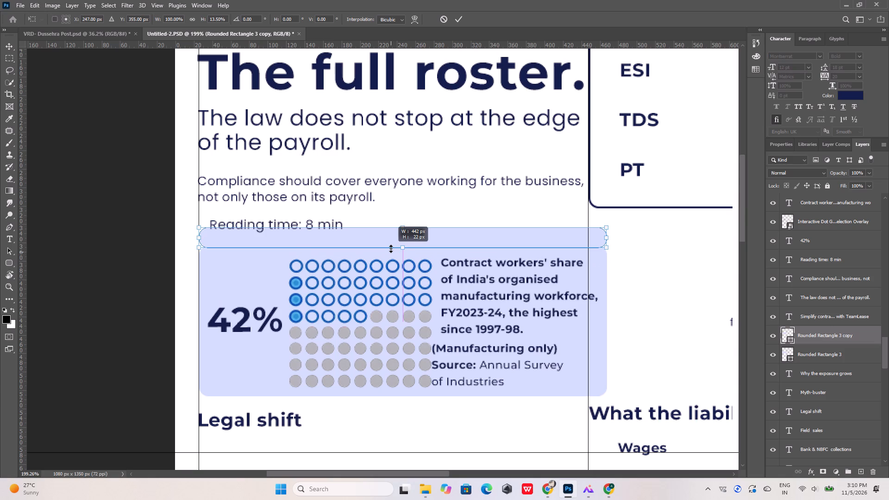
{"action": "left_click_drag", "start_coordinate": [391, 249], "coordinate": [390, 248], "text": "shift"}
{"action": "left_click_drag", "start_coordinate": [381, 238], "coordinate": [381, 226]}
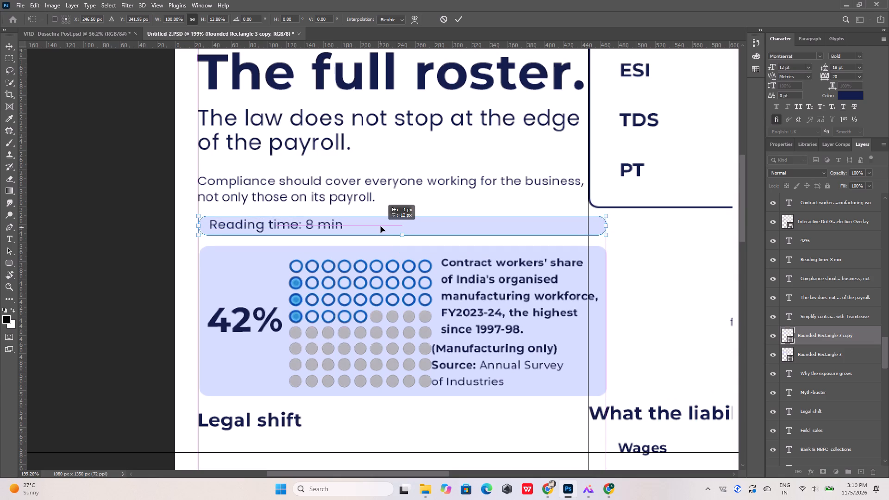
{"action": "left_click_drag", "start_coordinate": [381, 226], "coordinate": [381, 225]}
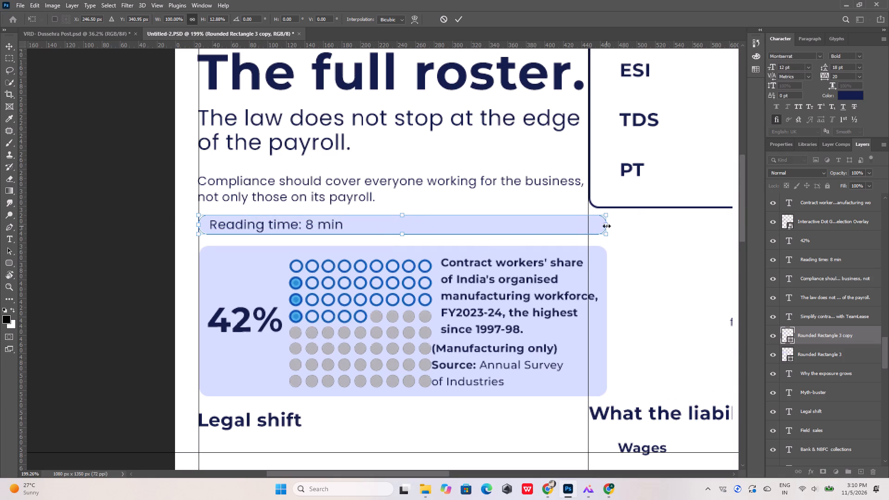
{"action": "left_click_drag", "start_coordinate": [606, 226], "coordinate": [428, 233], "text": "shift"}
{"action": "key", "text": "ctrl+z"}
{"action": "left_click_drag", "start_coordinate": [608, 225], "coordinate": [353, 243], "text": "shift"}
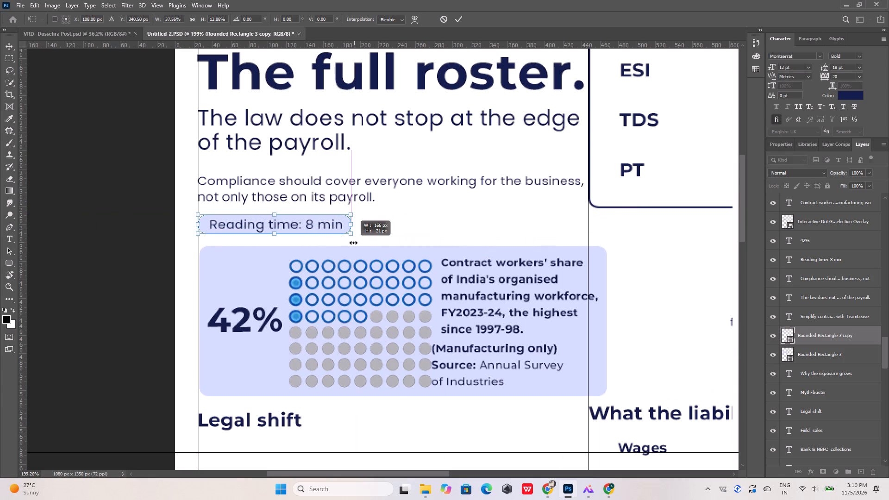
{"action": "left_click_drag", "start_coordinate": [353, 243], "coordinate": [354, 243], "text": "shift"}
{"action": "left_click_drag", "start_coordinate": [354, 243], "coordinate": [366, 239], "text": "shift"}
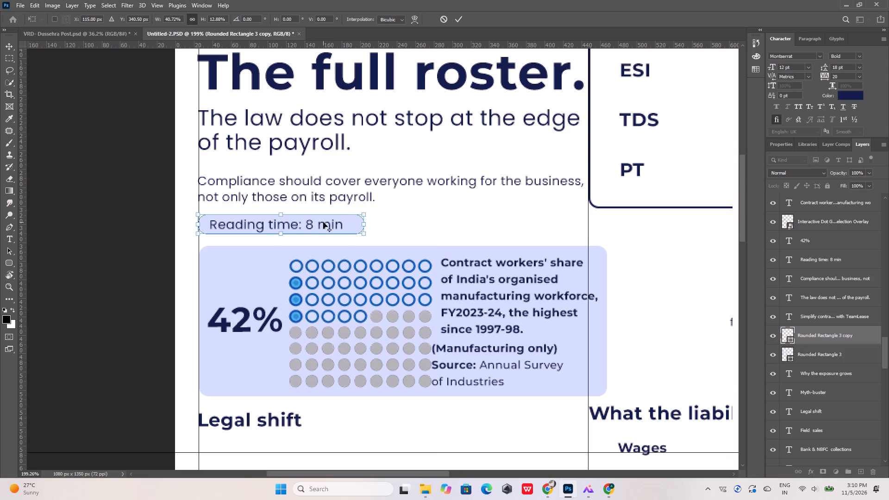
{"action": "scroll", "coordinate": [323, 222], "scroll_direction": "up", "scroll_amount": 5, "text": "alt"}
{"action": "left_click", "coordinate": [459, 21]}
Nudge the "Reading time: 8 min" text to the right inside its pill, leaving extra space before the text.
{"action": "left_click", "coordinate": [284, 225]}
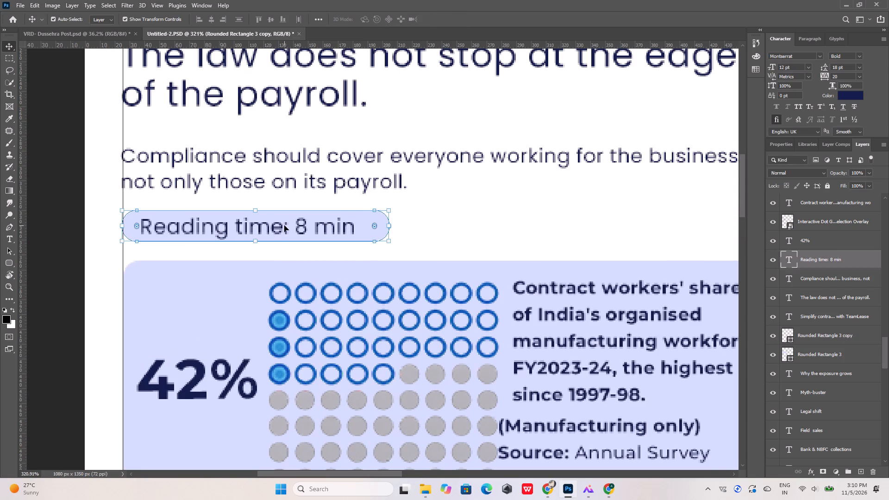
{"action": "key", "text": "Right"}
{"action": "key", "text": "Right"}
{"action": "key", "text": "Right"}
{"action": "key", "text": "Right"}
{"action": "key", "text": "Right"}
{"action": "key", "text": "Right"}
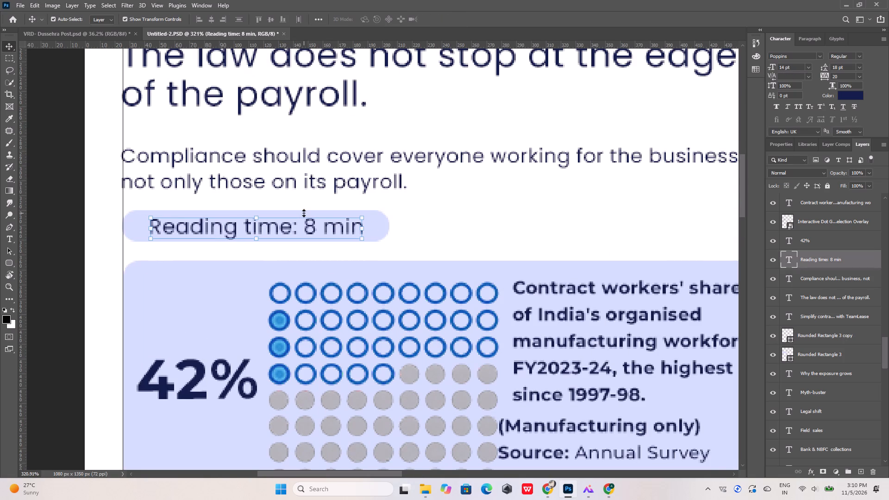
{"action": "key", "text": "Right"}
{"action": "key", "text": "Right"}
{"action": "key", "text": "Right"}
{"action": "key", "text": "Right"}
{"action": "key", "text": "Right"}
{"action": "key", "text": "Right"}
{"action": "key", "text": "Left"}
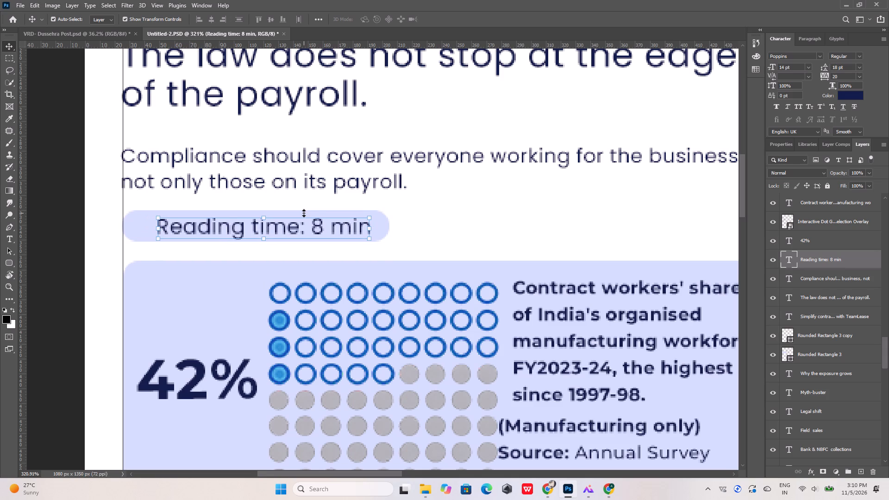
Align the vertical centres of the "Reading time: 8 min" text and the pill behind it.
{"action": "scroll", "coordinate": [116, 216], "scroll_direction": "up", "scroll_amount": 5, "text": "alt"}
{"action": "left_click", "coordinate": [154, 224], "text": "shift"}
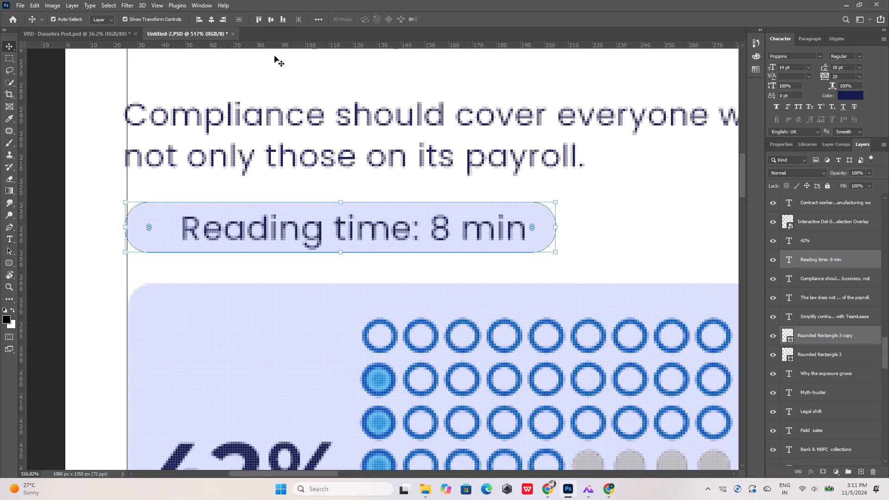
{"action": "left_click", "coordinate": [270, 19]}
{"action": "left_click", "coordinate": [609, 226]}
{"action": "scroll", "coordinate": [274, 204], "scroll_direction": "down", "scroll_amount": 2, "text": "alt"}
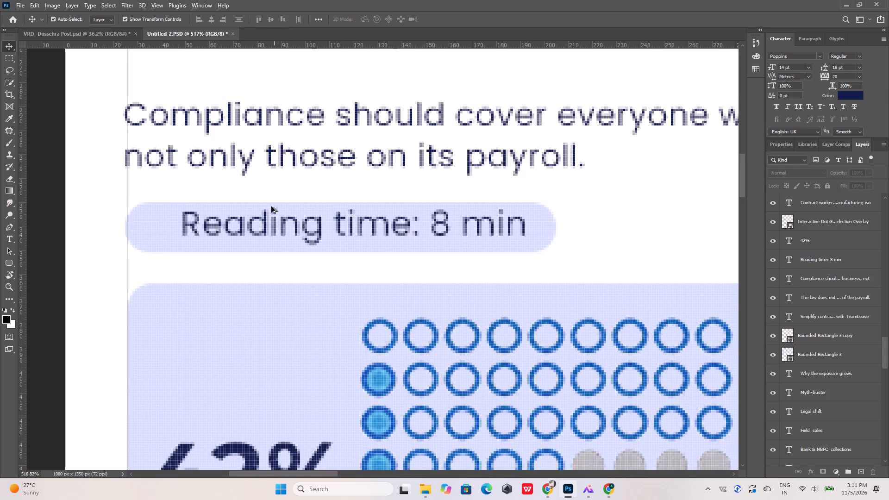
{"action": "scroll", "coordinate": [271, 206], "scroll_direction": "down", "scroll_amount": 8, "text": "alt"}
{"action": "scroll", "coordinate": [297, 209], "scroll_direction": "up", "scroll_amount": 7, "text": "alt"}
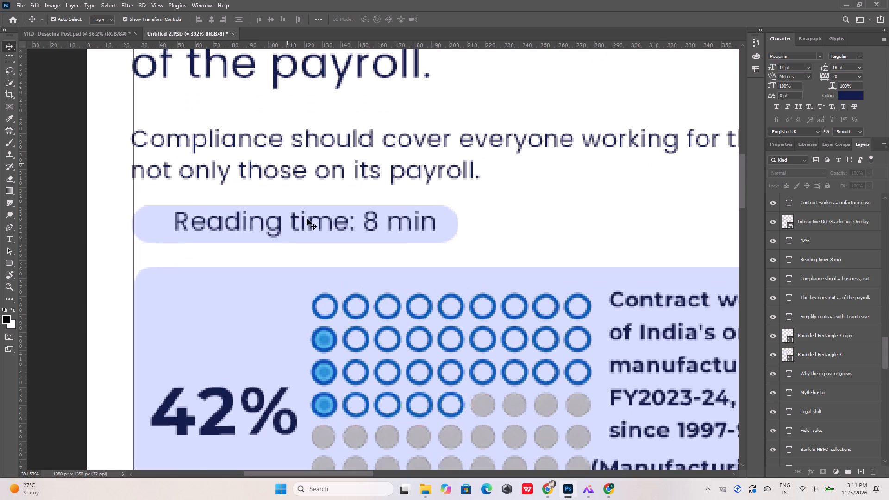
Move the reference infographic image down and to the left, clear of the payroll and contractor boxes.
{"action": "scroll", "coordinate": [307, 219], "scroll_direction": "down", "scroll_amount": 12, "text": "alt"}
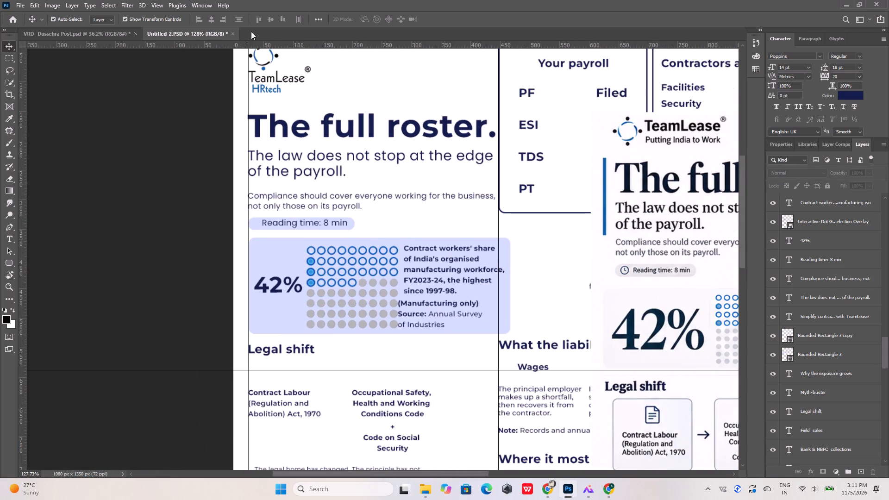
{"action": "scroll", "coordinate": [347, 246], "scroll_direction": "down", "scroll_amount": 5, "text": "alt"}
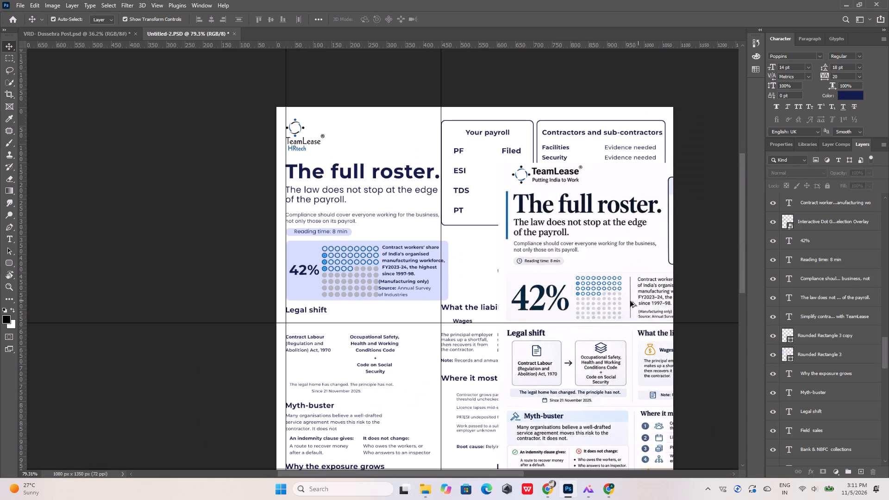
{"action": "left_click_drag", "start_coordinate": [601, 302], "coordinate": [526, 392]}
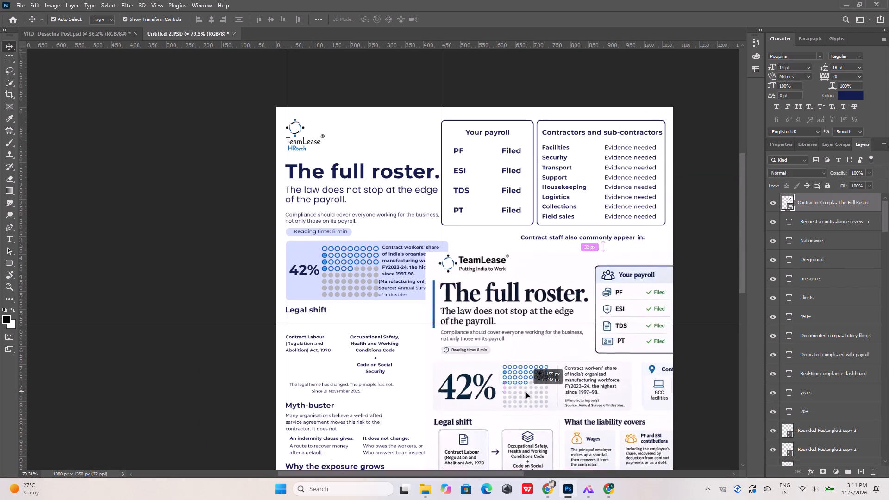
{"action": "left_click_drag", "start_coordinate": [526, 392], "coordinate": [488, 434]}
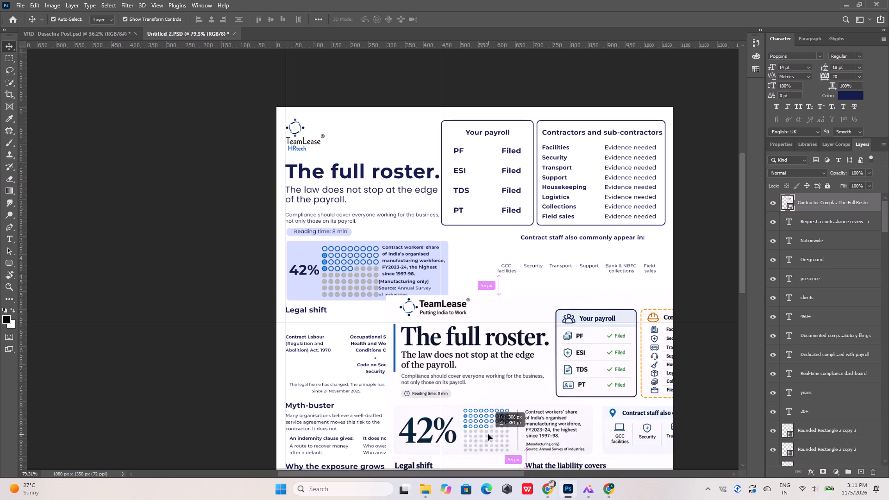
{"action": "left_click_drag", "start_coordinate": [488, 434], "coordinate": [461, 423]}
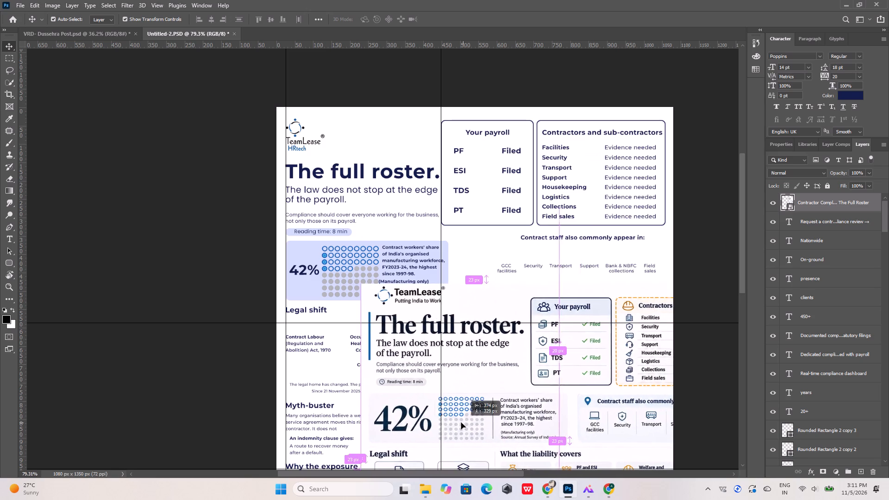
{"action": "left_click_drag", "start_coordinate": [461, 423], "coordinate": [454, 422]}
Shift the "Your payroll" and "Contractors and sub-contractors" headings together 10 px upward.
{"action": "scroll", "coordinate": [574, 127], "scroll_direction": "up", "scroll_amount": 7, "text": "alt"}
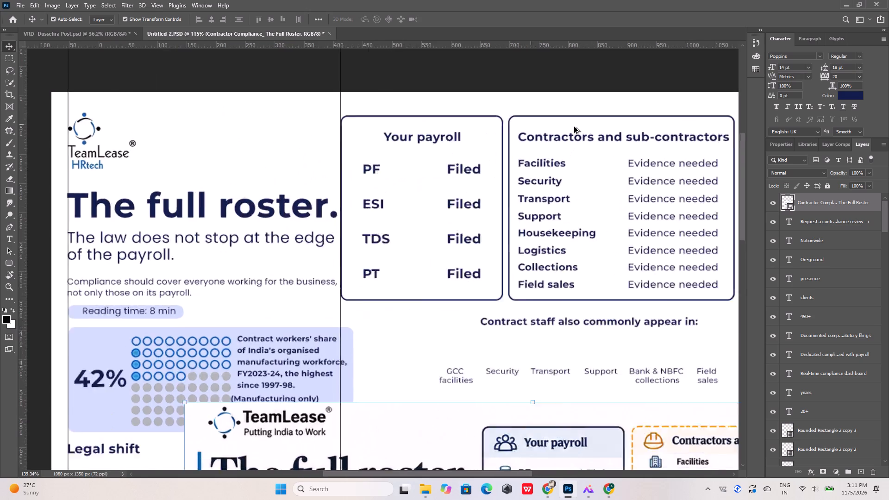
{"action": "scroll", "coordinate": [574, 127], "scroll_direction": "up", "scroll_amount": 9, "text": "alt"}
{"action": "left_click", "coordinate": [570, 141]}
{"action": "left_click", "coordinate": [182, 143], "text": "shift"}
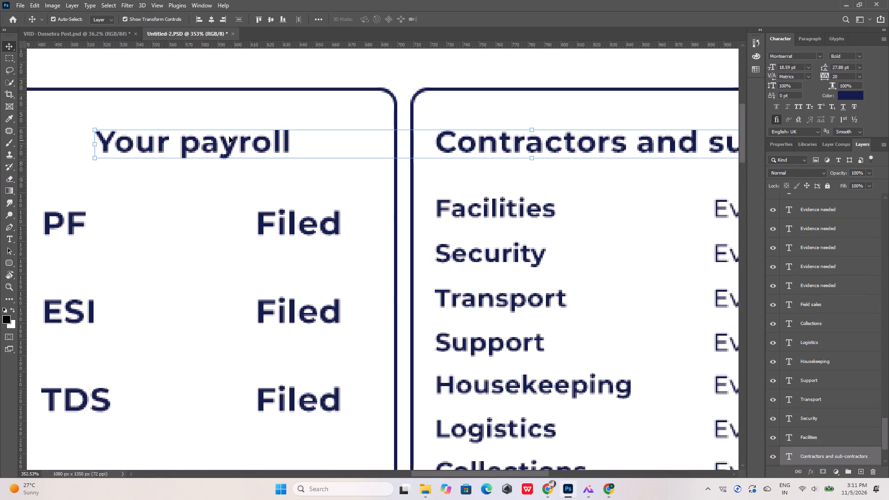
{"action": "key", "text": "shift+Up"}
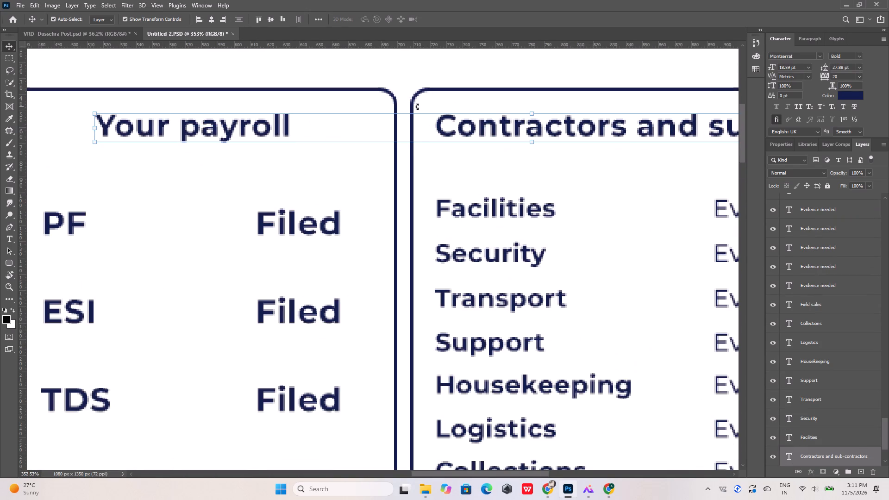
{"action": "left_click", "coordinate": [388, 80]}
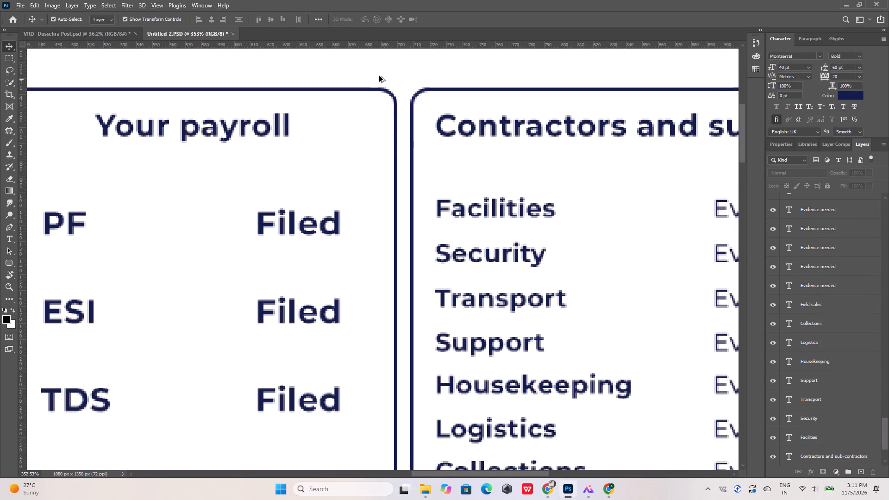
Centre the "Your payroll" heading horizontally within its rounded box.
{"action": "scroll", "coordinate": [375, 135], "scroll_direction": "down", "scroll_amount": 8, "text": "alt"}
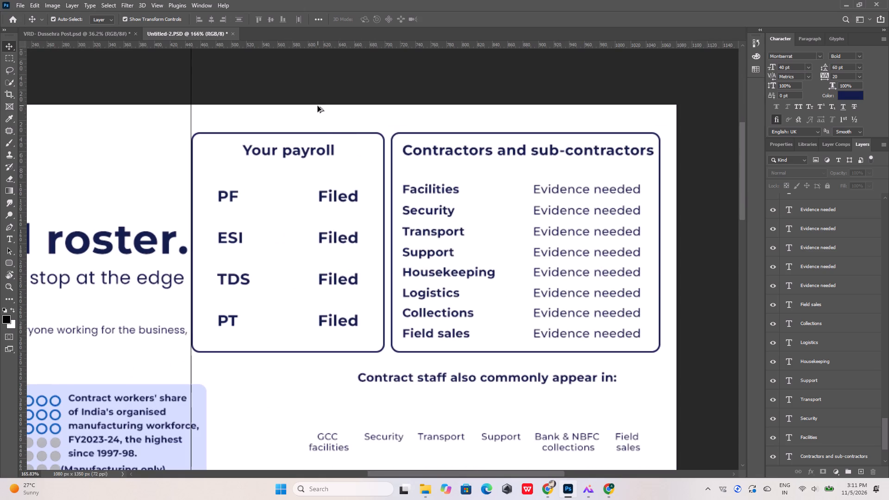
{"action": "scroll", "coordinate": [318, 107], "scroll_direction": "up", "scroll_amount": 8, "text": "alt"}
{"action": "left_click", "coordinate": [206, 186]}
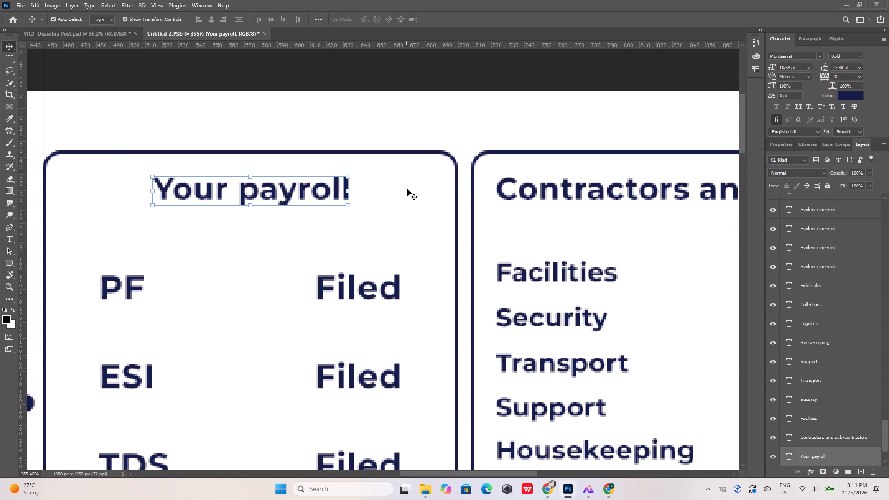
{"action": "left_click", "coordinate": [456, 187], "text": "shift"}
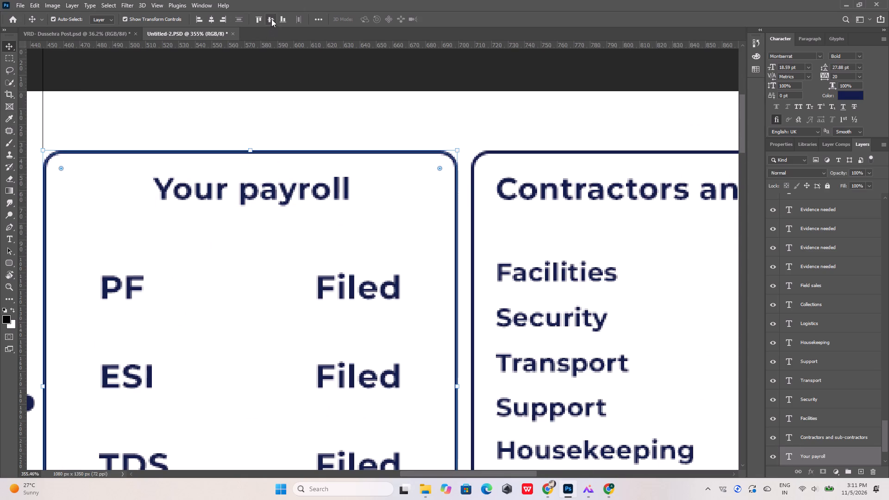
{"action": "left_click", "coordinate": [212, 20]}
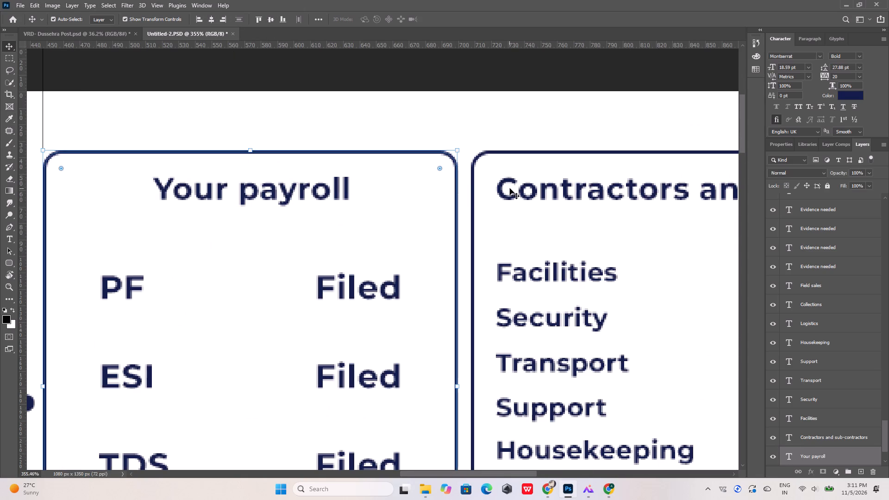
Centre the "Contractors and sub-contractors" heading horizontally within its rounded box.
{"action": "left_click", "coordinate": [508, 180]}
{"action": "left_click", "coordinate": [473, 200], "text": "shift"}
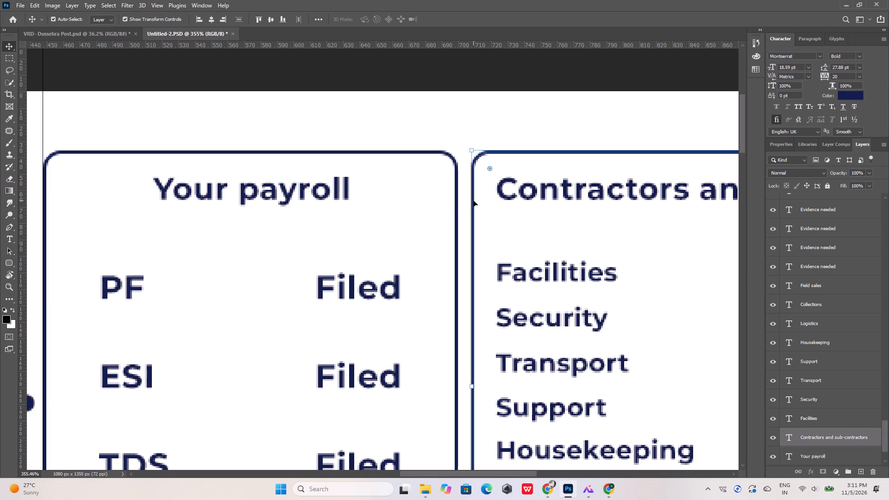
{"action": "left_click", "coordinate": [213, 19]}
{"action": "left_click", "coordinate": [255, 77]}
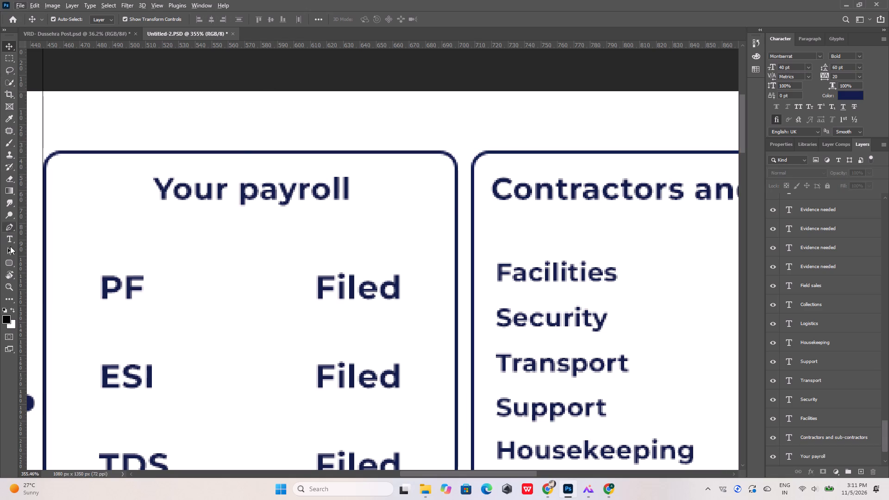
Draw a rounded rectangle about 248 × 63 px with 10 px corners over the "Your payroll" heading area, fitted to the box's top edge.
{"action": "left_click", "coordinate": [10, 263]}
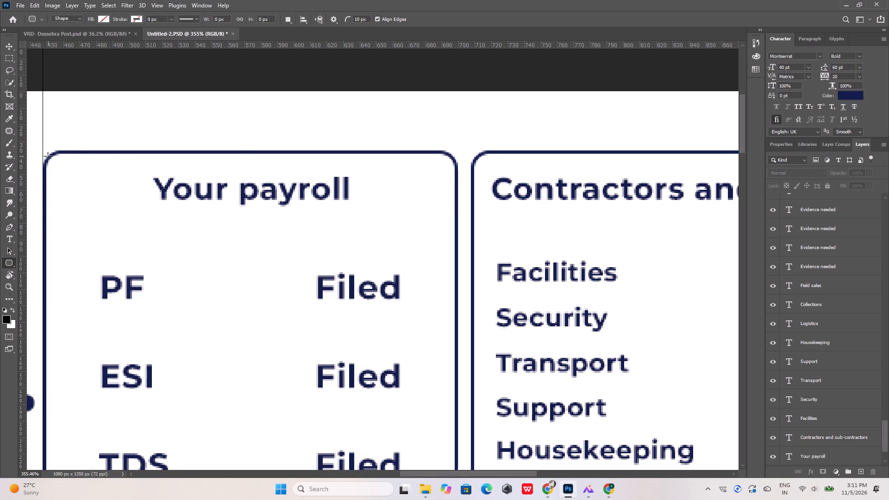
{"action": "left_click_drag", "start_coordinate": [42, 151], "coordinate": [219, 216]}
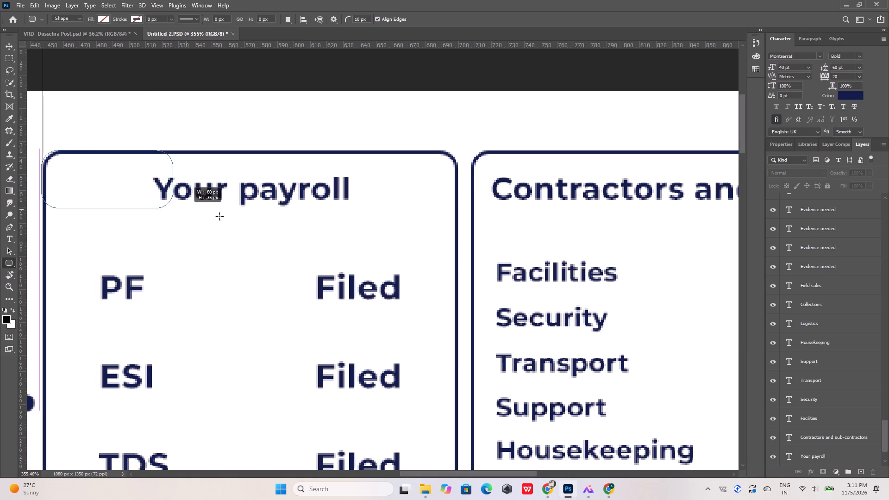
{"action": "left_click_drag", "start_coordinate": [219, 216], "coordinate": [454, 254]}
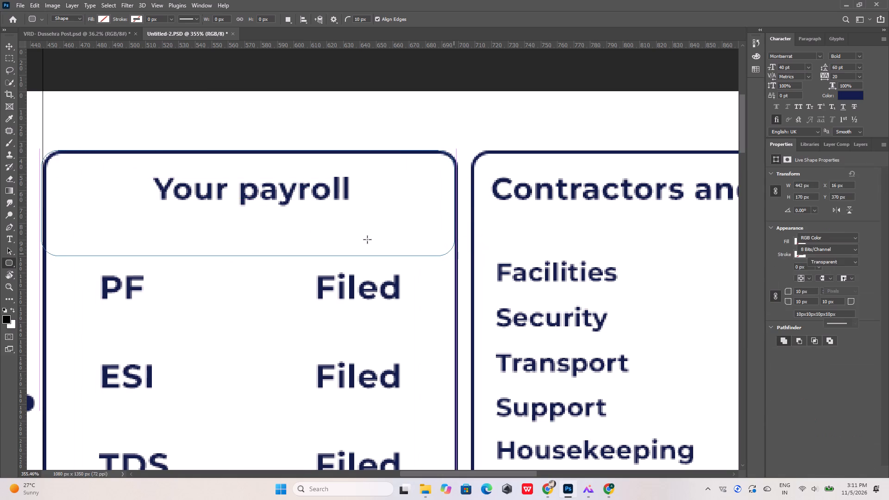
{"action": "scroll", "coordinate": [40, 158], "scroll_direction": "up", "scroll_amount": 5, "text": "alt"}
{"action": "scroll", "coordinate": [42, 210], "scroll_direction": "up", "scroll_amount": 4, "text": "alt"}
{"action": "left_click_drag", "start_coordinate": [43, 231], "coordinate": [56, 231], "text": "shift"}
{"action": "scroll", "coordinate": [6, 184], "scroll_direction": "down", "scroll_amount": 9, "text": "alt"}
{"action": "scroll", "coordinate": [344, 198], "scroll_direction": "down", "scroll_amount": 4, "text": "alt"}
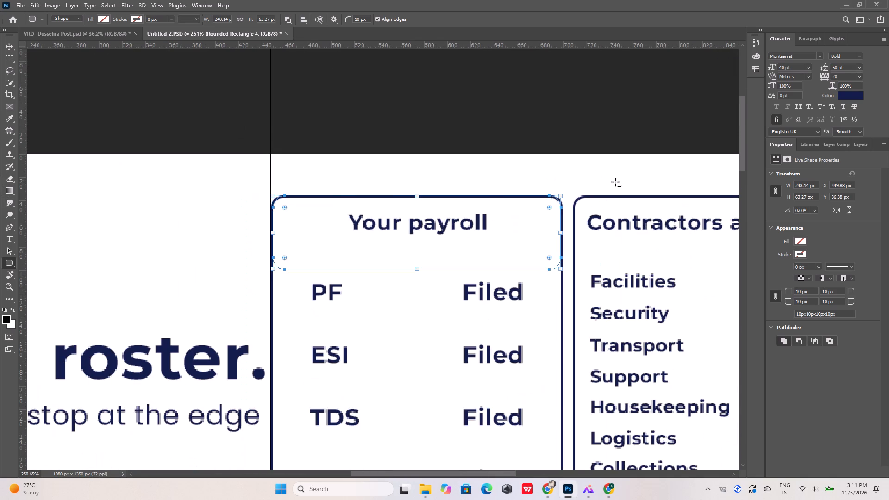
Lower the header rectangle's top edge to the inner side of the payroll box border, making it about 242 × 62 px.
{"action": "scroll", "coordinate": [582, 233], "scroll_direction": "up", "scroll_amount": 14, "text": "alt"}
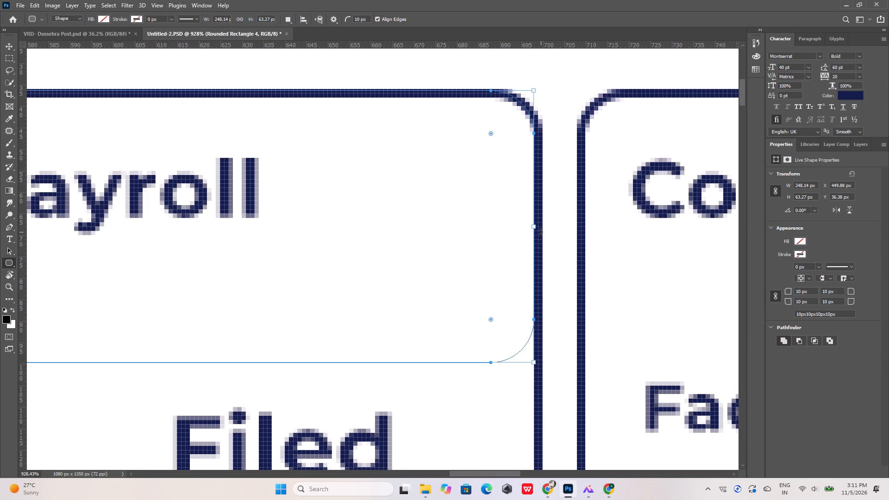
{"action": "scroll", "coordinate": [418, 287], "scroll_direction": "down", "scroll_amount": 4, "text": "alt"}
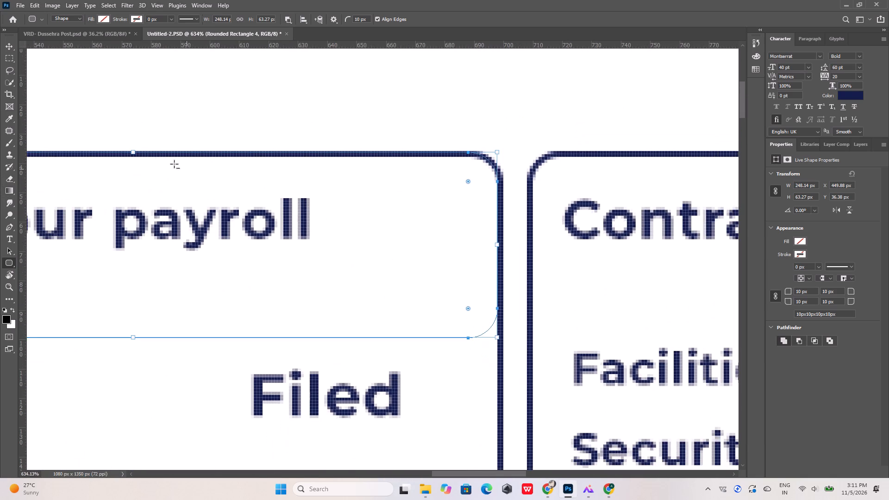
{"action": "scroll", "coordinate": [141, 151], "scroll_direction": "up", "scroll_amount": 8, "text": "alt"}
{"action": "left_click_drag", "start_coordinate": [129, 151], "coordinate": [128, 162], "text": "shift"}
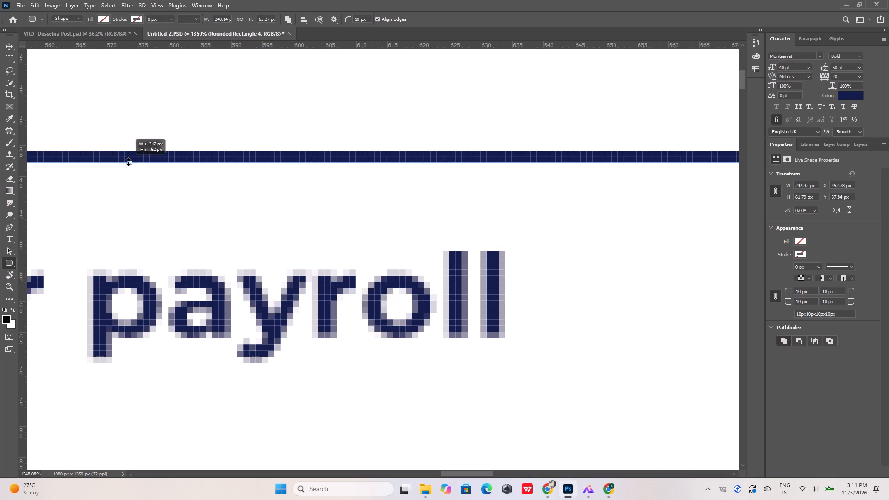
{"action": "left_click_drag", "start_coordinate": [128, 162], "coordinate": [128, 162], "text": "shift"}
{"action": "scroll", "coordinate": [203, 143], "scroll_direction": "down", "scroll_amount": 10, "text": "alt"}
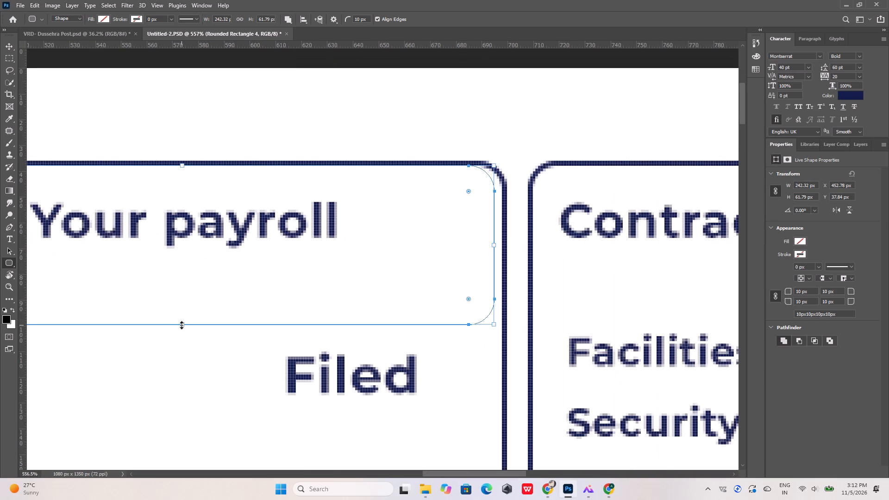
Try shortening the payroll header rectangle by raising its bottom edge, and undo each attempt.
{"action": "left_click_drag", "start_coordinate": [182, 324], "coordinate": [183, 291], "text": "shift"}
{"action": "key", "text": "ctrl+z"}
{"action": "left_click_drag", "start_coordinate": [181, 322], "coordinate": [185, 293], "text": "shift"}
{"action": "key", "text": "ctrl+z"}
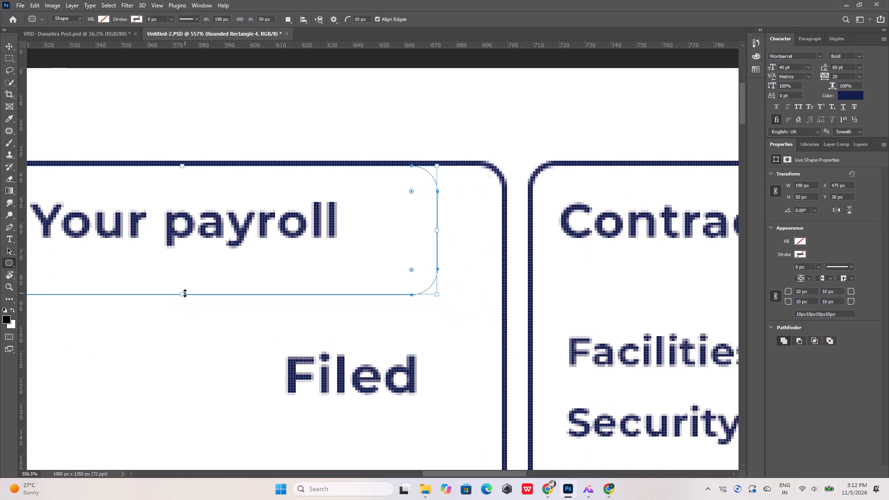
Resize the payroll header rectangle to 248 × 46 px, with its sides meeting the inner edges of the box border.
{"action": "left_click_drag", "start_coordinate": [181, 325], "coordinate": [190, 292]}
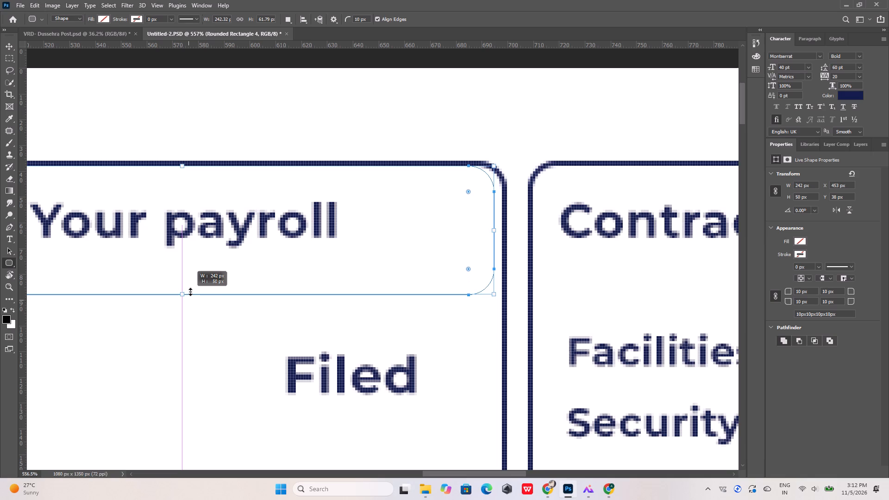
{"action": "left_click_drag", "start_coordinate": [190, 292], "coordinate": [192, 282]}
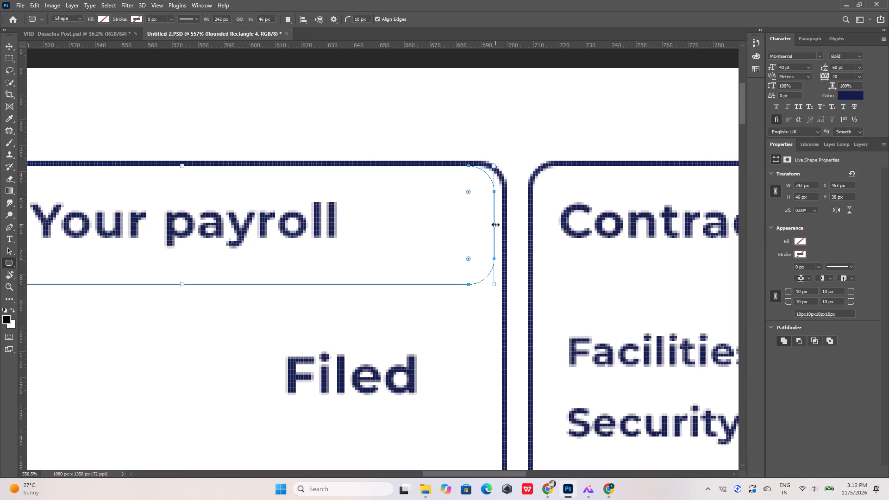
{"action": "left_click_drag", "start_coordinate": [495, 225], "coordinate": [505, 222]}
{"action": "scroll", "coordinate": [451, 216], "scroll_direction": "down", "scroll_amount": 2, "text": "alt"}
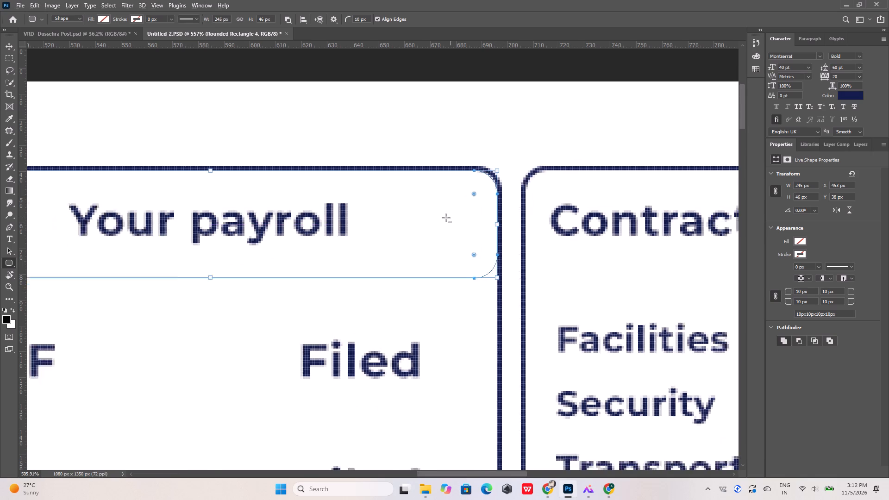
{"action": "scroll", "coordinate": [446, 218], "scroll_direction": "down", "scroll_amount": 4, "text": "alt"}
{"action": "scroll", "coordinate": [104, 206], "scroll_direction": "up", "scroll_amount": 10, "text": "alt"}
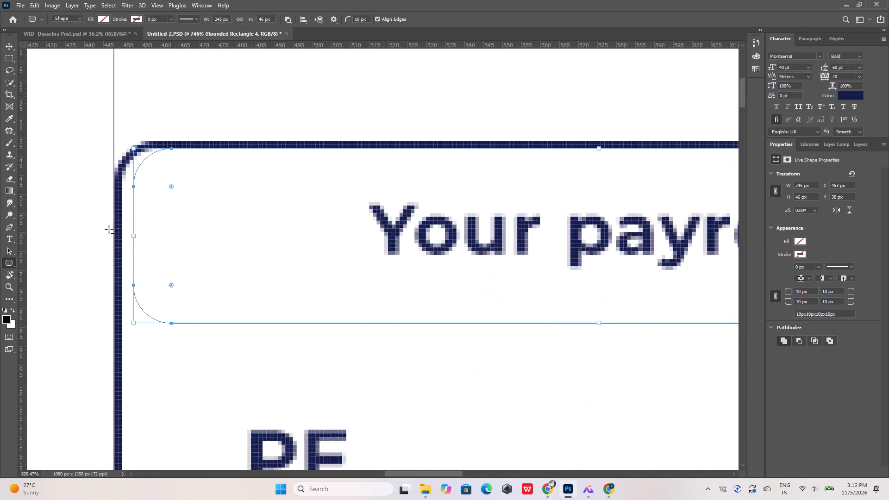
{"action": "scroll", "coordinate": [109, 229], "scroll_direction": "up", "scroll_amount": 2, "text": "alt"}
{"action": "left_click_drag", "start_coordinate": [139, 237], "coordinate": [125, 237]}
{"action": "scroll", "coordinate": [121, 226], "scroll_direction": "down", "scroll_amount": 2, "text": "alt"}
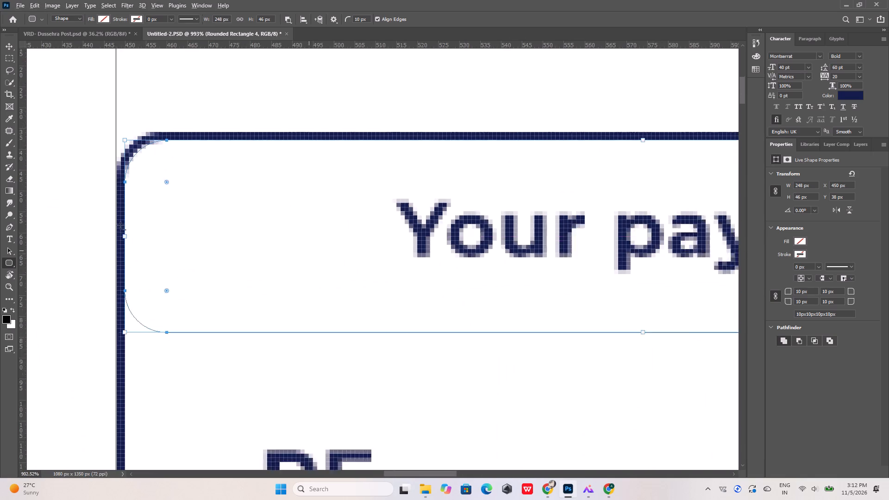
Fill the payroll header rectangle with the pale blue e4ecf3 sampled from the reference's "Your payroll" header.
{"action": "scroll", "coordinate": [120, 225], "scroll_direction": "down", "scroll_amount": 14, "text": "alt"}
{"action": "scroll", "coordinate": [353, 219], "scroll_direction": "down", "scroll_amount": 10, "text": "alt"}
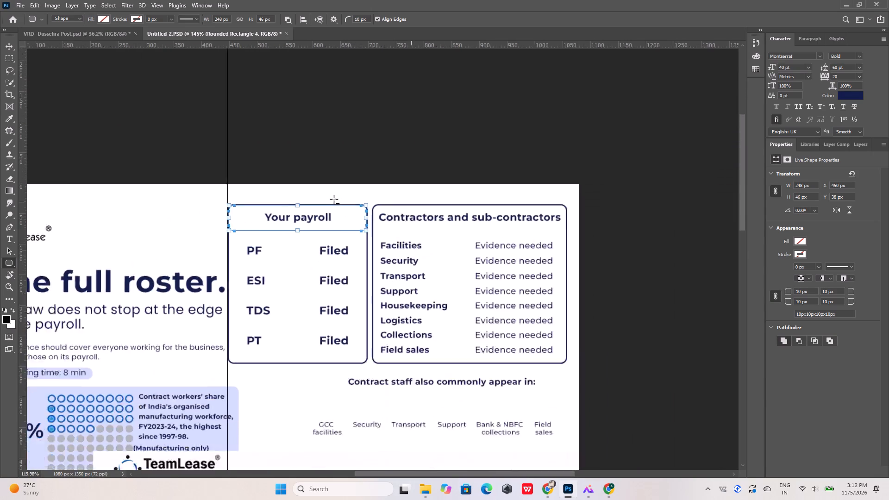
{"action": "scroll", "coordinate": [425, 427], "scroll_direction": "up", "scroll_amount": 9, "text": "alt"}
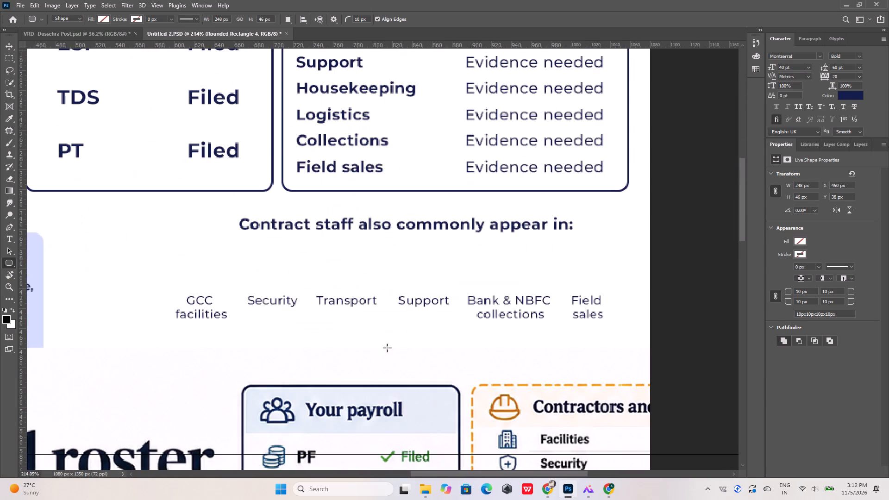
{"action": "left_click", "coordinate": [800, 241]}
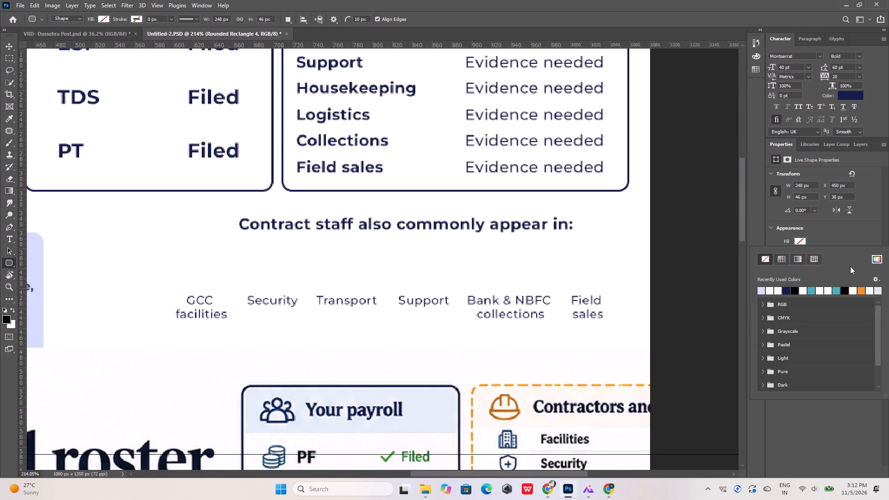
{"action": "left_click", "coordinate": [878, 260]}
{"action": "left_click", "coordinate": [435, 404]}
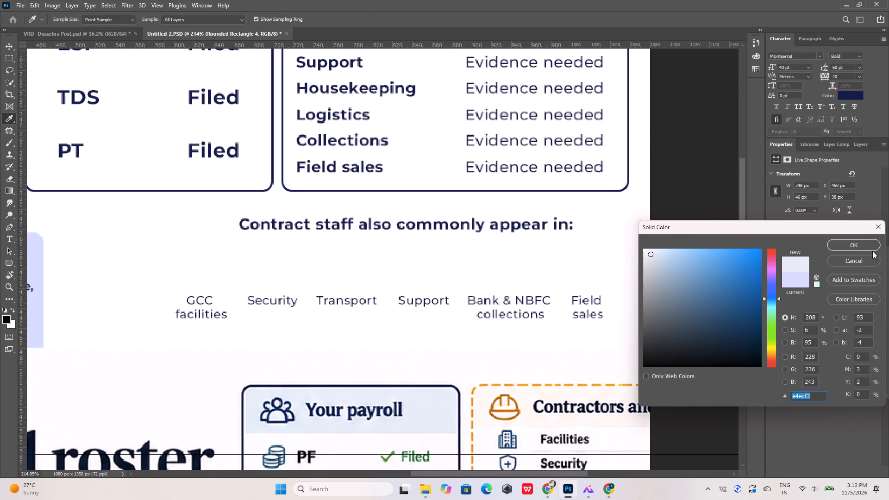
{"action": "left_click", "coordinate": [854, 239]}
Move the header rectangle's layer down the stack to just below "The full roster." text, above the "Untitled design (35)" layer.
{"action": "scroll", "coordinate": [310, 264], "scroll_direction": "down", "scroll_amount": 10, "text": "alt"}
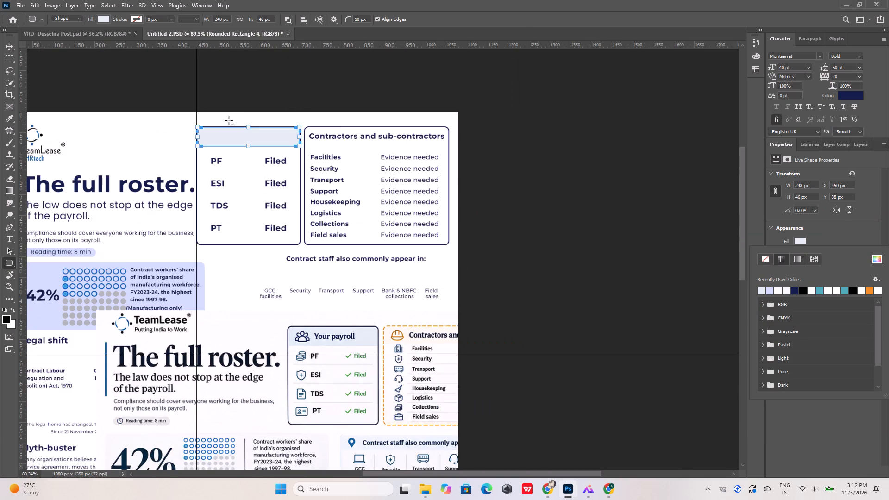
{"action": "scroll", "coordinate": [237, 117], "scroll_direction": "up", "scroll_amount": 5, "text": "alt"}
{"action": "left_click", "coordinate": [9, 45]}
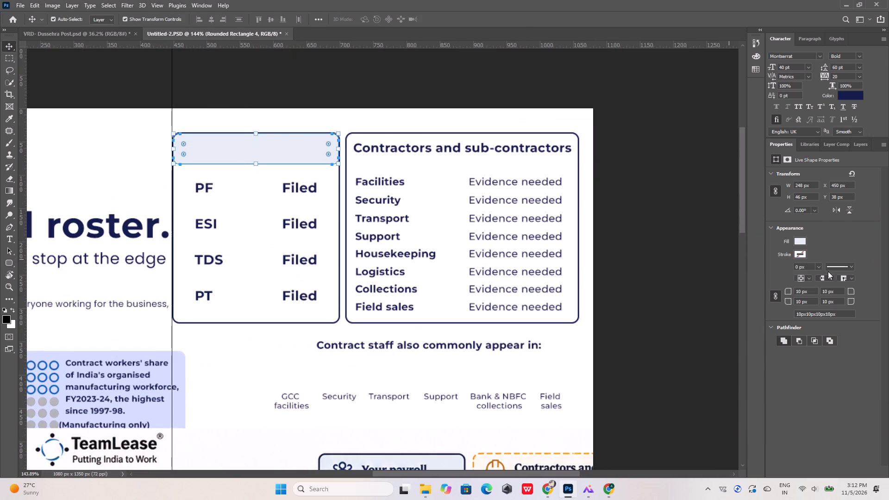
{"action": "left_click", "coordinate": [860, 147]}
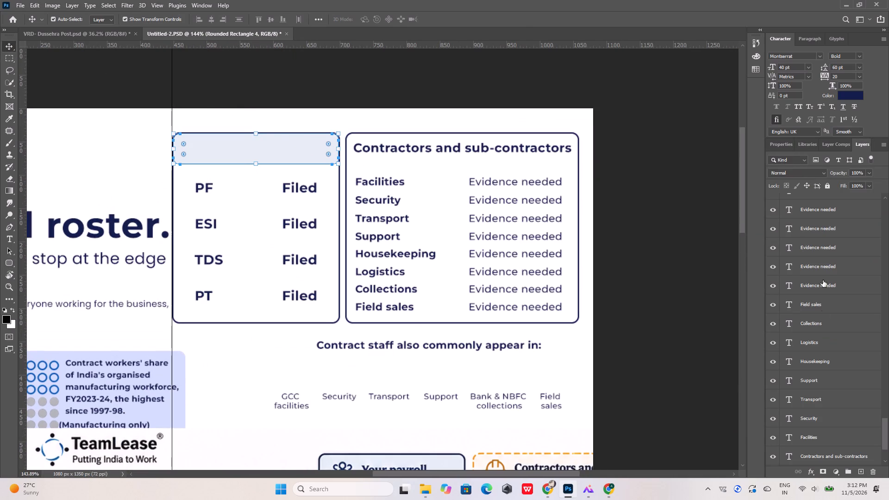
{"action": "scroll", "coordinate": [823, 310], "scroll_direction": "down", "scroll_amount": 16}
{"action": "scroll", "coordinate": [824, 319], "scroll_direction": "up", "scroll_amount": 20}
{"action": "scroll", "coordinate": [824, 319], "scroll_direction": "up", "scroll_amount": 3}
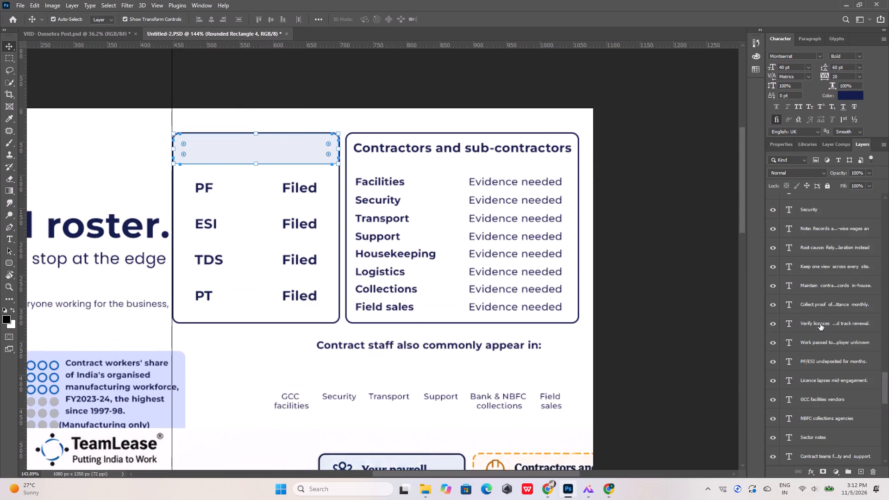
{"action": "scroll", "coordinate": [820, 324], "scroll_direction": "up", "scroll_amount": 20}
{"action": "scroll", "coordinate": [820, 324], "scroll_direction": "up", "scroll_amount": 20}
{"action": "scroll", "coordinate": [820, 324], "scroll_direction": "up", "scroll_amount": 6}
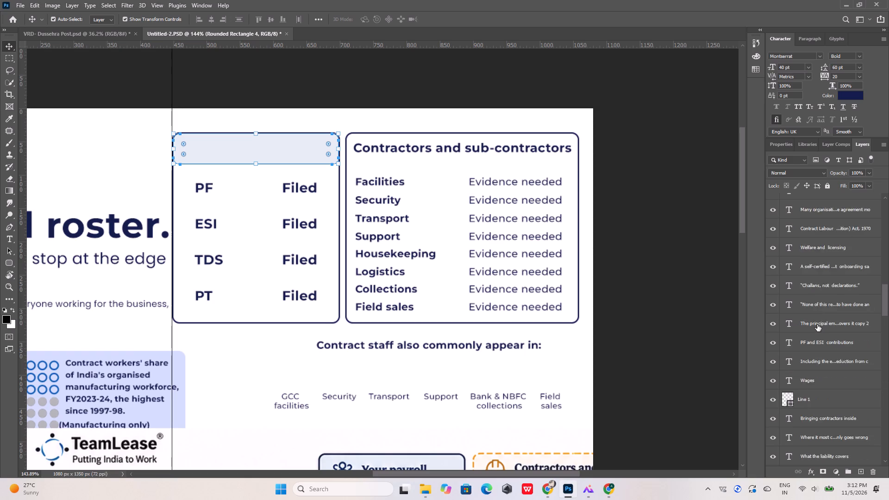
{"action": "scroll", "coordinate": [817, 325], "scroll_direction": "up", "scroll_amount": 20}
{"action": "scroll", "coordinate": [817, 325], "scroll_direction": "up", "scroll_amount": 20}
{"action": "scroll", "coordinate": [817, 325], "scroll_direction": "up", "scroll_amount": 1}
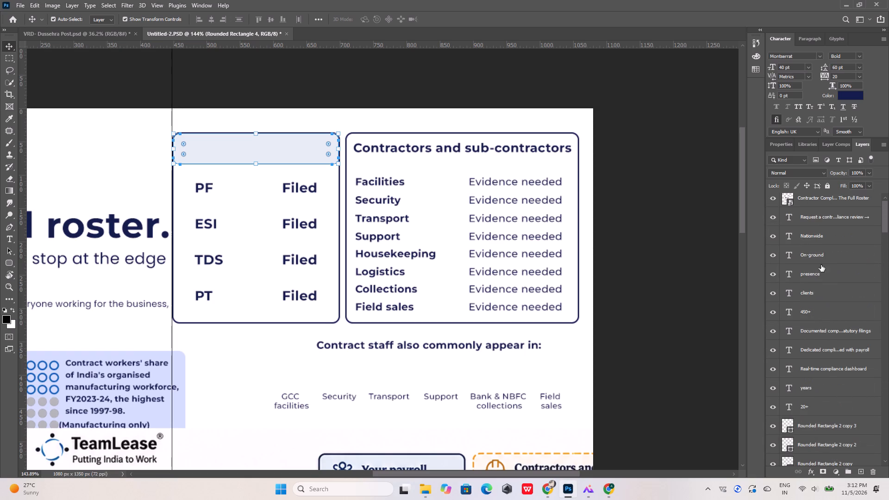
{"action": "left_click_drag", "start_coordinate": [820, 204], "coordinate": [821, 377]}
{"action": "scroll", "coordinate": [822, 306], "scroll_direction": "down", "scroll_amount": 9}
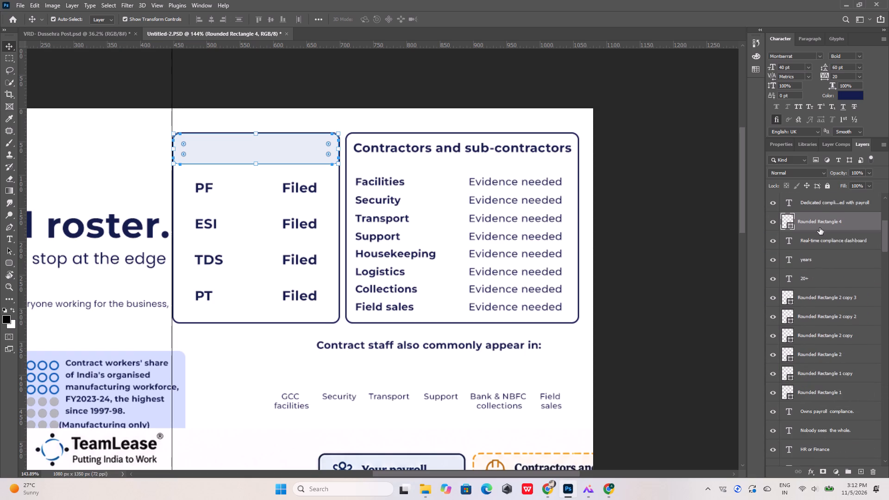
{"action": "left_click_drag", "start_coordinate": [825, 203], "coordinate": [821, 412]}
{"action": "scroll", "coordinate": [824, 334], "scroll_direction": "down", "scroll_amount": 11}
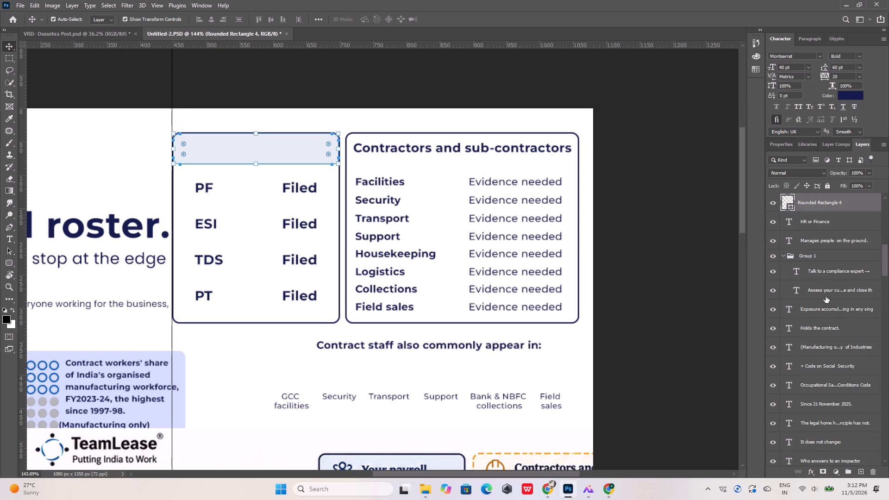
{"action": "left_click_drag", "start_coordinate": [833, 204], "coordinate": [827, 412]}
{"action": "scroll", "coordinate": [829, 349], "scroll_direction": "down", "scroll_amount": 10}
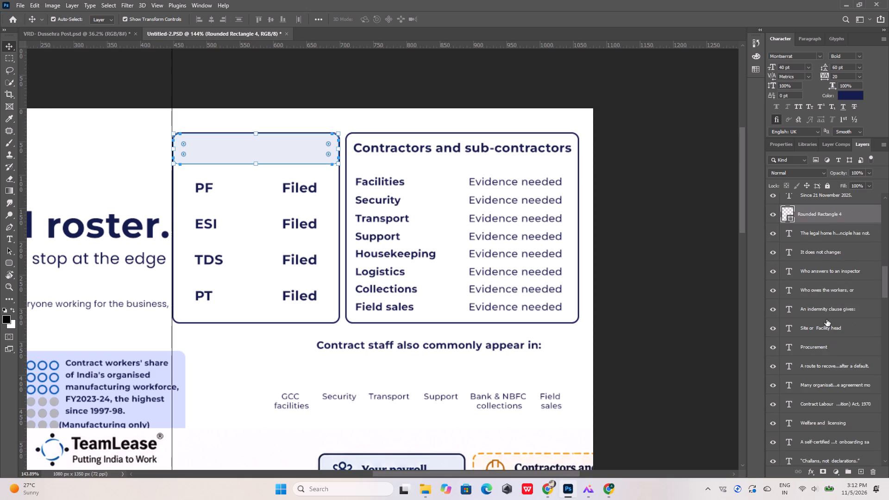
{"action": "left_click_drag", "start_coordinate": [826, 217], "coordinate": [834, 433]}
{"action": "scroll", "coordinate": [835, 389], "scroll_direction": "down", "scroll_amount": 11}
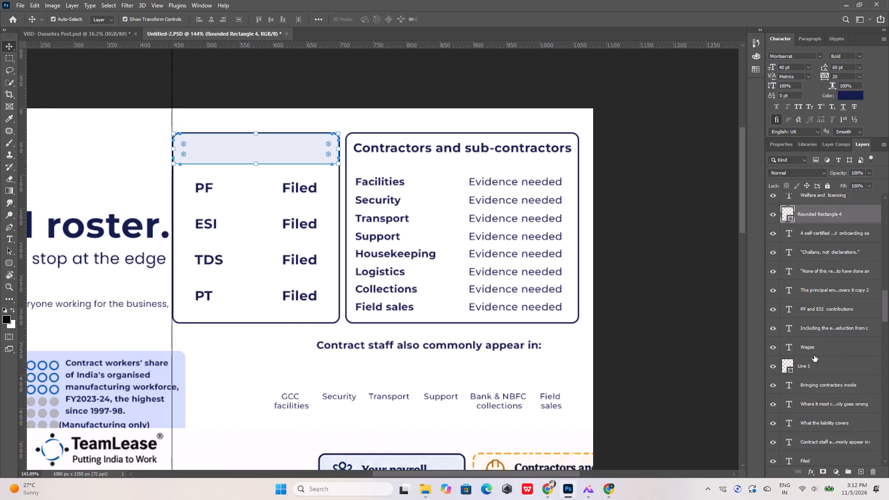
{"action": "left_click_drag", "start_coordinate": [835, 215], "coordinate": [836, 430]}
{"action": "scroll", "coordinate": [832, 374], "scroll_direction": "down", "scroll_amount": 9}
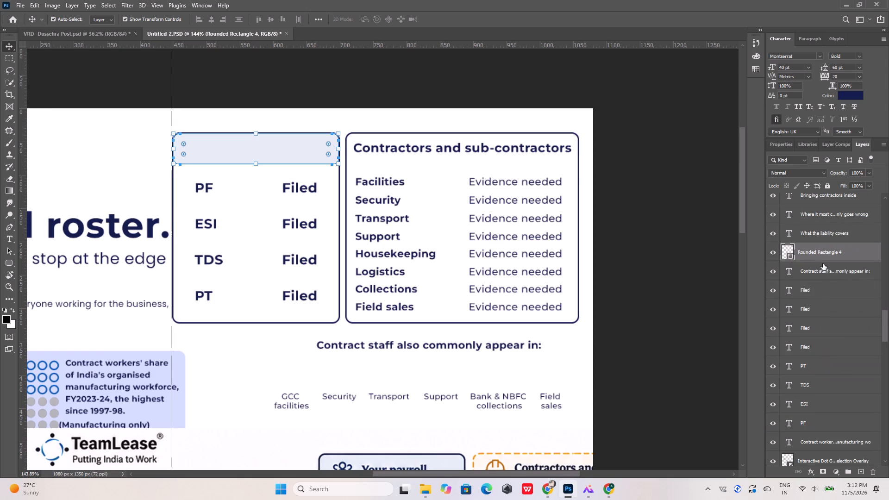
{"action": "left_click_drag", "start_coordinate": [822, 255], "coordinate": [825, 446]}
{"action": "scroll", "coordinate": [825, 396], "scroll_direction": "down", "scroll_amount": 12}
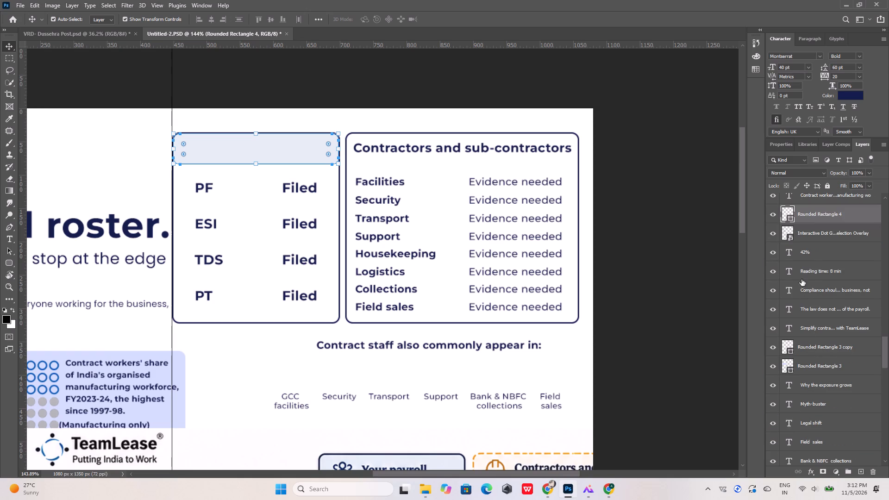
{"action": "left_click_drag", "start_coordinate": [827, 220], "coordinate": [824, 427]}
{"action": "scroll", "coordinate": [826, 421], "scroll_direction": "down", "scroll_amount": 9}
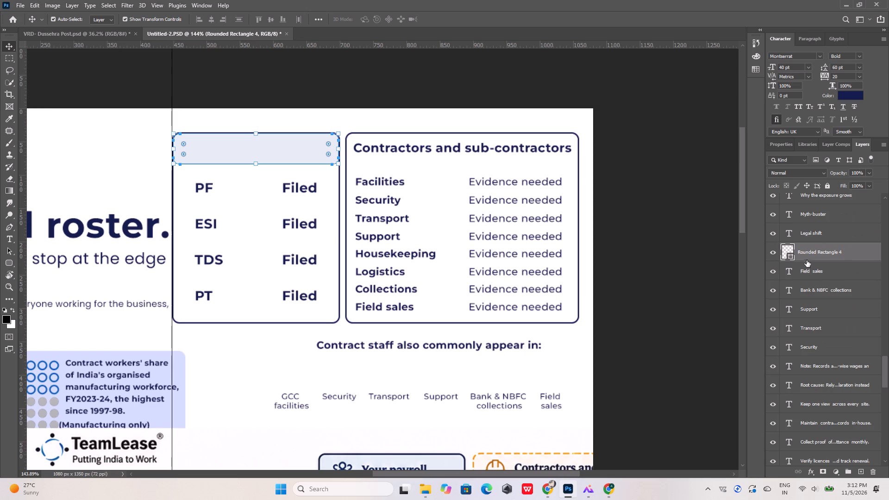
{"action": "left_click_drag", "start_coordinate": [808, 256], "coordinate": [814, 428]}
{"action": "scroll", "coordinate": [816, 416], "scroll_direction": "down", "scroll_amount": 10}
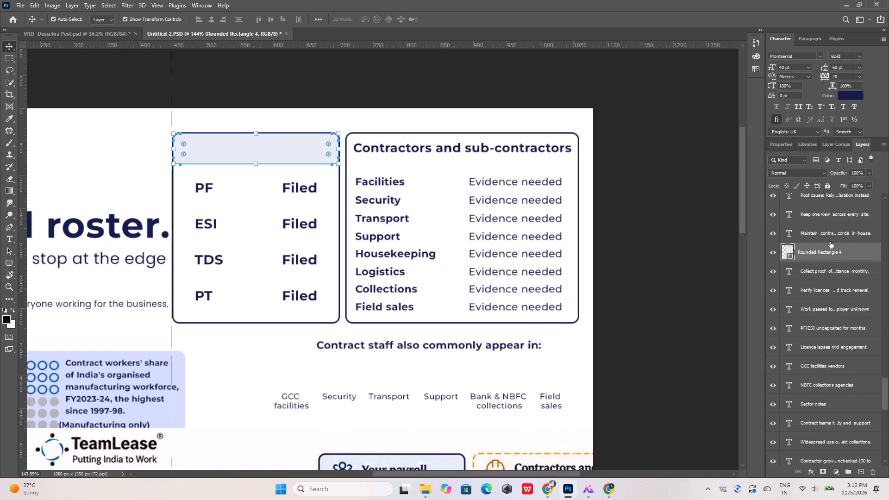
{"action": "left_click_drag", "start_coordinate": [831, 231], "coordinate": [825, 430]}
{"action": "scroll", "coordinate": [824, 406], "scroll_direction": "down", "scroll_amount": 11}
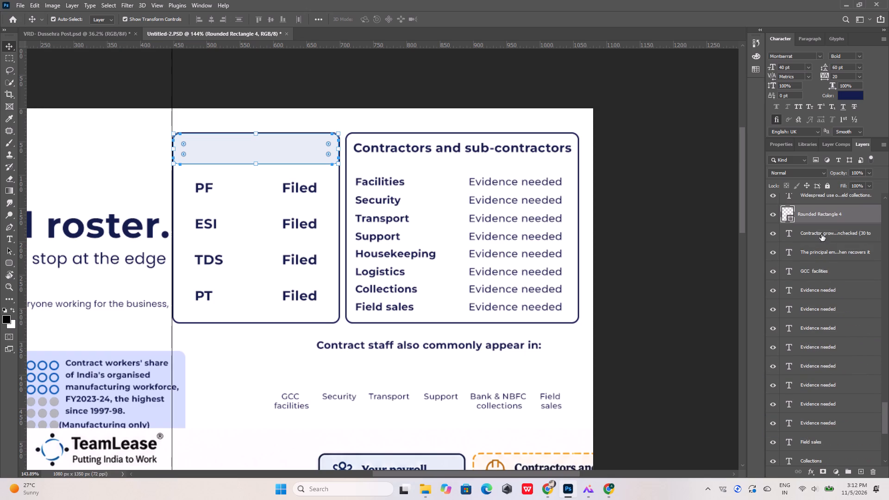
{"action": "left_click_drag", "start_coordinate": [824, 214], "coordinate": [813, 436]}
{"action": "scroll", "coordinate": [814, 426], "scroll_direction": "down", "scroll_amount": 11}
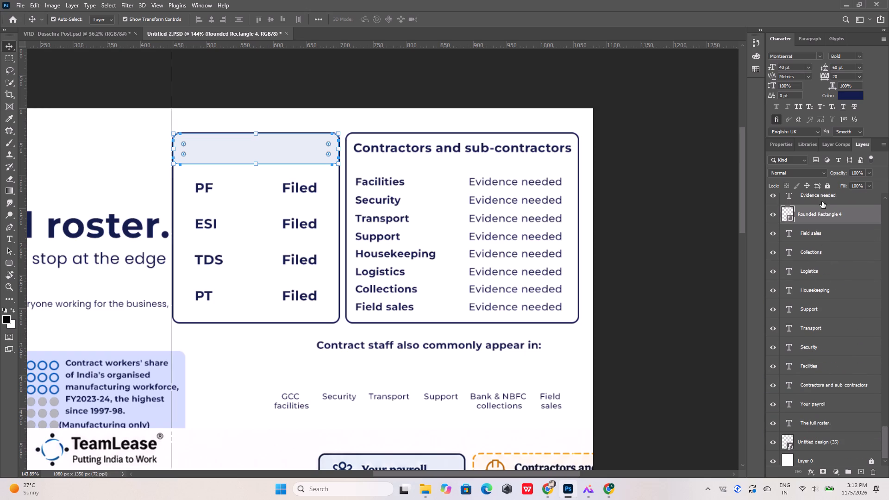
{"action": "left_click_drag", "start_coordinate": [824, 217], "coordinate": [821, 430]}
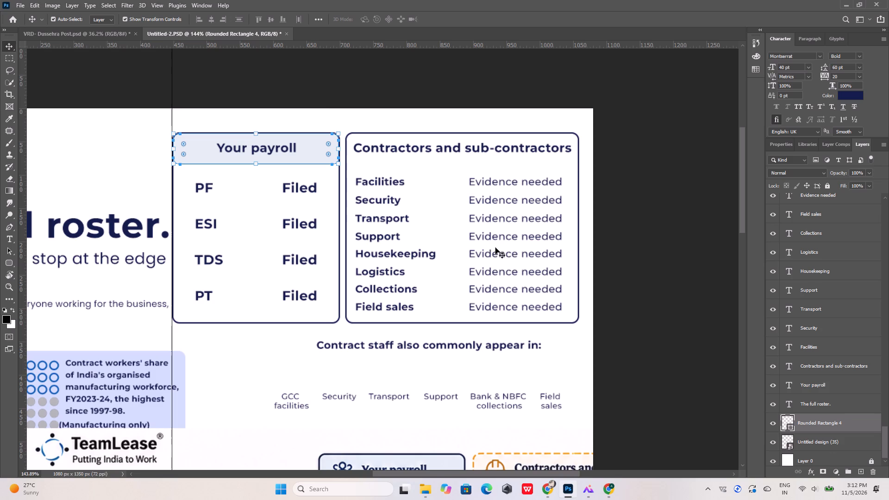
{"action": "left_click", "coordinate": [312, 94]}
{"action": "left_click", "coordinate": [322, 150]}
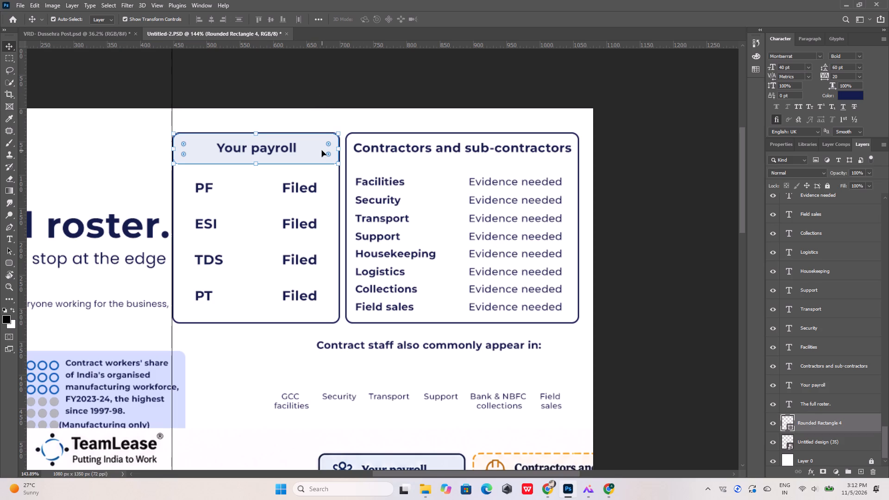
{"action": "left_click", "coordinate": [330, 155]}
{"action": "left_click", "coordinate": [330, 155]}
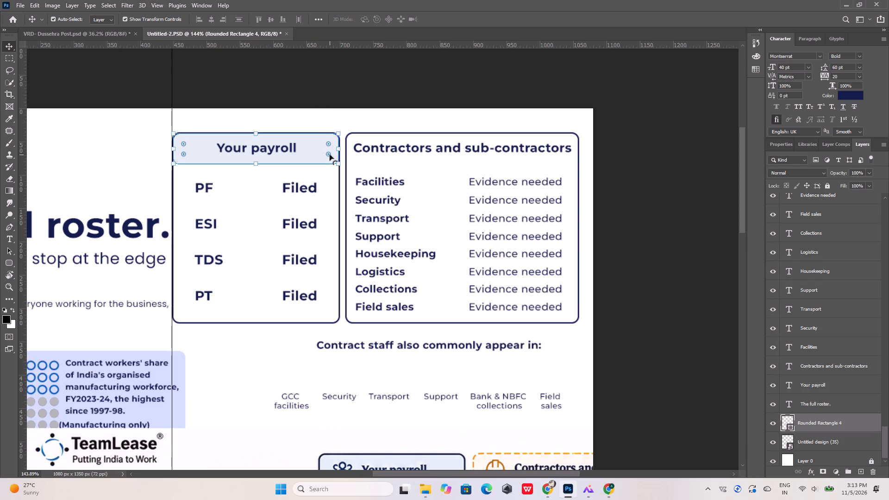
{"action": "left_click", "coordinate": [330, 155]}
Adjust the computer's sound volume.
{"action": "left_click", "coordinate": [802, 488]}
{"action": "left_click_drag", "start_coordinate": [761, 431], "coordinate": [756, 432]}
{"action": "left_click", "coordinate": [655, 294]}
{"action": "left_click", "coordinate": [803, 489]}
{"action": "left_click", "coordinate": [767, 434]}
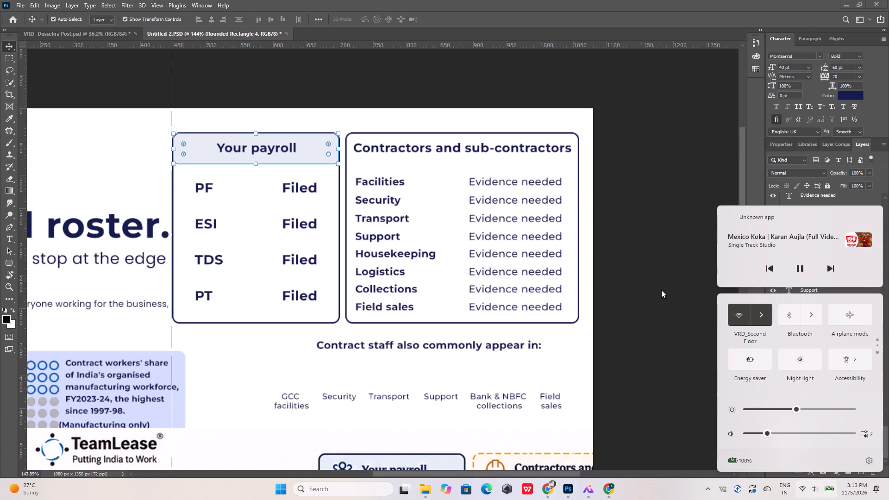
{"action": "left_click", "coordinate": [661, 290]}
Square off the two bottom corners of the "Your payroll" header rectangle, keeping its top corners rounded, and deselect it.
{"action": "scroll", "coordinate": [288, 146], "scroll_direction": "up", "scroll_amount": 5, "text": "alt"}
{"action": "scroll", "coordinate": [339, 157], "scroll_direction": "up", "scroll_amount": 8, "text": "alt"}
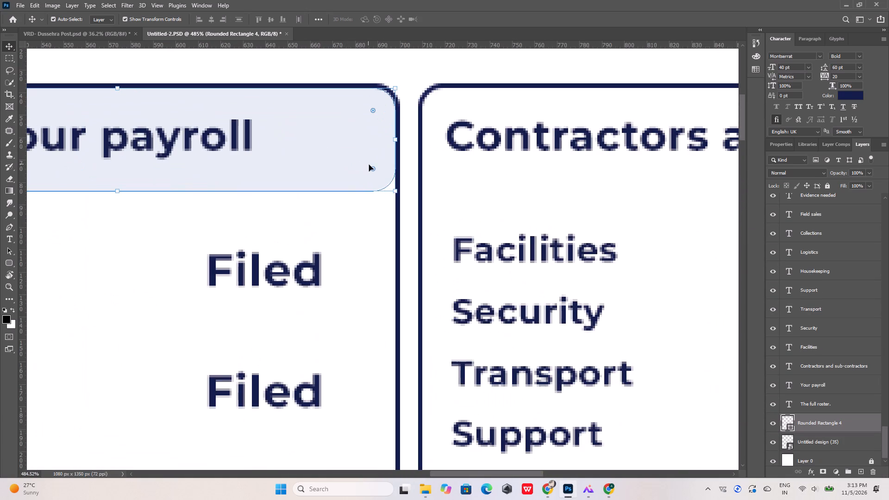
{"action": "left_click", "coordinate": [374, 169]}
{"action": "left_click", "coordinate": [373, 169]}
{"action": "double_click", "coordinate": [373, 169]}
{"action": "left_click_drag", "start_coordinate": [373, 169], "coordinate": [405, 232]}
{"action": "scroll", "coordinate": [462, 217], "scroll_direction": "down", "scroll_amount": 9, "text": "alt"}
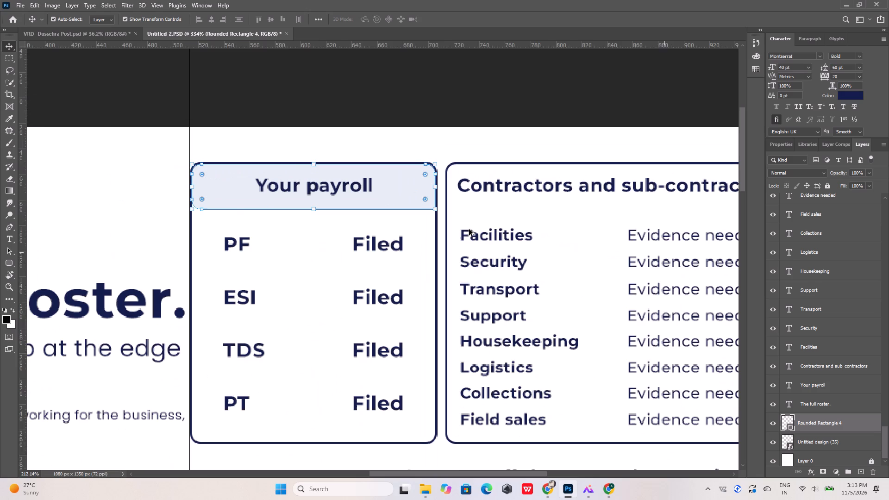
{"action": "scroll", "coordinate": [176, 194], "scroll_direction": "up", "scroll_amount": 12, "text": "alt"}
{"action": "double_click", "coordinate": [229, 201]}
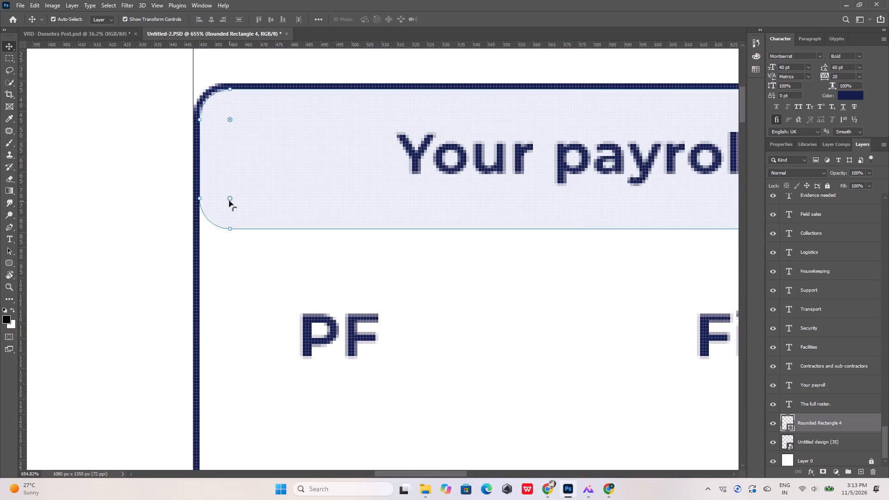
{"action": "left_click_drag", "start_coordinate": [230, 199], "coordinate": [184, 257]}
{"action": "left_click", "coordinate": [172, 218]}
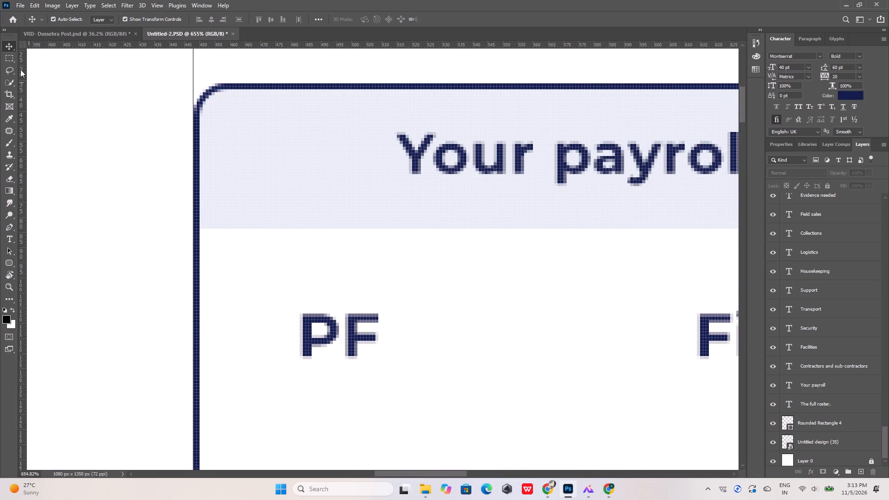
{"action": "left_click", "coordinate": [10, 44]}
{"action": "left_click", "coordinate": [112, 110]}
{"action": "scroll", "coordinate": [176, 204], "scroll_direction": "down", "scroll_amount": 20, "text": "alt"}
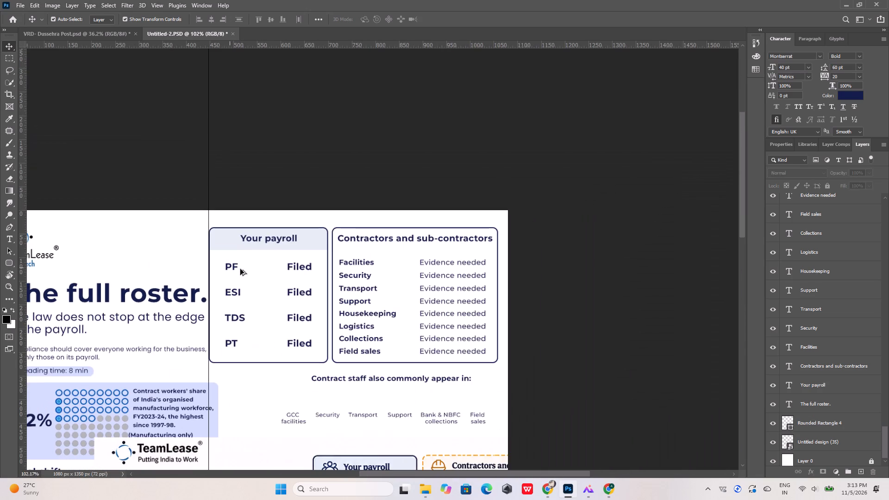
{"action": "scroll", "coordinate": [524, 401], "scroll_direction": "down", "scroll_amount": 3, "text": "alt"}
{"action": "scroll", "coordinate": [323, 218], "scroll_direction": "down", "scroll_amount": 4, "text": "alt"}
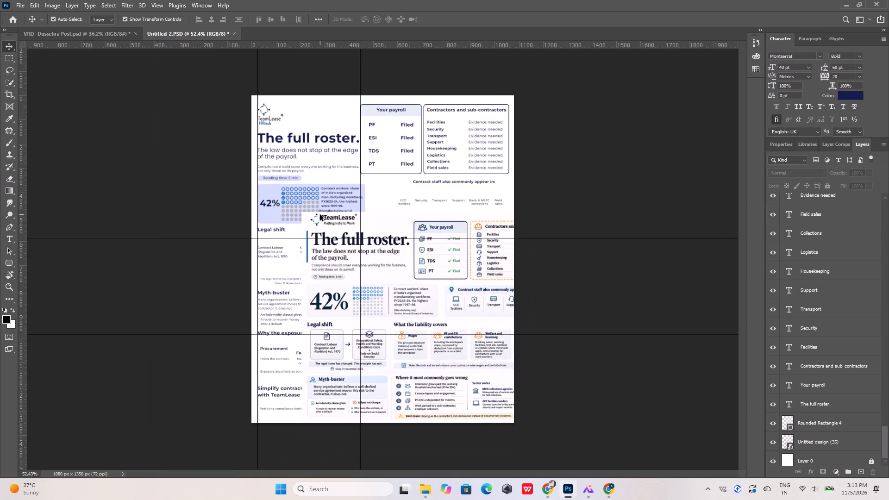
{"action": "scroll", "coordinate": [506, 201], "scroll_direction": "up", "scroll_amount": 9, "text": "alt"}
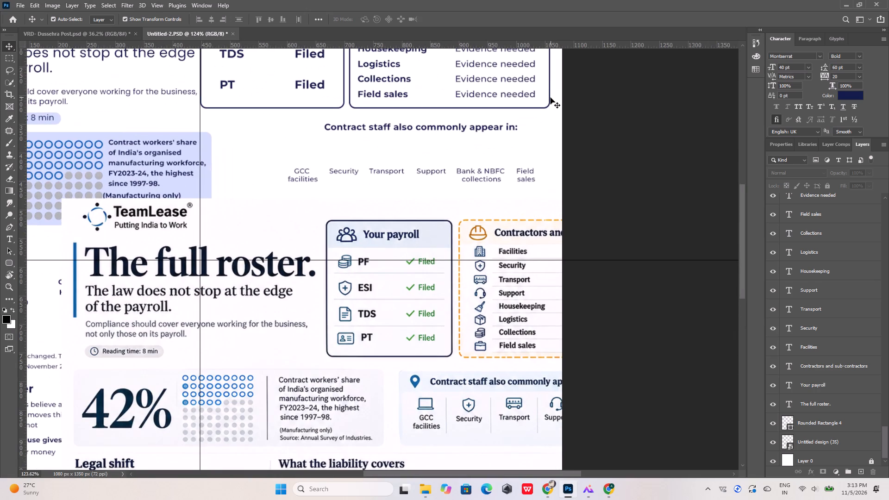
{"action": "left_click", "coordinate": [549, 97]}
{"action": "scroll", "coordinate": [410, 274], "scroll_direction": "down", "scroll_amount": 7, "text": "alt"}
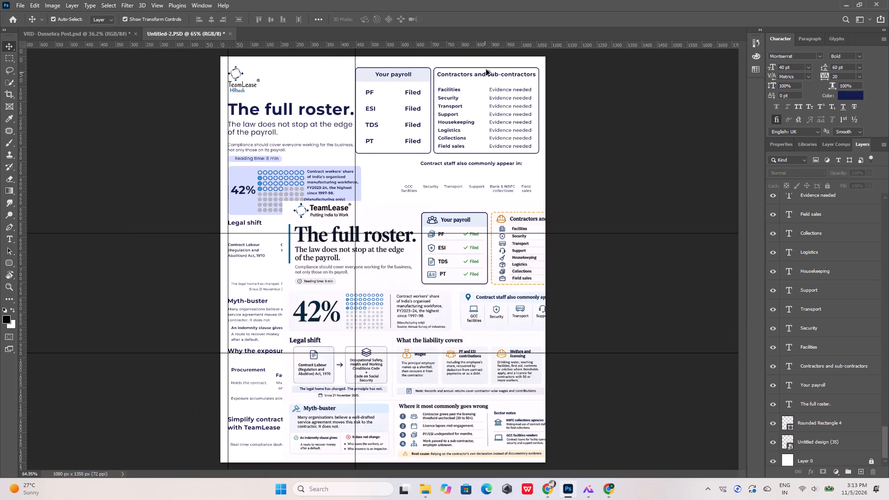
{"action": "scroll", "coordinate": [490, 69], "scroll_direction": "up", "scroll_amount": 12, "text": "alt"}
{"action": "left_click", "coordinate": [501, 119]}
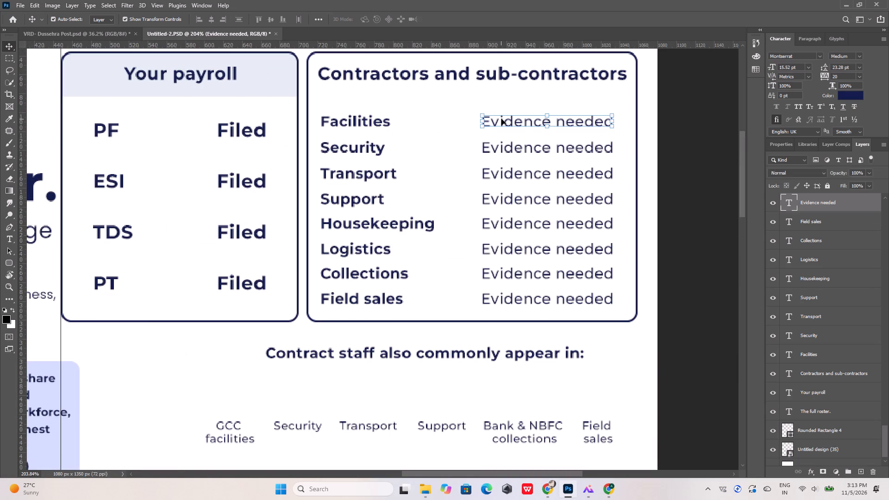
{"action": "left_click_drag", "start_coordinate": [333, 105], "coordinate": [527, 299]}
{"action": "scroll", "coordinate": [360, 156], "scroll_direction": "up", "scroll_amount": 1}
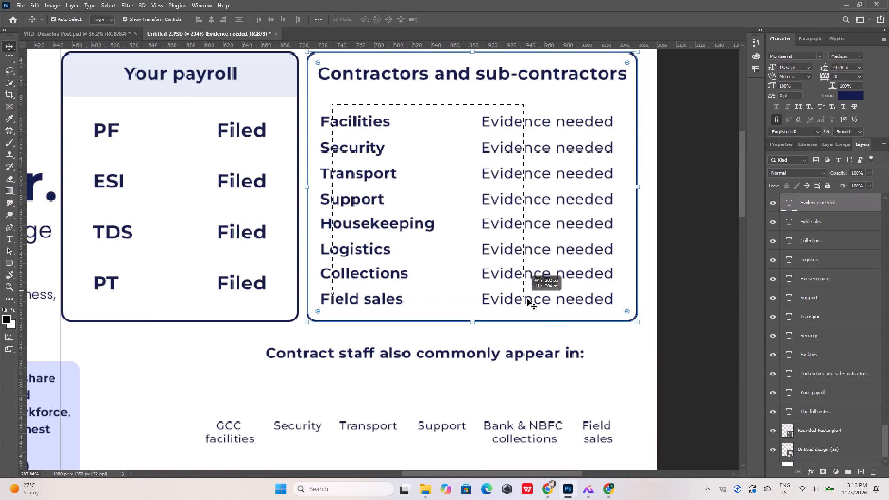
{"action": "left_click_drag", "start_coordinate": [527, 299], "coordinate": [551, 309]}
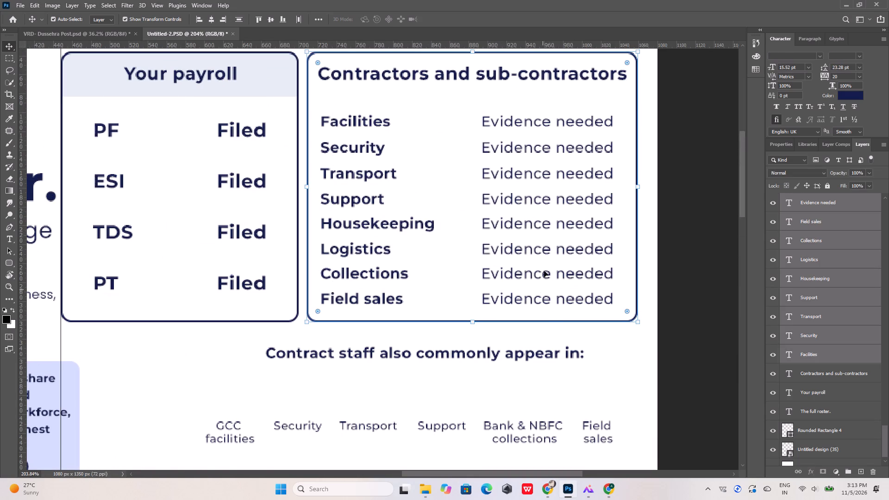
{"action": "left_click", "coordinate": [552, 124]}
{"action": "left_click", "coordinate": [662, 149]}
Shift all eight "Evidence needed" texts and the eight labels from Facilities to Field sales 5 px to the right together.
{"action": "left_click", "coordinate": [563, 124]}
{"action": "left_click", "coordinate": [563, 148], "text": "shift"}
{"action": "left_click", "coordinate": [563, 171], "text": "shift"}
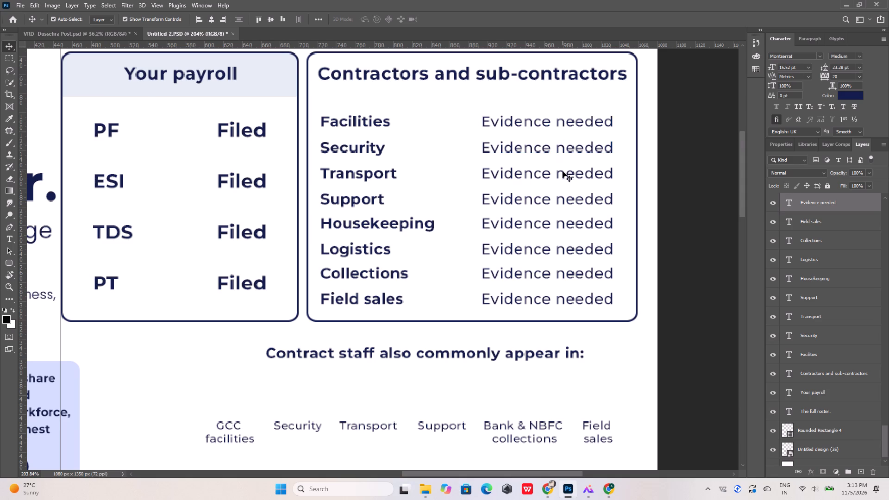
{"action": "left_click", "coordinate": [560, 203], "text": "shift"}
{"action": "left_click", "coordinate": [561, 226], "text": "shift"}
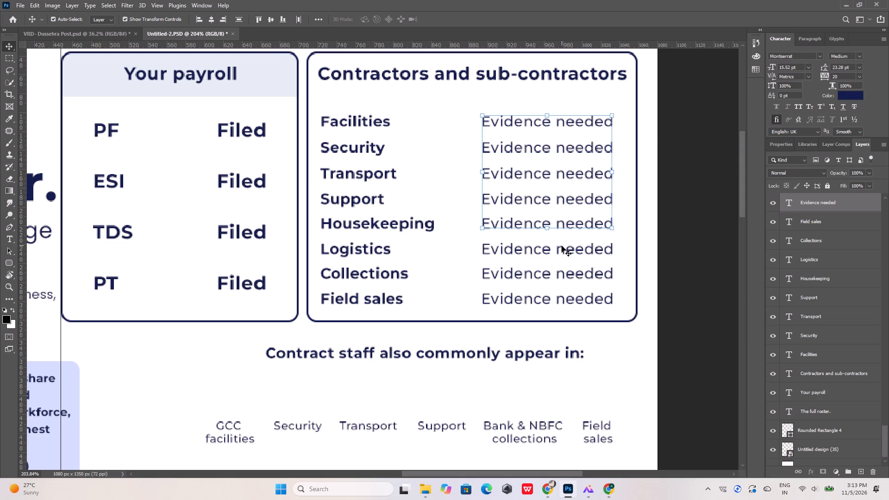
{"action": "left_click", "coordinate": [562, 246], "text": "shift"}
{"action": "left_click", "coordinate": [563, 273], "text": "shift"}
{"action": "left_click", "coordinate": [563, 297], "text": "shift"}
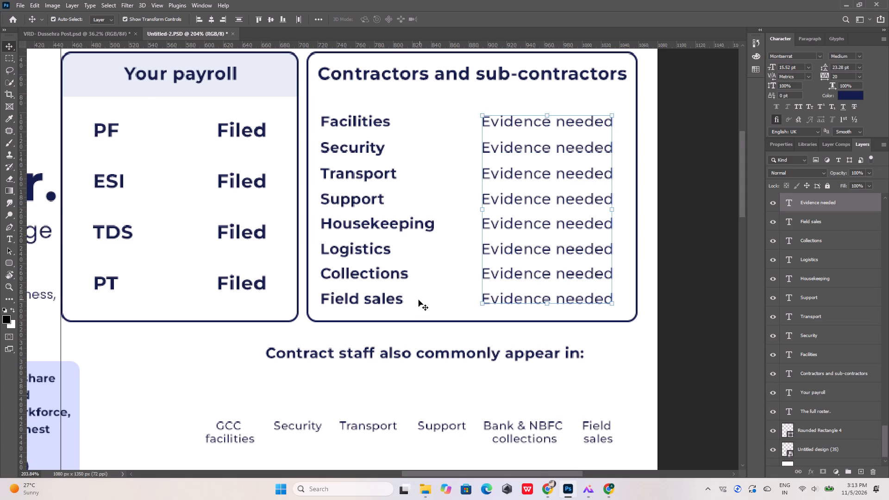
{"action": "left_click", "coordinate": [394, 301], "text": "shift"}
{"action": "left_click", "coordinate": [394, 274], "text": "shift"}
{"action": "left_click", "coordinate": [382, 249], "text": "shift"}
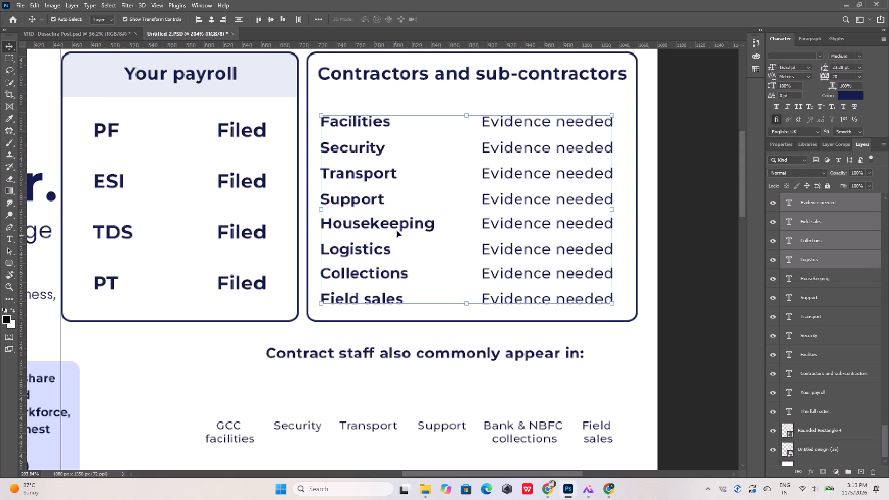
{"action": "left_click", "coordinate": [400, 225], "text": "shift"}
{"action": "left_click", "coordinate": [367, 200], "text": "shift"}
{"action": "left_click", "coordinate": [378, 176], "text": "shift"}
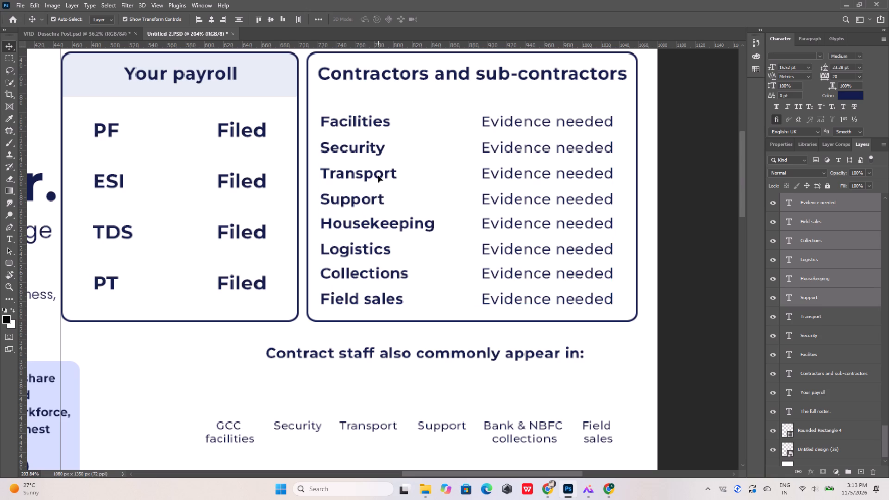
{"action": "left_click", "coordinate": [378, 150], "text": "shift"}
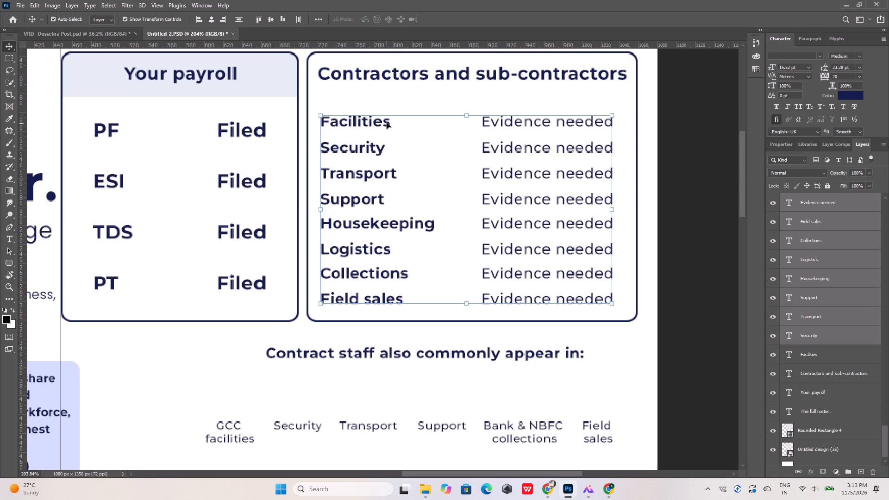
{"action": "left_click", "coordinate": [387, 123], "text": "shift"}
{"action": "key", "text": "Right"}
{"action": "key", "text": "Right"}
{"action": "key", "text": "Right"}
{"action": "key", "text": "Right"}
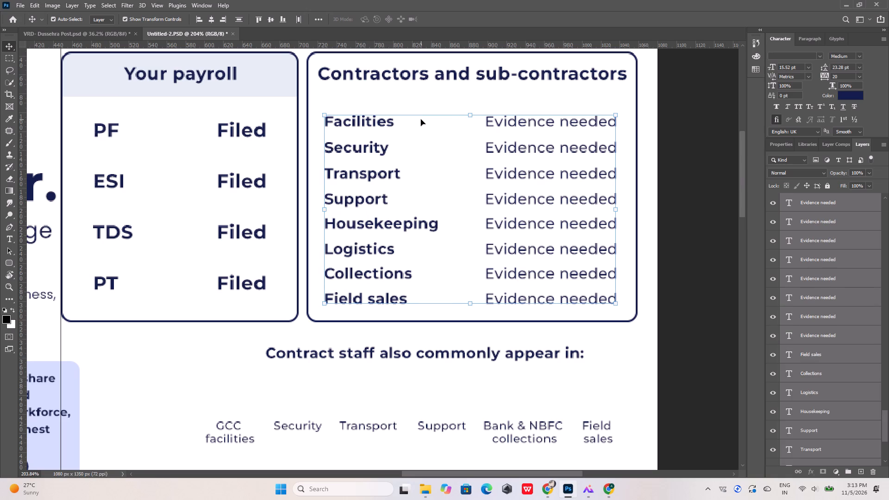
{"action": "key", "text": "Right"}
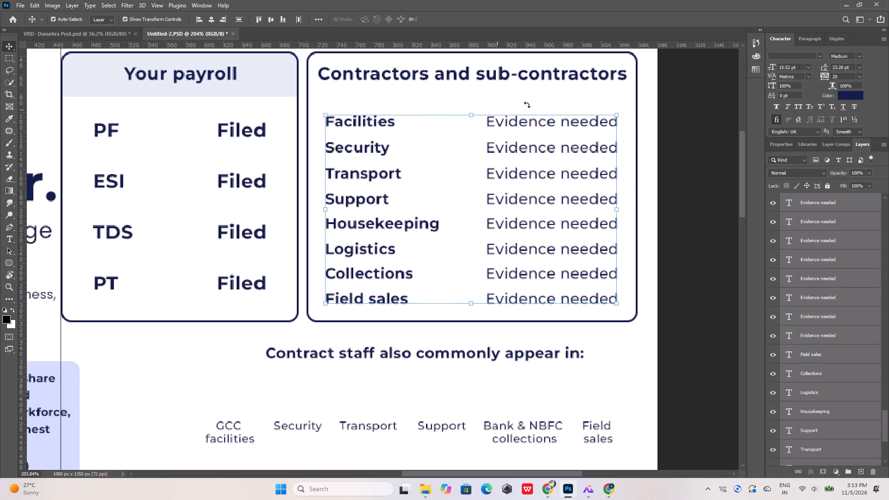
Change the outline of the "Contractors and sub-contractors" box to a dashed stroke with dash 4 and gap 2.
{"action": "left_click", "coordinate": [635, 129]}
{"action": "left_click", "coordinate": [635, 129]}
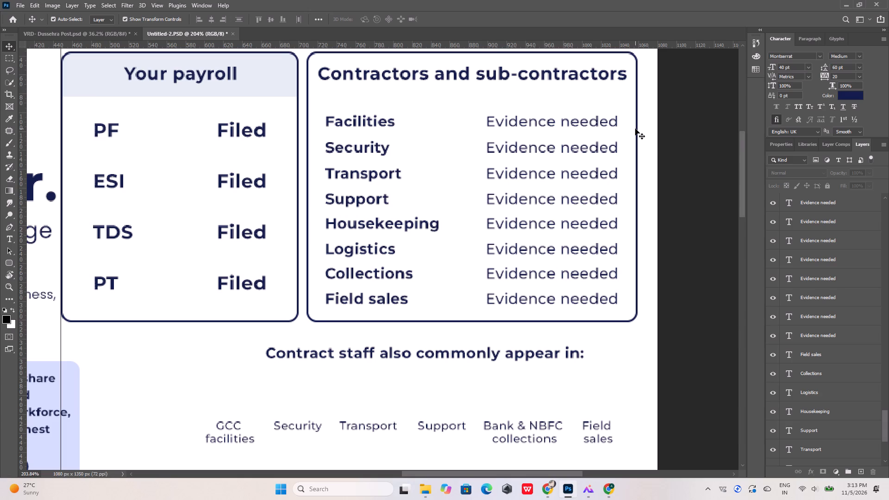
{"action": "scroll", "coordinate": [635, 129], "scroll_direction": "up", "scroll_amount": 10, "text": "alt"}
{"action": "left_click", "coordinate": [639, 143]}
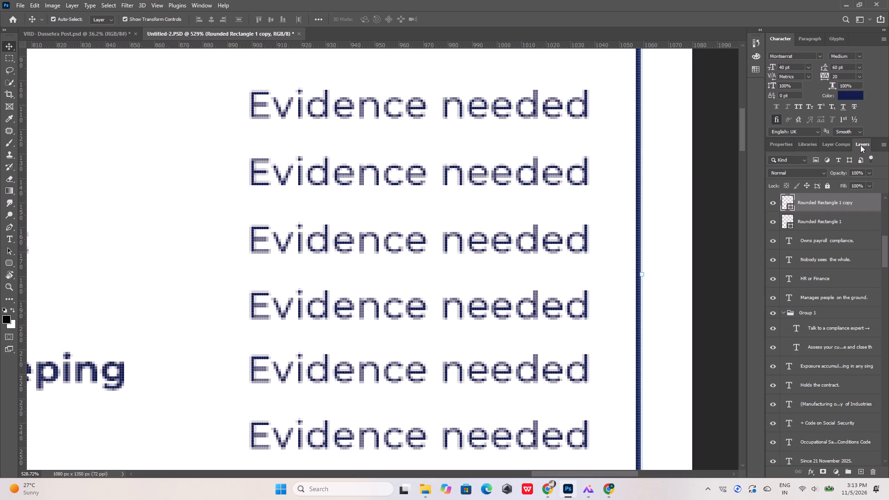
{"action": "left_click_drag", "start_coordinate": [861, 145], "coordinate": [778, 146]}
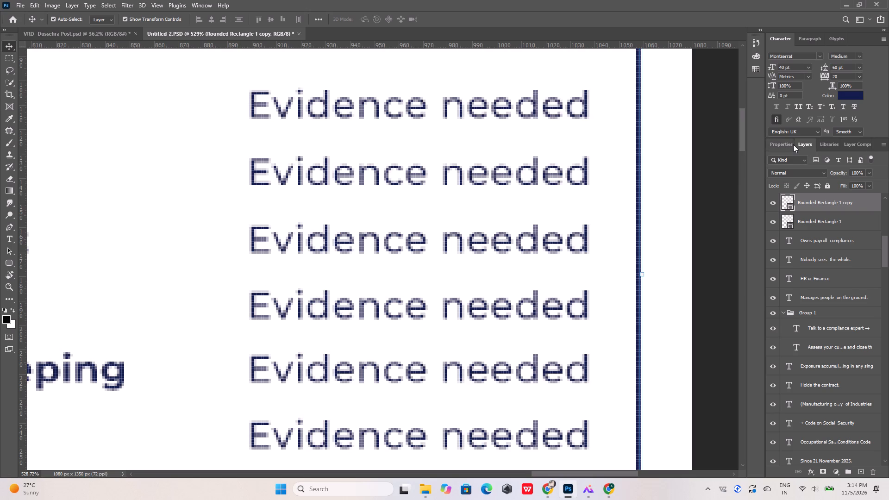
{"action": "left_click_drag", "start_coordinate": [801, 144], "coordinate": [771, 144]}
{"action": "left_click", "coordinate": [800, 144]}
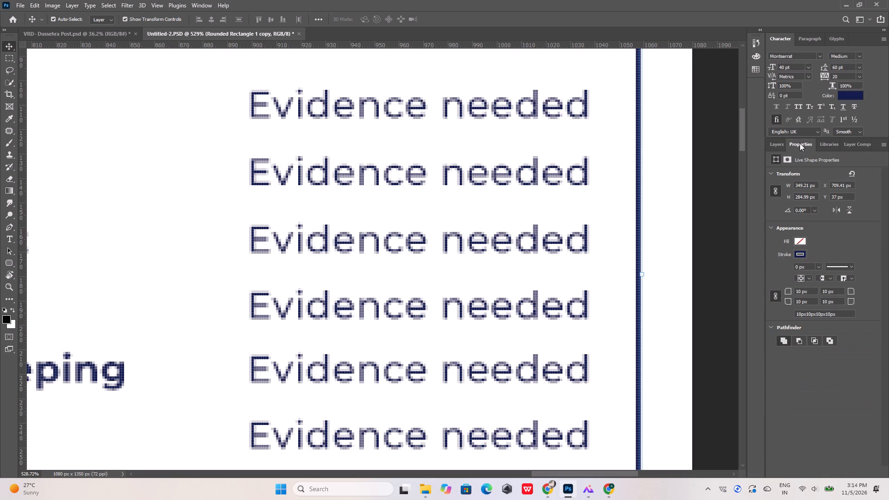
{"action": "left_click", "coordinate": [844, 263]}
{"action": "left_click", "coordinate": [844, 309]}
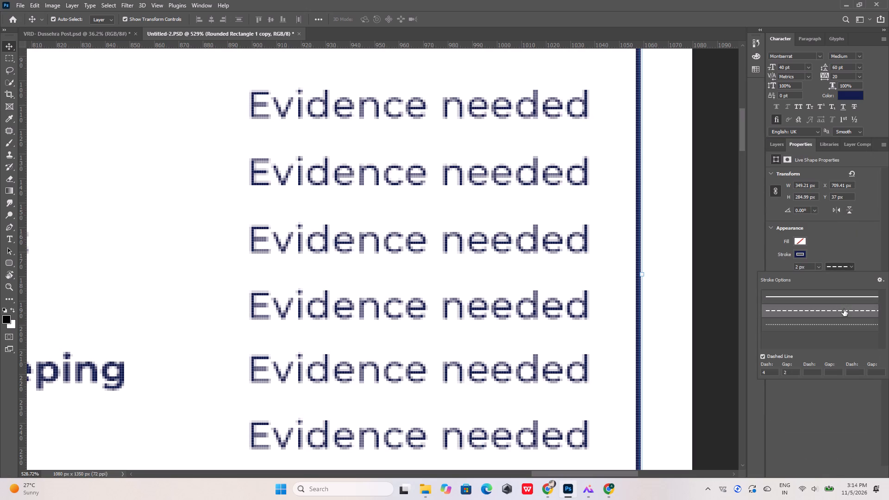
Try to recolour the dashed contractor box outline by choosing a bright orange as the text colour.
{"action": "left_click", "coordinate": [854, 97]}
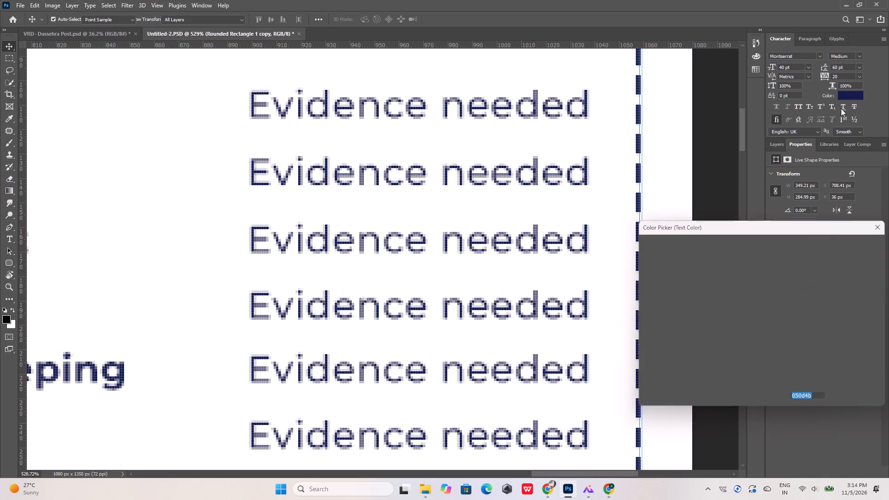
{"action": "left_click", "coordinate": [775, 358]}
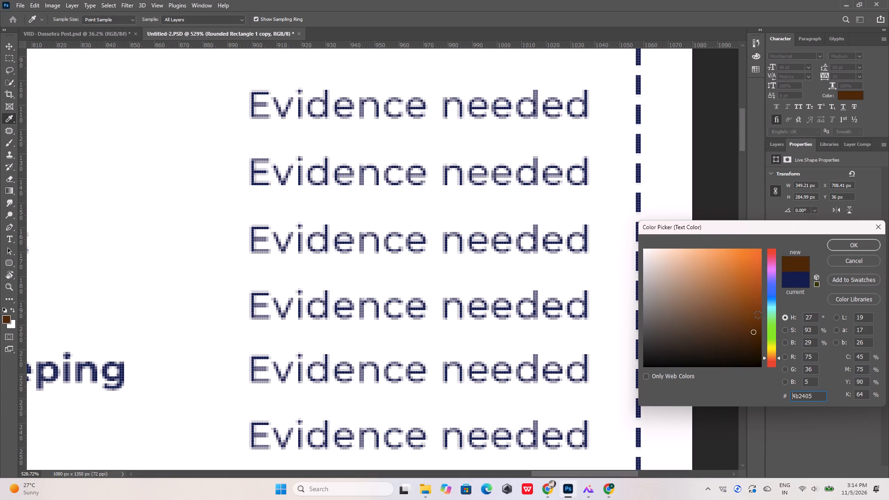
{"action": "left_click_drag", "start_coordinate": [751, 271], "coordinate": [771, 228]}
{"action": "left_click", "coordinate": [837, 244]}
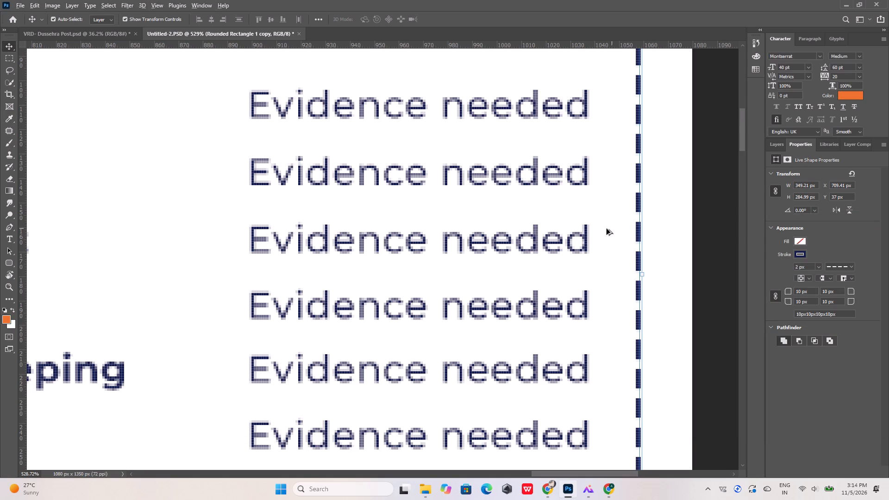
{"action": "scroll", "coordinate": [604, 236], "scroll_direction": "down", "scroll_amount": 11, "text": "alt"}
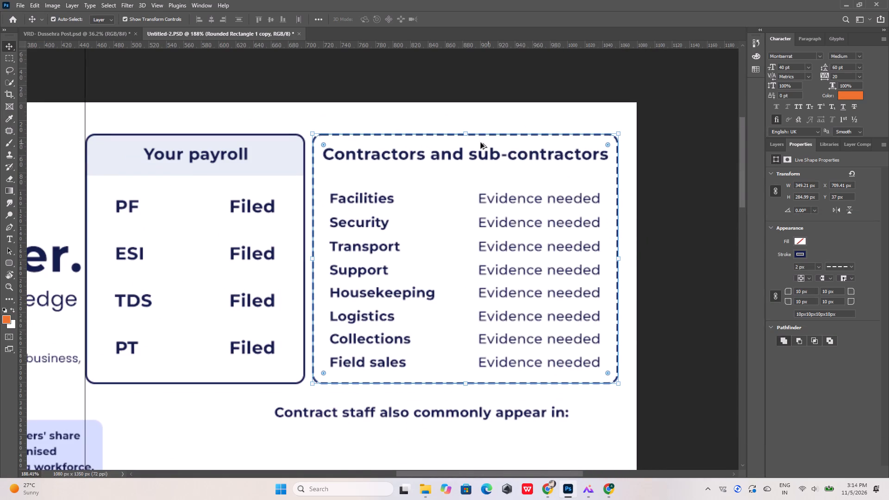
Set the stroke of the dashed "Contractors and sub-contractors" box to the recently used orange and deselect the box.
{"action": "left_click", "coordinate": [10, 263]}
{"action": "left_click", "coordinate": [136, 14]}
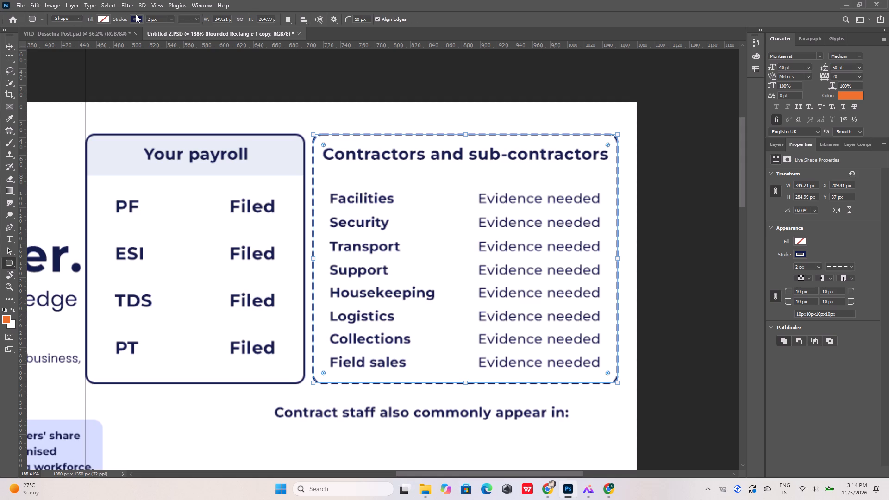
{"action": "left_click", "coordinate": [136, 17]}
{"action": "left_click", "coordinate": [76, 70]}
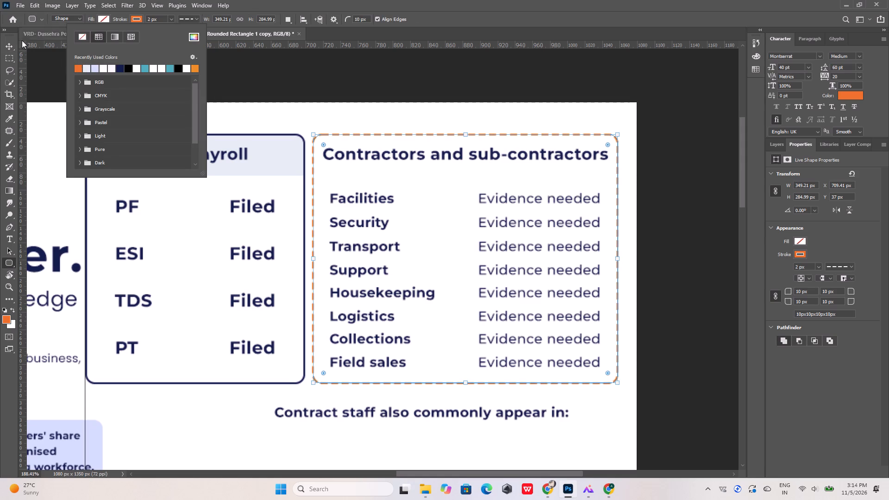
{"action": "left_click", "coordinate": [7, 45]}
{"action": "left_click", "coordinate": [314, 81]}
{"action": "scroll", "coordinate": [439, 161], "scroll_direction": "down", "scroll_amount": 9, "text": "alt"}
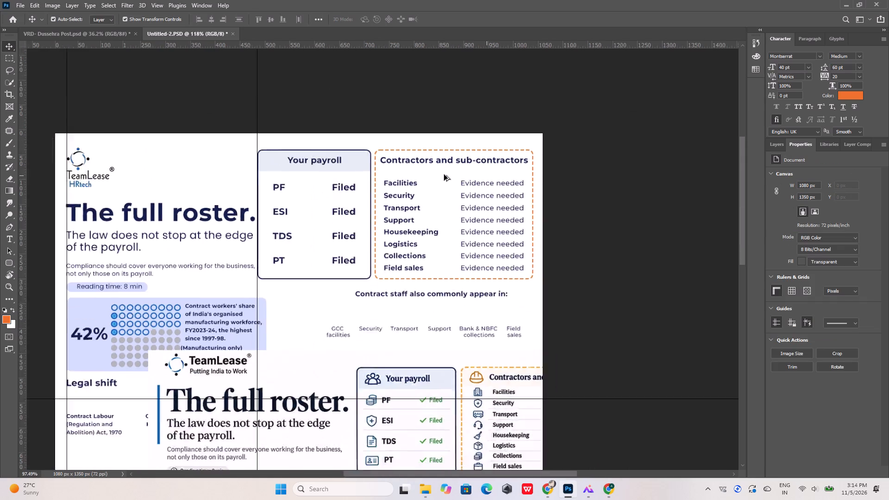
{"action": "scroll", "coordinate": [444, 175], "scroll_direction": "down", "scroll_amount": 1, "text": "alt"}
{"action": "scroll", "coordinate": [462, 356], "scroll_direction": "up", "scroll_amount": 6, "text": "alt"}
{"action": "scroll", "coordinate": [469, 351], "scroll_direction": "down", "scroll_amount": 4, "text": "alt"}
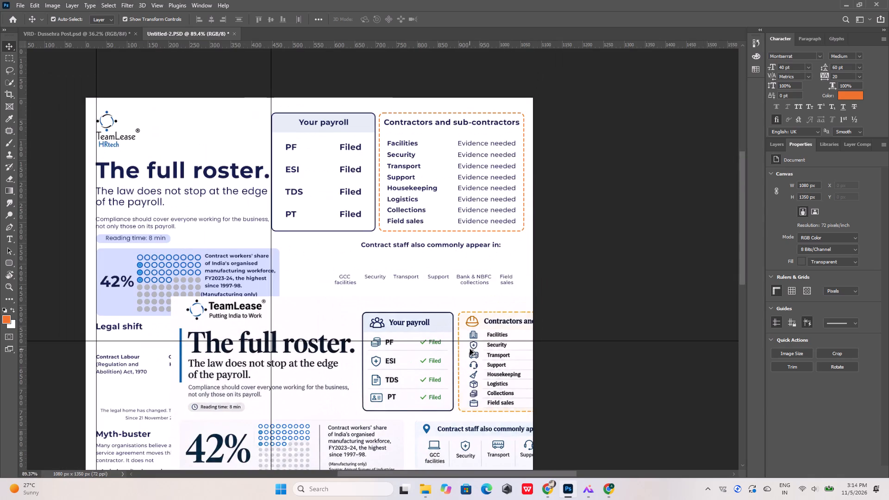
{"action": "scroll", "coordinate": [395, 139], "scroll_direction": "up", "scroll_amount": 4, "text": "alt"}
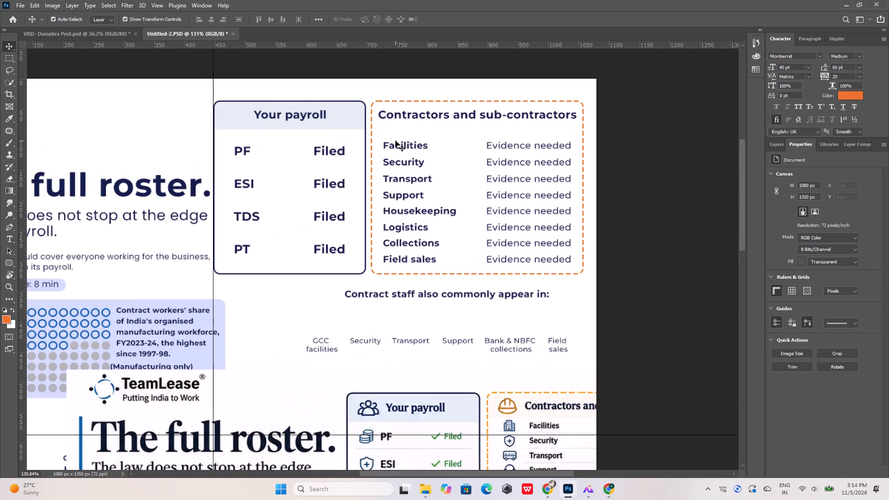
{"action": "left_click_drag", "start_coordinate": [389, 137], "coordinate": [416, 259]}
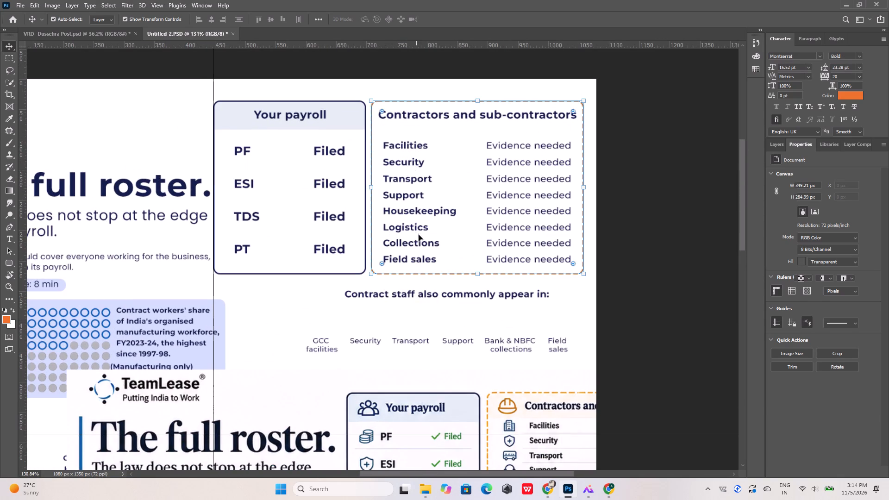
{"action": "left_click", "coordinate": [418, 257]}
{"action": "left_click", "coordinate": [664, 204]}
Shift the eight labels from Facilities to Field sales 18 px to the right together, and deselect them.
{"action": "left_click", "coordinate": [413, 260]}
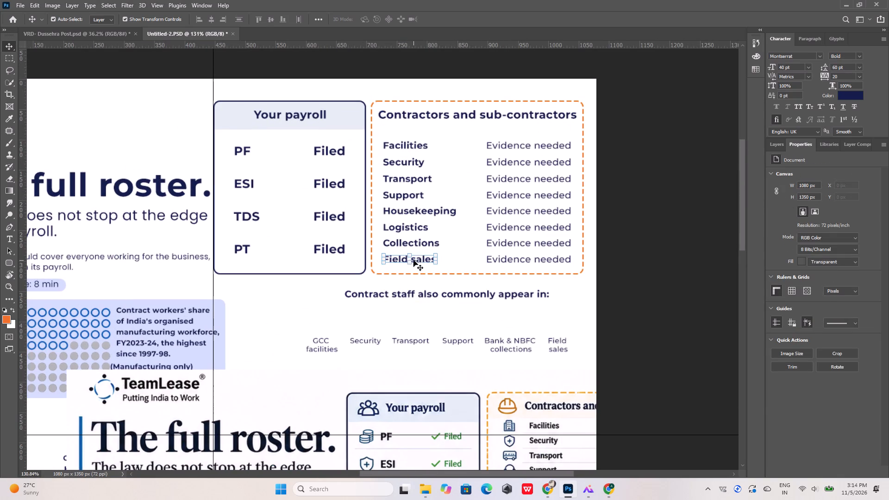
{"action": "left_click", "coordinate": [420, 243], "text": "shift"}
{"action": "left_click", "coordinate": [422, 229], "text": "shift"}
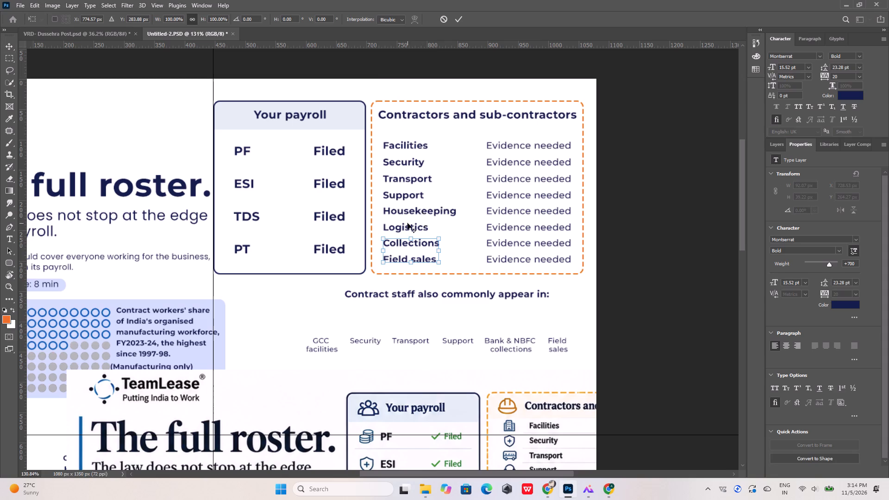
{"action": "scroll", "coordinate": [407, 223], "scroll_direction": "up", "scroll_amount": 7, "text": "alt"}
{"action": "left_click", "coordinate": [411, 231], "text": "shift"}
{"action": "scroll", "coordinate": [404, 229], "scroll_direction": "up", "scroll_amount": 5, "text": "alt"}
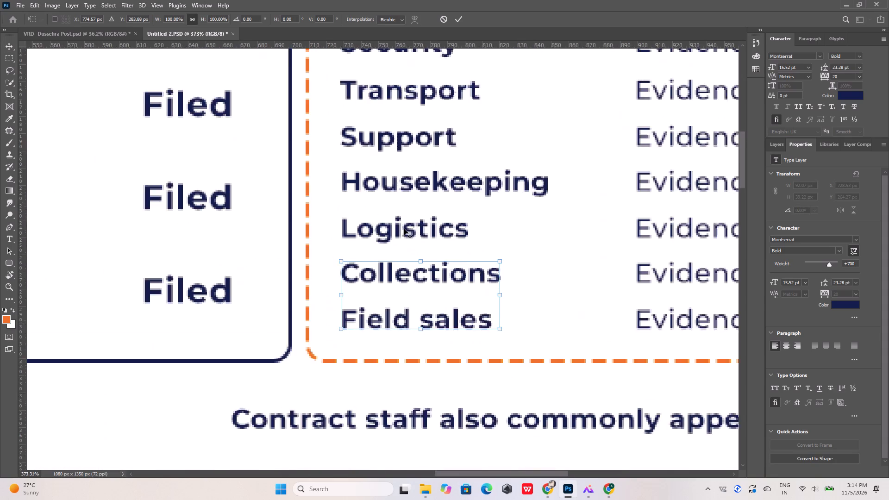
{"action": "scroll", "coordinate": [404, 229], "scroll_direction": "up", "scroll_amount": 3, "text": "alt"}
{"action": "left_click", "coordinate": [408, 231], "text": "shift"}
{"action": "left_click", "coordinate": [457, 20]}
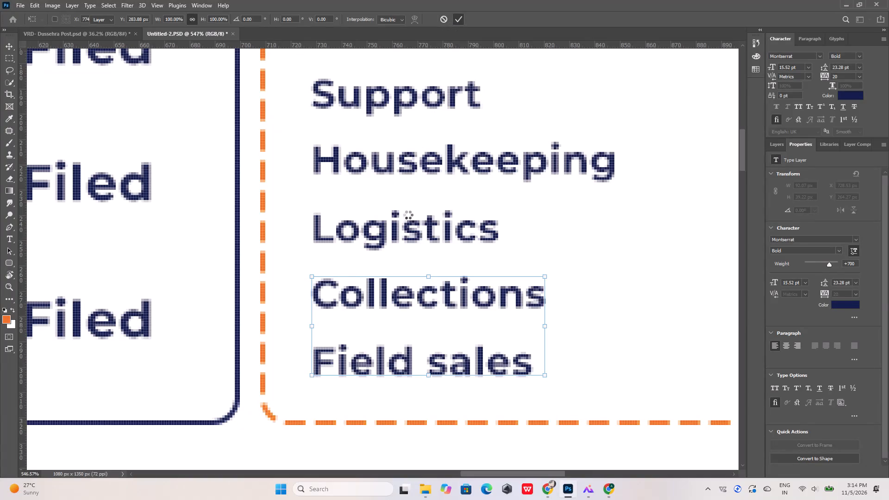
{"action": "left_click", "coordinate": [414, 232], "text": "shift"}
{"action": "left_click", "coordinate": [436, 161], "text": "shift"}
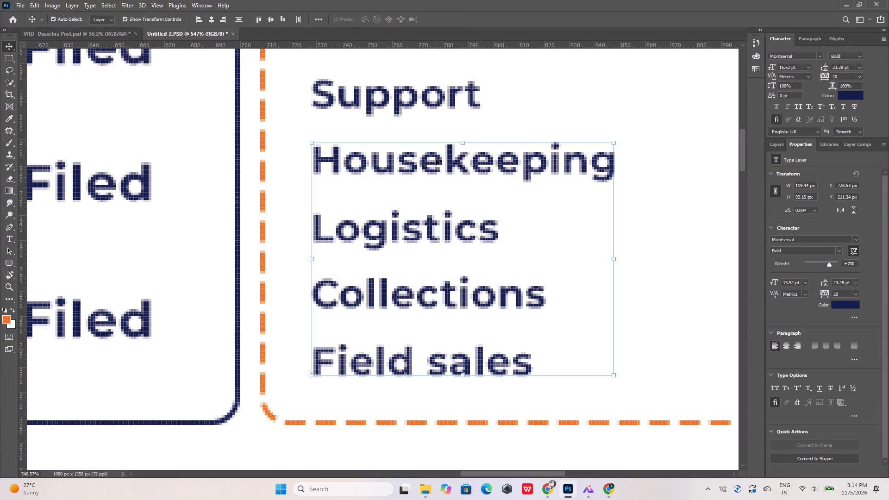
{"action": "left_click", "coordinate": [440, 102], "text": "shift"}
{"action": "scroll", "coordinate": [441, 275], "scroll_direction": "down", "scroll_amount": 11, "text": "alt"}
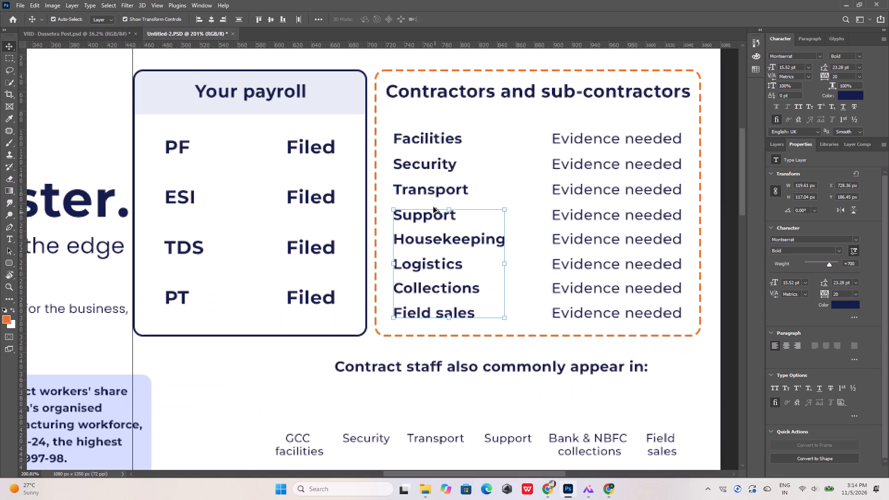
{"action": "scroll", "coordinate": [432, 178], "scroll_direction": "up", "scroll_amount": 8, "text": "alt"}
{"action": "left_click", "coordinate": [442, 212], "text": "shift"}
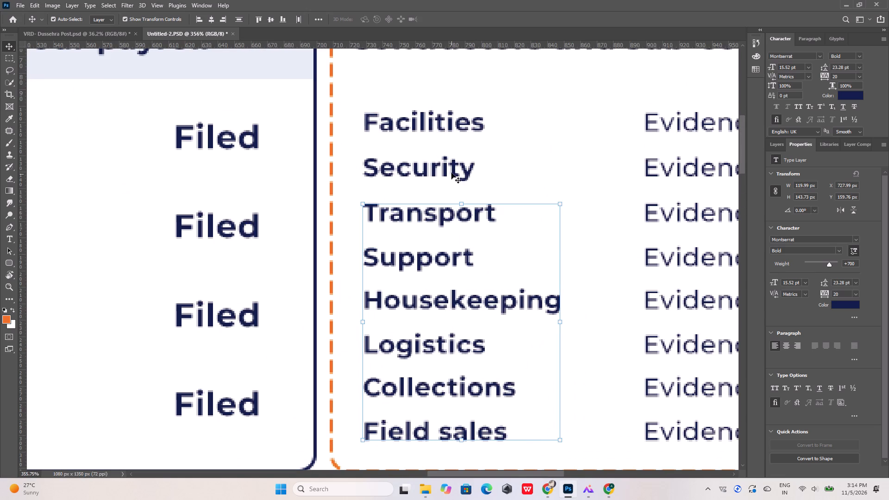
{"action": "left_click", "coordinate": [453, 167], "text": "shift"}
{"action": "left_click", "coordinate": [451, 123], "text": "shift"}
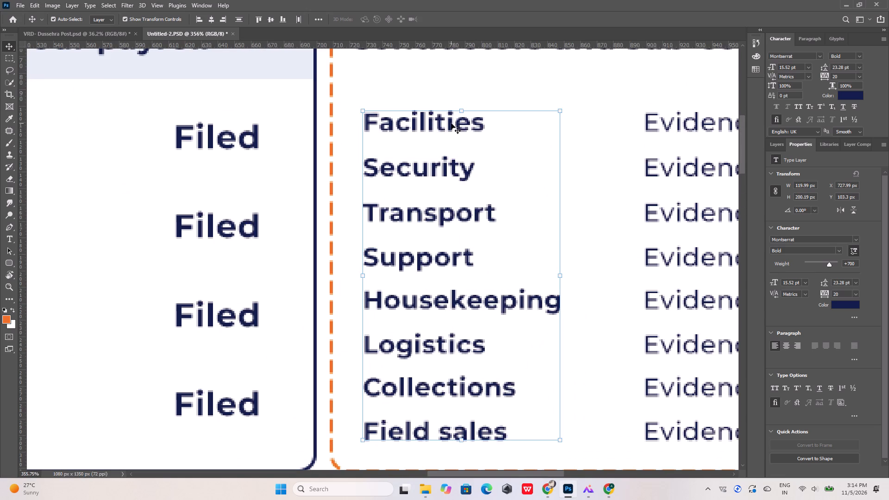
{"action": "key", "text": "shift+Right"}
{"action": "key", "text": "Right"}
{"action": "key", "text": "Right"}
{"action": "key", "text": "Right"}
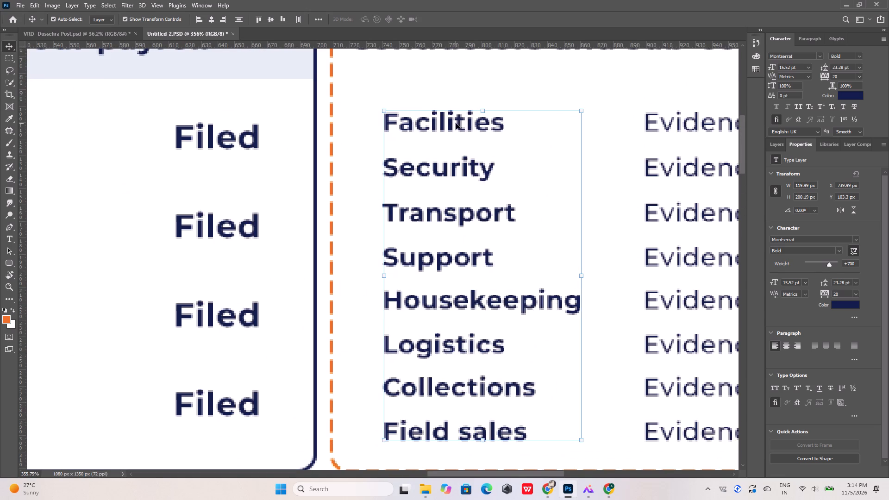
{"action": "key", "text": "Right"}
{"action": "key", "text": "Right"}
{"action": "key", "text": "Right"}
{"action": "key", "text": "Right"}
{"action": "key", "text": "Right"}
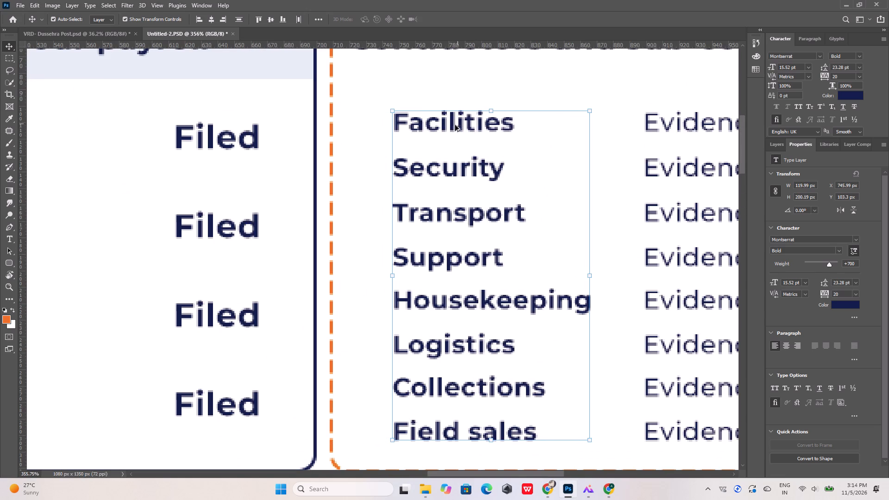
{"action": "scroll", "coordinate": [421, 139], "scroll_direction": "down", "scroll_amount": 11, "text": "alt"}
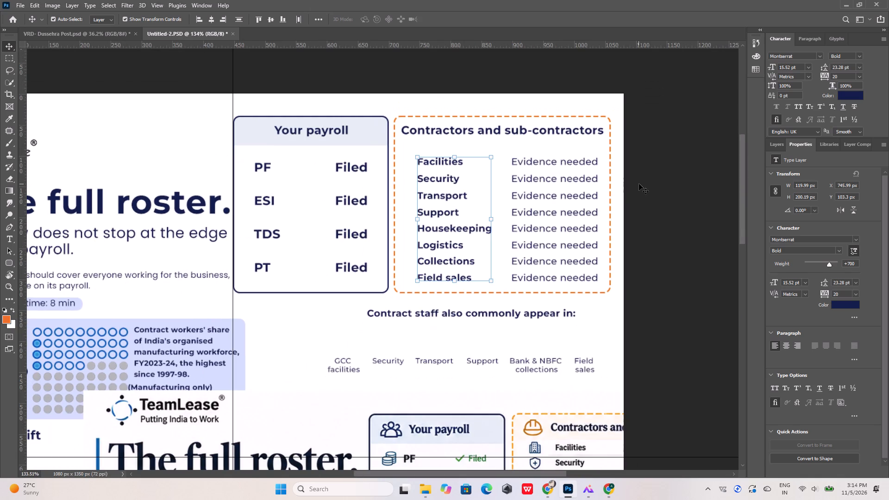
{"action": "left_click", "coordinate": [643, 184]}
Move the reference infographic image down and left to about X 13 px, Y 582 px, clear of the "Contract staff also commonly appear in:" row.
{"action": "scroll", "coordinate": [550, 150], "scroll_direction": "down", "scroll_amount": 1, "text": "alt"}
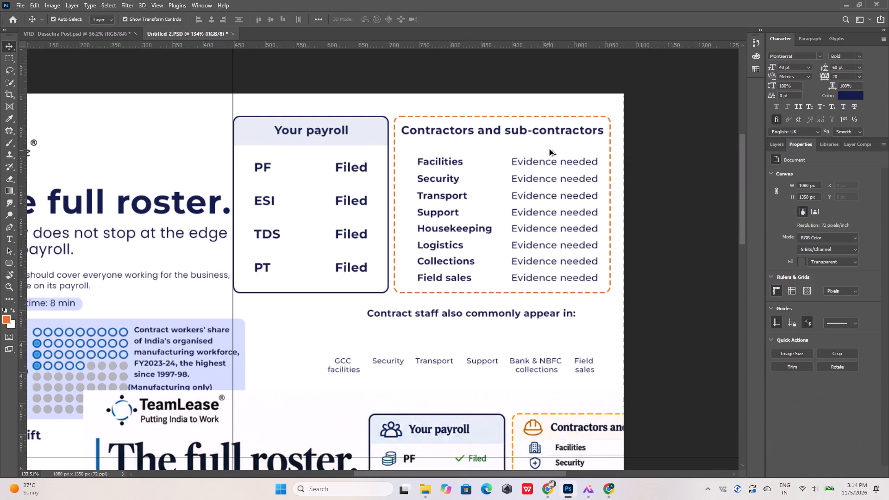
{"action": "scroll", "coordinate": [550, 150], "scroll_direction": "down", "scroll_amount": 7, "text": "alt"}
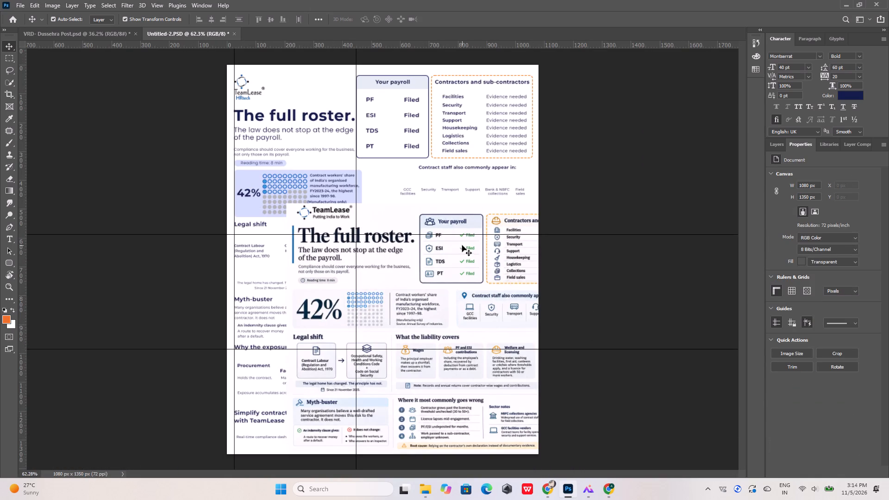
{"action": "left_click_drag", "start_coordinate": [463, 245], "coordinate": [407, 274]}
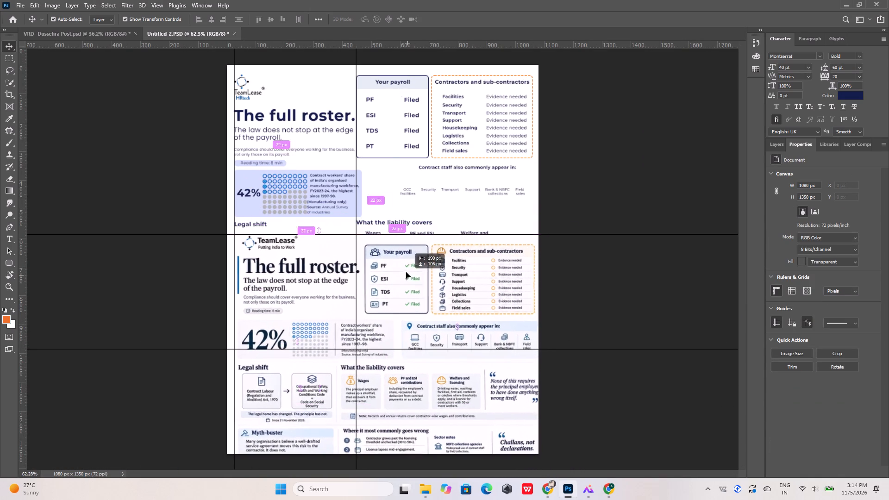
{"action": "scroll", "coordinate": [412, 167], "scroll_direction": "up", "scroll_amount": 9, "text": "alt"}
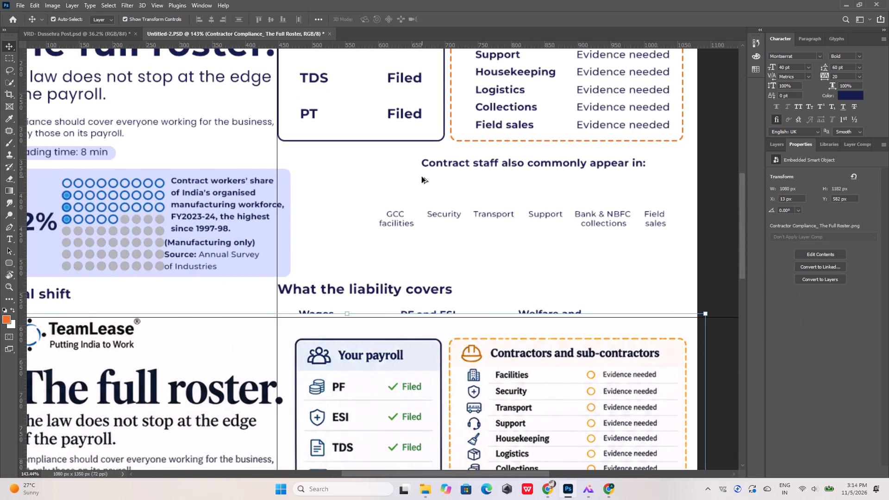
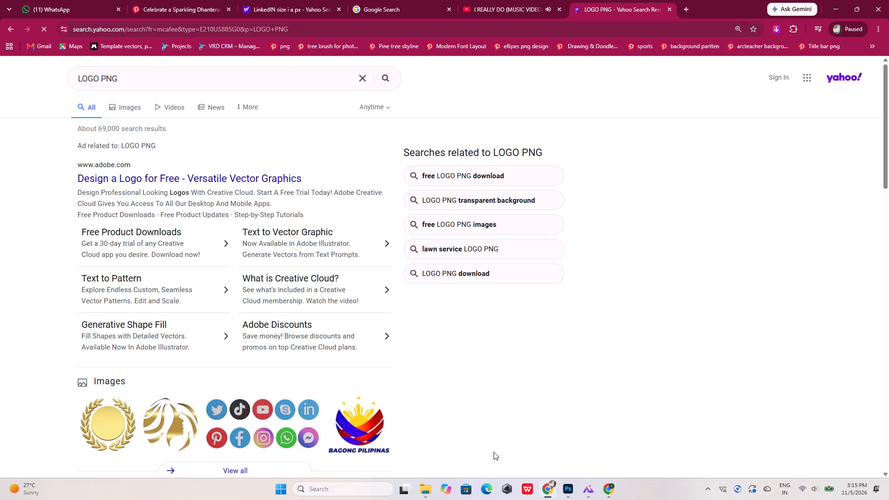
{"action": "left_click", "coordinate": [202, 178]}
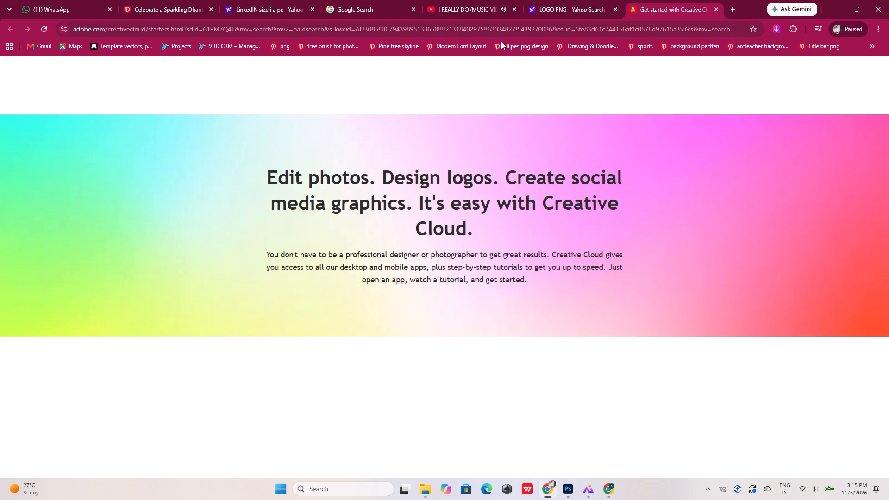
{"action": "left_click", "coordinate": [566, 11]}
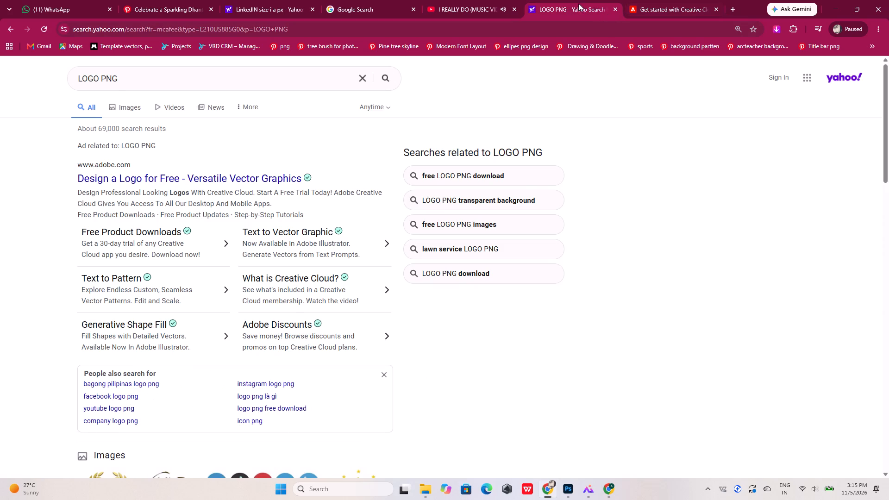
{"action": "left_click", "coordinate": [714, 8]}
Open Flaticon's logo icons page from the search results and search its icons for "loction".
{"action": "scroll", "coordinate": [223, 249], "scroll_direction": "down", "scroll_amount": 5}
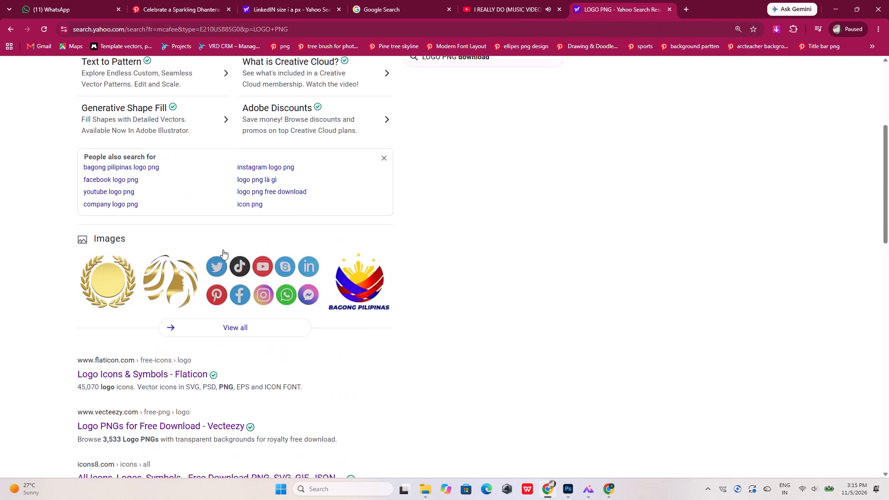
{"action": "scroll", "coordinate": [223, 271], "scroll_direction": "down", "scroll_amount": 2}
{"action": "left_click", "coordinate": [190, 268]}
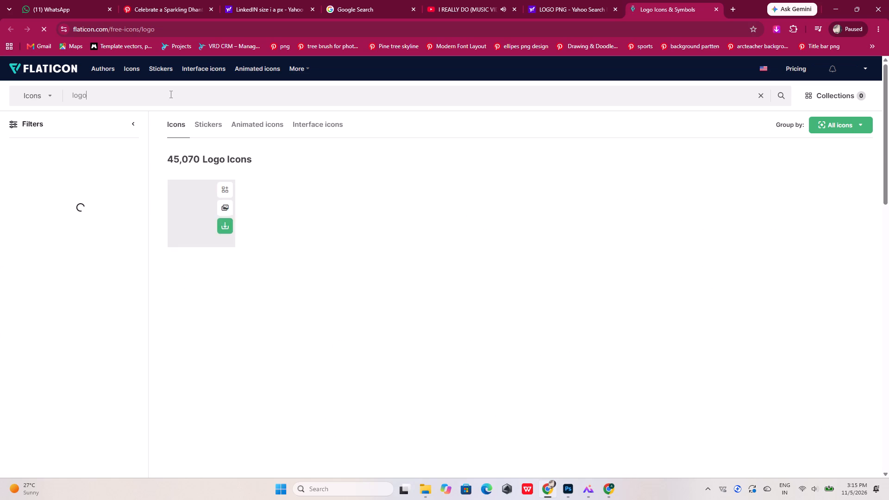
{"action": "left_click_drag", "start_coordinate": [164, 93], "coordinate": [34, 89]}
{"action": "left_click_drag", "start_coordinate": [94, 94], "coordinate": [61, 96]}
{"action": "left_click_drag", "start_coordinate": [88, 94], "coordinate": [75, 94]}
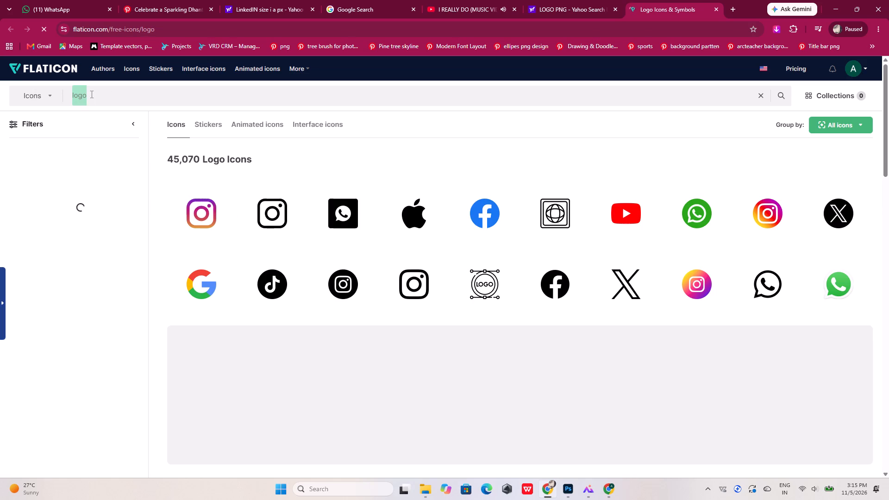
{"action": "type", "text": "loction"}
{"action": "key", "text": "Return"}
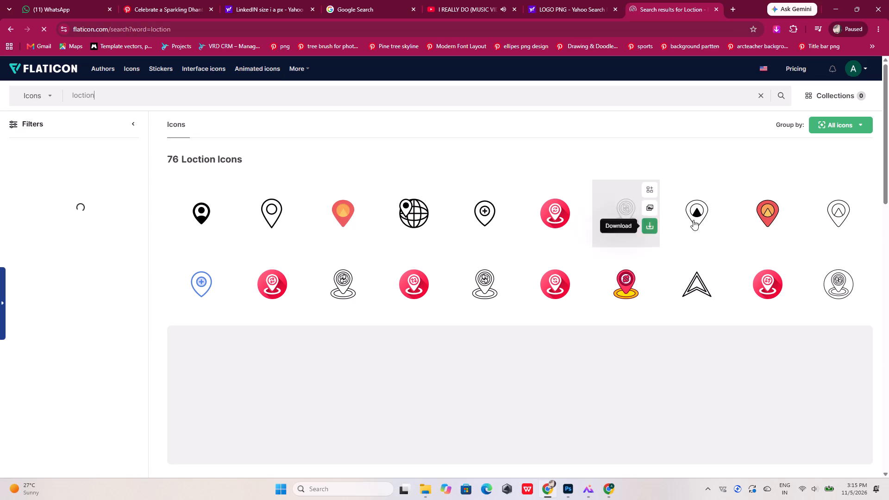
Download the black outlined location pin icon as a PNG with the free, attributed licence and dismiss the attribution notice.
{"action": "scroll", "coordinate": [484, 231], "scroll_direction": "down", "scroll_amount": 3}
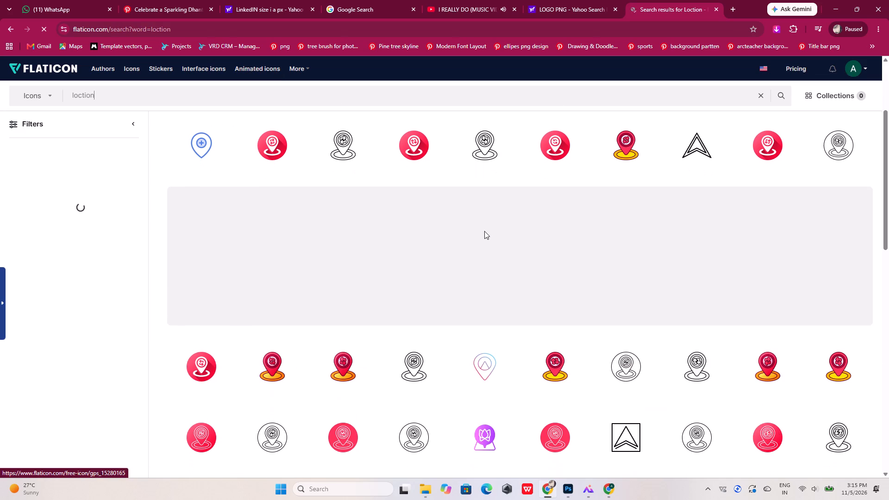
{"action": "scroll", "coordinate": [484, 231], "scroll_direction": "down", "scroll_amount": 4}
{"action": "scroll", "coordinate": [484, 231], "scroll_direction": "up", "scroll_amount": 8}
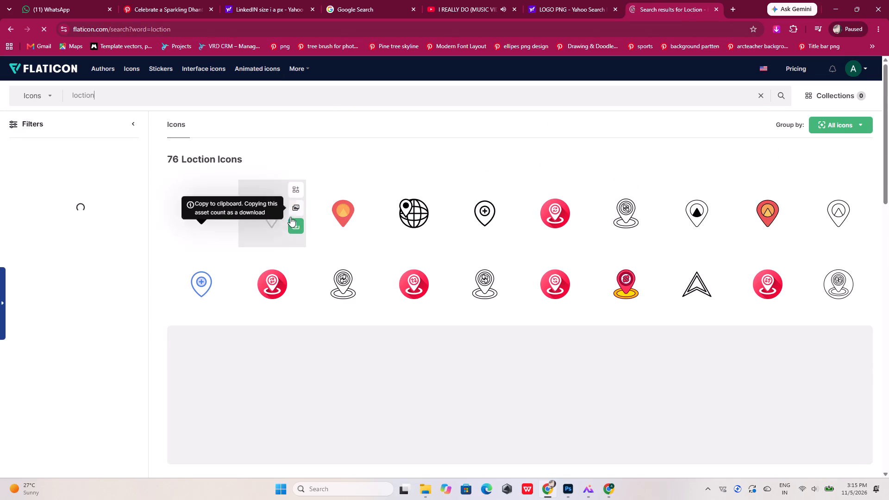
{"action": "left_click", "coordinate": [292, 223]}
{"action": "left_click", "coordinate": [279, 275]}
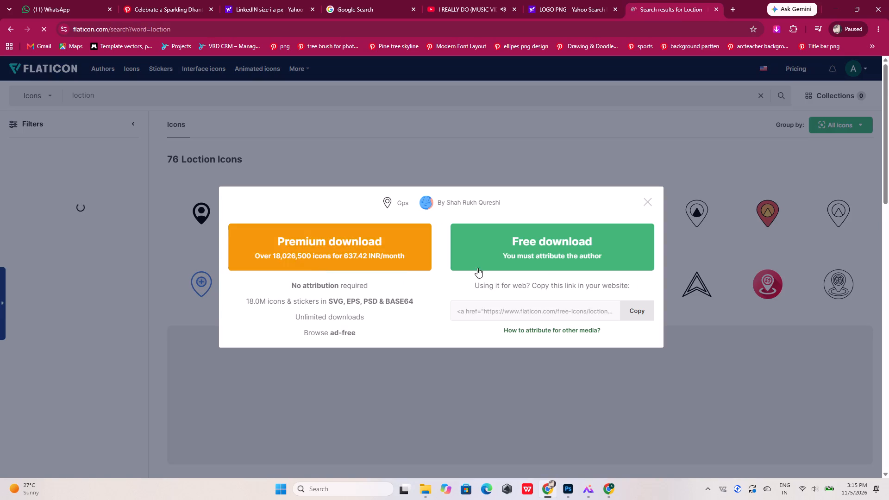
{"action": "left_click", "coordinate": [544, 252]}
{"action": "left_click", "coordinate": [567, 239]}
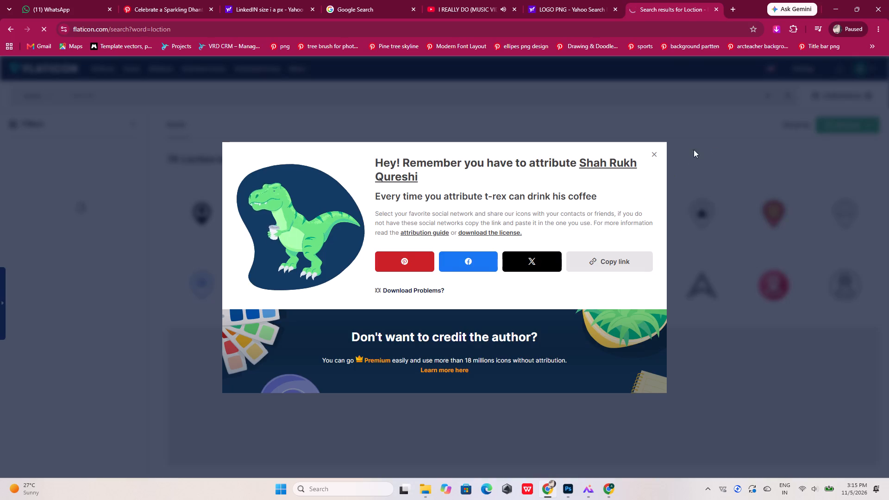
{"action": "left_click", "coordinate": [654, 151]}
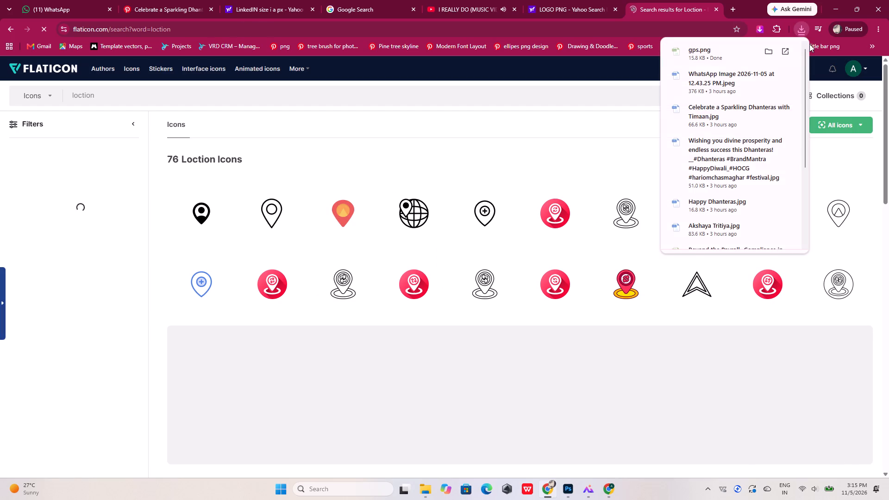
Place the downloaded gps.png from the Downloads folder into the Untitled-2 document in Photoshop.
{"action": "left_click", "coordinate": [771, 51]}
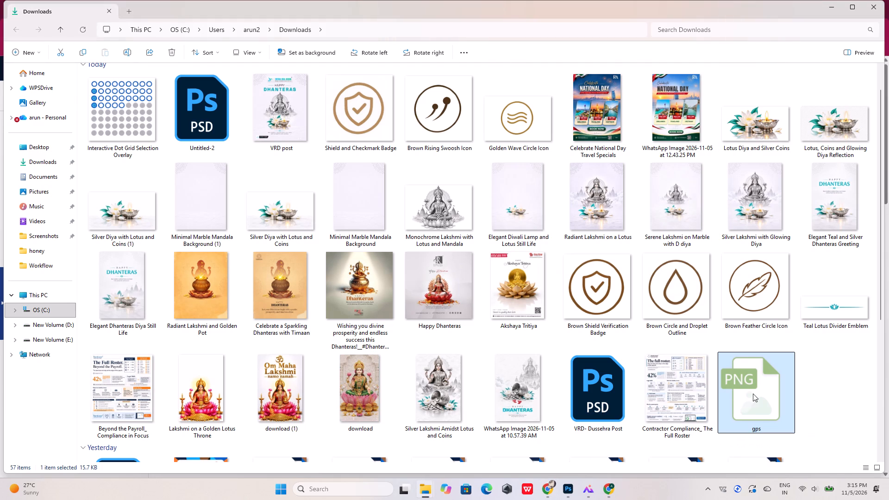
{"action": "left_click_drag", "start_coordinate": [753, 393], "coordinate": [565, 485]}
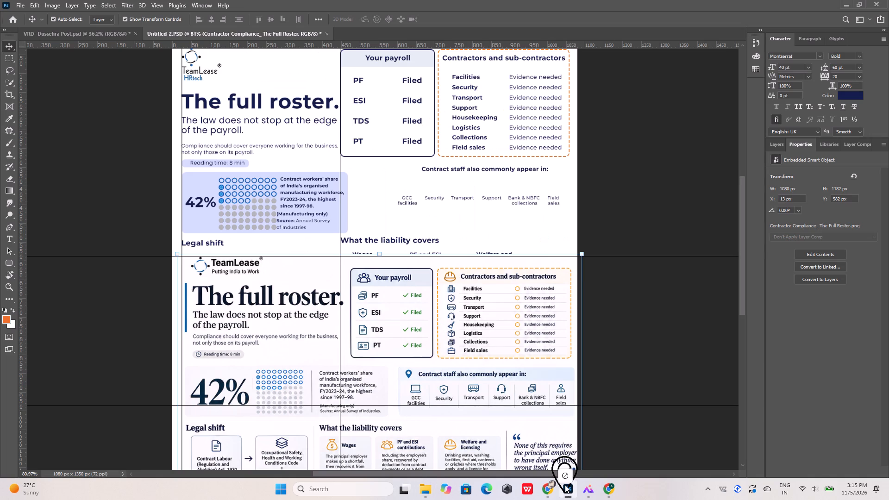
{"action": "left_click_drag", "start_coordinate": [565, 485], "coordinate": [410, 214]}
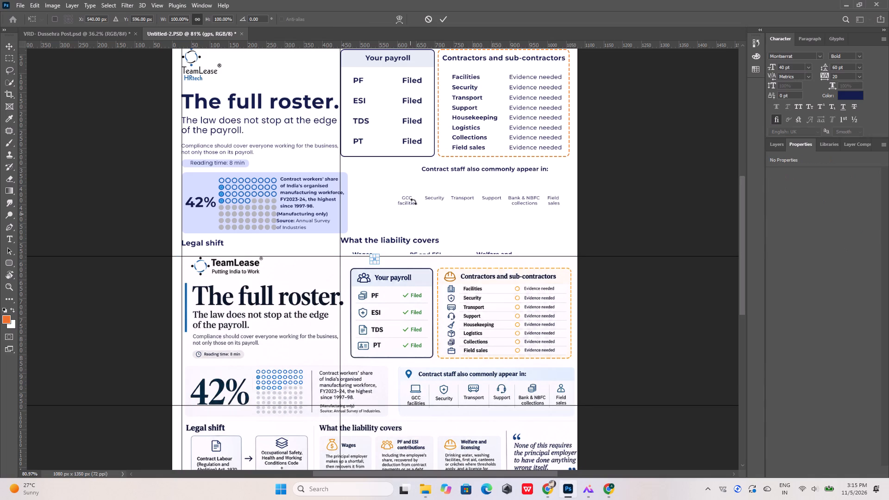
{"action": "scroll", "coordinate": [384, 249], "scroll_direction": "up", "scroll_amount": 5, "text": "alt"}
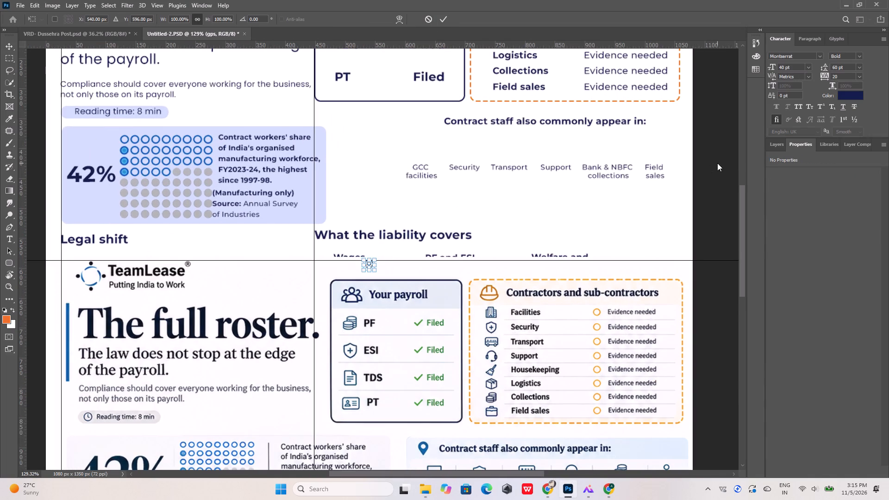
{"action": "key", "text": "shift+Up"}
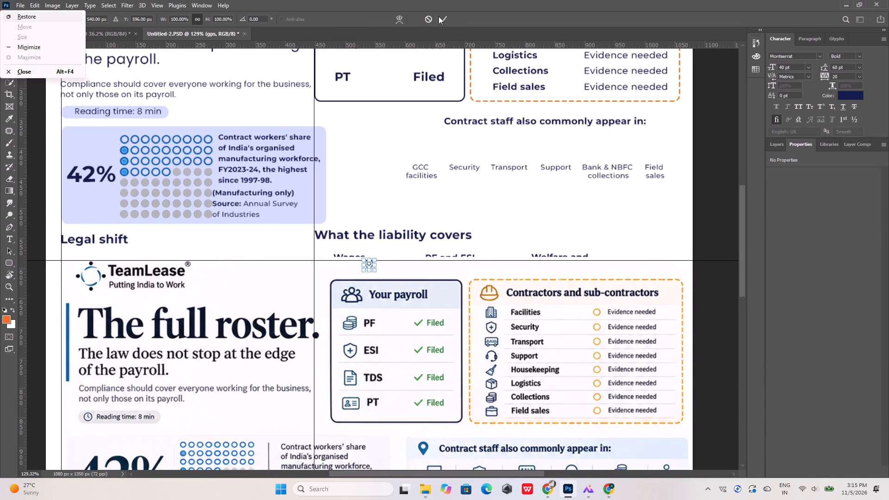
{"action": "left_click", "coordinate": [447, 20]}
Move the pin icon beside the "Contract staff also commonly appear in:" heading, at about X 643 px, Y 346 px, and deselect it.
{"action": "key", "text": "shift+Up"}
{"action": "key", "text": "shift+Up"}
{"action": "key", "text": "shift+Up"}
{"action": "key", "text": "shift+Up"}
{"action": "key", "text": "shift+Up"}
{"action": "key", "text": "shift+Up"}
{"action": "key", "text": "shift+Up"}
{"action": "key", "text": "shift+Up"}
{"action": "key", "text": "shift+Up"}
{"action": "key", "text": "shift+Up"}
{"action": "key", "text": "shift+Up"}
{"action": "key", "text": "shift+Up"}
{"action": "key", "text": "shift+Up"}
{"action": "key", "text": "shift+Up"}
{"action": "key", "text": "shift+Up"}
{"action": "key", "text": "shift+Up"}
{"action": "key", "text": "shift+Up"}
{"action": "key", "text": "shift+Up"}
{"action": "key", "text": "shift+Up"}
{"action": "key", "text": "shift+Up"}
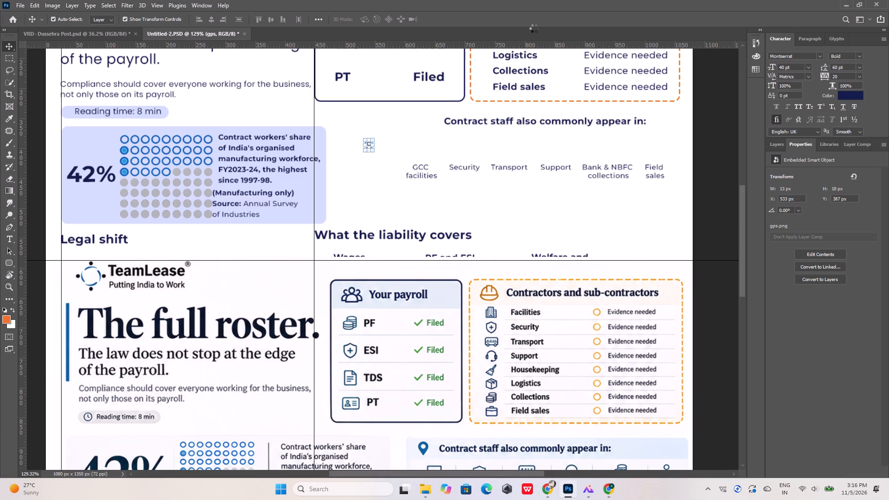
{"action": "key", "text": "shift+Up"}
{"action": "key", "text": "shift+Right"}
{"action": "key", "text": "shift+Right"}
{"action": "key", "text": "shift+Right"}
{"action": "key", "text": "shift+Right"}
{"action": "key", "text": "shift+Right"}
{"action": "key", "text": "shift+Right"}
{"action": "key", "text": "shift+Right"}
{"action": "key", "text": "shift+Right"}
{"action": "key", "text": "shift+Right"}
{"action": "key", "text": "shift+Right"}
{"action": "key", "text": "shift+Right"}
{"action": "key", "text": "shift+Right"}
{"action": "key", "text": "shift+Right"}
{"action": "key", "text": "shift+Right"}
{"action": "key", "text": "shift+Right"}
{"action": "key", "text": "shift+Right"}
{"action": "key", "text": "shift+Right"}
{"action": "key", "text": "shift+Right"}
{"action": "key", "text": "shift+Right"}
{"action": "key", "text": "shift+Right"}
{"action": "scroll", "coordinate": [453, 112], "scroll_direction": "up", "scroll_amount": 7, "text": "alt"}
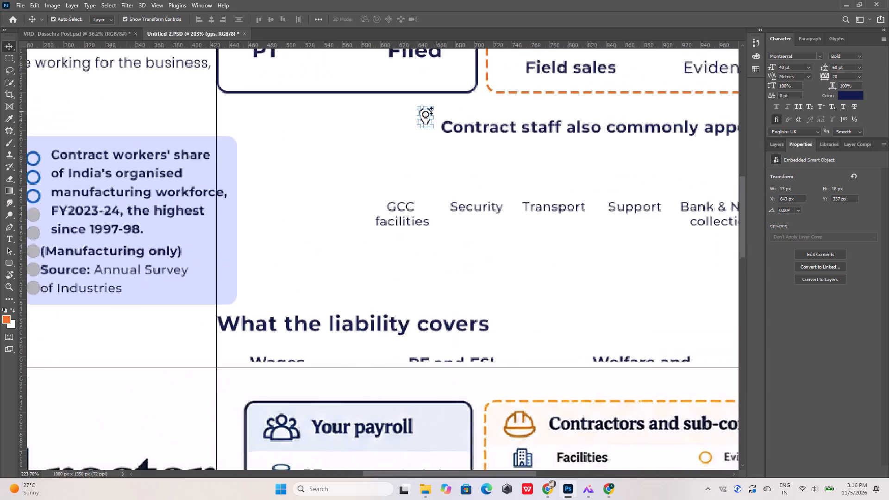
{"action": "scroll", "coordinate": [431, 111], "scroll_direction": "up", "scroll_amount": 9, "text": "alt"}
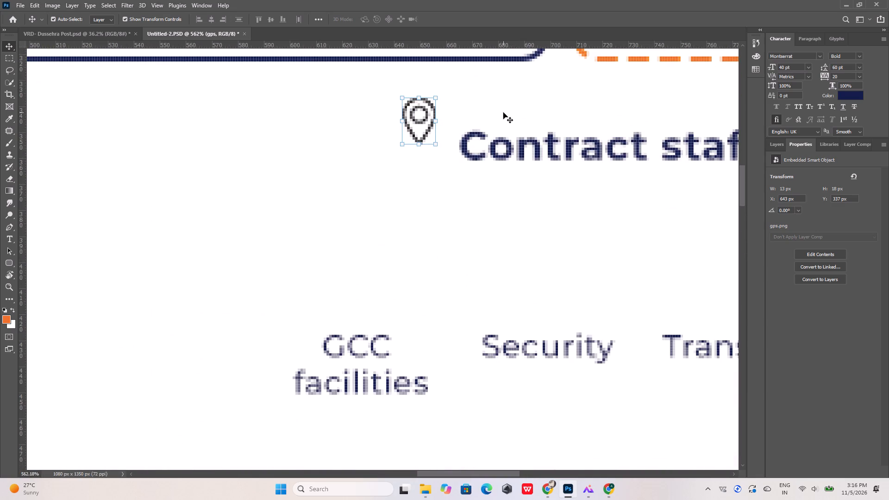
{"action": "key", "text": "shift+Down"}
{"action": "key", "text": "Up"}
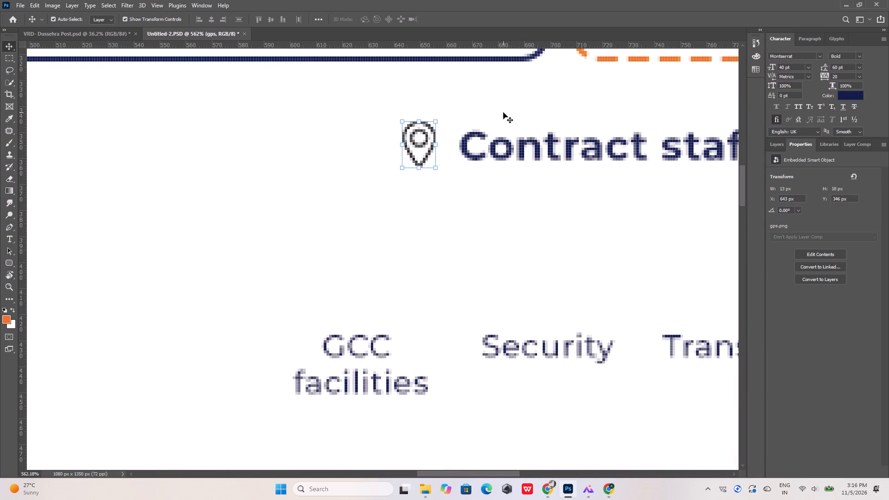
{"action": "left_click", "coordinate": [500, 119]}
Switch to the reference flyer in the WPS image viewer and capture a screenshot of the coin-stack icon beside PF.
{"action": "scroll", "coordinate": [313, 202], "scroll_direction": "down", "scroll_amount": 13, "text": "alt"}
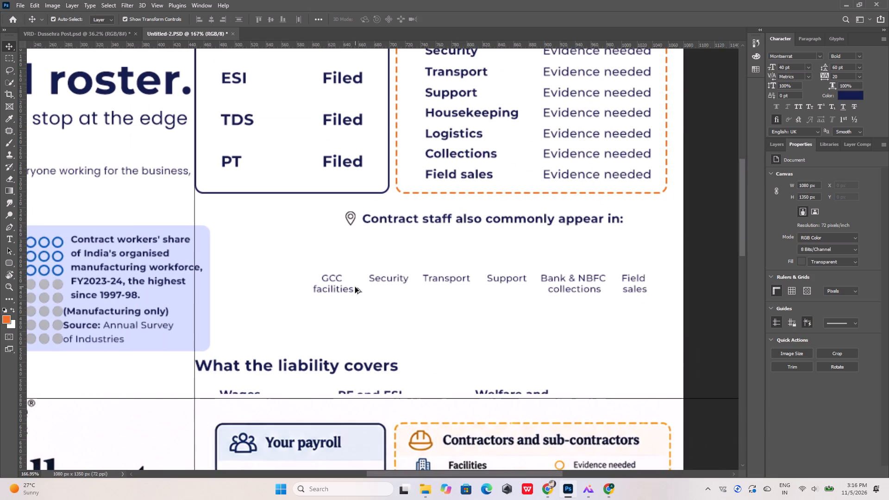
{"action": "left_click", "coordinate": [607, 495]}
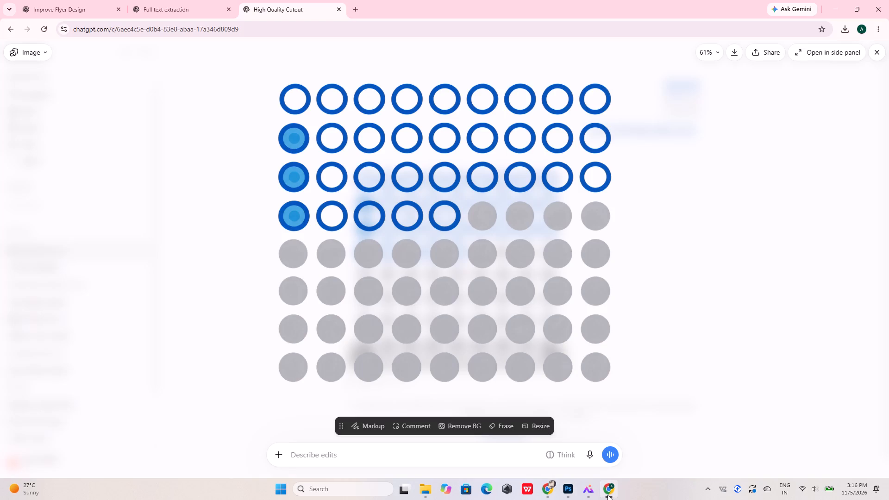
{"action": "left_click", "coordinate": [588, 492]}
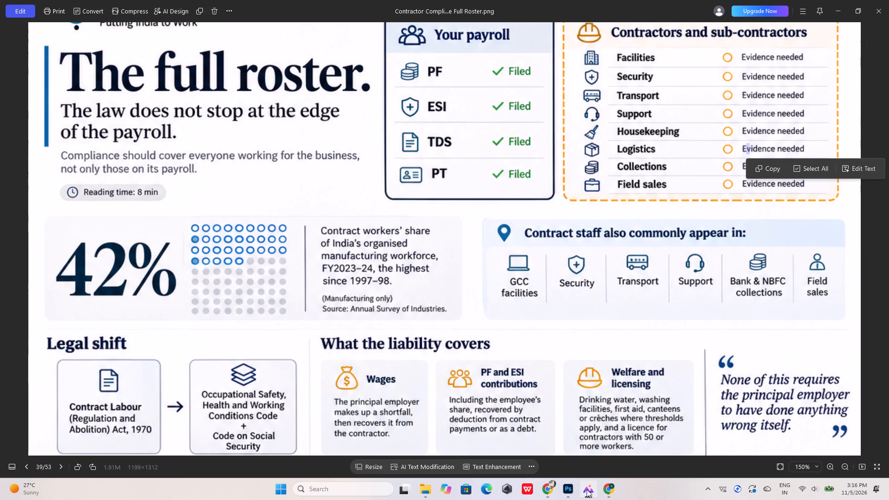
{"action": "scroll", "coordinate": [400, 42], "scroll_direction": "up", "scroll_amount": 8}
{"action": "scroll", "coordinate": [412, 106], "scroll_direction": "down", "scroll_amount": 1}
{"action": "key", "text": "Print"}
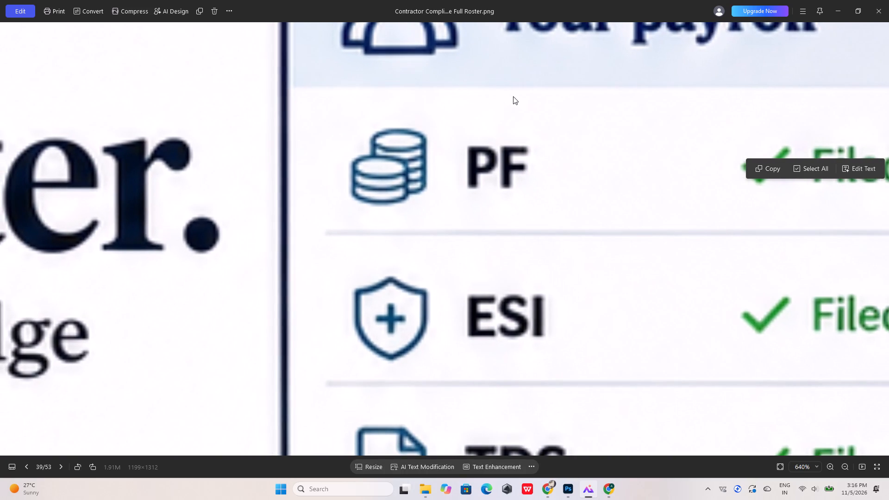
{"action": "left_click_drag", "start_coordinate": [303, 100], "coordinate": [309, 100]}
{"action": "left_click_drag", "start_coordinate": [314, 101], "coordinate": [463, 218]}
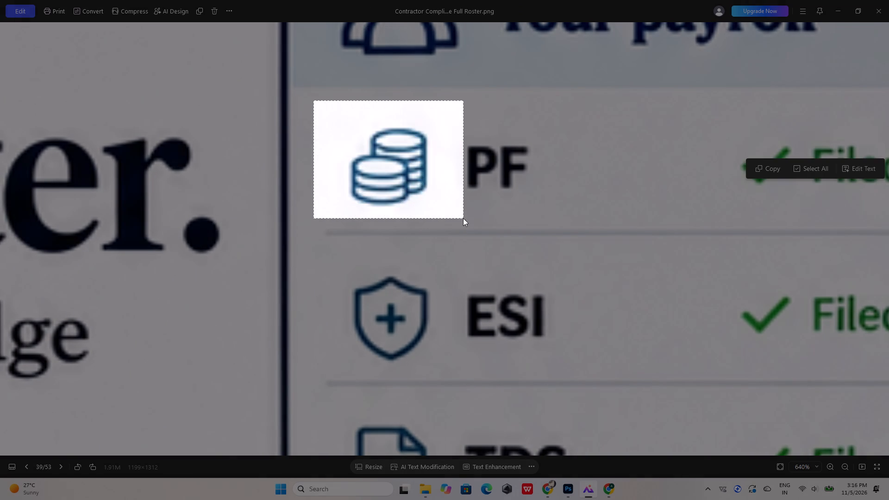
{"action": "left_click_drag", "start_coordinate": [463, 218], "coordinate": [456, 220]}
Capture a screenshot of the shield icon beside ESI in the reference flyer.
{"action": "key", "text": "Print"}
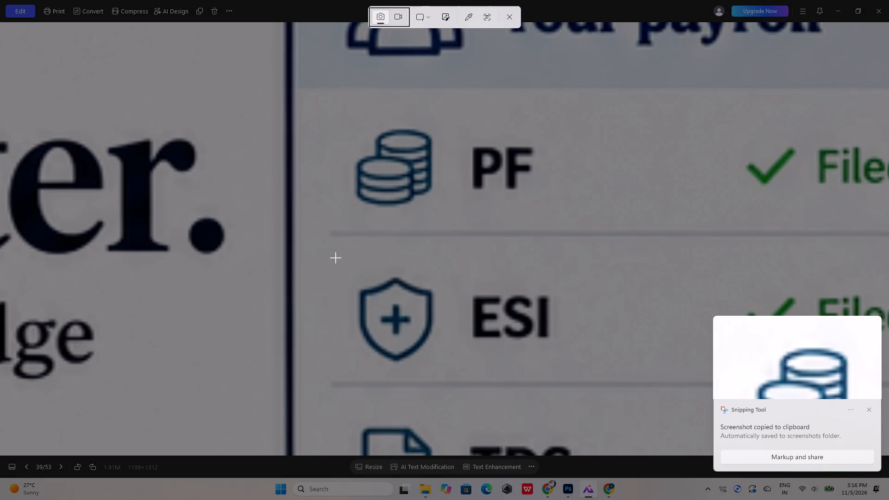
{"action": "left_click_drag", "start_coordinate": [337, 253], "coordinate": [447, 376]}
Capture a screenshot of the document icon beside TDS in the reference flyer.
{"action": "left_click_drag", "start_coordinate": [449, 353], "coordinate": [438, 146]}
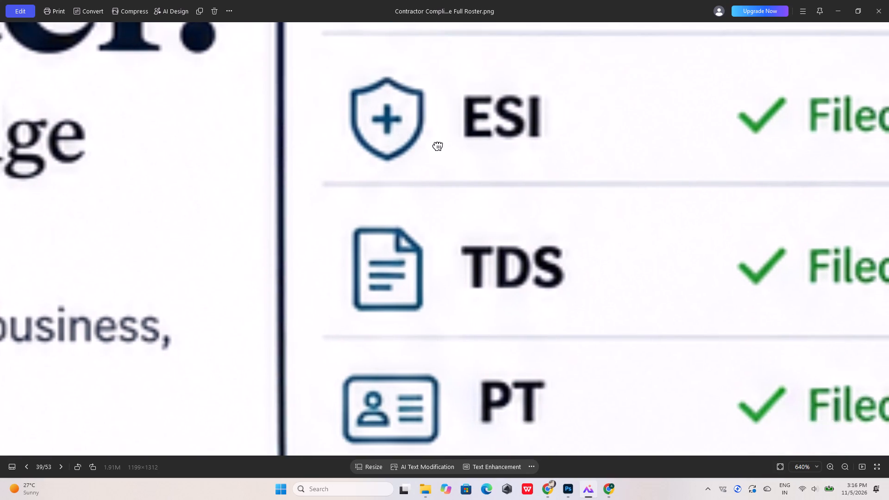
{"action": "left_click_drag", "start_coordinate": [438, 146], "coordinate": [435, 141]}
{"action": "key", "text": "Print"}
{"action": "left_click_drag", "start_coordinate": [336, 201], "coordinate": [401, 300]}
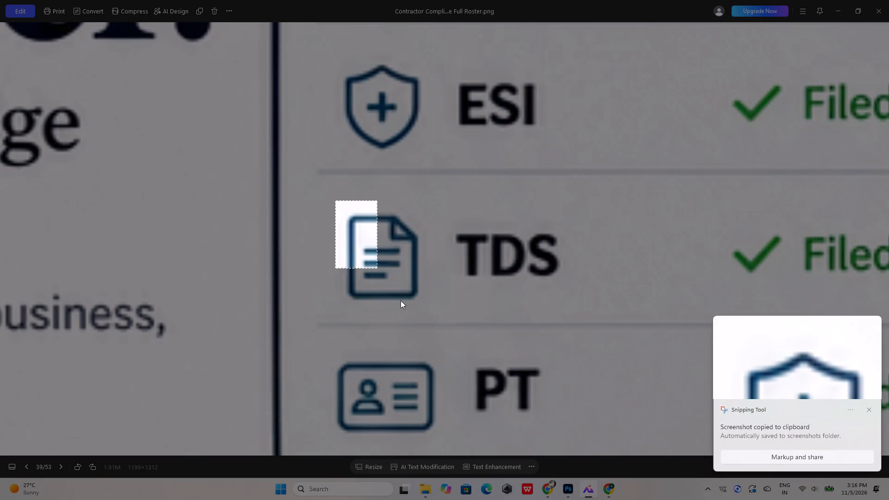
{"action": "left_click_drag", "start_coordinate": [401, 300], "coordinate": [430, 313]}
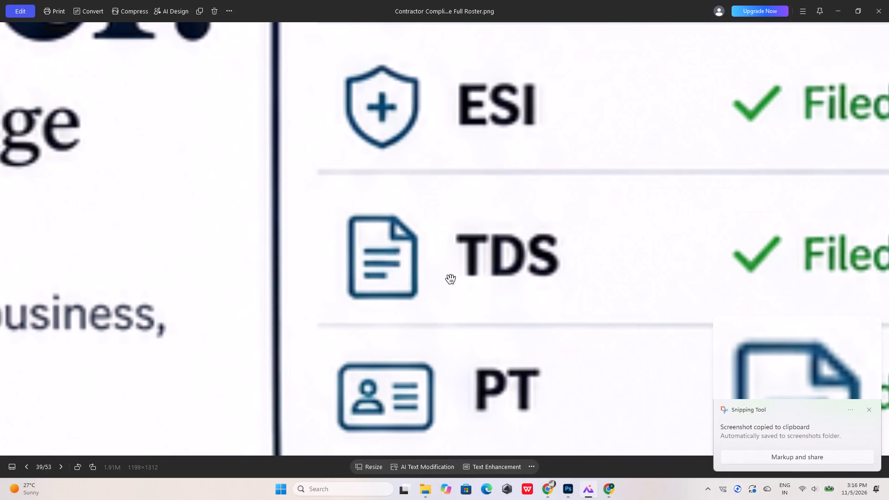
Capture a screenshot of the ID-card icon beside PT in the reference flyer.
{"action": "key", "text": "Print"}
{"action": "left_click_drag", "start_coordinate": [318, 347], "coordinate": [455, 449]}
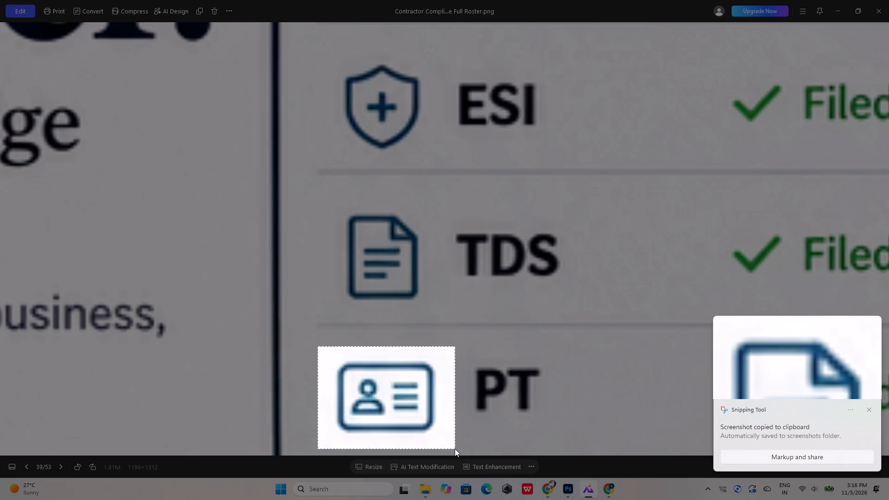
{"action": "left_click_drag", "start_coordinate": [455, 449], "coordinate": [455, 446]}
Capture a screenshot of the green check mark beside "Filed" in the PF row of the reference flyer.
{"action": "left_click_drag", "start_coordinate": [430, 349], "coordinate": [382, 144]}
{"action": "scroll", "coordinate": [337, 313], "scroll_direction": "down", "scroll_amount": 4, "text": "alt"}
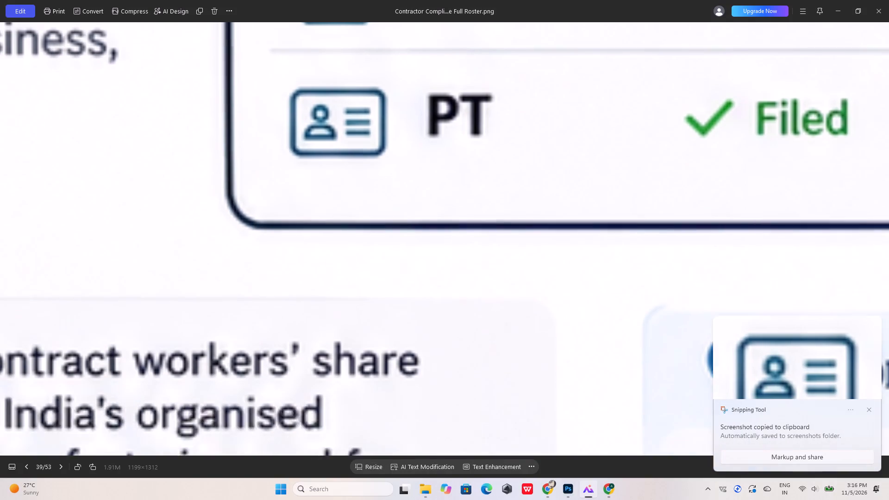
{"action": "scroll", "coordinate": [338, 325], "scroll_direction": "down", "scroll_amount": 10, "text": "alt"}
{"action": "scroll", "coordinate": [338, 347], "scroll_direction": "up", "scroll_amount": 9, "text": "alt"}
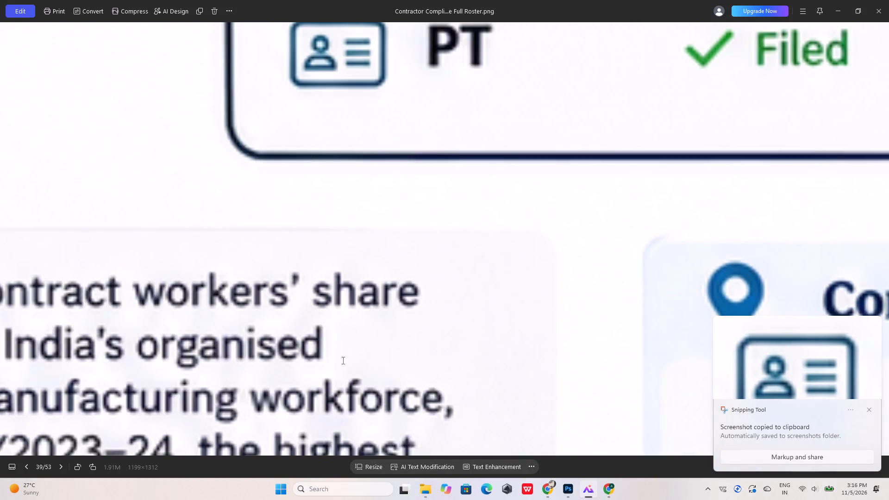
{"action": "scroll", "coordinate": [372, 353], "scroll_direction": "down", "scroll_amount": 11}
{"action": "scroll", "coordinate": [503, 49], "scroll_direction": "up", "scroll_amount": 10}
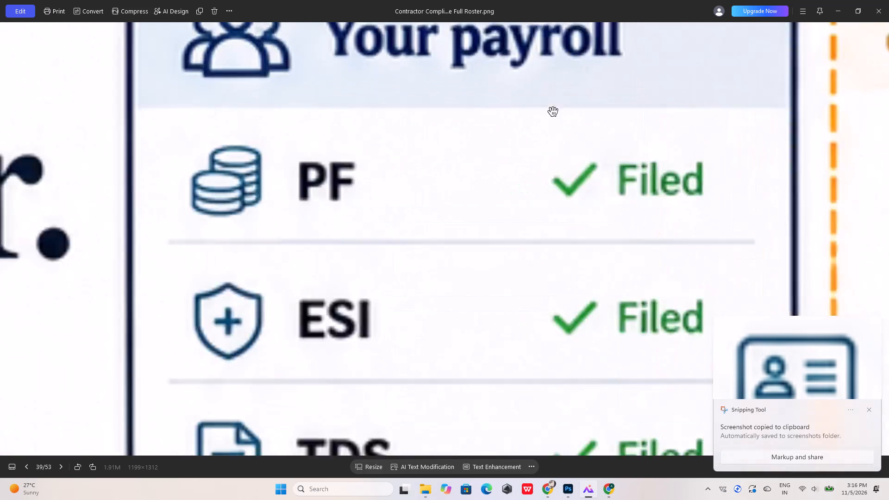
{"action": "scroll", "coordinate": [678, 179], "scroll_direction": "up", "scroll_amount": 1}
{"action": "key", "text": "Print"}
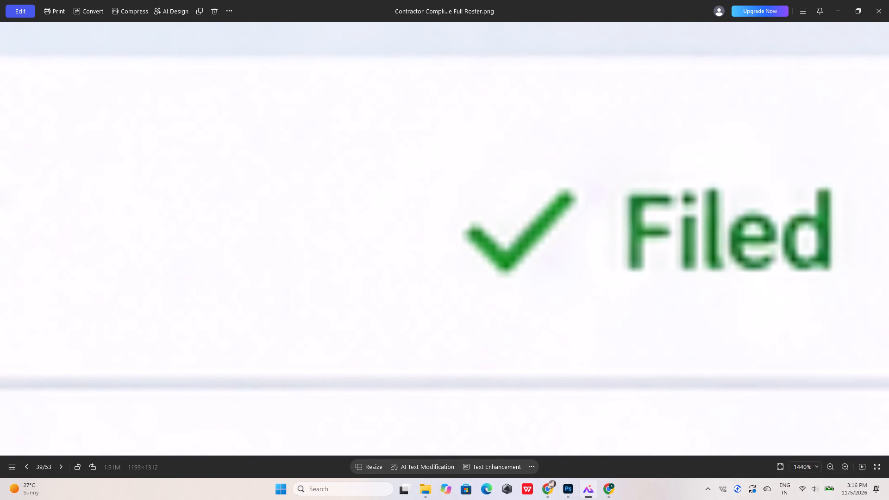
{"action": "left_click_drag", "start_coordinate": [595, 170], "coordinate": [445, 314]}
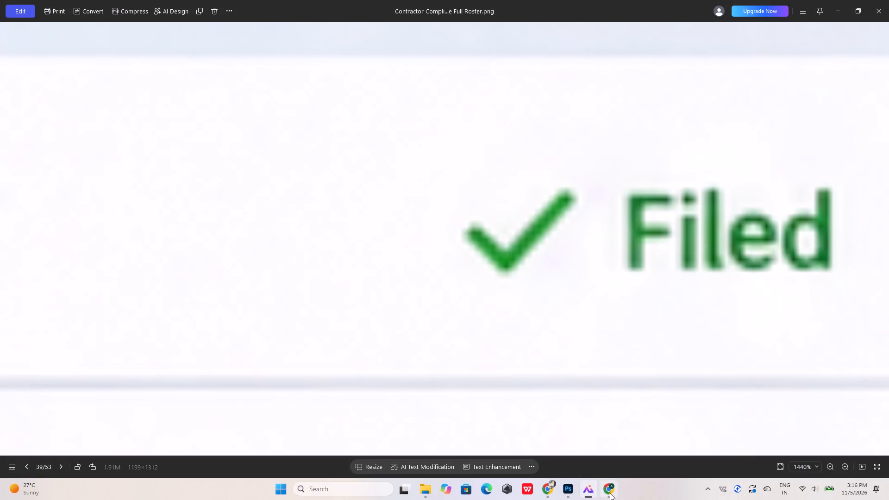
{"action": "left_click", "coordinate": [610, 493]}
{"action": "left_click", "coordinate": [353, 6]}
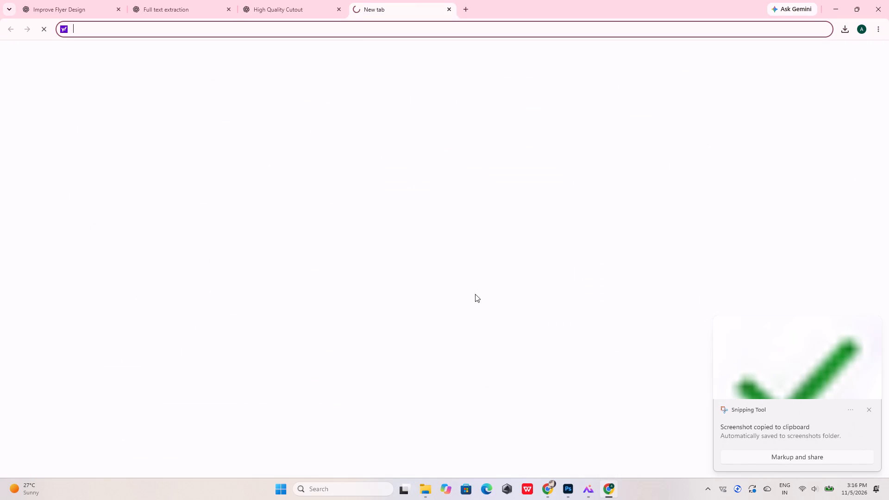
{"action": "left_click", "coordinate": [414, 250]}
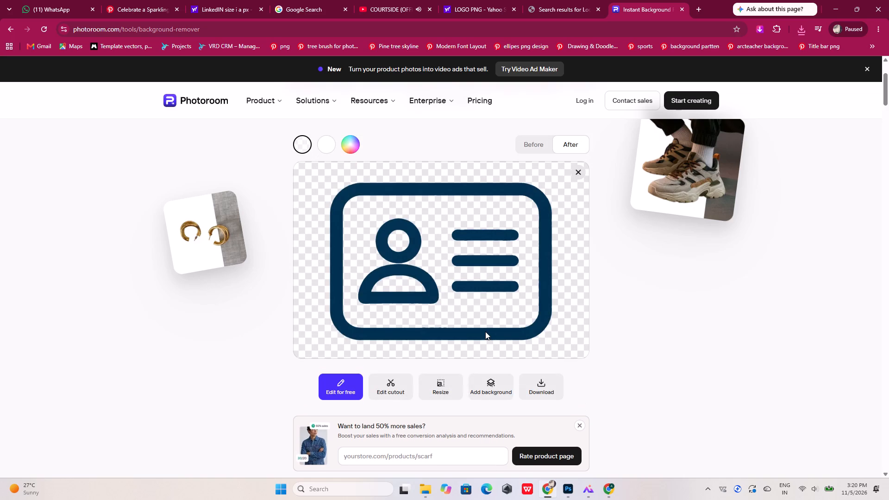
Download the background-removed ID card user profile icon from Photoroom.
{"action": "left_click", "coordinate": [555, 389]}
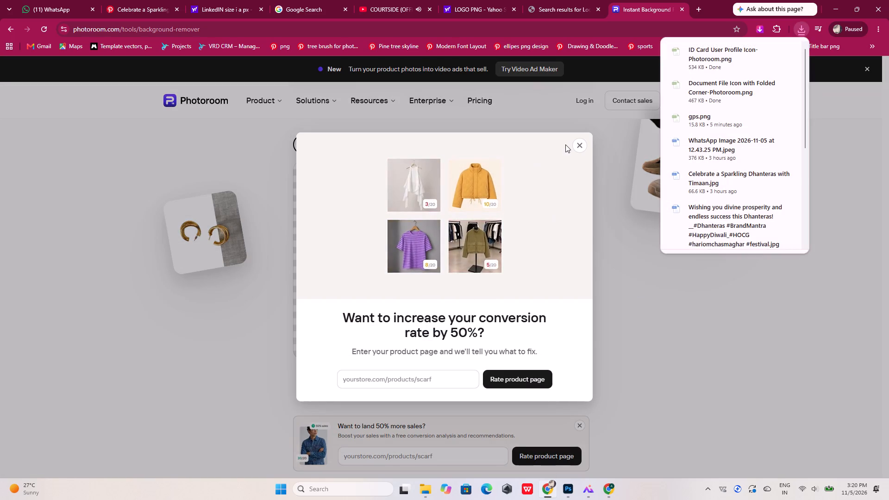
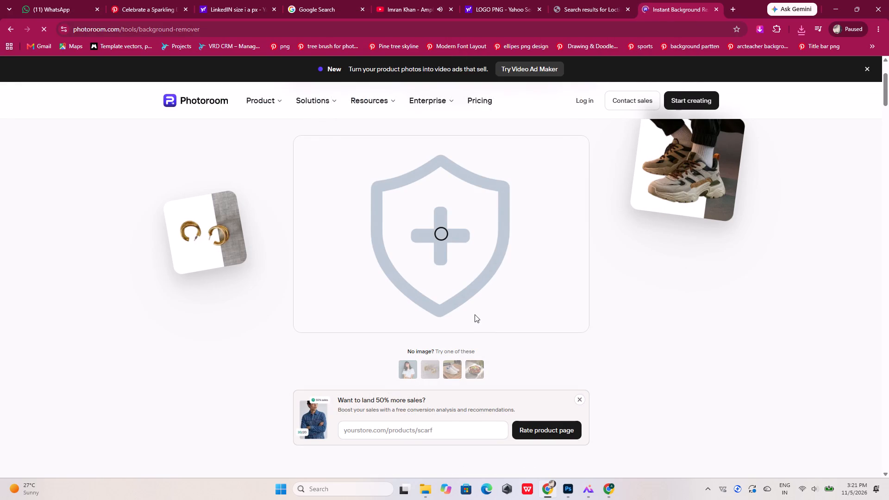
Download the background-removed Dark Blue Shield Plus Icon from Photoroom and dismiss the conversion-rate offer.
{"action": "left_click", "coordinate": [539, 385]}
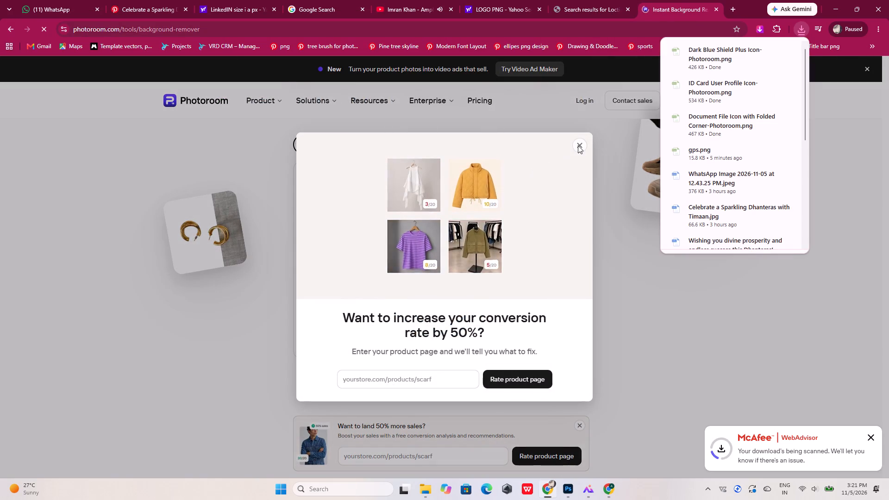
{"action": "left_click", "coordinate": [578, 145]}
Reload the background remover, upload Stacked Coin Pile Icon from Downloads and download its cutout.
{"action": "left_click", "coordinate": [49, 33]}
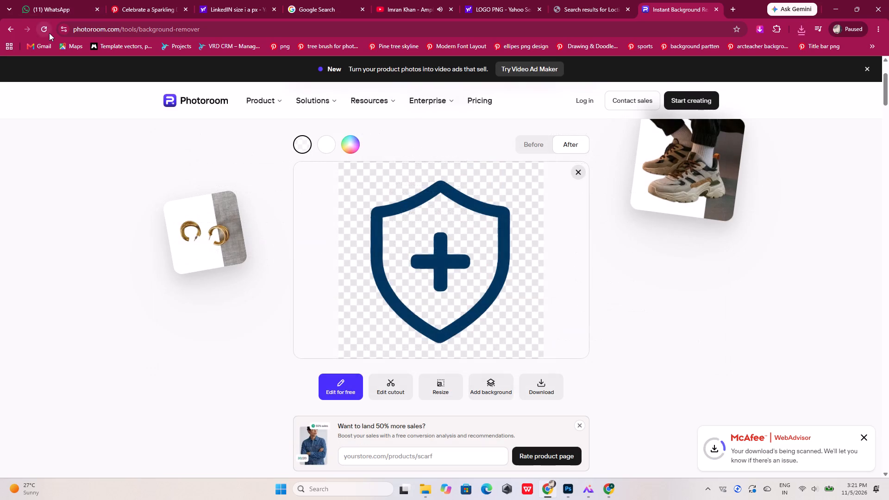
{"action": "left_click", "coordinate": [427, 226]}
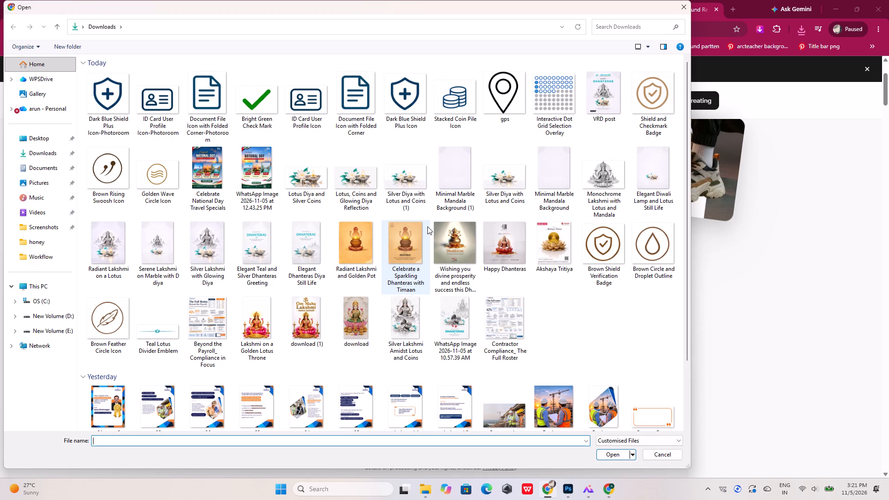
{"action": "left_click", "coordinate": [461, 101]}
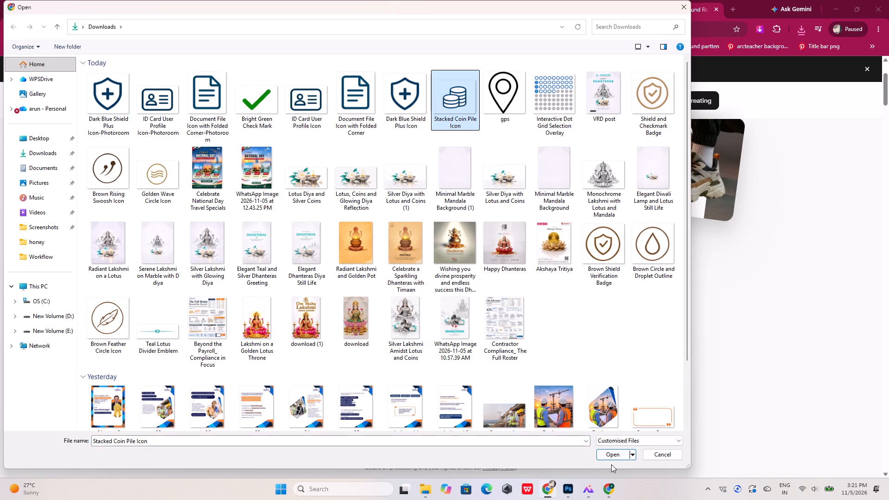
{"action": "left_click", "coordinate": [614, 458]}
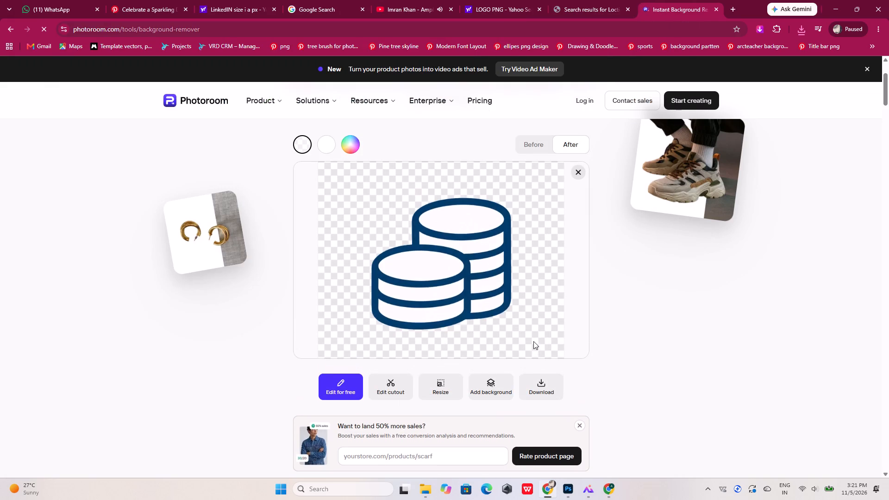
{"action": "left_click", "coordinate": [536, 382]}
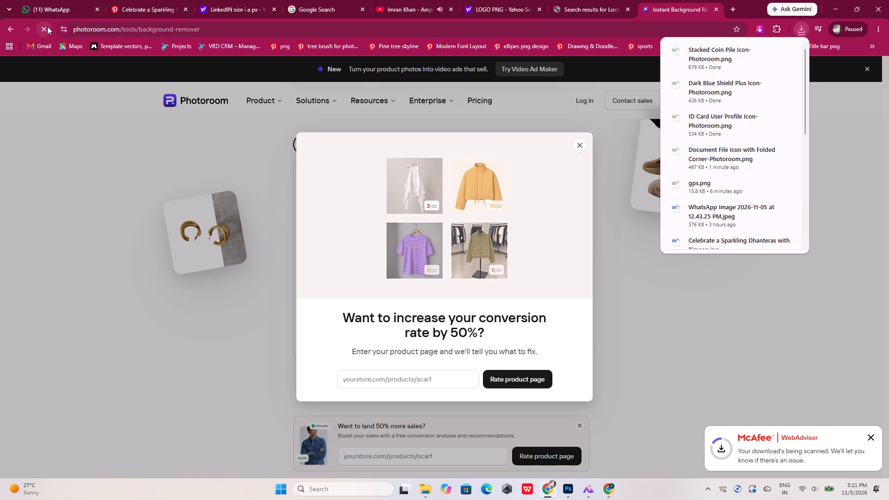
Reload the background remover, upload the original Stacked Coin Pile Icon again and download a fresh cutout.
{"action": "left_click", "coordinate": [46, 28]}
{"action": "left_click", "coordinate": [46, 28]}
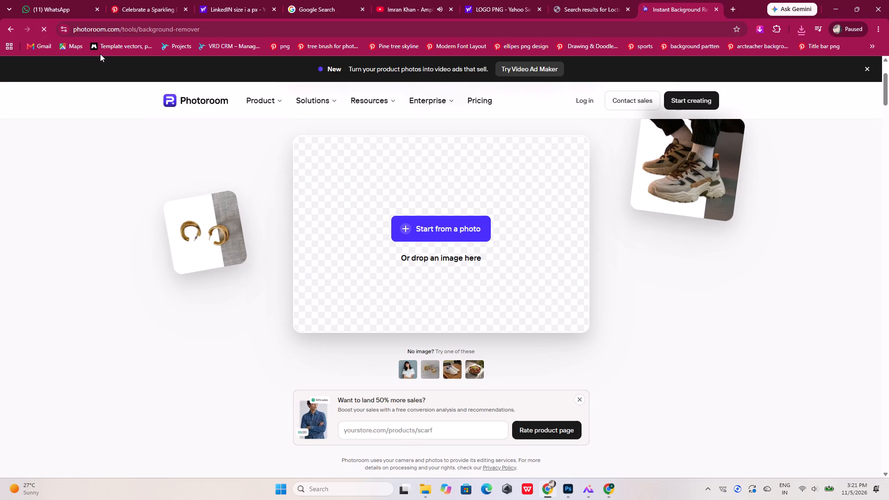
{"action": "left_click", "coordinate": [412, 225]}
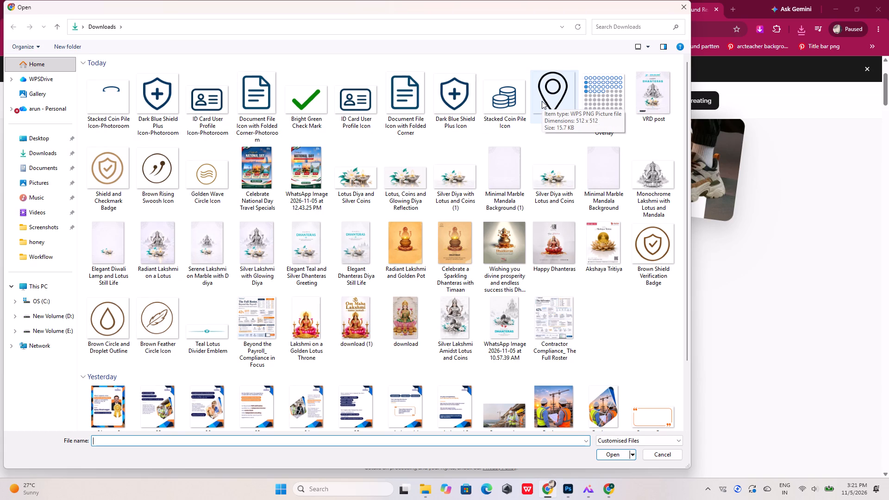
{"action": "left_click", "coordinate": [107, 94]}
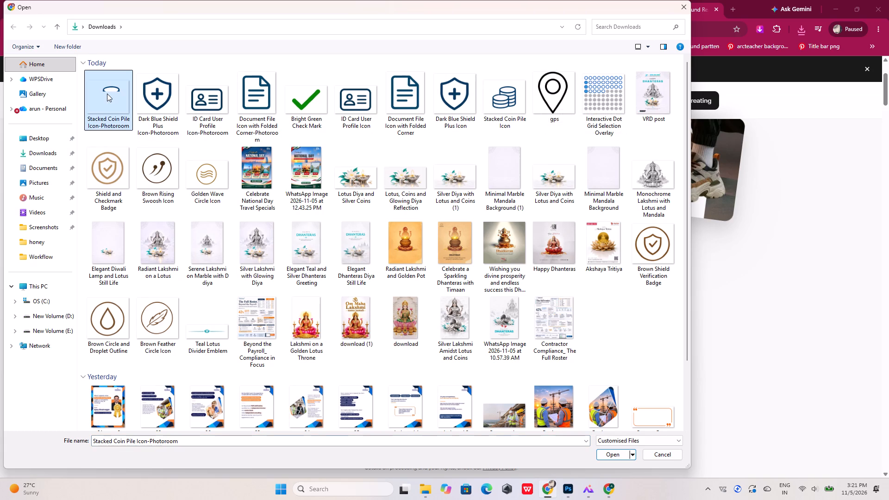
{"action": "left_click", "coordinate": [495, 101]}
{"action": "left_click", "coordinate": [607, 457]}
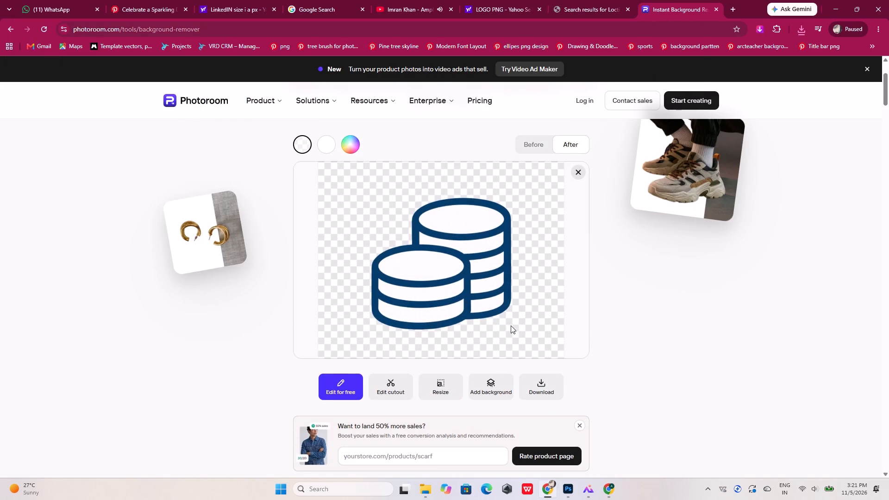
{"action": "left_click", "coordinate": [539, 390]}
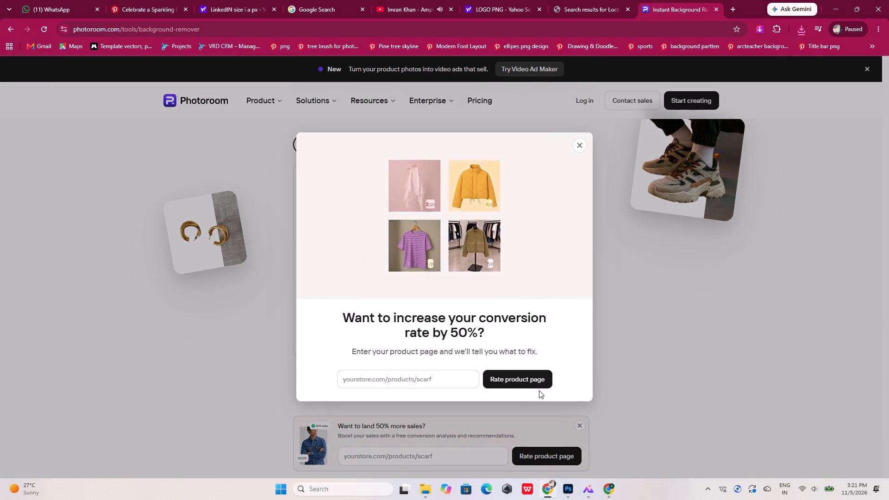
Switch to Photoshop and place Stacked Coin Pile Icon-Photoroom (1) from Downloads into the Untitled-2 flyer.
{"action": "left_click", "coordinate": [569, 492]}
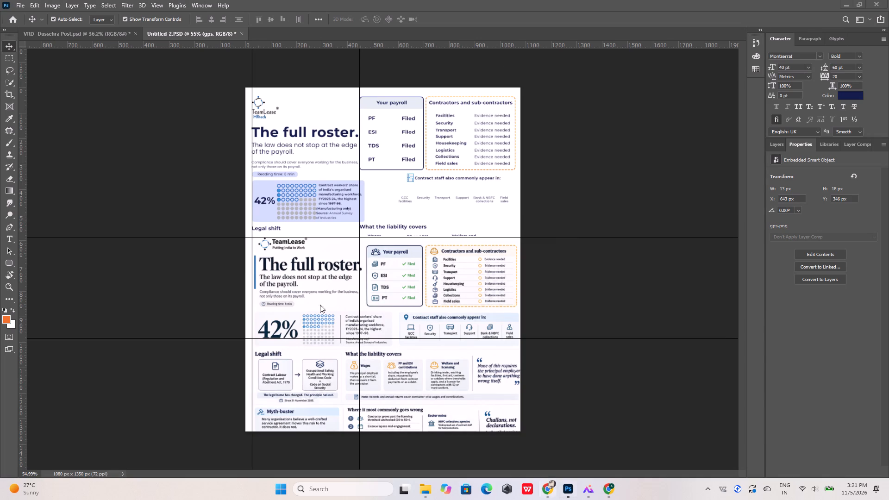
{"action": "left_click", "coordinate": [552, 195]}
{"action": "scroll", "coordinate": [407, 200], "scroll_direction": "up", "scroll_amount": 11, "text": "alt"}
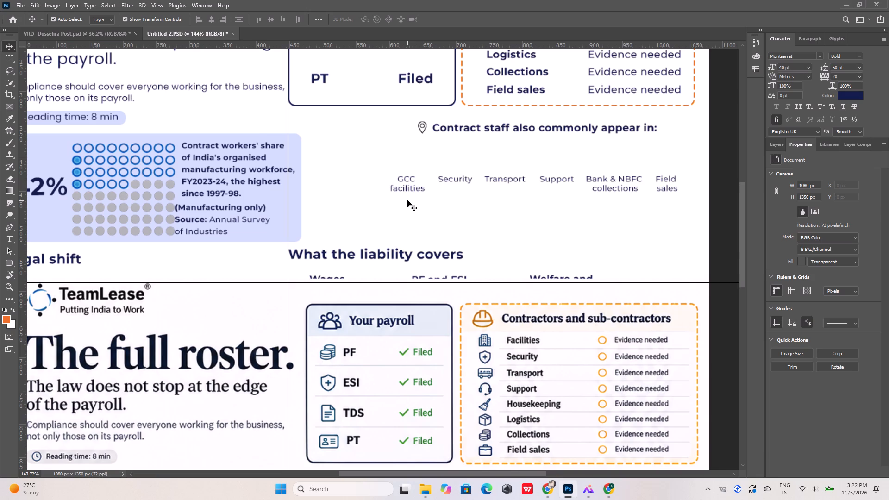
{"action": "scroll", "coordinate": [407, 200], "scroll_direction": "down", "scroll_amount": 5}
{"action": "scroll", "coordinate": [409, 214], "scroll_direction": "down", "scroll_amount": 11, "text": "alt"}
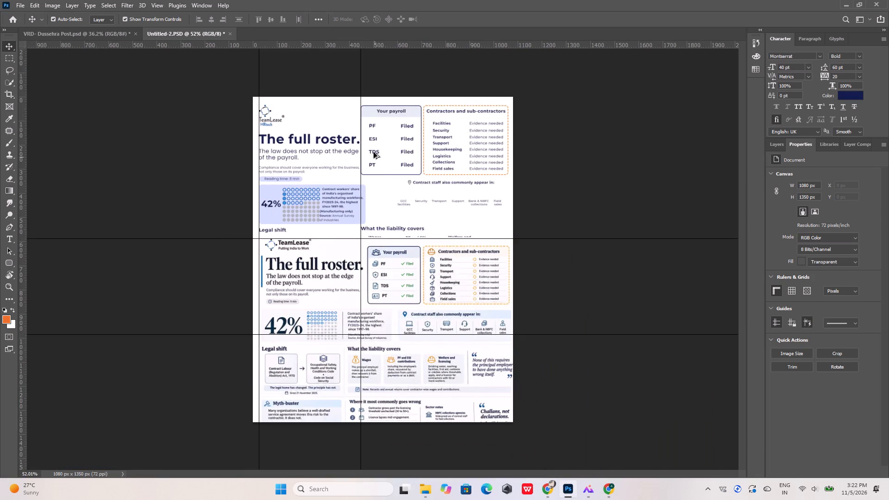
{"action": "scroll", "coordinate": [362, 112], "scroll_direction": "up", "scroll_amount": 10, "text": "alt"}
{"action": "scroll", "coordinate": [372, 192], "scroll_direction": "up", "scroll_amount": 4}
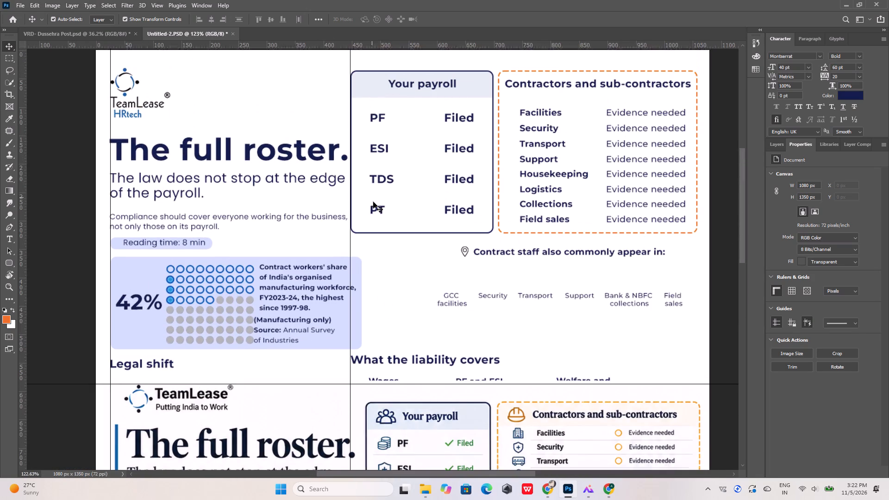
{"action": "scroll", "coordinate": [373, 202], "scroll_direction": "up", "scroll_amount": 2}
{"action": "left_click", "coordinate": [430, 484]}
{"action": "left_click", "coordinate": [519, 450]}
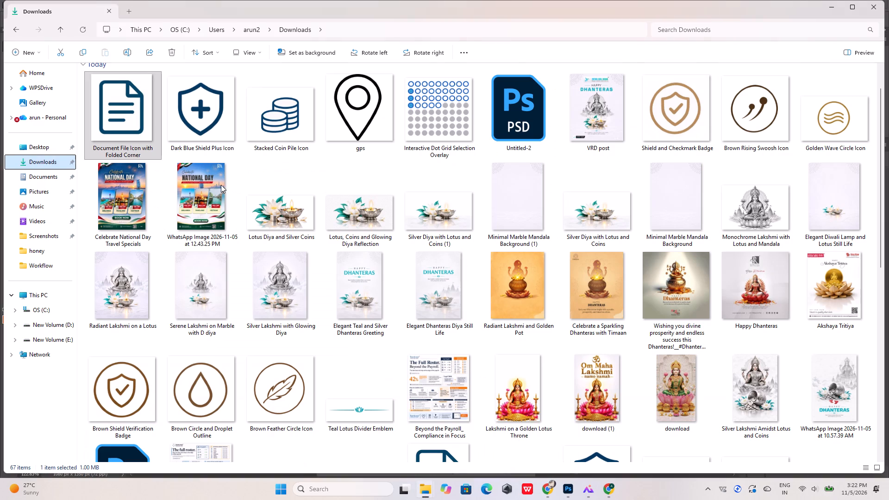
{"action": "left_click", "coordinate": [276, 122]}
{"action": "left_click", "coordinate": [47, 178]}
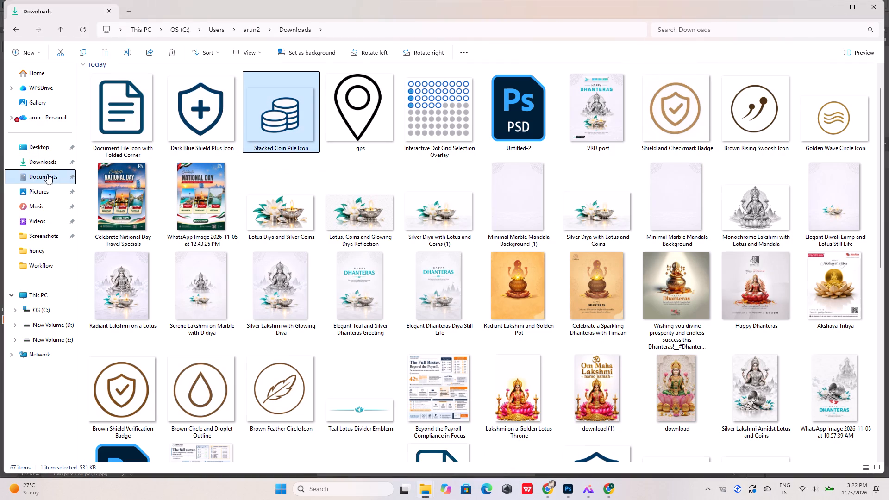
{"action": "left_click", "coordinate": [50, 164]}
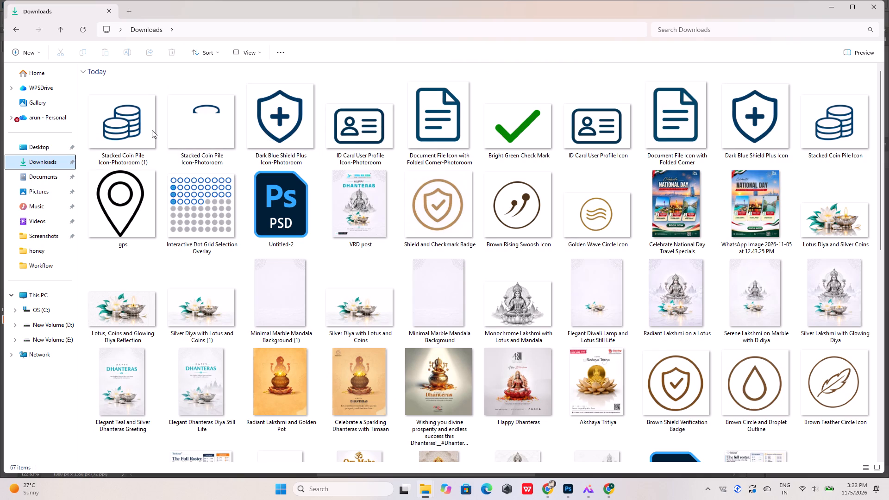
{"action": "left_click_drag", "start_coordinate": [125, 120], "coordinate": [602, 487]}
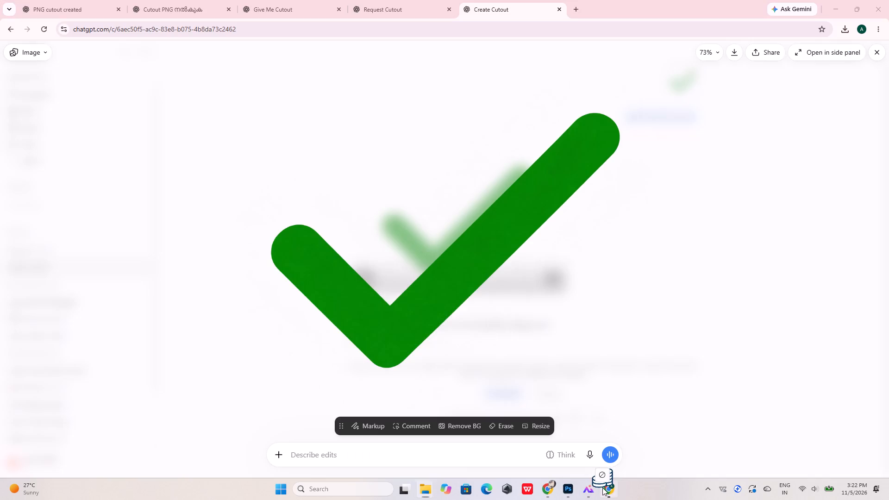
{"action": "left_click_drag", "start_coordinate": [602, 487], "coordinate": [390, 253]}
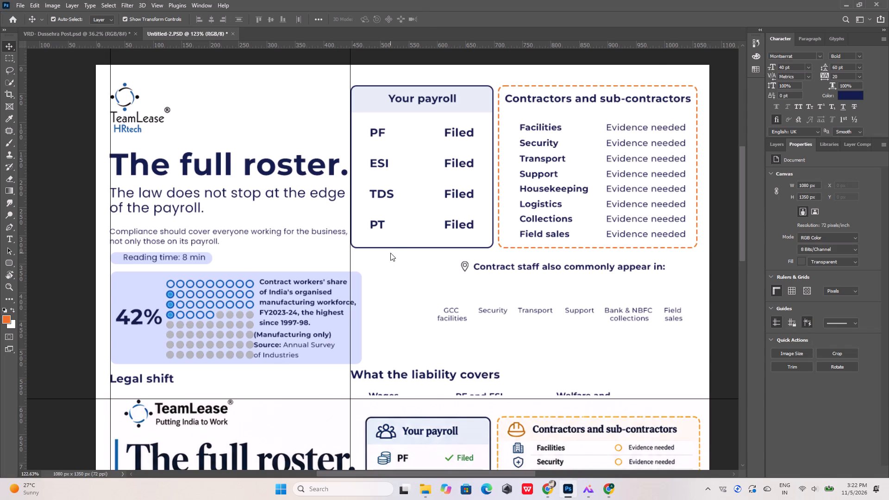
Scale the placed coin icon down to about 3.07% and position it just before the PF label in the Your payroll card.
{"action": "scroll", "coordinate": [378, 258], "scroll_direction": "down", "scroll_amount": 8, "text": "alt"}
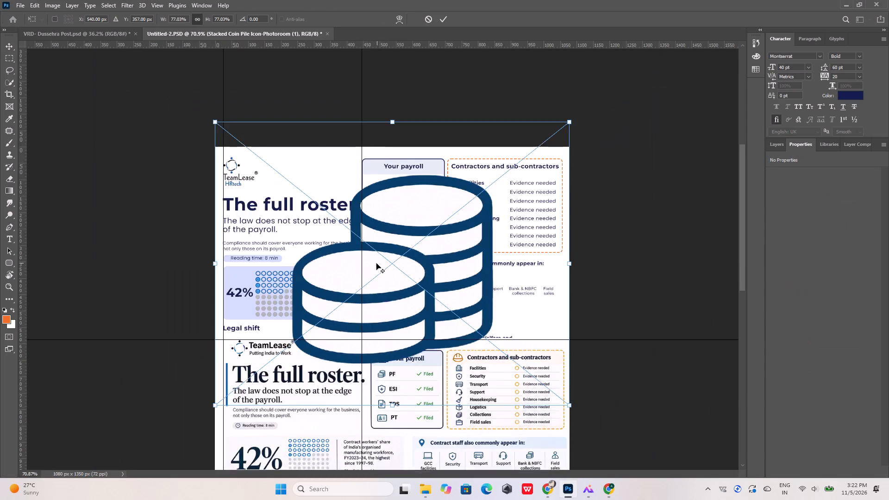
{"action": "scroll", "coordinate": [376, 263], "scroll_direction": "down", "scroll_amount": 2, "text": "alt"}
{"action": "left_click", "coordinate": [261, 283]}
{"action": "left_click_drag", "start_coordinate": [261, 283], "coordinate": [467, 98]}
{"action": "left_click_drag", "start_coordinate": [495, 102], "coordinate": [388, 149]}
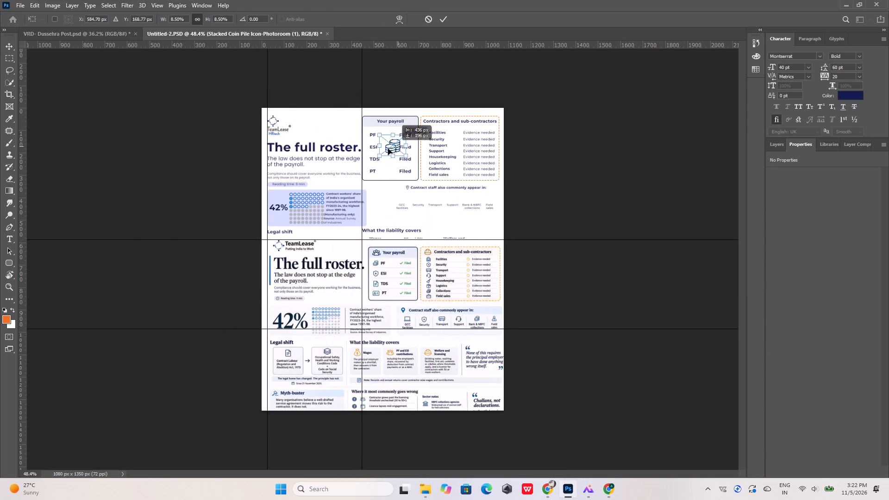
{"action": "left_click_drag", "start_coordinate": [388, 149], "coordinate": [370, 141]}
{"action": "scroll", "coordinate": [367, 136], "scroll_direction": "up", "scroll_amount": 20, "text": "alt"}
{"action": "scroll", "coordinate": [367, 136], "scroll_direction": "up", "scroll_amount": 4, "text": "alt"}
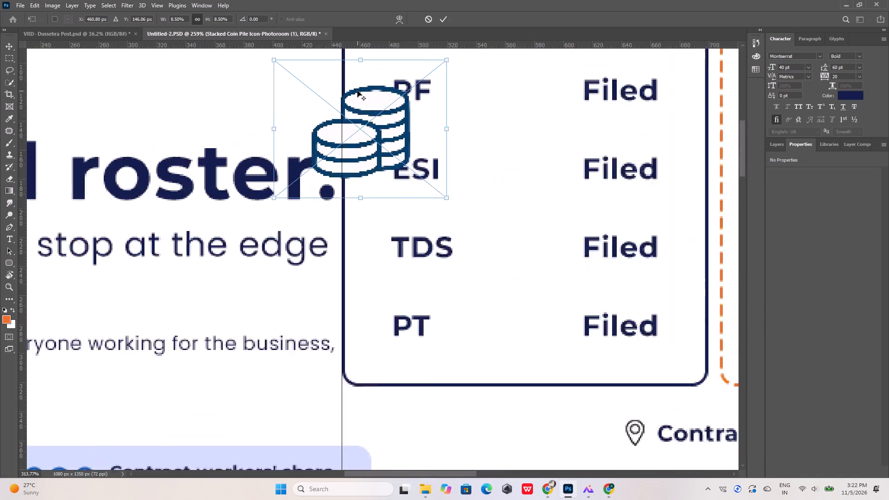
{"action": "left_click", "coordinate": [247, 234]}
{"action": "left_click_drag", "start_coordinate": [247, 234], "coordinate": [339, 119]}
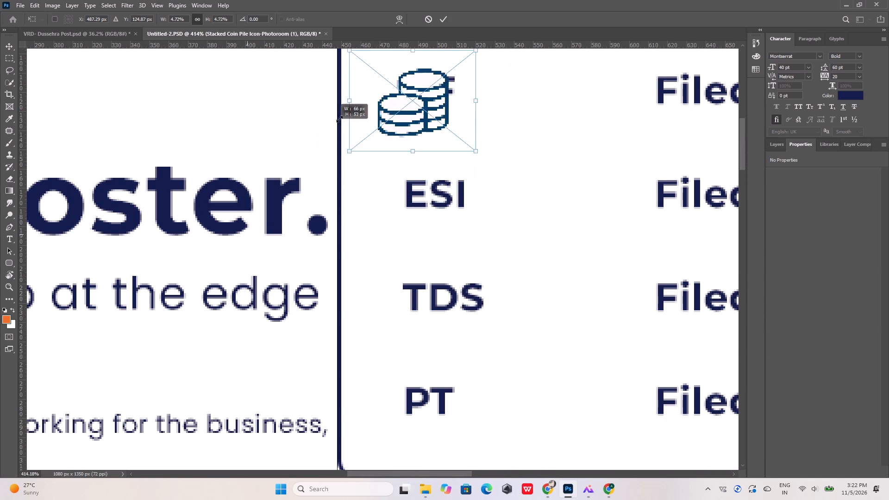
{"action": "left_click_drag", "start_coordinate": [339, 119], "coordinate": [372, 90]}
{"action": "left_click_drag", "start_coordinate": [444, 90], "coordinate": [385, 94]}
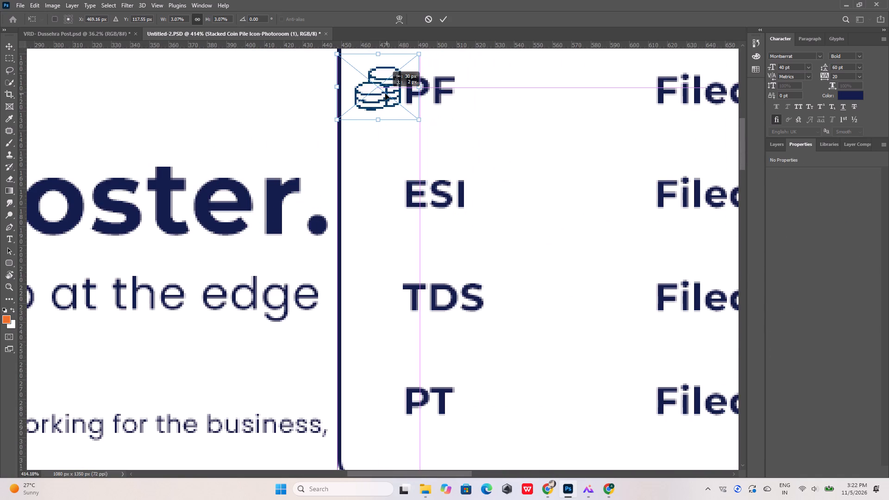
{"action": "left_click_drag", "start_coordinate": [385, 94], "coordinate": [378, 94]}
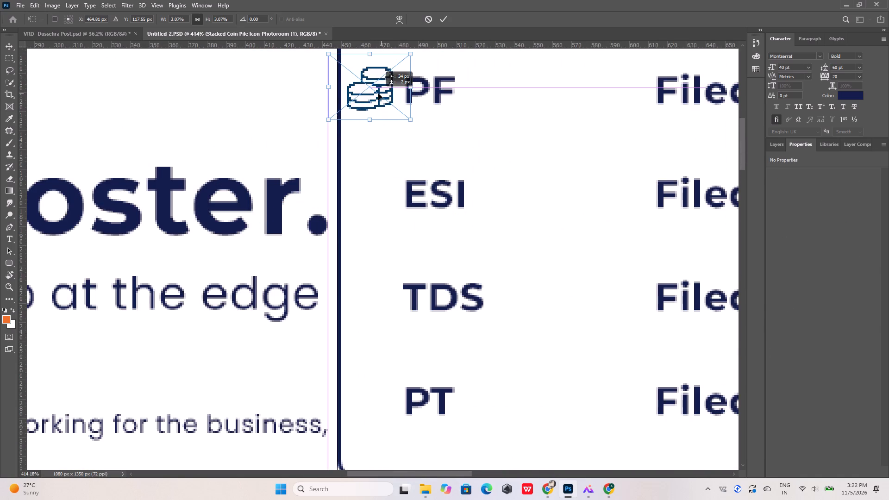
{"action": "left_click_drag", "start_coordinate": [378, 94], "coordinate": [378, 94]}
{"action": "left_click", "coordinate": [441, 20]}
Move the PF, ESI, TDS and PT labels together 20 px to the right inside the Your payroll card.
{"action": "scroll", "coordinate": [353, 181], "scroll_direction": "down", "scroll_amount": 3, "text": "alt"}
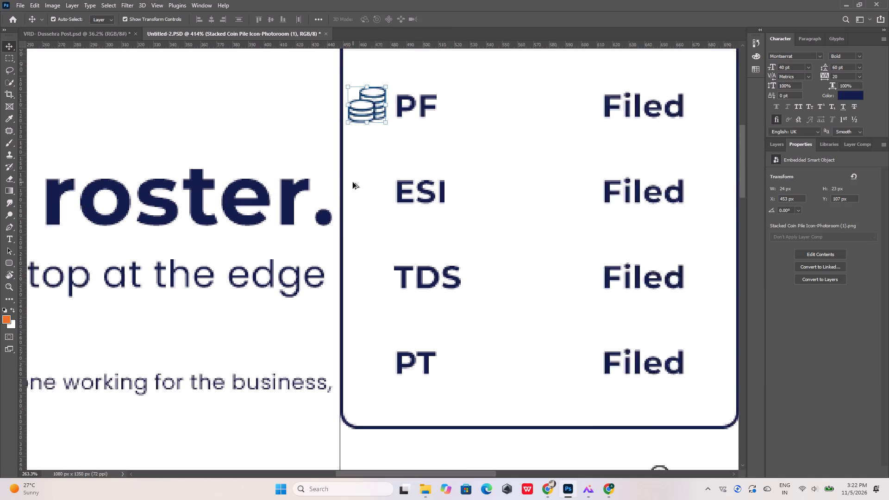
{"action": "scroll", "coordinate": [353, 182], "scroll_direction": "down", "scroll_amount": 12, "text": "alt"}
{"action": "scroll", "coordinate": [369, 170], "scroll_direction": "up", "scroll_amount": 11, "text": "alt"}
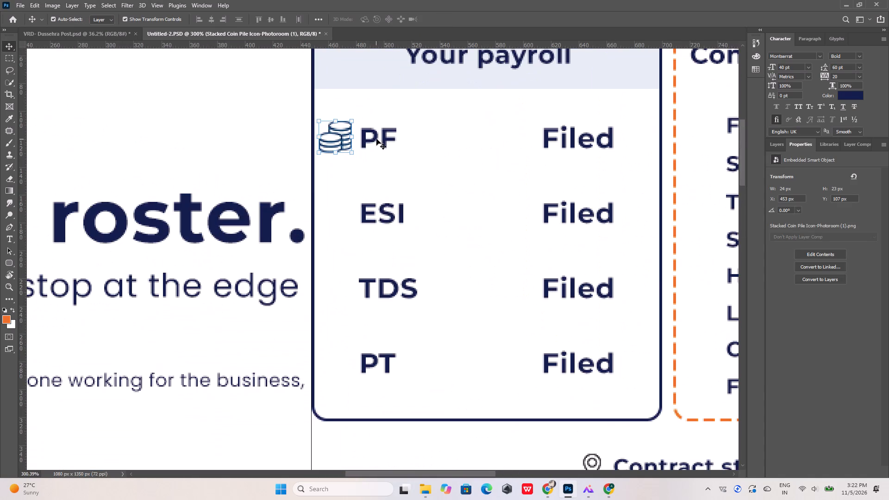
{"action": "left_click", "coordinate": [383, 135]}
{"action": "left_click", "coordinate": [386, 209], "text": "shift"}
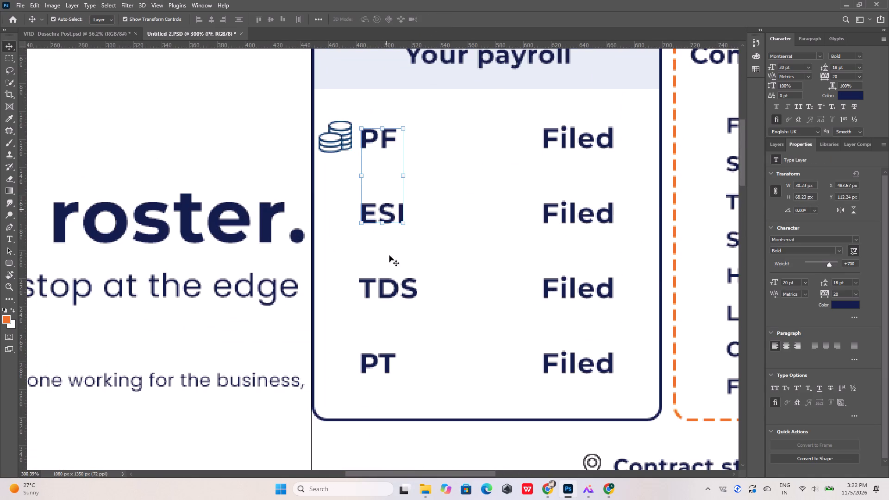
{"action": "left_click", "coordinate": [390, 286], "text": "shift"}
{"action": "left_click", "coordinate": [389, 355], "text": "shift"}
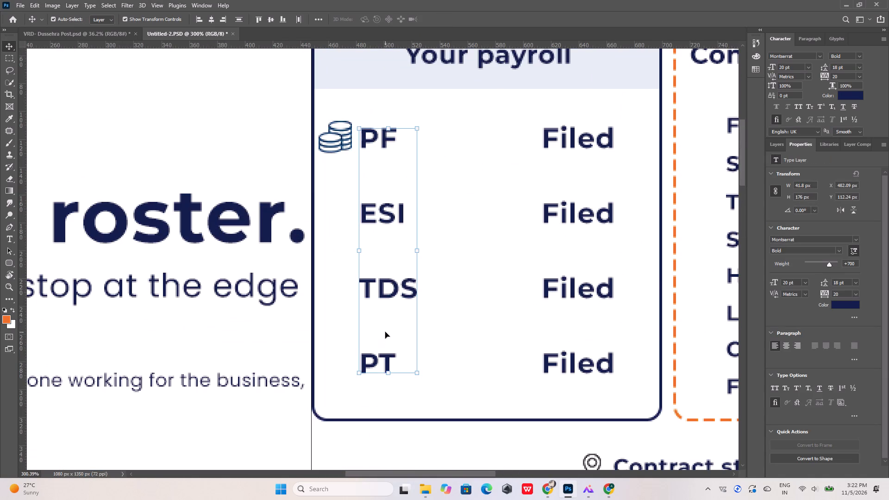
{"action": "key", "text": "shift+Right"}
{"action": "key", "text": "shift+Right"}
Nudge the coin icon 11 px to the right, to X 464 px, beside the PF label.
{"action": "left_click", "coordinate": [332, 137]}
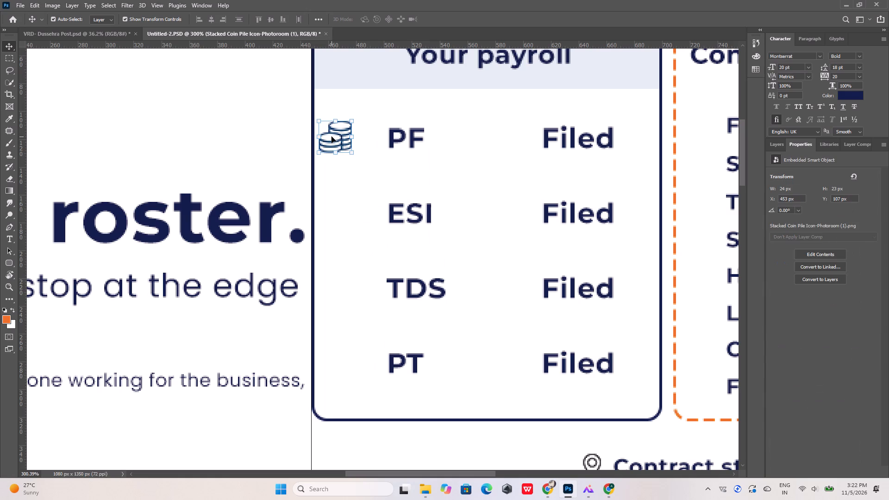
{"action": "key", "text": "shift+Right"}
{"action": "key", "text": "Right"}
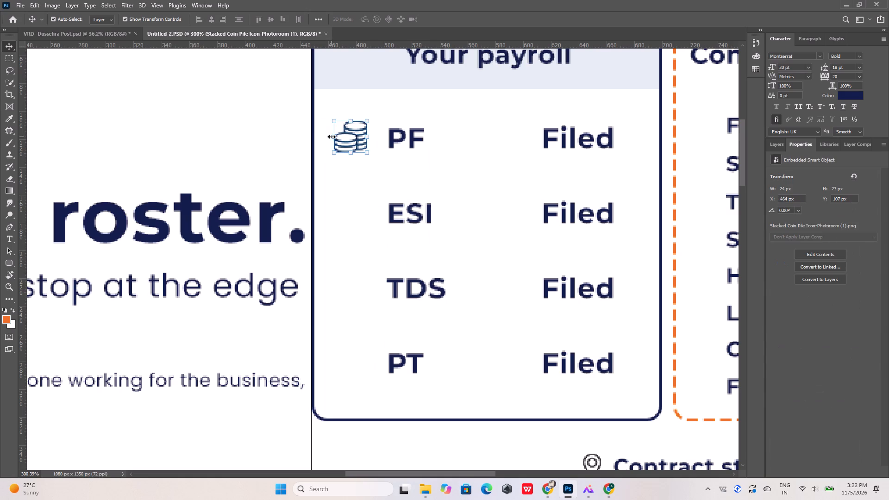
{"action": "left_click", "coordinate": [365, 217]}
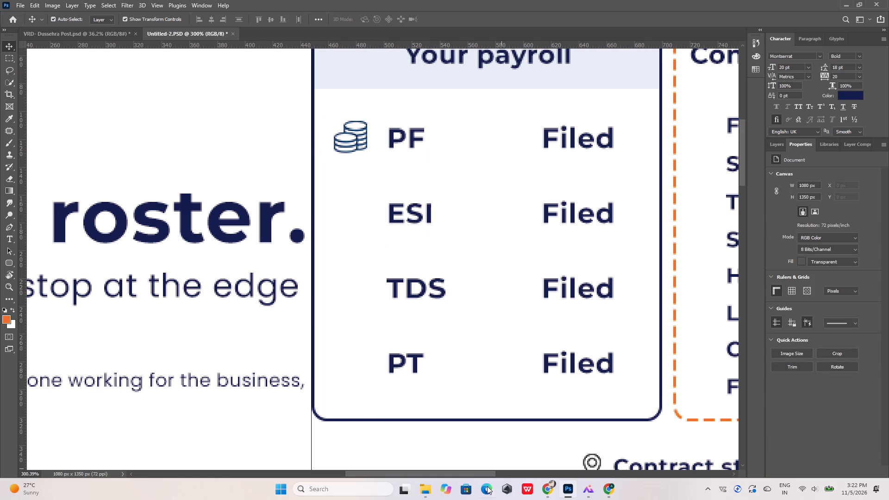
Place the shield, ID card and document Photoroom icons and Bright Green Check Mark from Downloads into the Untitled-2 flyer.
{"action": "left_click", "coordinate": [421, 494]}
{"action": "left_click", "coordinate": [501, 452]}
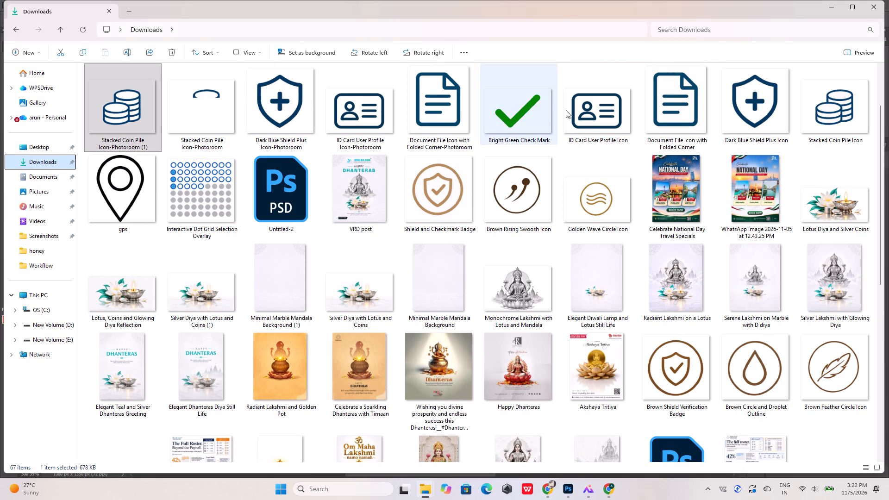
{"action": "left_click", "coordinate": [505, 116]}
{"action": "left_click", "coordinate": [442, 110], "text": "ctrl"}
{"action": "left_click", "coordinate": [360, 112], "text": "ctrl"}
{"action": "left_click", "coordinate": [288, 103], "text": "ctrl"}
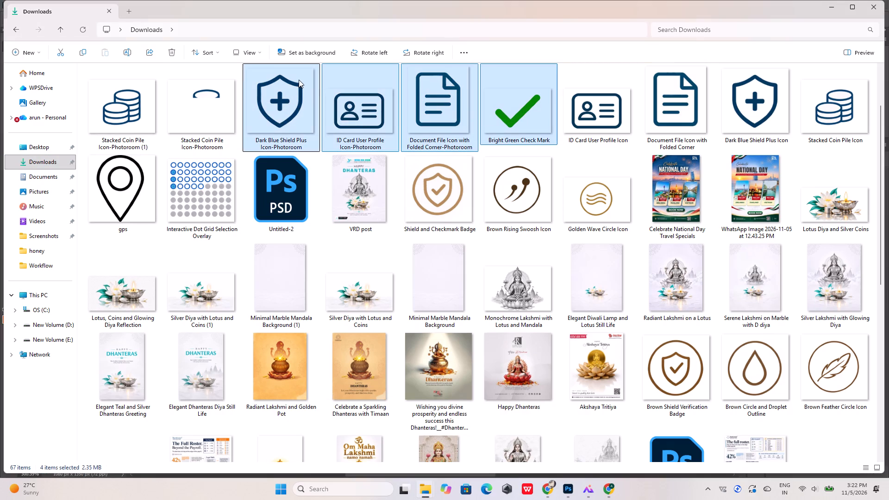
{"action": "left_click_drag", "start_coordinate": [298, 80], "coordinate": [473, 279]}
Scale the placed shield icon down to about 6.32% and position it over the lower part of the Your payroll card.
{"action": "scroll", "coordinate": [463, 262], "scroll_direction": "down", "scroll_amount": 5, "text": "alt"}
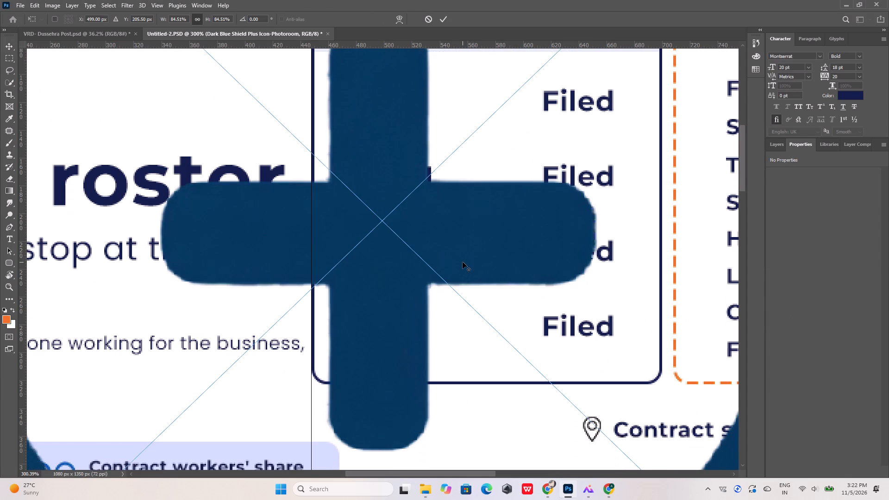
{"action": "scroll", "coordinate": [463, 262], "scroll_direction": "down", "scroll_amount": 11, "text": "alt"}
{"action": "scroll", "coordinate": [463, 262], "scroll_direction": "down", "scroll_amount": 11, "text": "alt"}
{"action": "middle_click", "coordinate": [463, 262], "text": "alt"}
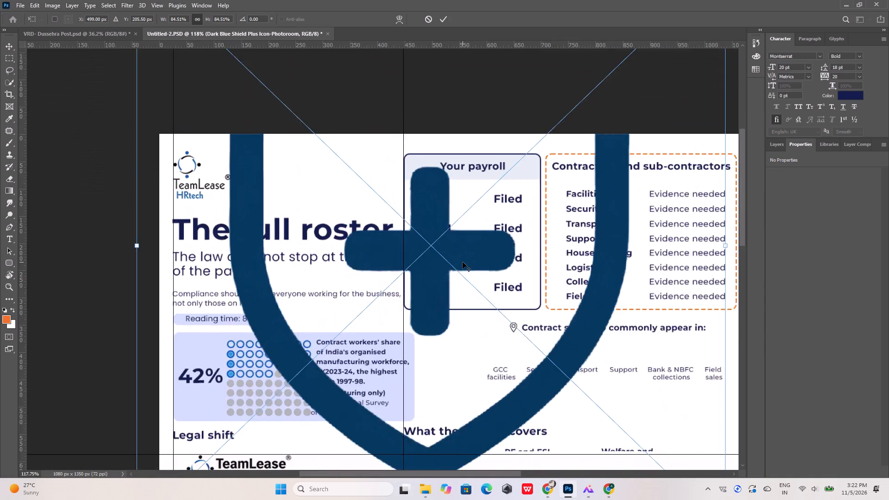
{"action": "scroll", "coordinate": [463, 262], "scroll_direction": "down", "scroll_amount": 9, "text": "alt"}
{"action": "scroll", "coordinate": [474, 219], "scroll_direction": "down", "scroll_amount": 10}
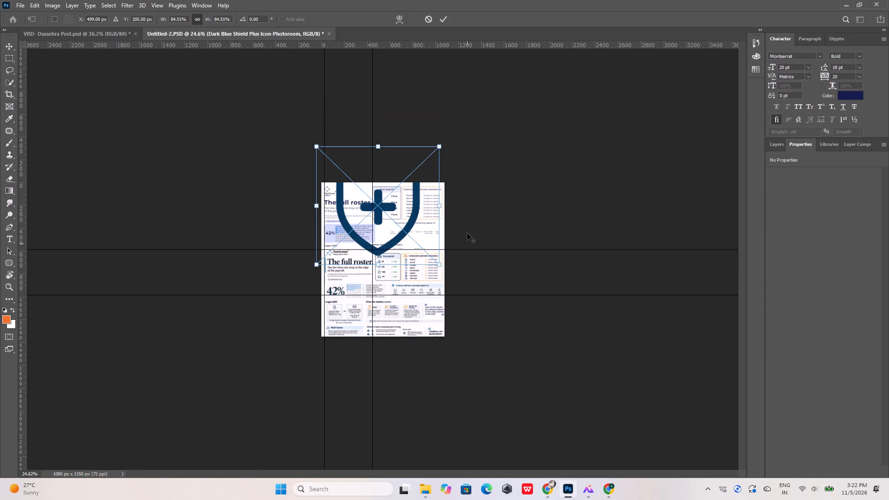
{"action": "left_click", "coordinate": [439, 145]}
{"action": "left_click_drag", "start_coordinate": [439, 145], "coordinate": [389, 230]}
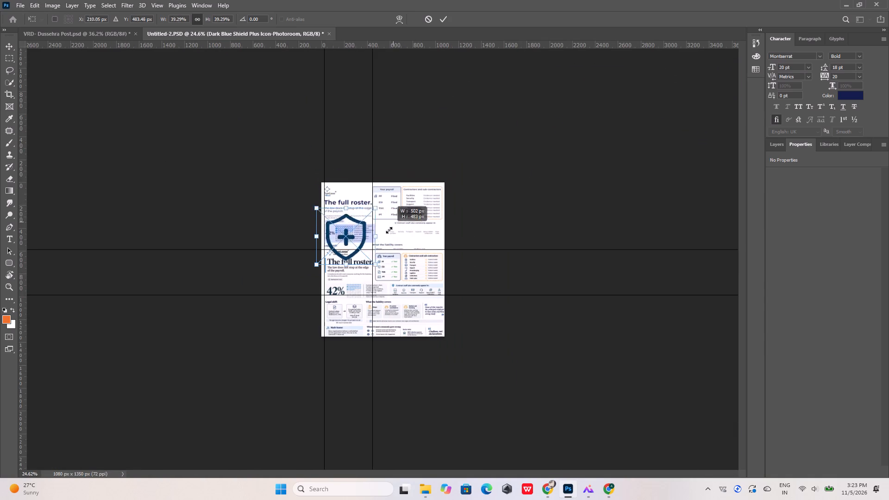
{"action": "left_click_drag", "start_coordinate": [389, 230], "coordinate": [358, 259]}
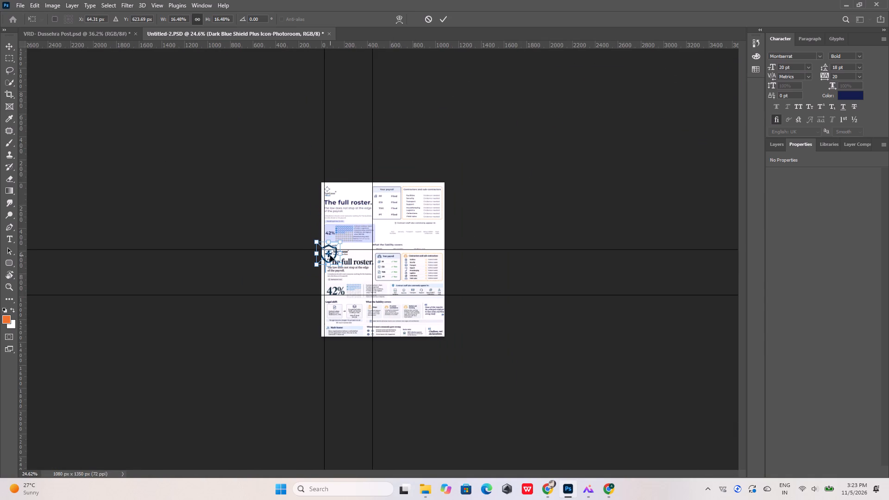
{"action": "left_click_drag", "start_coordinate": [330, 255], "coordinate": [391, 206]}
{"action": "scroll", "coordinate": [384, 200], "scroll_direction": "up", "scroll_amount": 9, "text": "alt"}
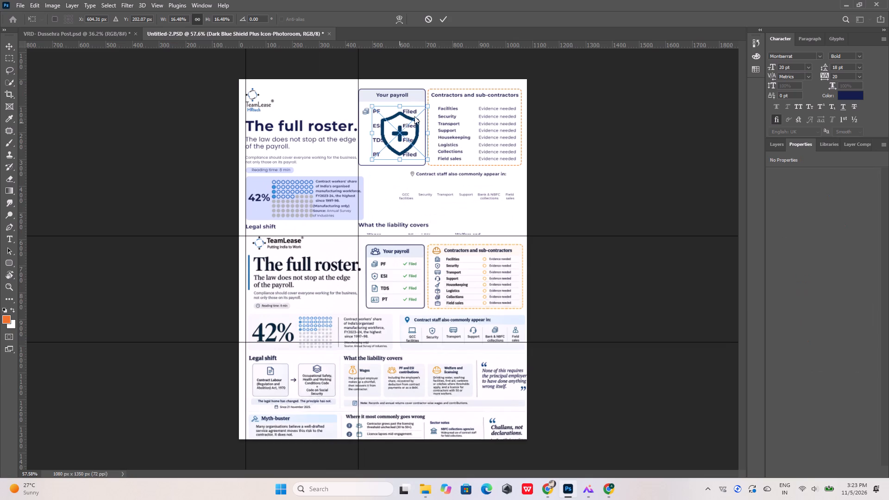
{"action": "left_click", "coordinate": [429, 104]}
{"action": "left_click_drag", "start_coordinate": [429, 105], "coordinate": [397, 141]}
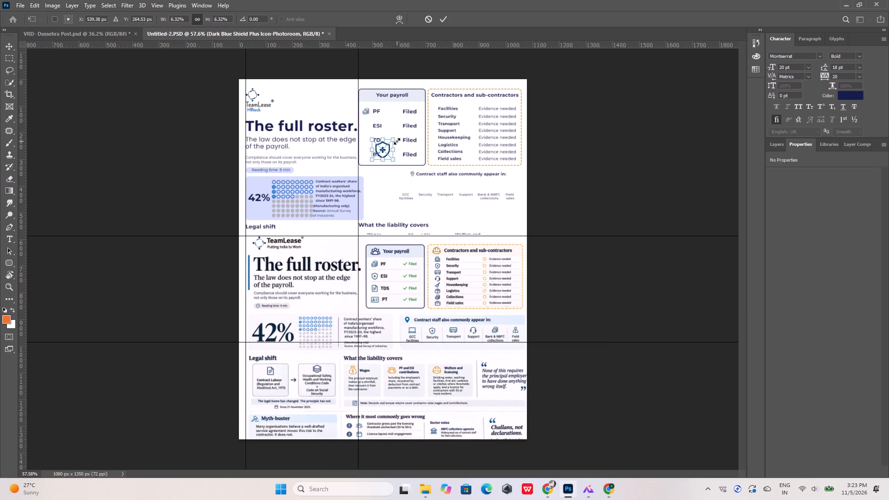
{"action": "left_click", "coordinate": [448, 17]}
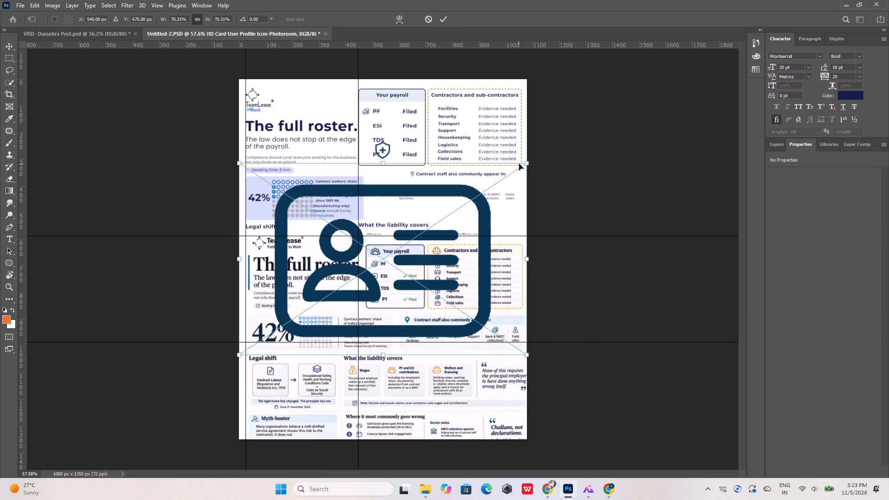
{"action": "left_click_drag", "start_coordinate": [531, 163], "coordinate": [272, 329]}
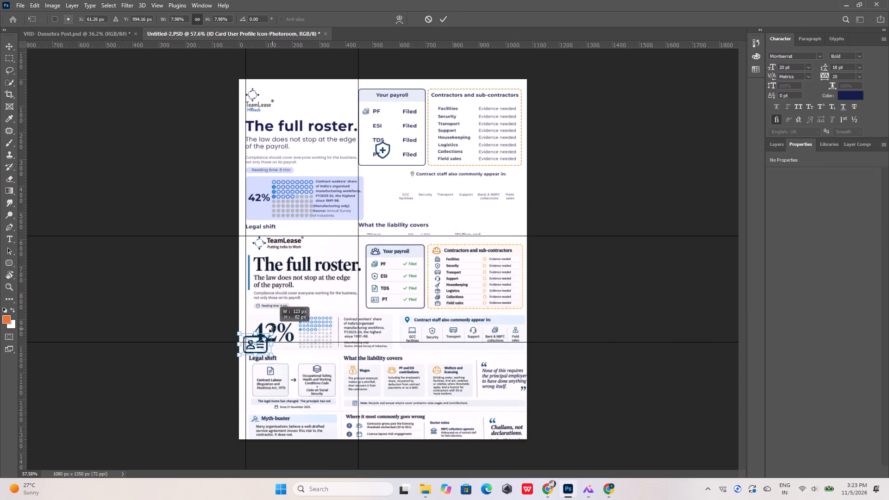
{"action": "left_click_drag", "start_coordinate": [272, 329], "coordinate": [266, 338]}
{"action": "left_click_drag", "start_coordinate": [252, 347], "coordinate": [376, 171]}
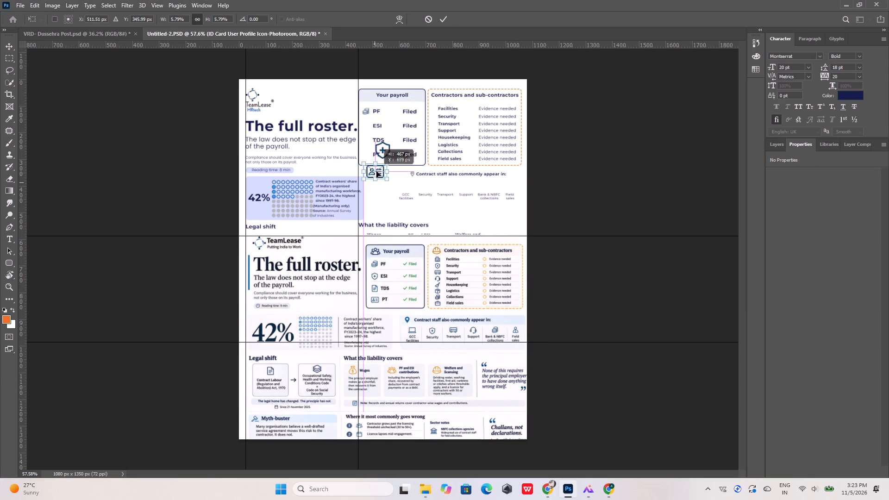
{"action": "left_click_drag", "start_coordinate": [376, 171], "coordinate": [376, 168]}
{"action": "left_click", "coordinate": [448, 16]}
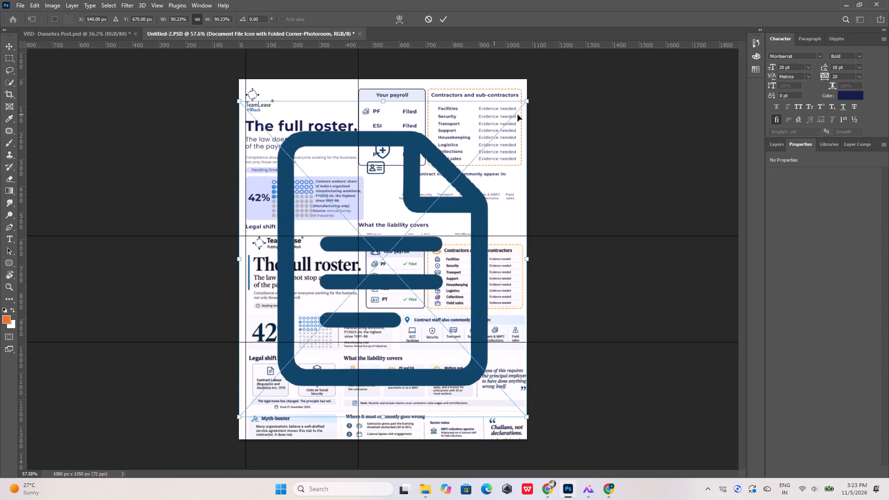
Scale the placed document icon down to about 7.15% and position it just right of the ID card icon.
{"action": "left_click_drag", "start_coordinate": [530, 102], "coordinate": [282, 377]}
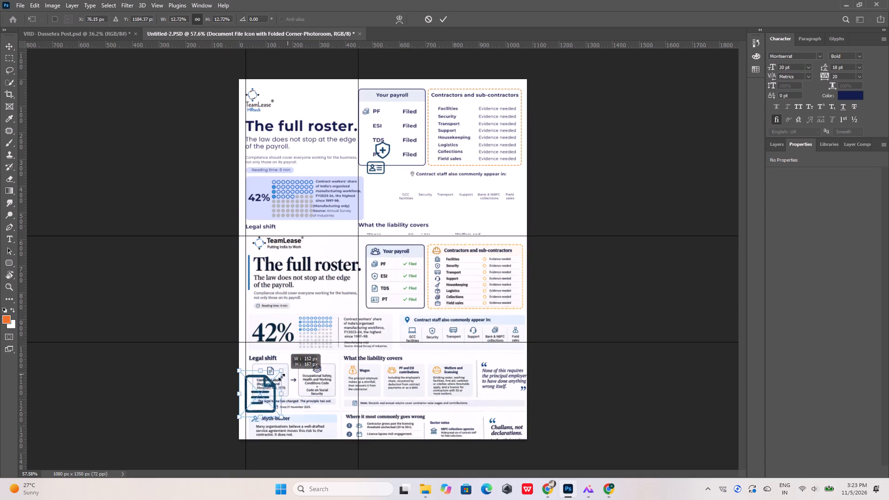
{"action": "left_click_drag", "start_coordinate": [282, 377], "coordinate": [264, 393]}
{"action": "left_click_drag", "start_coordinate": [251, 402], "coordinate": [366, 177]}
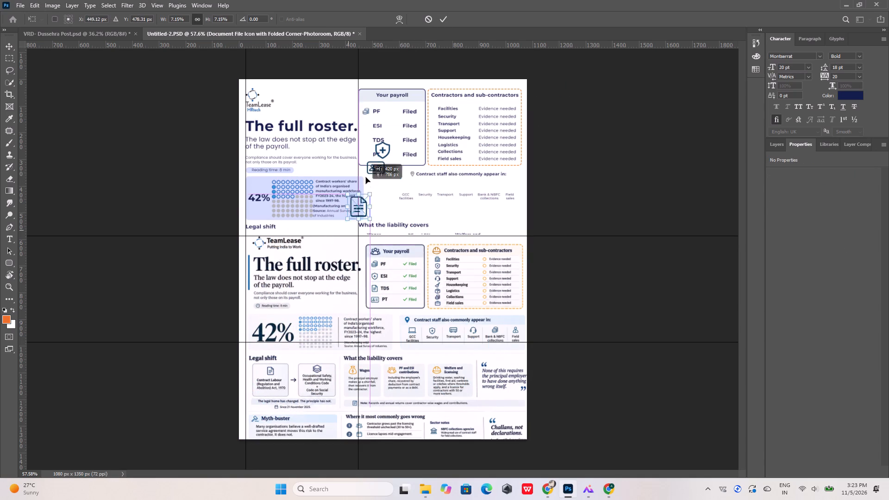
{"action": "left_click_drag", "start_coordinate": [366, 177], "coordinate": [398, 164]}
{"action": "left_click", "coordinate": [447, 16]}
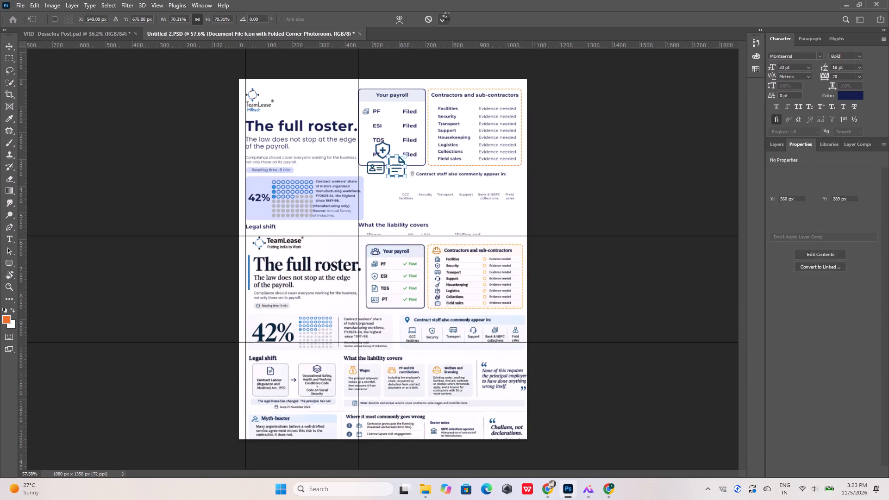
Scale the placed green check mark down to about 6.18% and park it over the subtitle below The full roster heading.
{"action": "left_click_drag", "start_coordinate": [529, 164], "coordinate": [300, 382]}
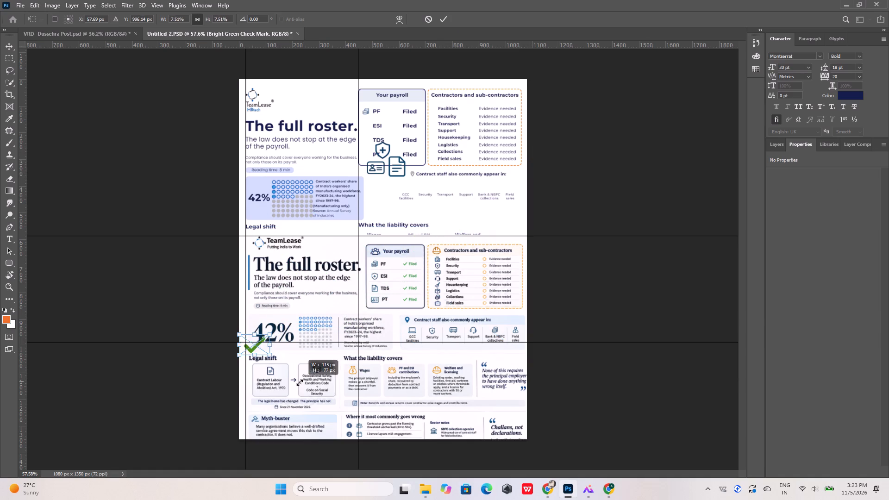
{"action": "left_click_drag", "start_coordinate": [300, 382], "coordinate": [296, 384]}
{"action": "left_click_drag", "start_coordinate": [253, 350], "coordinate": [361, 129]}
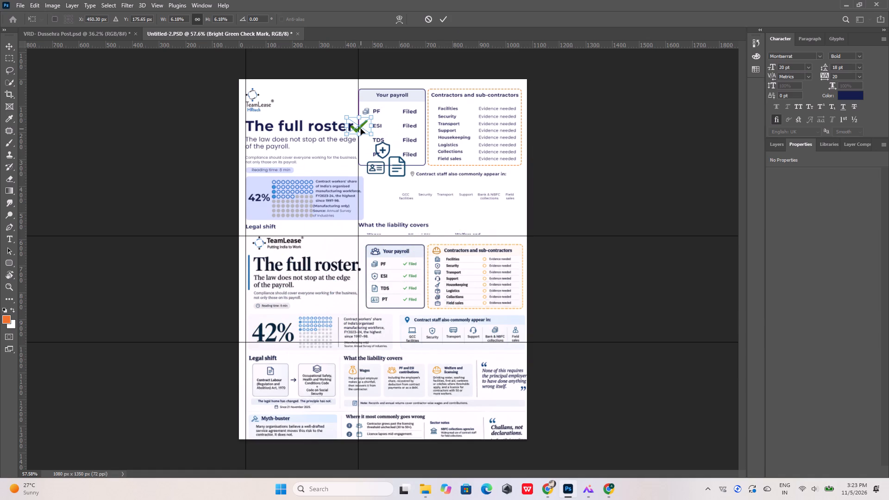
{"action": "left_click_drag", "start_coordinate": [360, 126], "coordinate": [323, 146]}
{"action": "scroll", "coordinate": [370, 122], "scroll_direction": "up", "scroll_amount": 10, "text": "alt"}
{"action": "scroll", "coordinate": [404, 194], "scroll_direction": "up", "scroll_amount": 5}
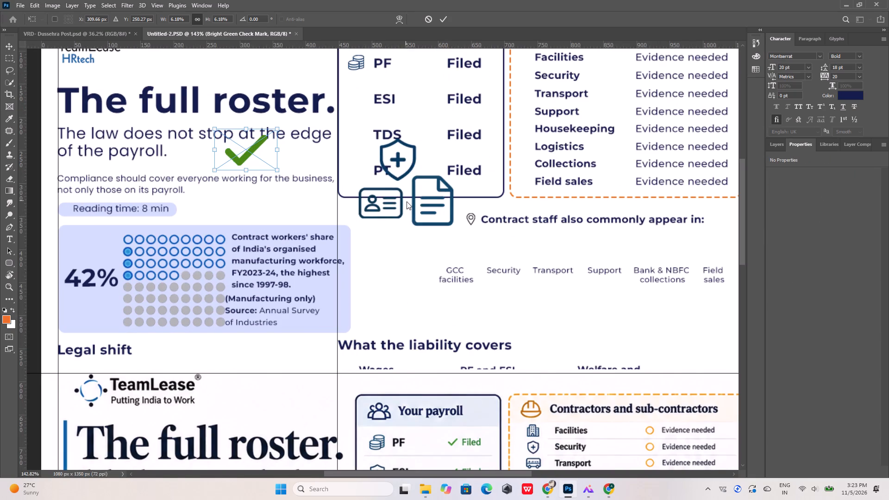
{"action": "scroll", "coordinate": [476, 299], "scroll_direction": "down", "scroll_amount": 2, "text": "alt"}
{"action": "left_click", "coordinate": [456, 250]}
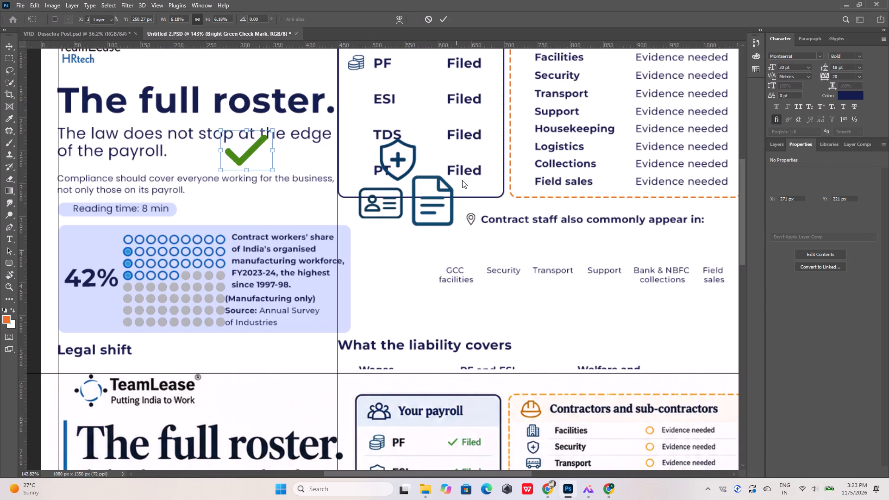
Move the shield icon beside the ESI label and scale it down to about 2.89%.
{"action": "left_click", "coordinate": [414, 152]}
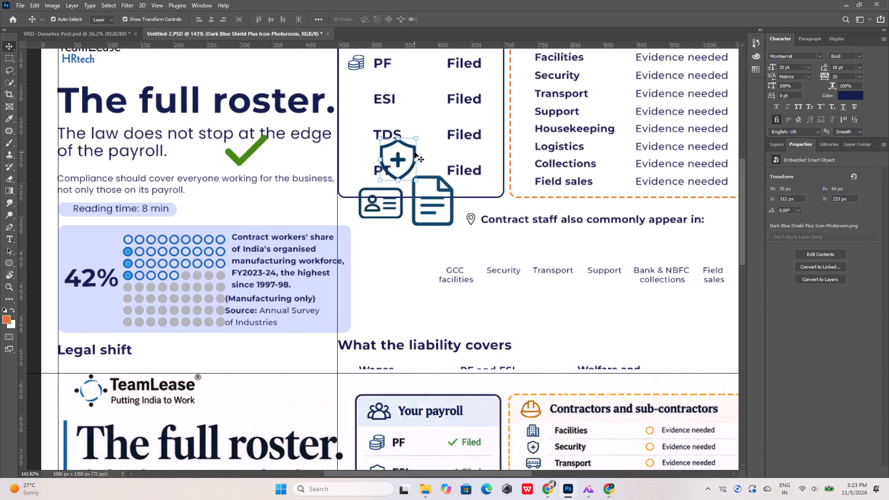
{"action": "left_click_drag", "start_coordinate": [410, 147], "coordinate": [363, 87]}
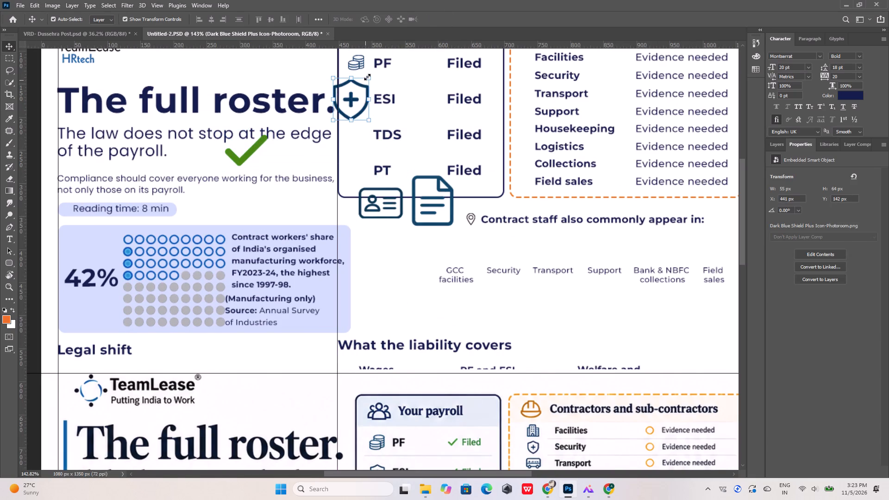
{"action": "left_click_drag", "start_coordinate": [367, 77], "coordinate": [353, 98]}
{"action": "left_click_drag", "start_coordinate": [361, 93], "coordinate": [342, 116]}
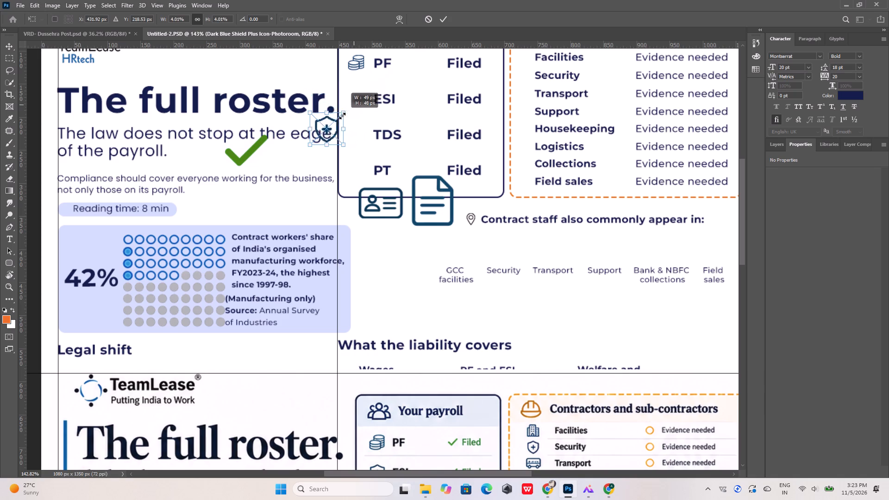
{"action": "left_click_drag", "start_coordinate": [342, 116], "coordinate": [336, 125]}
{"action": "left_click_drag", "start_coordinate": [323, 131], "coordinate": [360, 96]}
{"action": "scroll", "coordinate": [361, 75], "scroll_direction": "up", "scroll_amount": 5, "text": "alt"}
{"action": "scroll", "coordinate": [366, 79], "scroll_direction": "up", "scroll_amount": 9}
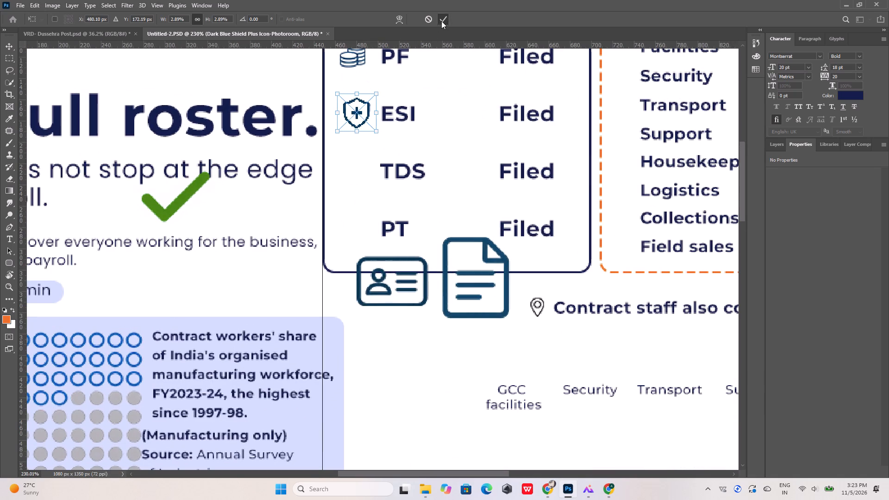
{"action": "left_click", "coordinate": [441, 21]}
Add two vertical guides along the coin icon's left and right edges, at about 464 px and 490 px.
{"action": "scroll", "coordinate": [387, 108], "scroll_direction": "up", "scroll_amount": 5, "text": "alt"}
{"action": "scroll", "coordinate": [389, 186], "scroll_direction": "down", "scroll_amount": 7, "text": "alt"}
{"action": "scroll", "coordinate": [383, 91], "scroll_direction": "up", "scroll_amount": 6, "text": "alt"}
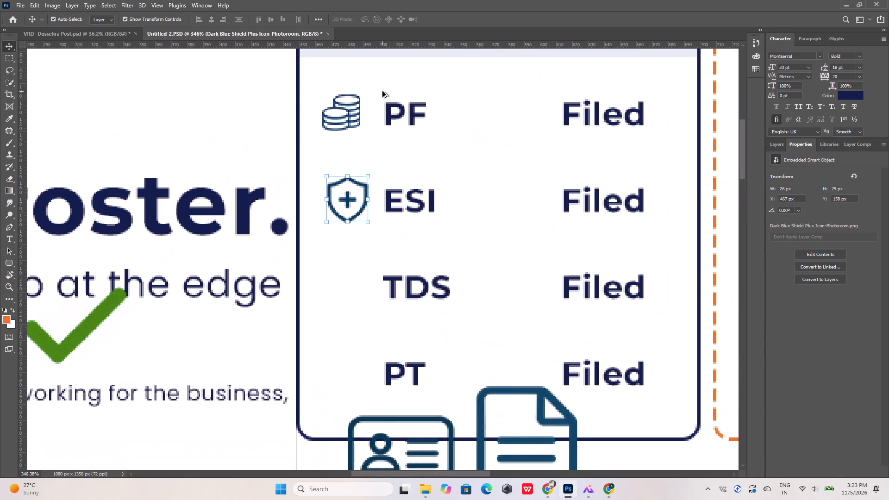
{"action": "left_click_drag", "start_coordinate": [24, 167], "coordinate": [319, 145]}
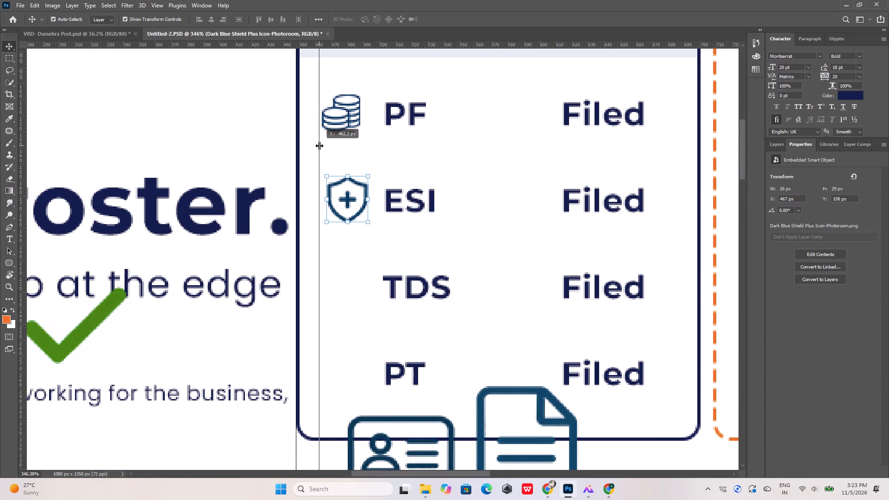
{"action": "left_click_drag", "start_coordinate": [319, 145], "coordinate": [322, 145]}
{"action": "left_click_drag", "start_coordinate": [21, 172], "coordinate": [349, 150]}
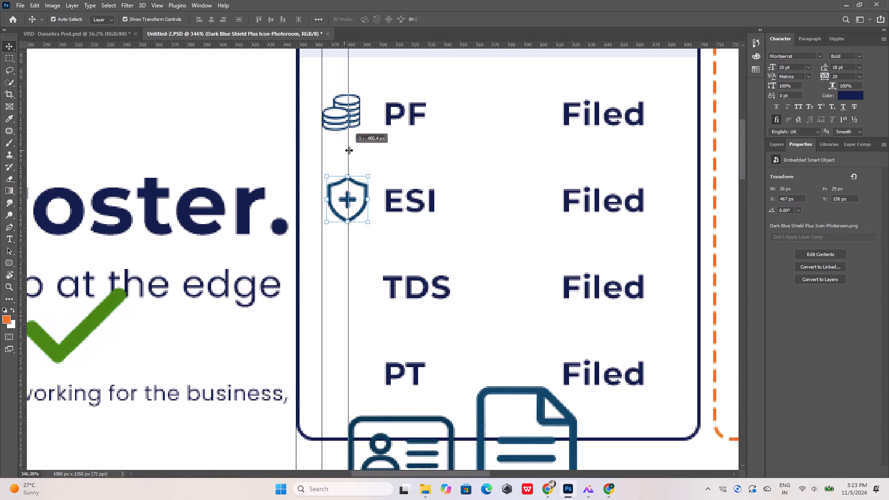
{"action": "left_click_drag", "start_coordinate": [349, 150], "coordinate": [362, 150]}
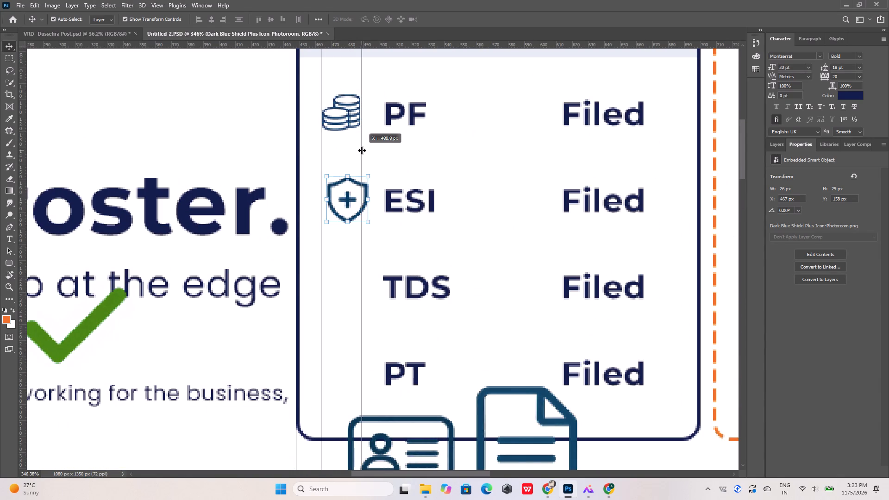
{"action": "left_click_drag", "start_coordinate": [362, 150], "coordinate": [366, 151]}
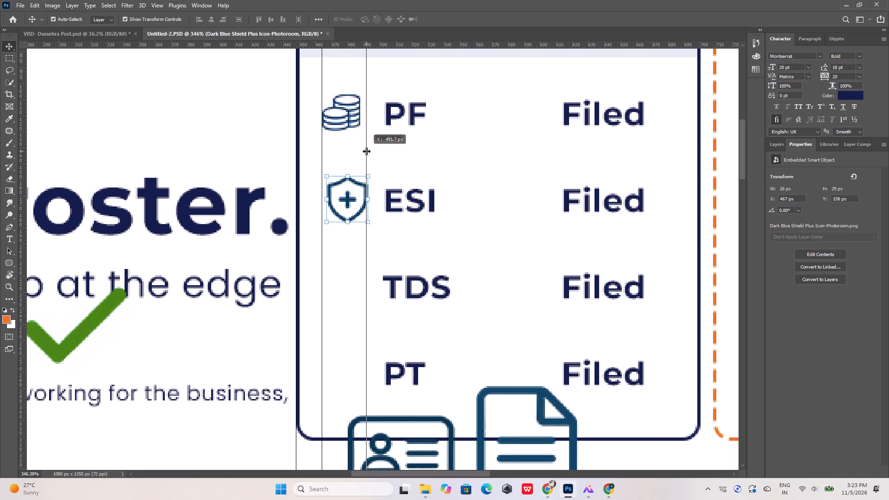
{"action": "left_click_drag", "start_coordinate": [366, 151], "coordinate": [364, 151]}
{"action": "left_click", "coordinate": [422, 175]}
Scale the shield icon to about 2.66% and nudge it 1 px left so it fits between the two vertical guides.
{"action": "left_click", "coordinate": [357, 181]}
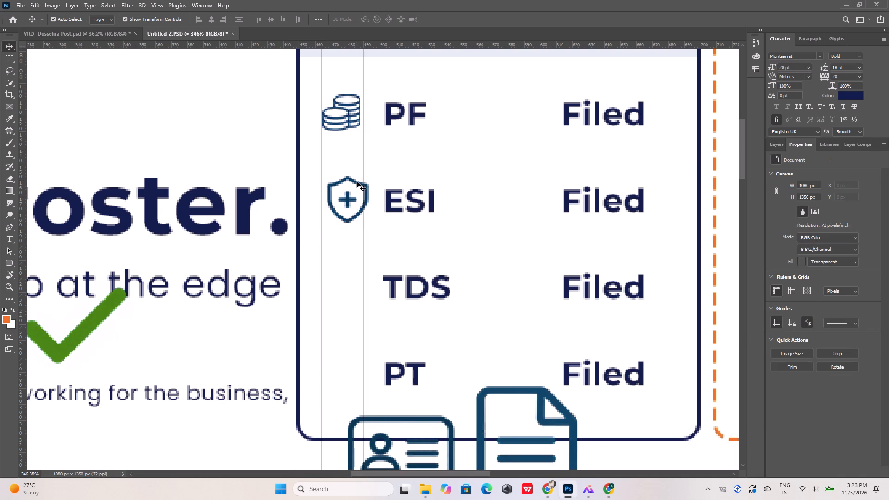
{"action": "scroll", "coordinate": [355, 185], "scroll_direction": "up", "scroll_amount": 10, "text": "alt"}
{"action": "left_click", "coordinate": [358, 181]}
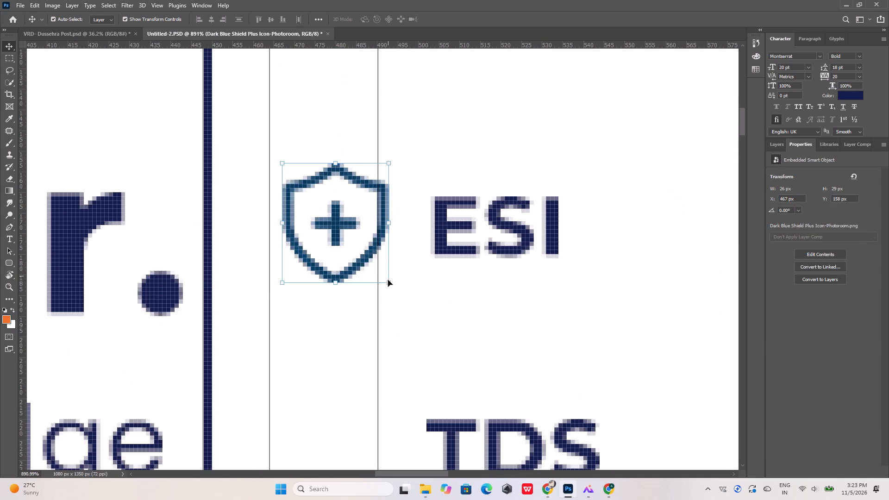
{"action": "left_click", "coordinate": [388, 286]}
{"action": "left_click_drag", "start_coordinate": [413, 296], "coordinate": [398, 285]}
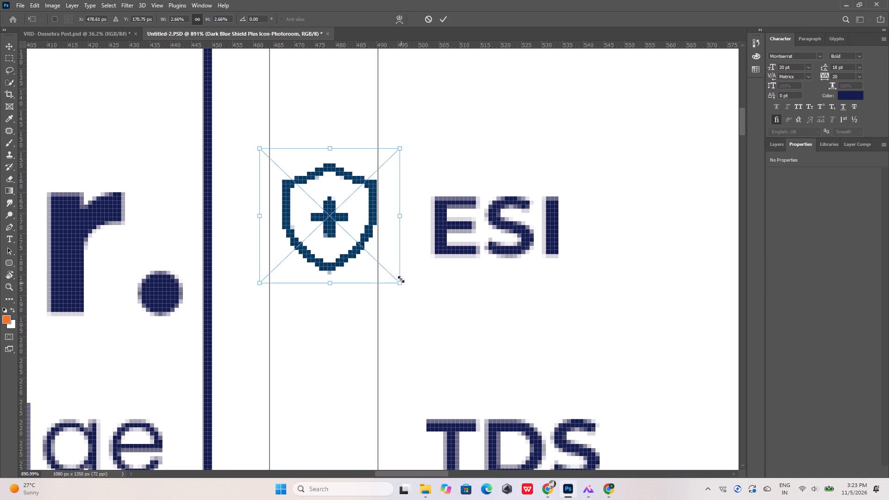
{"action": "key", "text": "Left"}
{"action": "key", "text": "Left"}
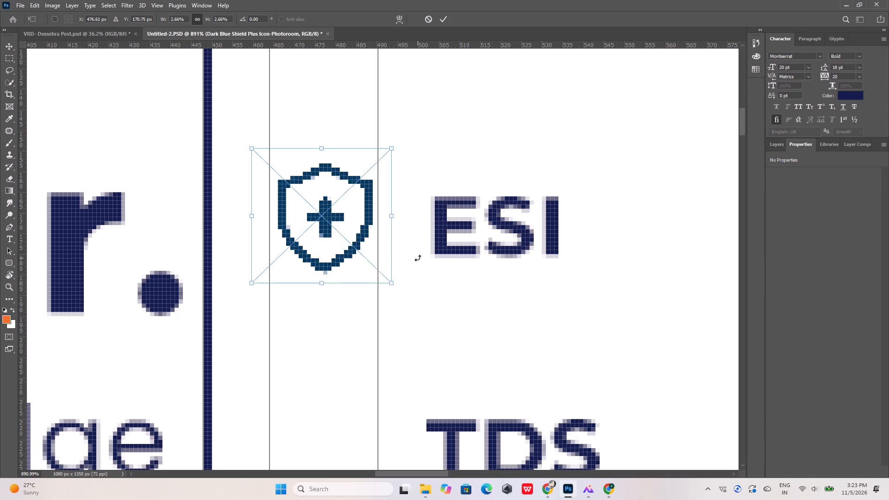
{"action": "key", "text": "Right"}
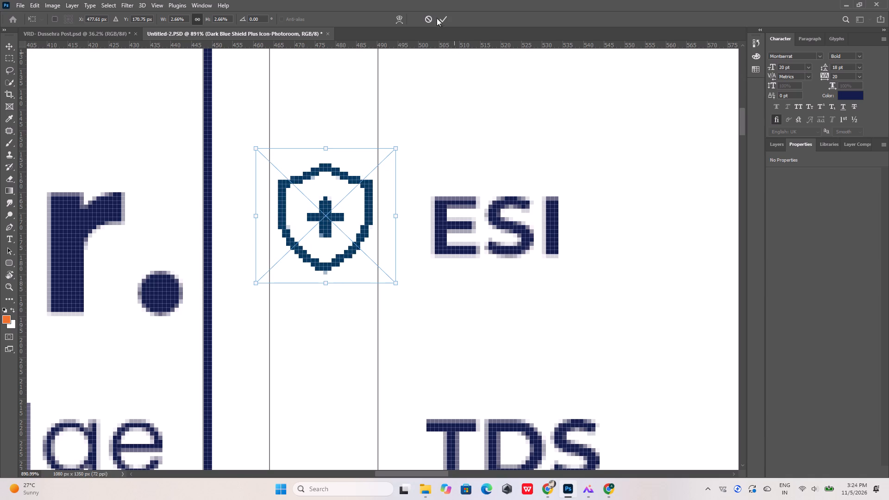
{"action": "left_click", "coordinate": [437, 18]}
{"action": "left_click", "coordinate": [446, 19]}
{"action": "scroll", "coordinate": [438, 146], "scroll_direction": "down", "scroll_amount": 7, "text": "alt"}
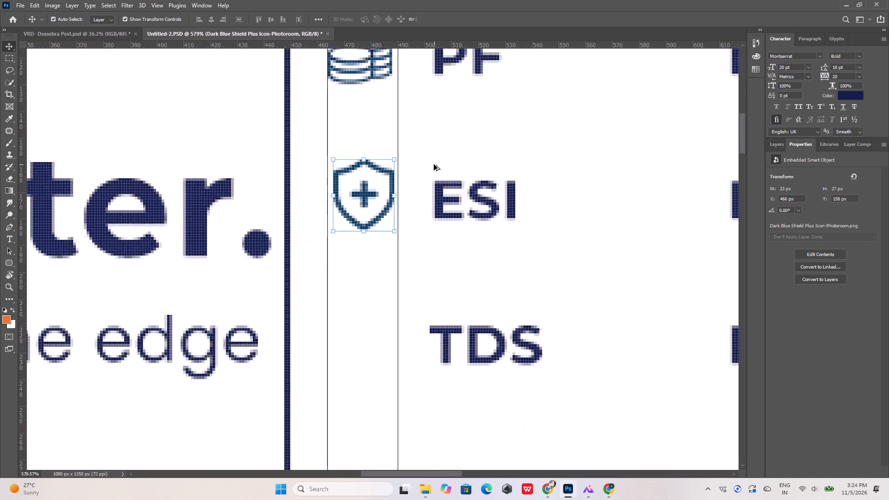
Move the document icon beside the TDS label and scale it down to fit between the two vertical guides.
{"action": "scroll", "coordinate": [434, 164], "scroll_direction": "down", "scroll_amount": 9, "text": "alt"}
{"action": "left_click", "coordinate": [471, 141]}
{"action": "left_click", "coordinate": [456, 330]}
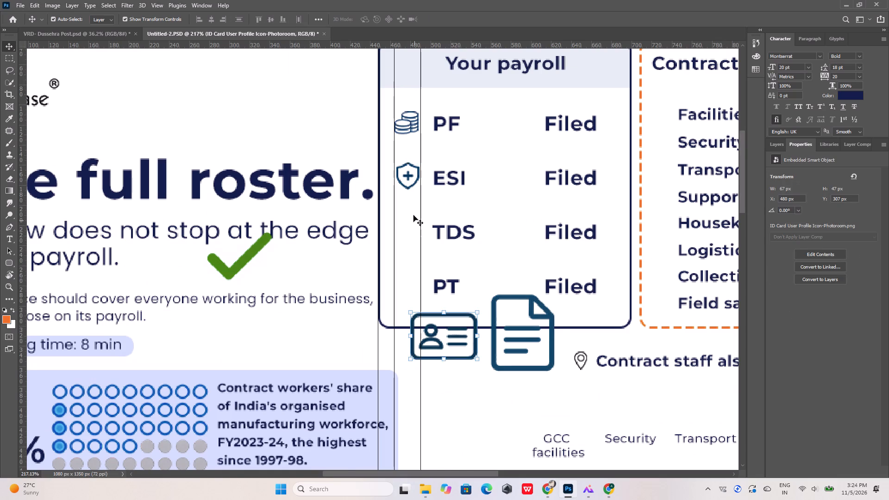
{"action": "scroll", "coordinate": [410, 208], "scroll_direction": "down", "scroll_amount": 14}
{"action": "scroll", "coordinate": [409, 216], "scroll_direction": "up", "scroll_amount": 4, "text": "alt"}
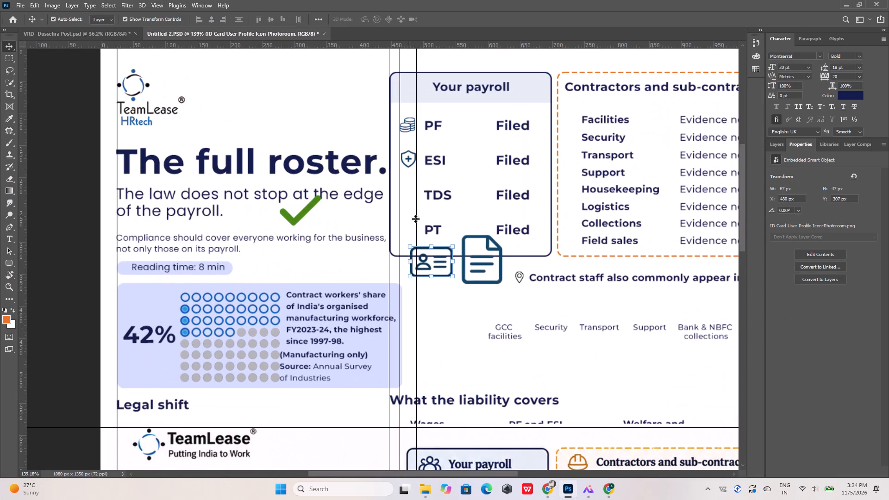
{"action": "left_click", "coordinate": [490, 249]}
{"action": "left_click_drag", "start_coordinate": [490, 249], "coordinate": [419, 185]}
{"action": "scroll", "coordinate": [418, 183], "scroll_direction": "up", "scroll_amount": 12, "text": "alt"}
{"action": "left_click", "coordinate": [463, 142]}
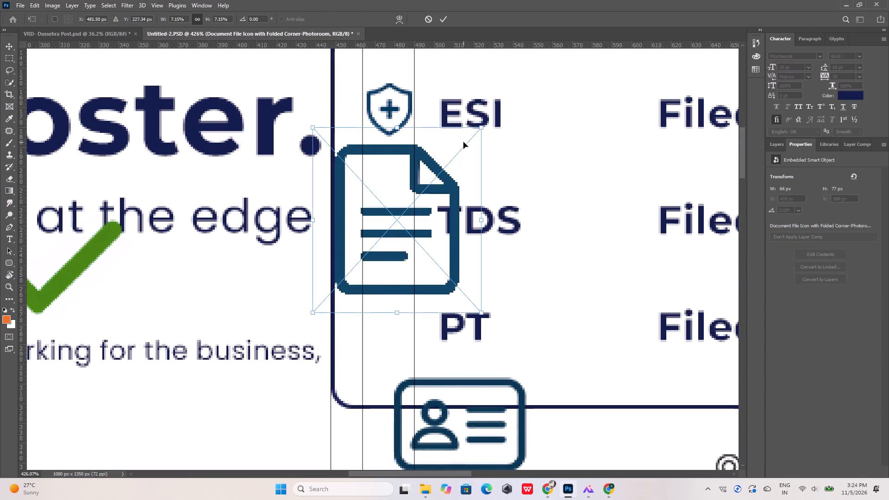
{"action": "left_click_drag", "start_coordinate": [485, 128], "coordinate": [404, 190]}
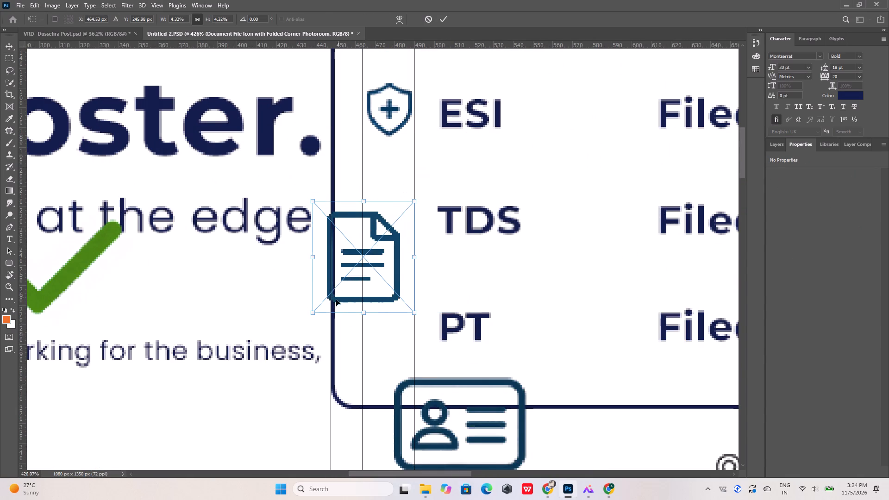
{"action": "left_click_drag", "start_coordinate": [313, 315], "coordinate": [351, 256]}
{"action": "left_click_drag", "start_coordinate": [395, 219], "coordinate": [397, 202]}
{"action": "left_click", "coordinate": [443, 20]}
{"action": "left_click", "coordinate": [514, 179]}
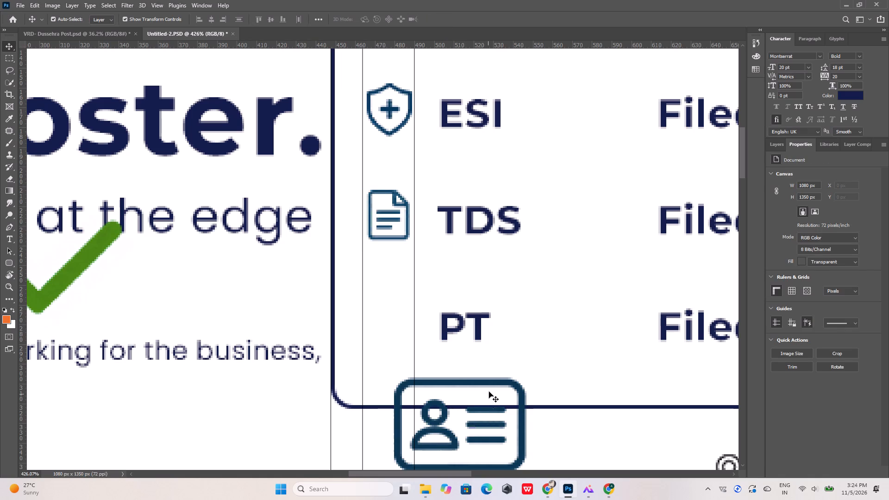
Scale the ID card icon down to about 2.76% and move it beside the PT label.
{"action": "left_click", "coordinate": [491, 381]}
{"action": "left_click_drag", "start_coordinate": [491, 381], "coordinate": [407, 288]}
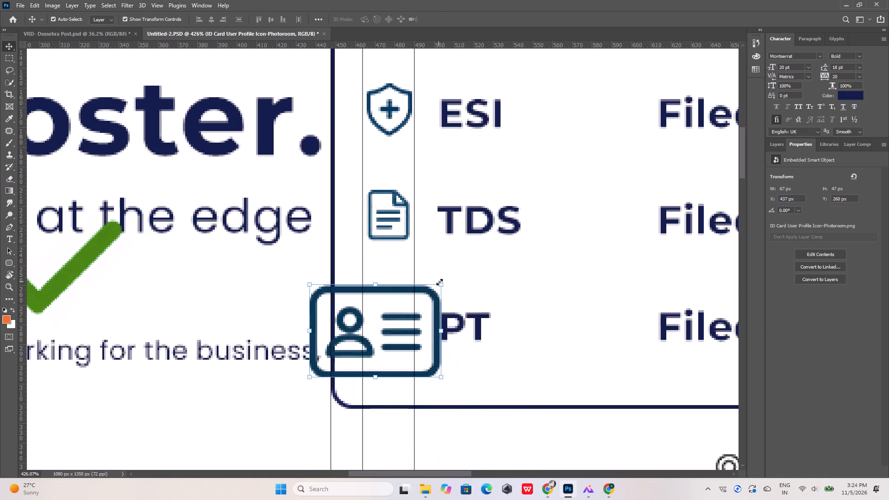
{"action": "left_click_drag", "start_coordinate": [443, 282], "coordinate": [419, 282]}
{"action": "left_click_drag", "start_coordinate": [438, 274], "coordinate": [398, 298]}
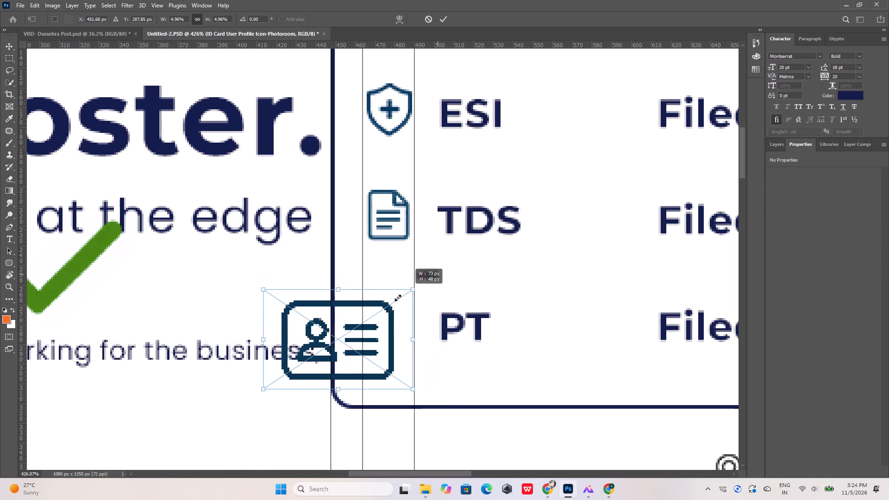
{"action": "left_click_drag", "start_coordinate": [398, 298], "coordinate": [344, 332]}
{"action": "right_click", "coordinate": [335, 355]}
{"action": "left_click_drag", "start_coordinate": [335, 356], "coordinate": [345, 347]}
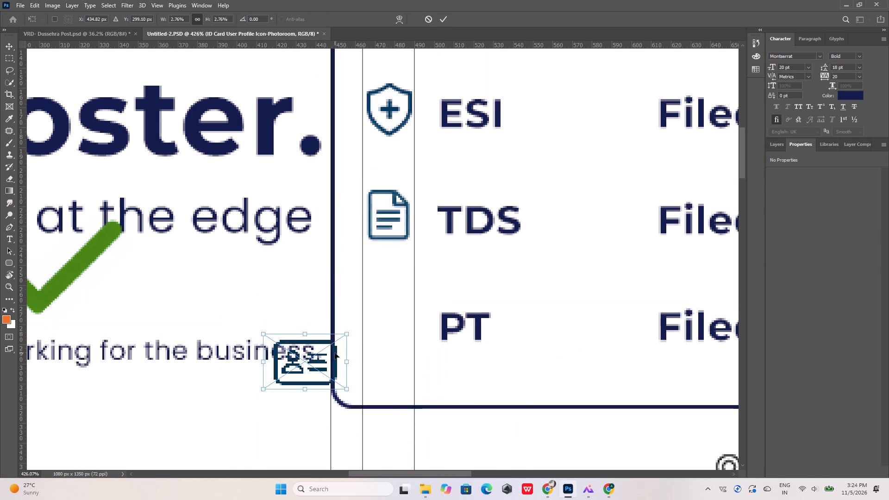
{"action": "left_click_drag", "start_coordinate": [335, 353], "coordinate": [415, 307]}
Reduce the ID card icon to about 2.15% and fit it between the two vertical guides, with X at 464 px.
{"action": "left_click_drag", "start_coordinate": [427, 287], "coordinate": [424, 292]}
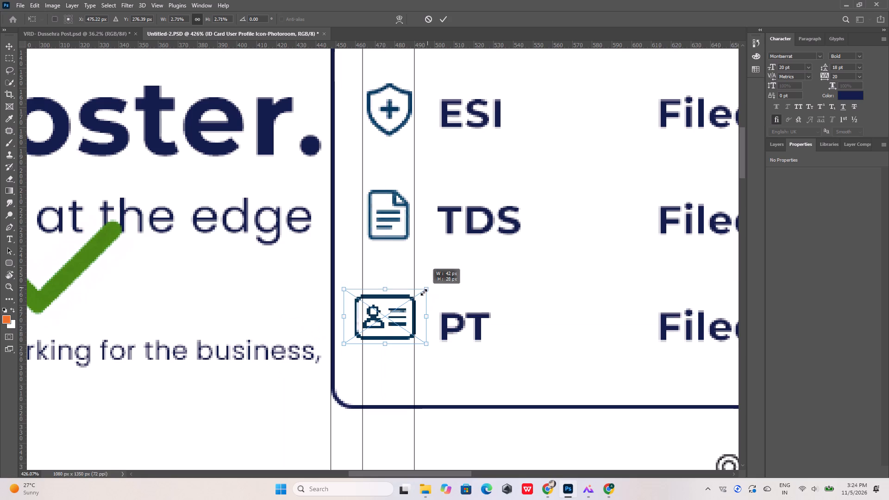
{"action": "left_click_drag", "start_coordinate": [424, 292], "coordinate": [410, 302]}
{"action": "left_click_drag", "start_coordinate": [400, 322], "coordinate": [411, 322]}
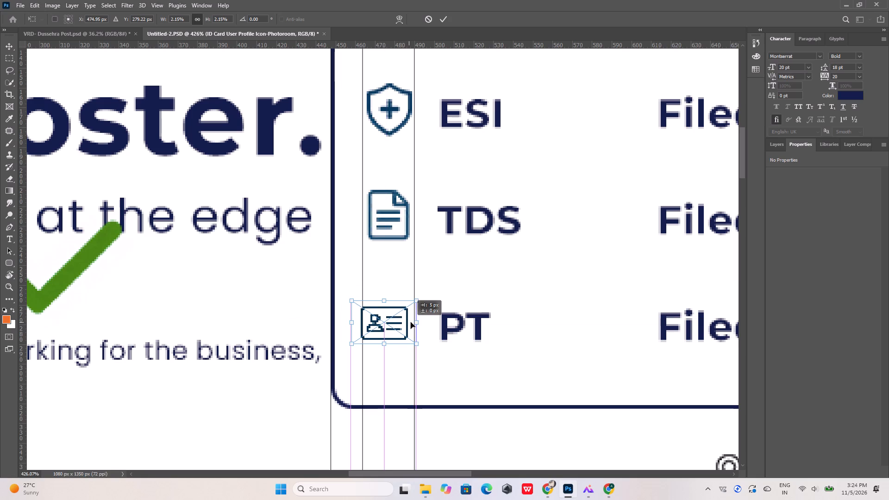
{"action": "left_click_drag", "start_coordinate": [411, 322], "coordinate": [412, 322]}
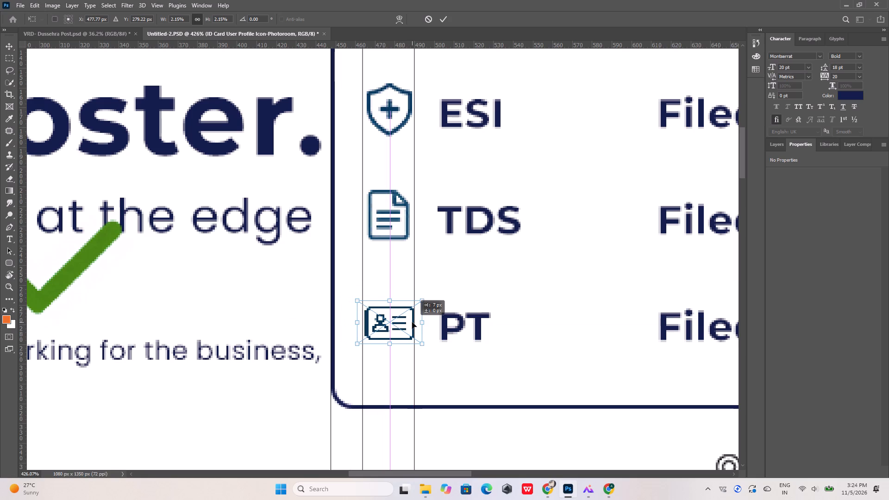
{"action": "left_click_drag", "start_coordinate": [412, 322], "coordinate": [411, 322]}
{"action": "scroll", "coordinate": [401, 320], "scroll_direction": "up", "scroll_amount": 5, "text": "alt"}
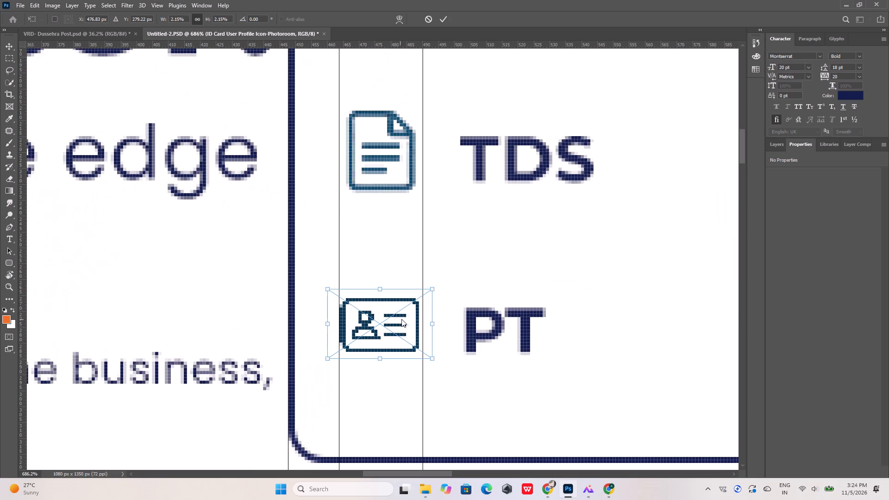
{"action": "key", "text": "Right"}
{"action": "key", "text": "Right"}
{"action": "key", "text": "Right"}
{"action": "left_click", "coordinate": [441, 15]}
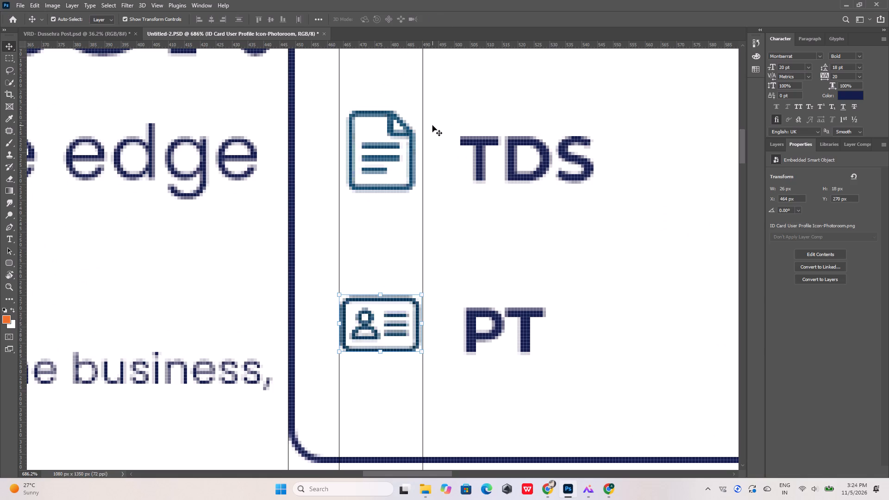
{"action": "key", "text": "Right"}
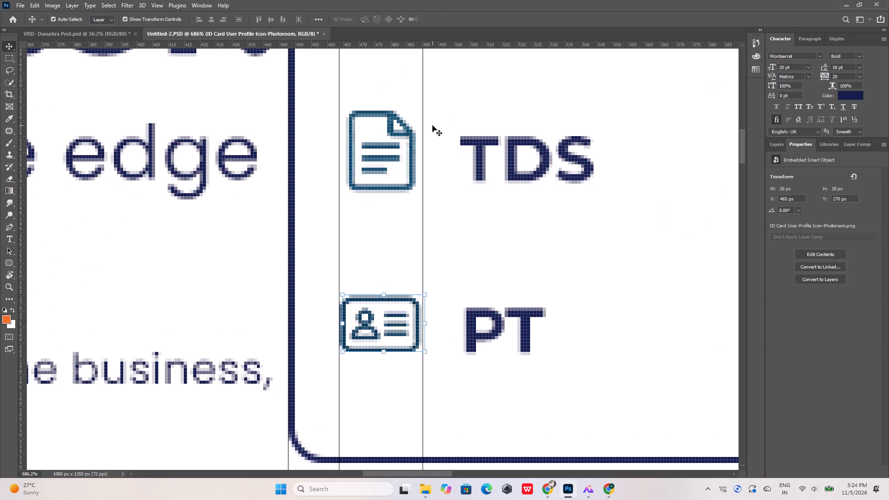
{"action": "key", "text": "Left"}
{"action": "left_click", "coordinate": [457, 210]}
Move the green check mark off the subtitle into the Your payroll box, near the PF row's Filed text.
{"action": "scroll", "coordinate": [437, 253], "scroll_direction": "down", "scroll_amount": 4, "text": "alt"}
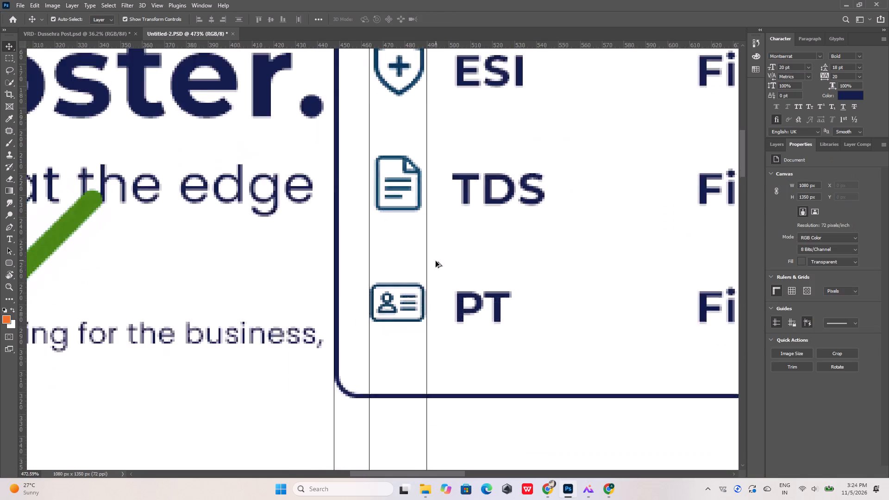
{"action": "scroll", "coordinate": [436, 261], "scroll_direction": "down", "scroll_amount": 19, "text": "alt"}
{"action": "scroll", "coordinate": [435, 267], "scroll_direction": "down", "scroll_amount": 3, "text": "alt"}
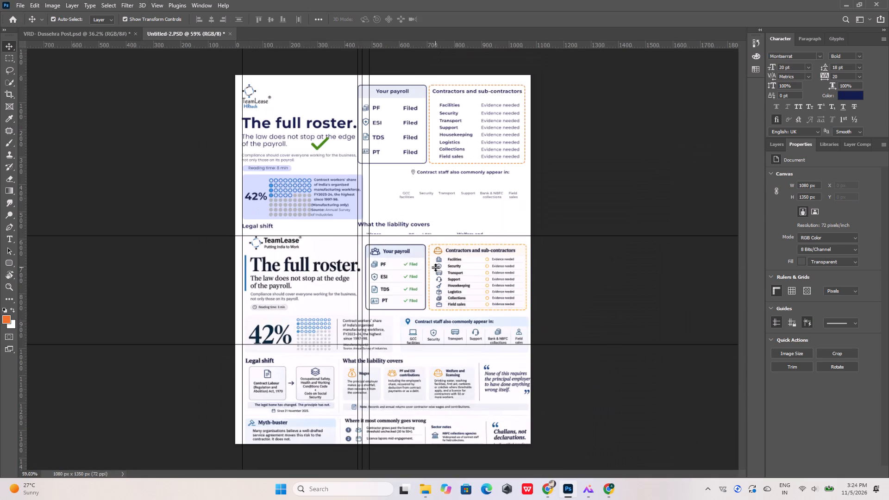
{"action": "scroll", "coordinate": [398, 97], "scroll_direction": "up", "scroll_amount": 12, "text": "alt"}
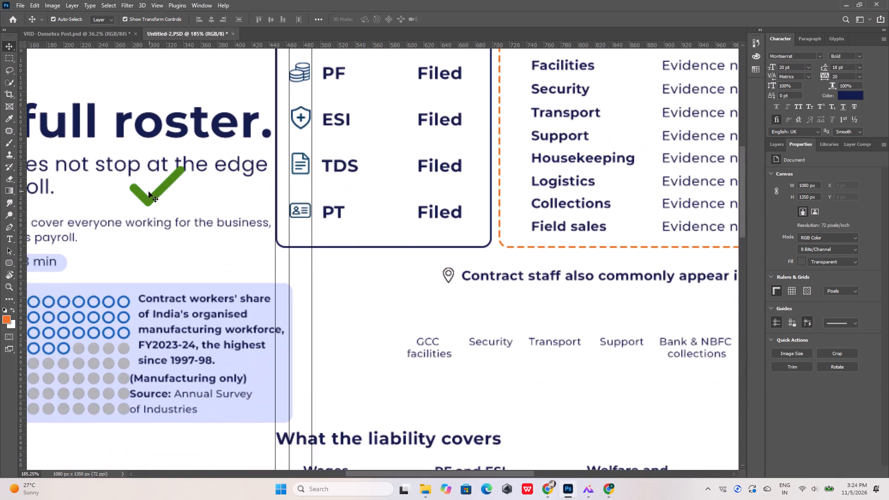
{"action": "left_click", "coordinate": [149, 193]}
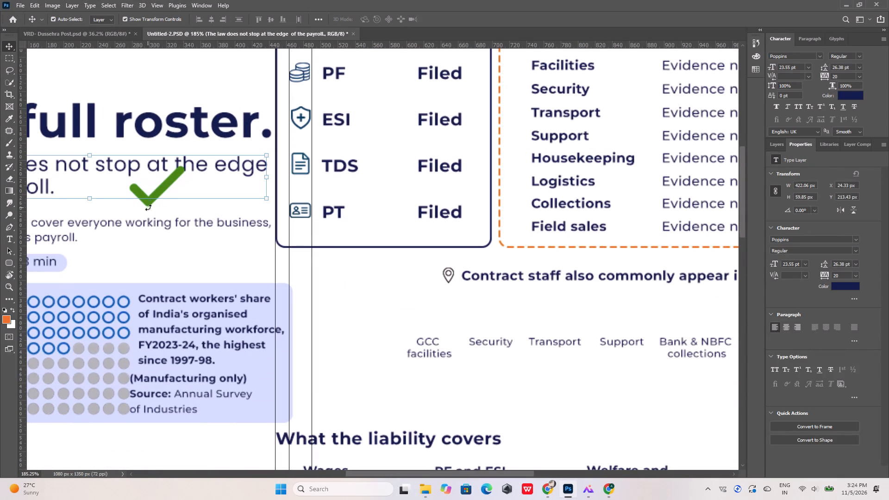
{"action": "left_click", "coordinate": [184, 242]}
{"action": "left_click", "coordinate": [146, 200]}
{"action": "left_click_drag", "start_coordinate": [150, 197], "coordinate": [391, 101]}
{"action": "scroll", "coordinate": [391, 175], "scroll_direction": "down", "scroll_amount": 9, "text": "alt"}
{"action": "scroll", "coordinate": [395, 160], "scroll_direction": "up", "scroll_amount": 7, "text": "alt"}
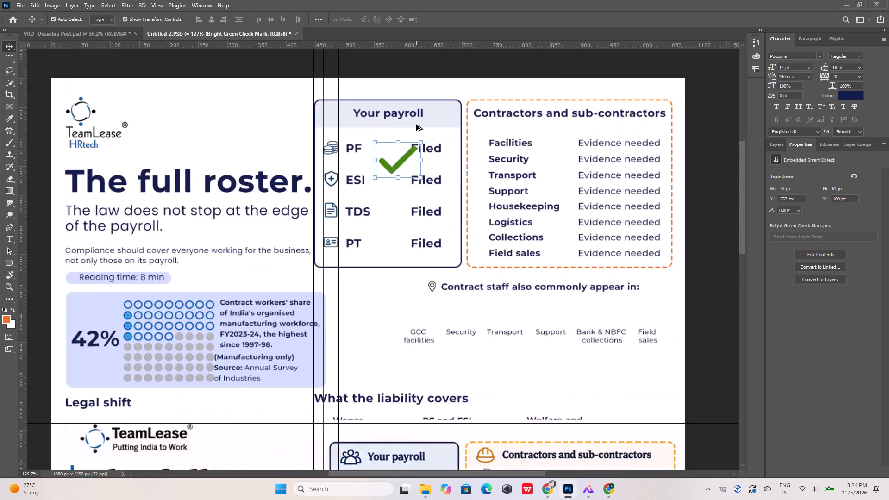
Scale the green check mark down to about 2.11% and place it just before Filed in the PF row.
{"action": "scroll", "coordinate": [416, 125], "scroll_direction": "up", "scroll_amount": 14, "text": "alt"}
{"action": "left_click", "coordinate": [431, 162]}
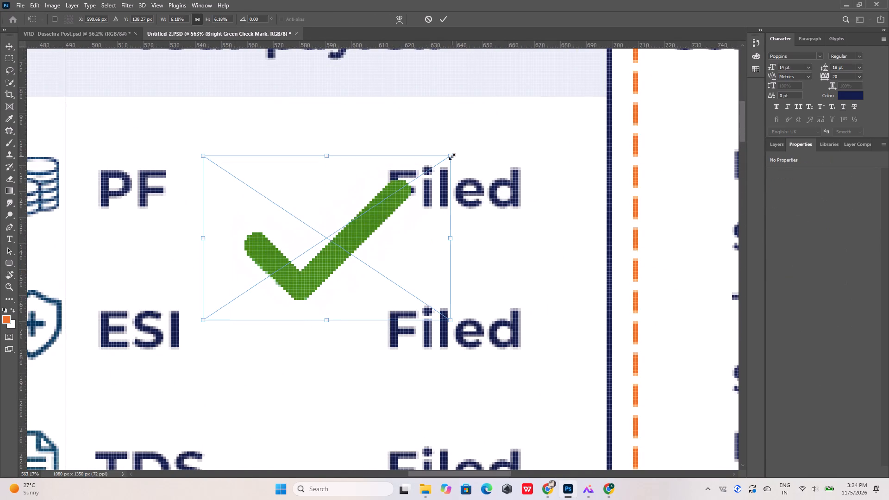
{"action": "left_click_drag", "start_coordinate": [452, 156], "coordinate": [287, 262]}
{"action": "left_click_drag", "start_coordinate": [262, 288], "coordinate": [320, 214]}
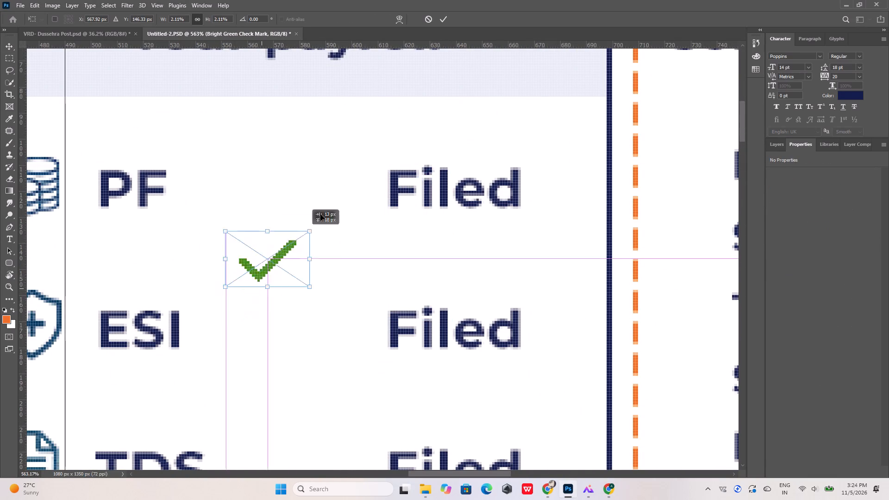
{"action": "left_click_drag", "start_coordinate": [320, 214], "coordinate": [352, 184]}
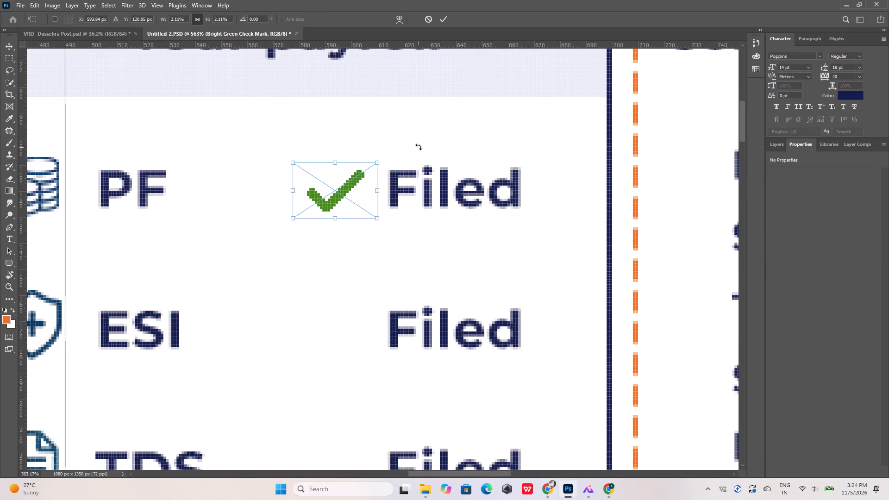
{"action": "left_click", "coordinate": [419, 147]}
{"action": "left_click", "coordinate": [449, 13]}
Recolour the PF row's Filed text with the green sampled from the check mark, #038801.
{"action": "double_click", "coordinate": [432, 180]}
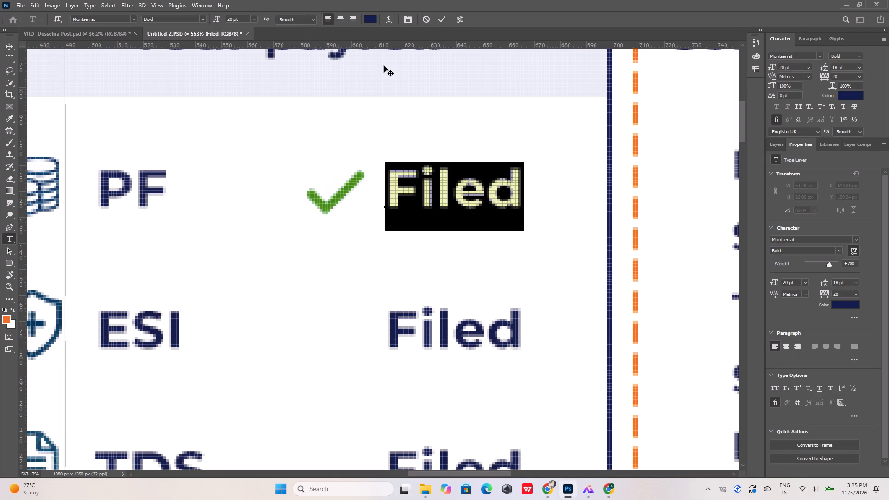
{"action": "left_click", "coordinate": [374, 20]}
{"action": "left_click", "coordinate": [357, 178]}
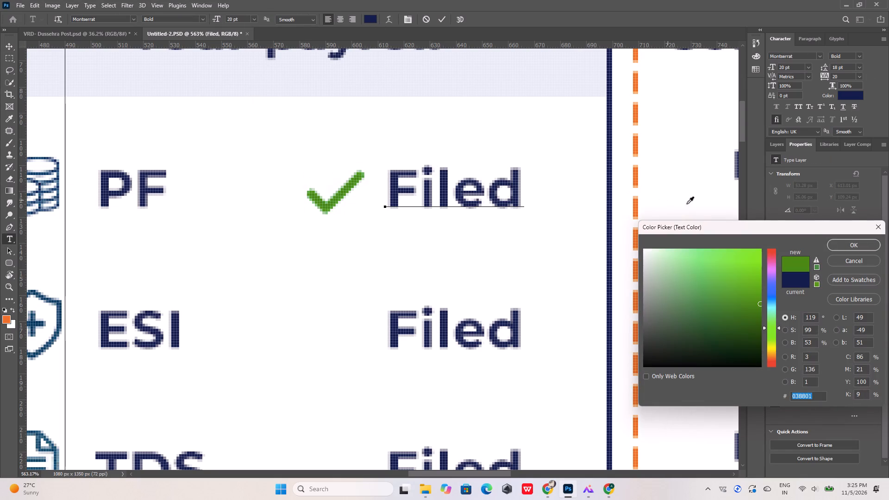
{"action": "left_click", "coordinate": [847, 241]}
{"action": "left_click", "coordinate": [448, 17]}
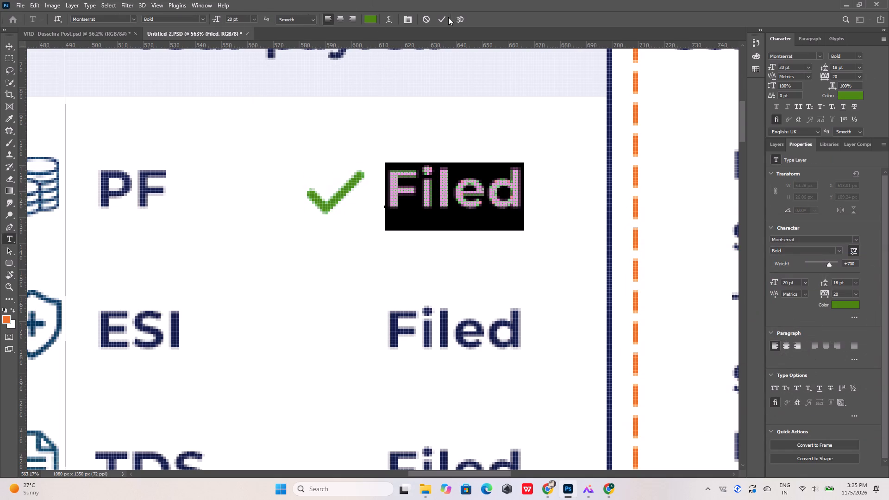
{"action": "left_click", "coordinate": [440, 19]}
Recolour the Filed texts in the ESI, TDS and PT rows together with the green sampled from the PF row's Filed.
{"action": "scroll", "coordinate": [461, 133], "scroll_direction": "down", "scroll_amount": 9}
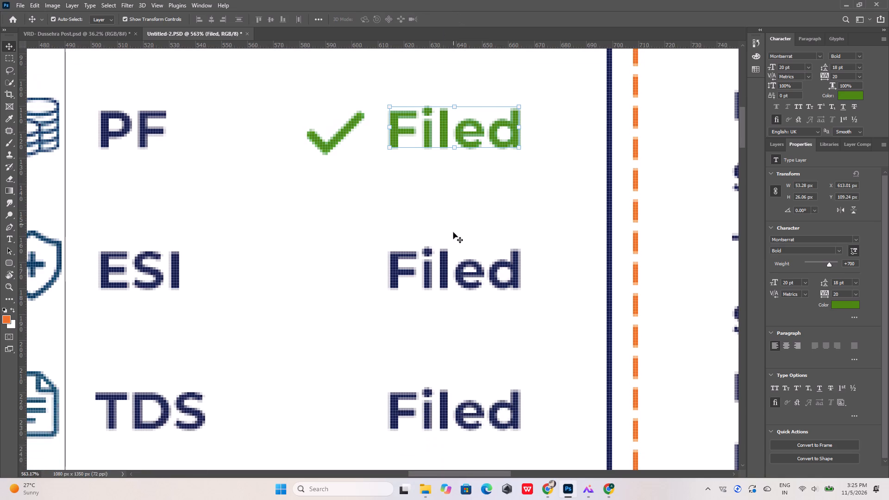
{"action": "left_click", "coordinate": [437, 262]}
{"action": "scroll", "coordinate": [458, 214], "scroll_direction": "down", "scroll_amount": 8, "text": "alt"}
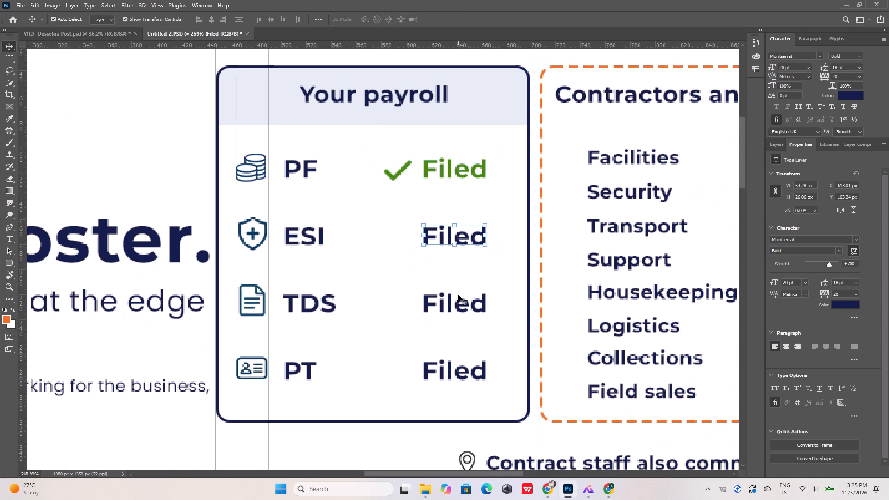
{"action": "left_click", "coordinate": [458, 304], "text": "shift"}
{"action": "left_click", "coordinate": [461, 370], "text": "shift"}
{"action": "scroll", "coordinate": [454, 231], "scroll_direction": "up", "scroll_amount": 8, "text": "alt"}
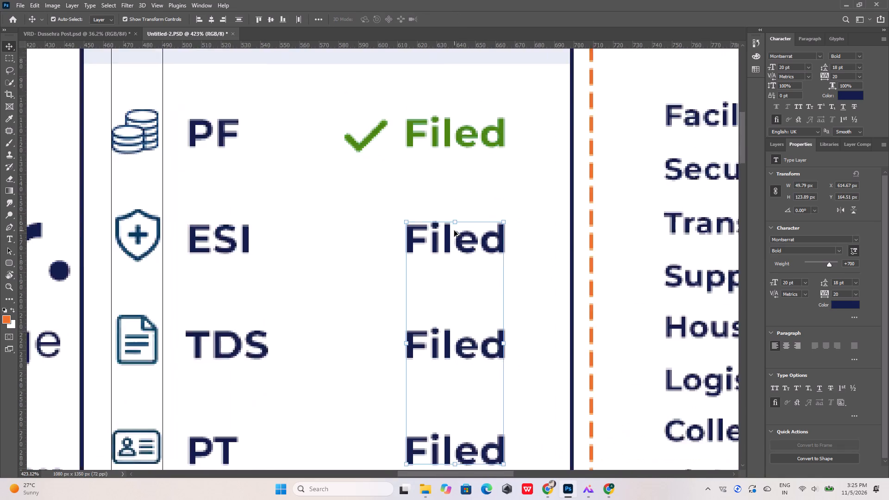
{"action": "scroll", "coordinate": [454, 231], "scroll_direction": "up", "scroll_amount": 1, "text": "alt"}
{"action": "left_click", "coordinate": [849, 306]}
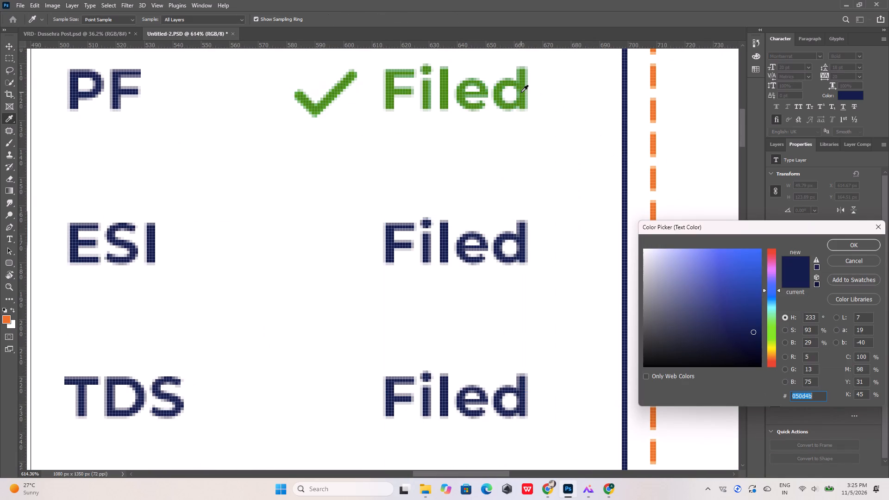
{"action": "left_click", "coordinate": [521, 92]}
{"action": "left_click", "coordinate": [841, 247]}
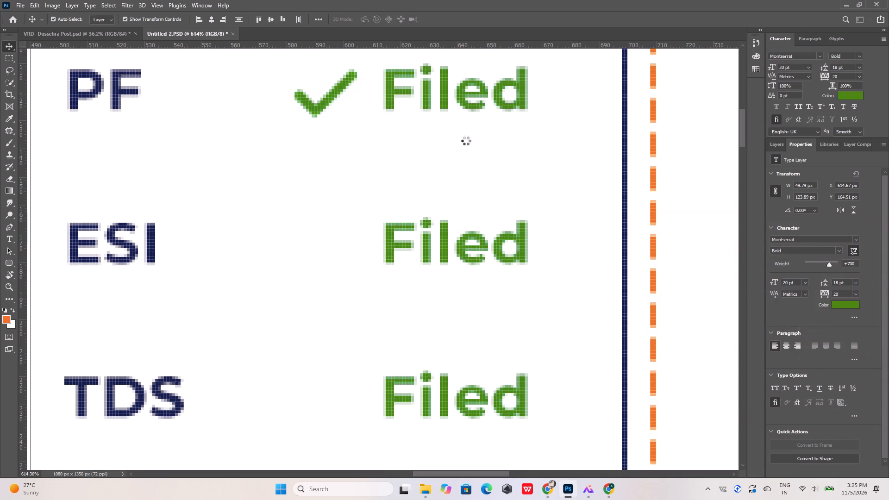
Duplicate the green check mark straight down, placing one copy before Filed in each of the ESI, TDS and PT rows.
{"action": "left_click", "coordinate": [338, 93]}
{"action": "left_click_drag", "start_coordinate": [336, 92], "coordinate": [337, 242], "text": "alt"}
{"action": "scroll", "coordinate": [323, 106], "scroll_direction": "down", "scroll_amount": 9, "text": "alt"}
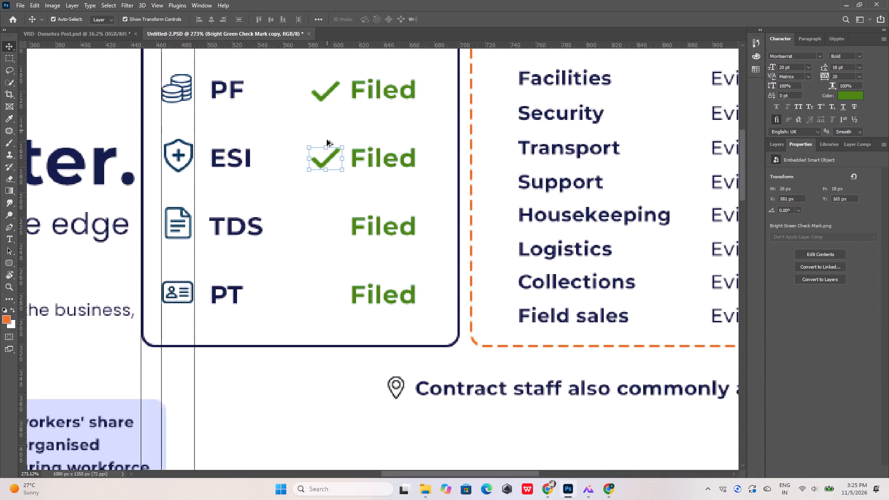
{"action": "scroll", "coordinate": [327, 172], "scroll_direction": "up", "scroll_amount": 5, "text": "alt"}
{"action": "left_click_drag", "start_coordinate": [330, 150], "coordinate": [335, 259], "text": "alt"}
{"action": "scroll", "coordinate": [327, 150], "scroll_direction": "down", "scroll_amount": 5, "text": "alt"}
{"action": "scroll", "coordinate": [329, 227], "scroll_direction": "up", "scroll_amount": 6, "text": "alt"}
{"action": "left_click_drag", "start_coordinate": [329, 204], "coordinate": [333, 319], "text": "alt"}
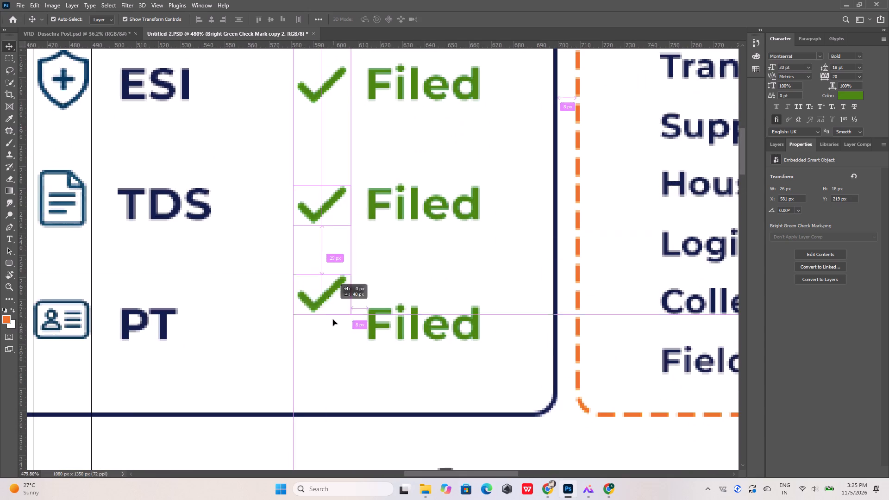
{"action": "left_click_drag", "start_coordinate": [333, 319], "coordinate": [333, 325], "text": "alt"}
{"action": "left_click", "coordinate": [428, 286]}
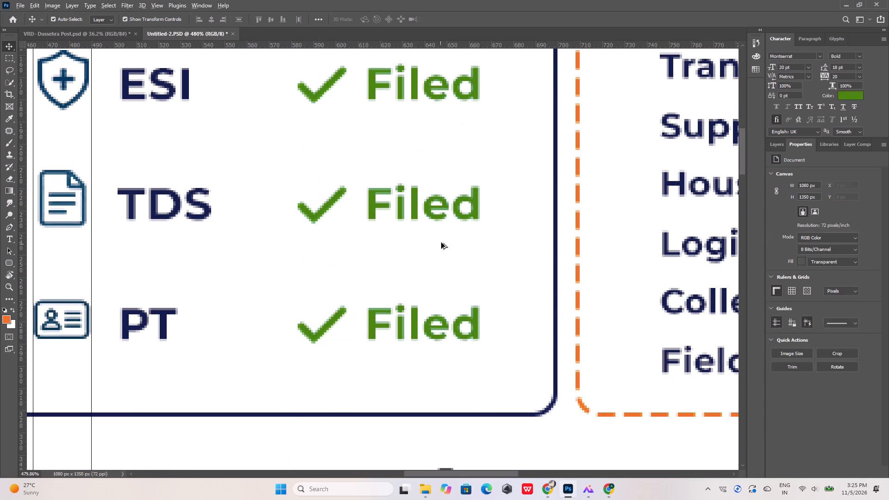
{"action": "scroll", "coordinate": [441, 243], "scroll_direction": "down", "scroll_amount": 15, "text": "alt"}
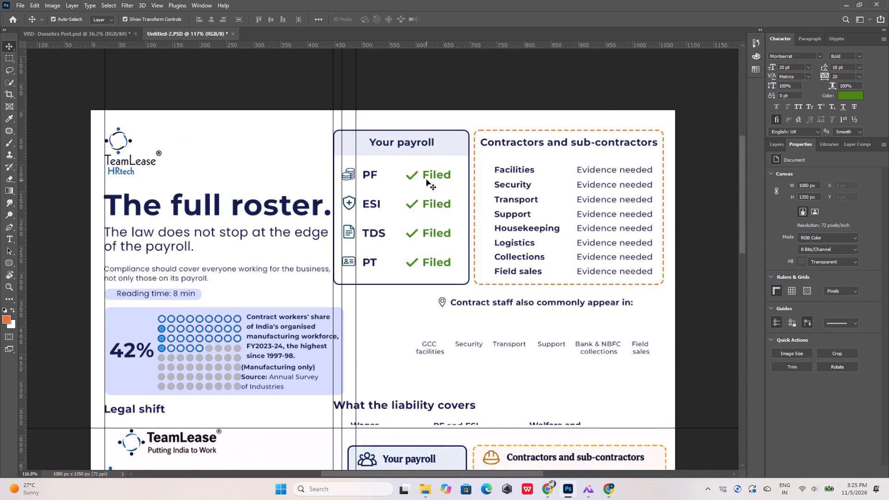
Set the Contractors and sub-contractors heading's font size to 16 pt, after trying 12 and 15 pt.
{"action": "scroll", "coordinate": [424, 138], "scroll_direction": "down", "scroll_amount": 4, "text": "alt"}
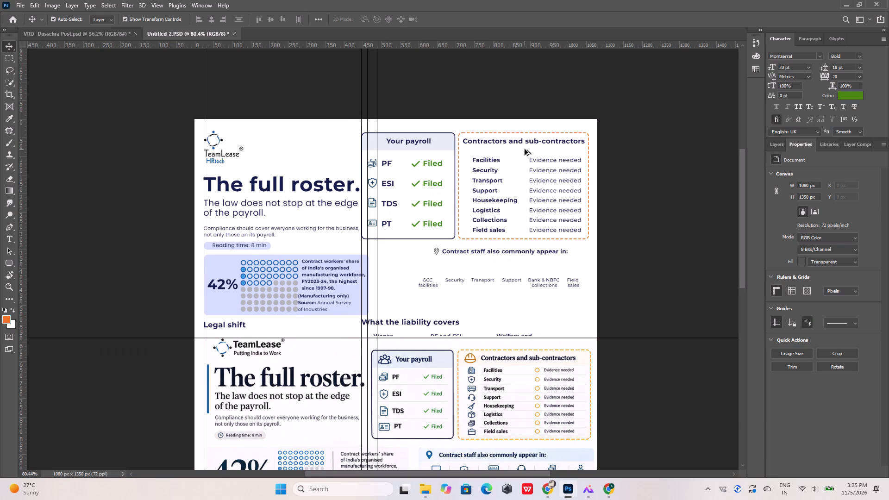
{"action": "scroll", "coordinate": [525, 149], "scroll_direction": "up", "scroll_amount": 9, "text": "alt"}
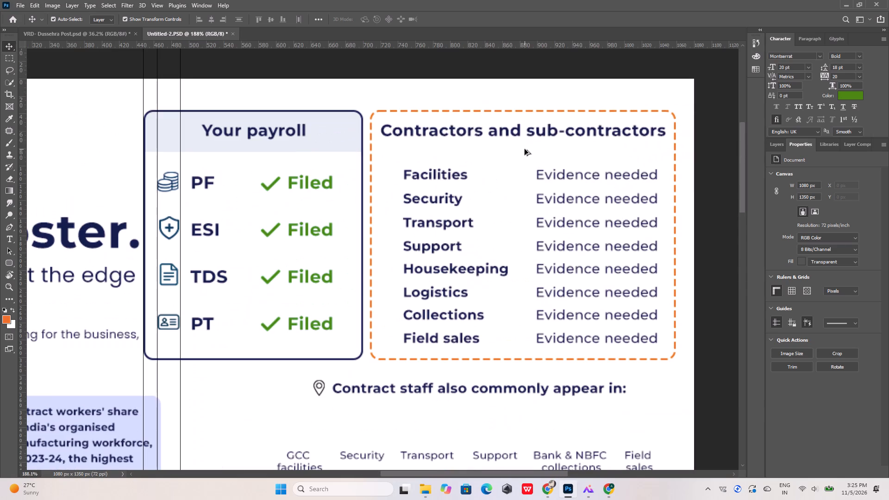
{"action": "left_click", "coordinate": [523, 131]}
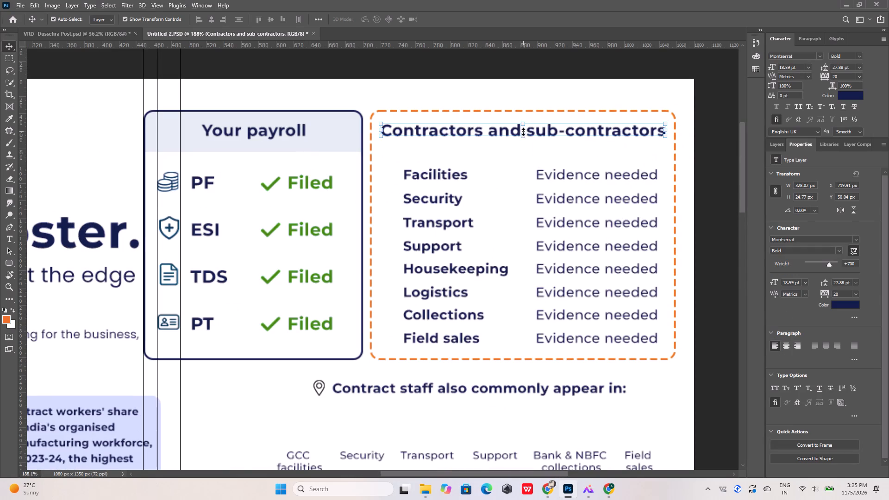
{"action": "scroll", "coordinate": [523, 131], "scroll_direction": "down", "scroll_amount": 8, "text": "alt"}
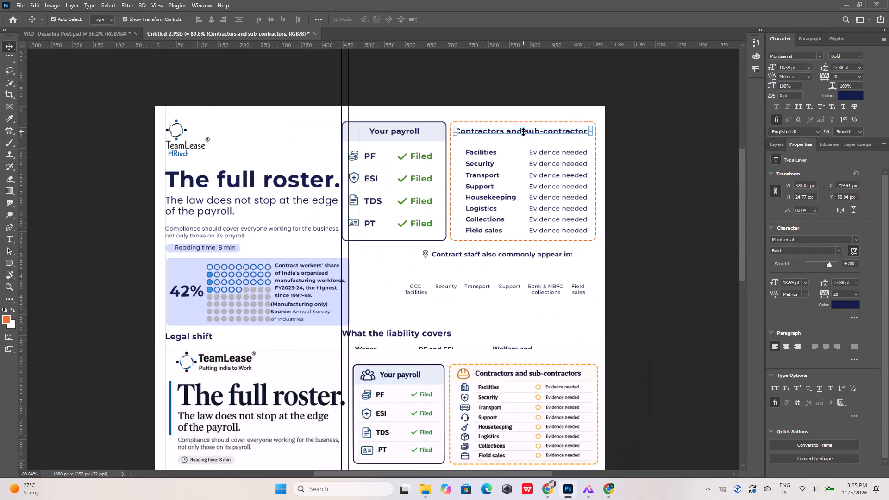
{"action": "left_click_drag", "start_coordinate": [801, 65], "coordinate": [748, 70]}
{"action": "type", "text": "12"}
{"action": "key", "text": "Return"}
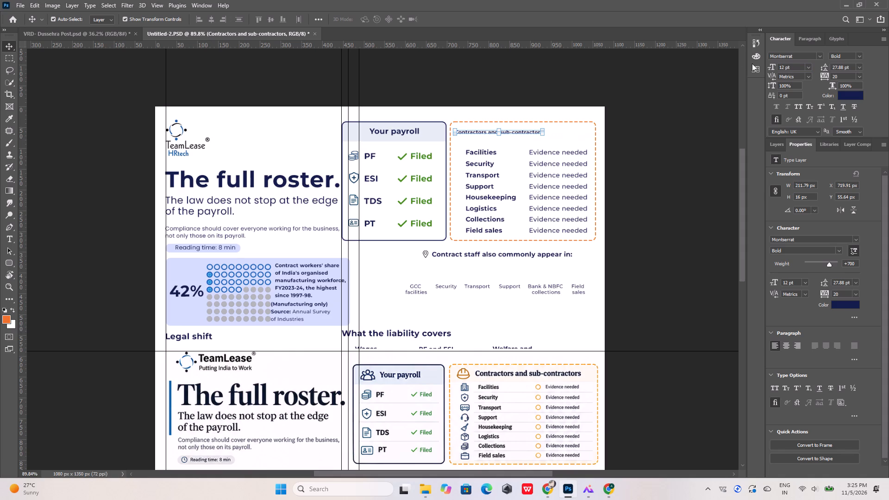
{"action": "left_click_drag", "start_coordinate": [798, 69], "coordinate": [771, 70]}
{"action": "type", "text": "15"}
{"action": "key", "text": "Return"}
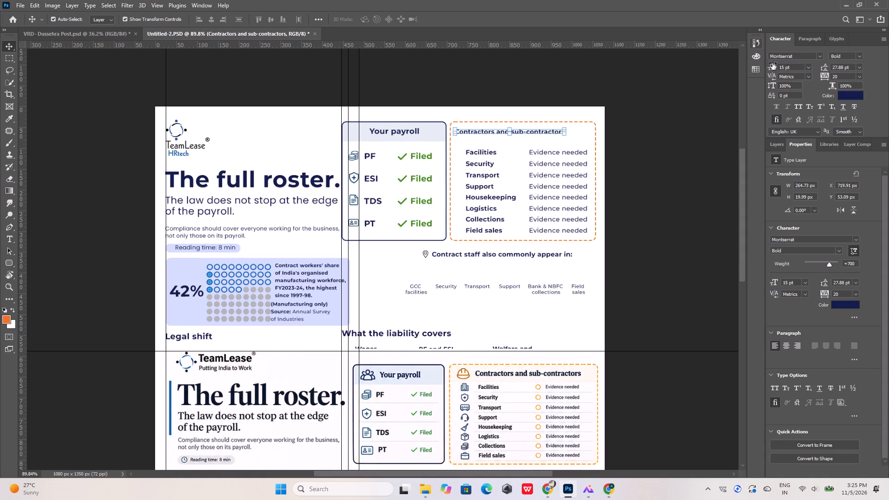
{"action": "left_click_drag", "start_coordinate": [798, 64], "coordinate": [746, 66]}
{"action": "type", "text": "16"}
{"action": "key", "text": "Return"}
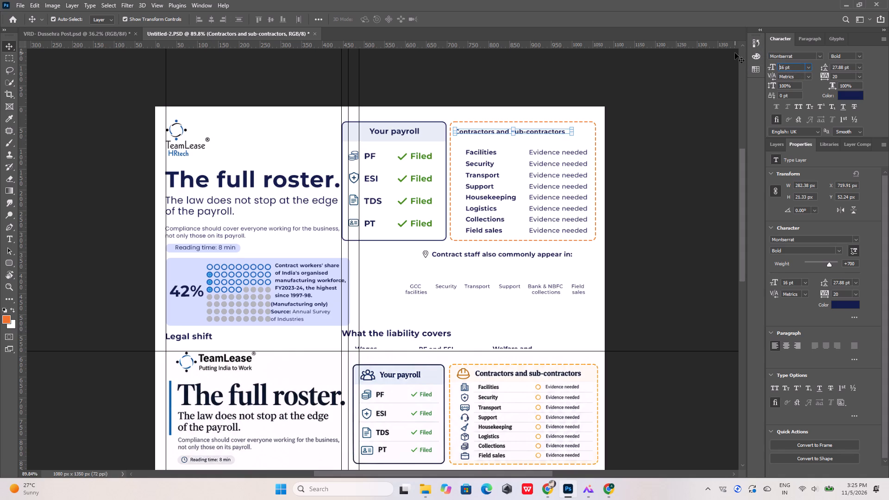
{"action": "left_click", "coordinate": [479, 80]}
Nudge the Contractors and sub-contractors heading about 36 px to the right within its dashed card.
{"action": "left_click", "coordinate": [522, 130]}
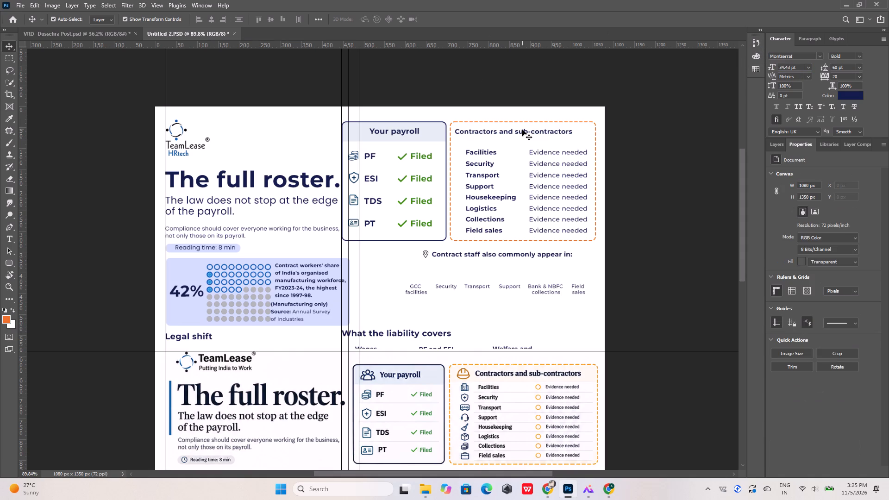
{"action": "key", "text": "Right"}
{"action": "key", "text": "Right"}
{"action": "key", "text": "Right"}
{"action": "key", "text": "Right"}
{"action": "key", "text": "Right"}
{"action": "key", "text": "Right"}
{"action": "key", "text": "Right"}
{"action": "key", "text": "Right"}
{"action": "key", "text": "Right"}
{"action": "key", "text": "Right"}
{"action": "key", "text": "Right"}
{"action": "key", "text": "Right"}
{"action": "key", "text": "Right"}
{"action": "key", "text": "Right"}
{"action": "key", "text": "Right"}
{"action": "key", "text": "Right"}
{"action": "key", "text": "Right"}
{"action": "key", "text": "Right"}
{"action": "key", "text": "Right"}
{"action": "key", "text": "Right"}
{"action": "key", "text": "Right"}
{"action": "key", "text": "Right"}
{"action": "key", "text": "Right"}
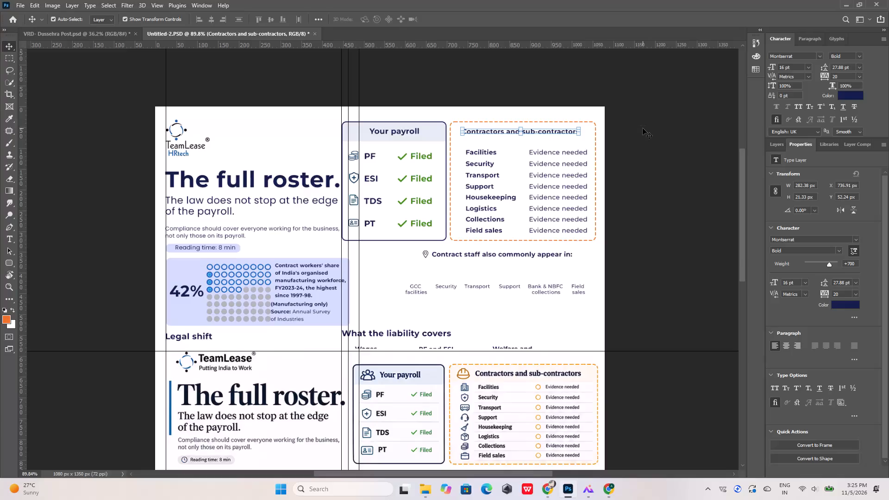
{"action": "key", "text": "shift+Right"}
{"action": "key", "text": "shift+Right"}
{"action": "key", "text": "Left"}
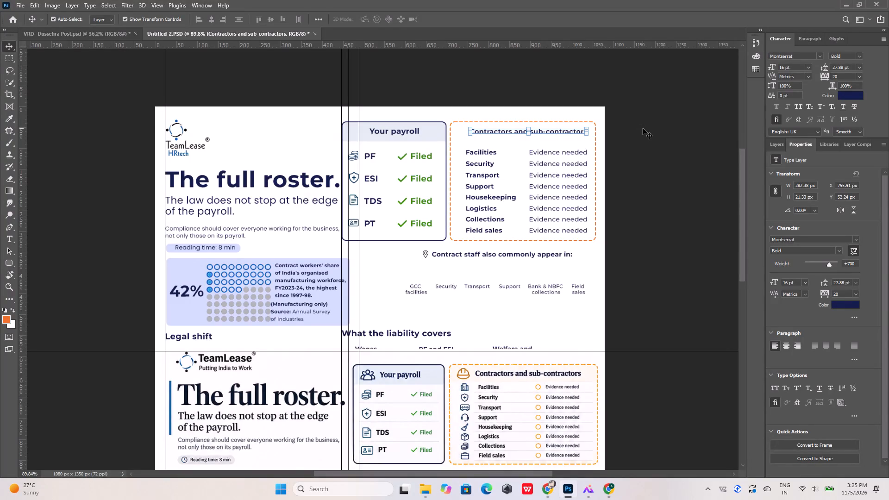
{"action": "left_click", "coordinate": [645, 127]}
Set the Your payroll heading's font size to 16 pt.
{"action": "left_click", "coordinate": [379, 128]}
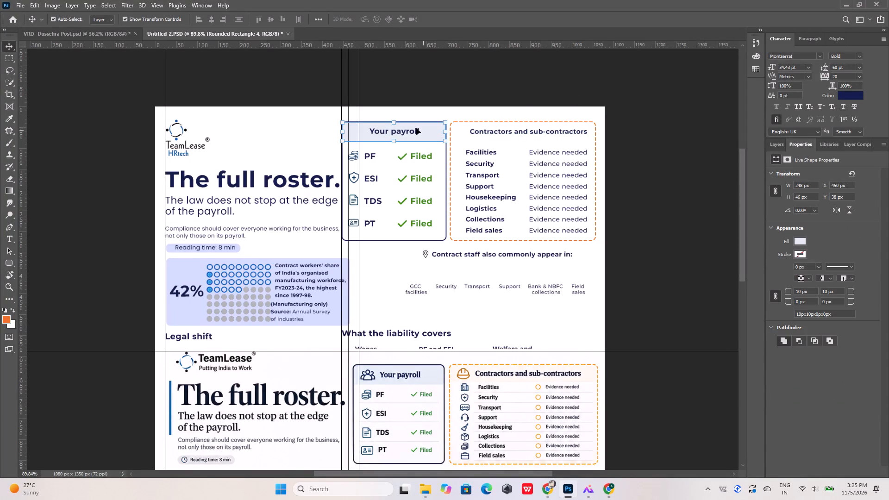
{"action": "left_click", "coordinate": [400, 131]}
{"action": "left_click_drag", "start_coordinate": [798, 66], "coordinate": [757, 66]}
{"action": "type", "text": "16"}
{"action": "key", "text": "Return"}
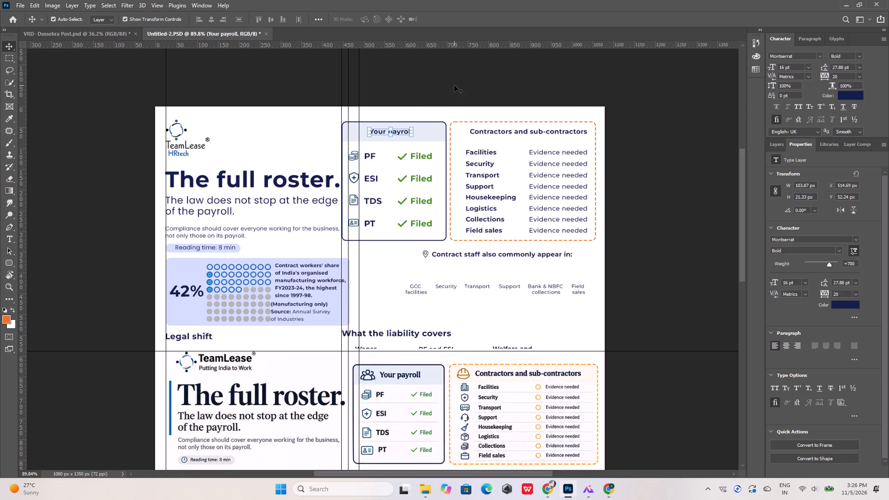
{"action": "left_click", "coordinate": [454, 85]}
Centre the Your payroll heading horizontally on the payroll card's rounded outline.
{"action": "scroll", "coordinate": [425, 140], "scroll_direction": "up", "scroll_amount": 14, "text": "alt"}
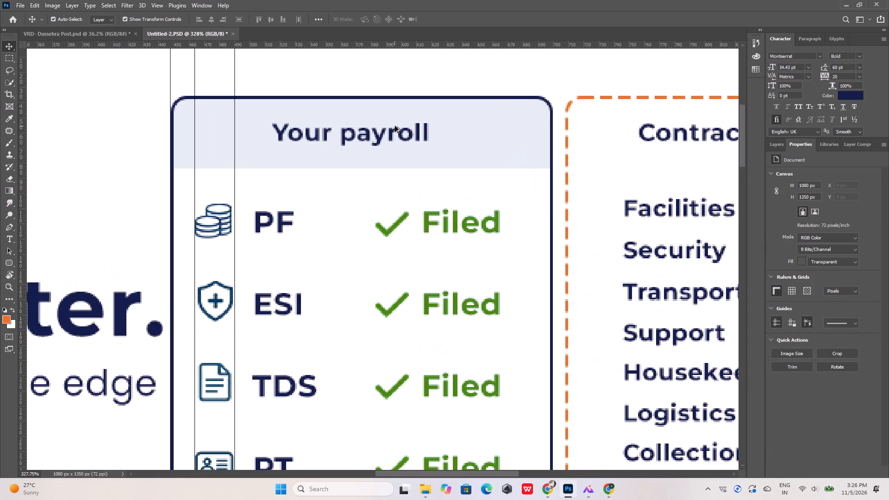
{"action": "left_click", "coordinate": [414, 131]}
{"action": "left_click", "coordinate": [552, 122], "text": "shift"}
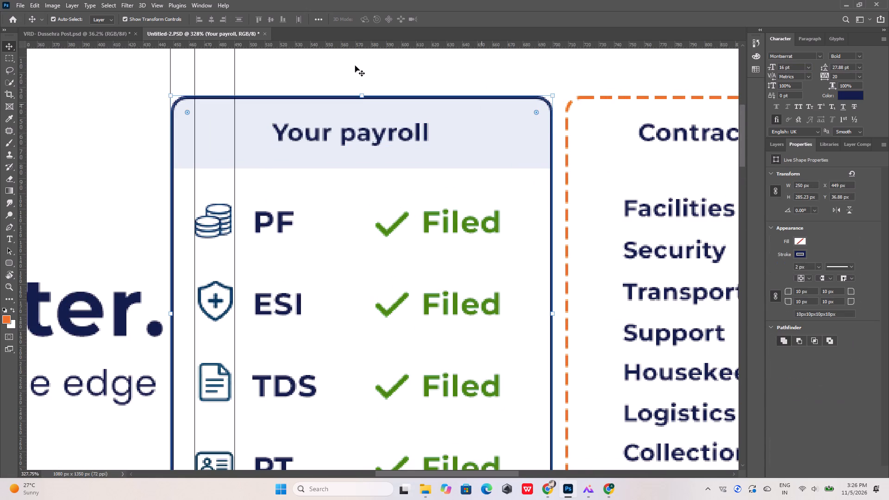
{"action": "left_click", "coordinate": [210, 17]}
{"action": "left_click", "coordinate": [328, 64]}
{"action": "scroll", "coordinate": [394, 112], "scroll_direction": "down", "scroll_amount": 11, "text": "alt"}
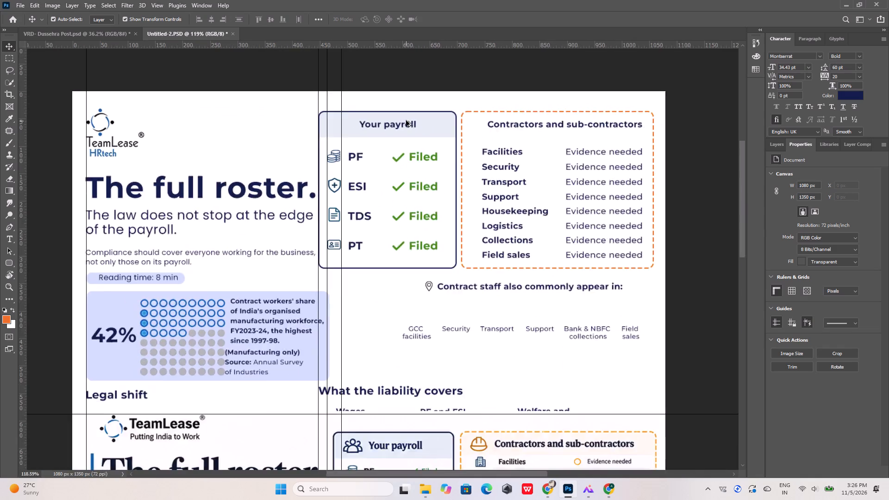
{"action": "scroll", "coordinate": [406, 120], "scroll_direction": "down", "scroll_amount": 5, "text": "alt"}
{"action": "scroll", "coordinate": [446, 112], "scroll_direction": "up", "scroll_amount": 7, "text": "alt"}
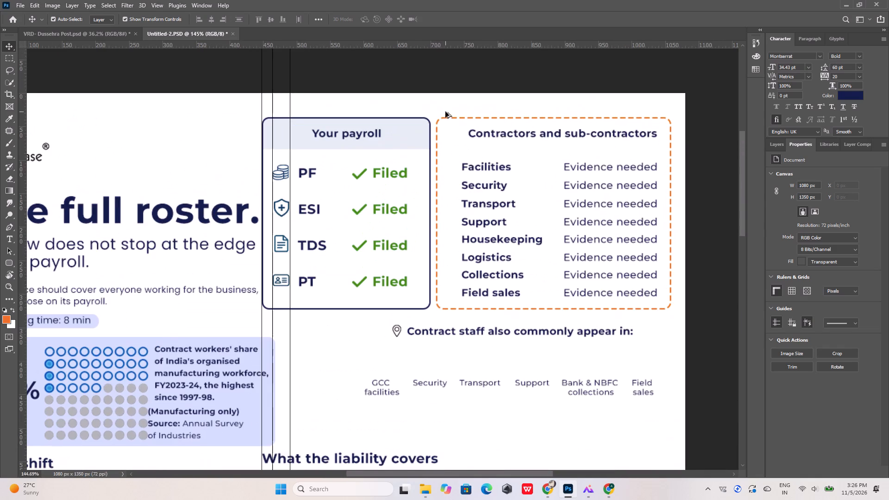
{"action": "scroll", "coordinate": [471, 119], "scroll_direction": "down", "scroll_amount": 1, "text": "alt"}
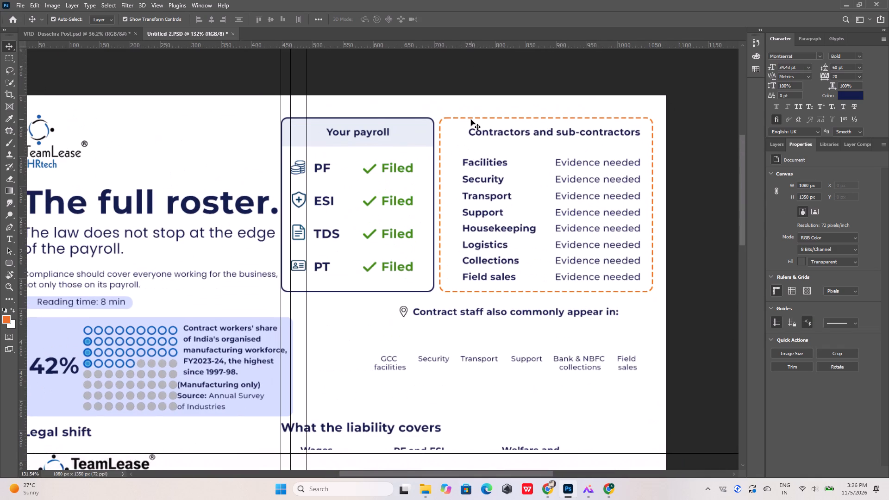
Switch to the reference flyer image and take a screen snip of the orange hard hat beside Contractors and sub-contractors.
{"action": "left_click", "coordinate": [590, 492]}
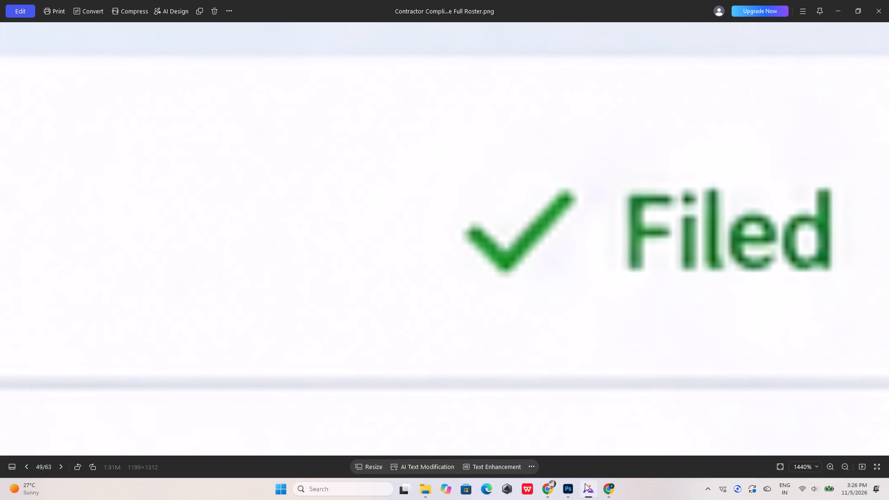
{"action": "scroll", "coordinate": [525, 270], "scroll_direction": "down", "scroll_amount": 5}
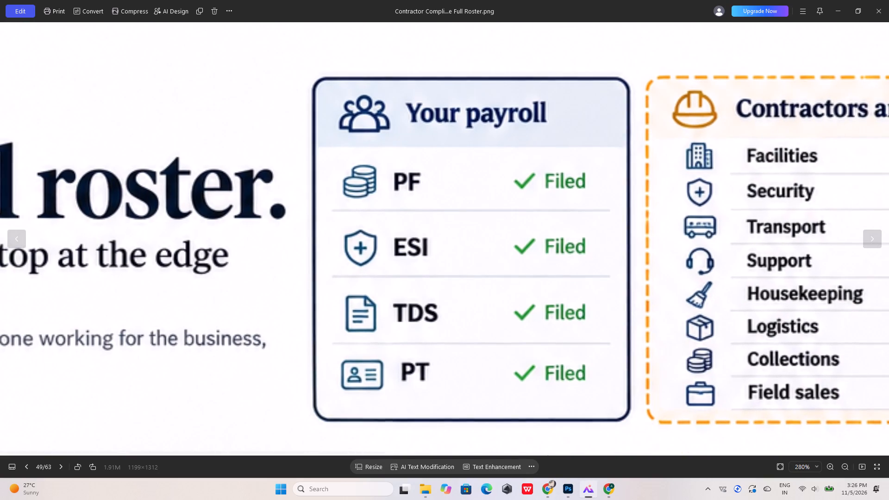
{"action": "scroll", "coordinate": [876, 118], "scroll_direction": "up", "scroll_amount": 5}
{"action": "scroll", "coordinate": [689, 181], "scroll_direction": "down", "scroll_amount": 4}
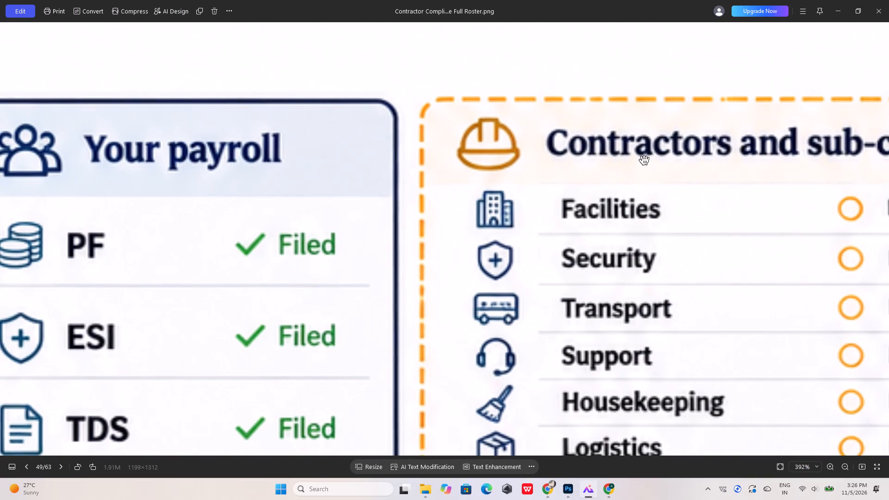
{"action": "key", "text": "Print"}
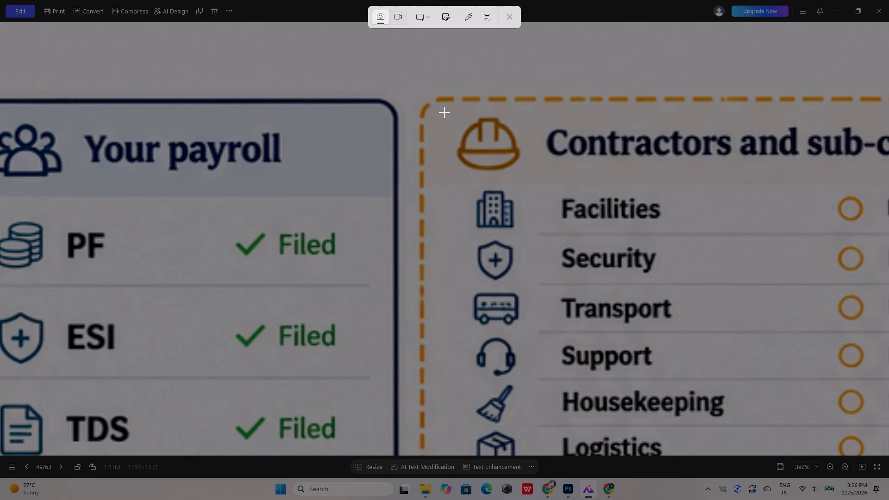
{"action": "left_click_drag", "start_coordinate": [444, 112], "coordinate": [538, 183]}
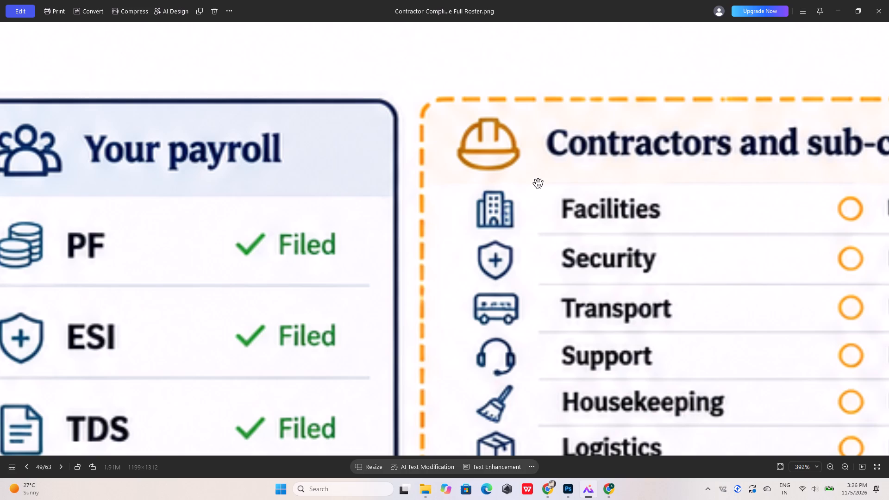
Take separate screen snips of the Facilities, Security, Transport and Support icons in the reference's contractors card.
{"action": "key", "text": "Print"}
{"action": "left_click_drag", "start_coordinate": [459, 181], "coordinate": [523, 229]}
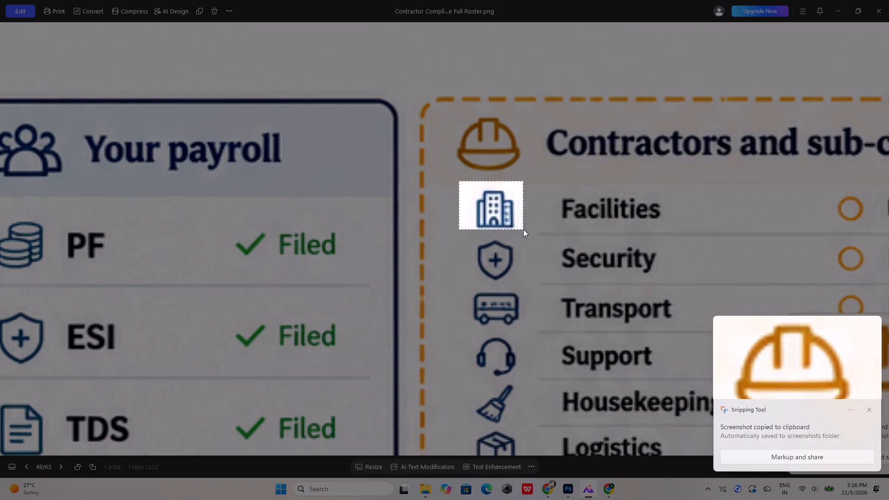
{"action": "left_click_drag", "start_coordinate": [523, 229], "coordinate": [524, 234]}
{"action": "key", "text": "Print"}
{"action": "left_click_drag", "start_coordinate": [460, 237], "coordinate": [515, 276]}
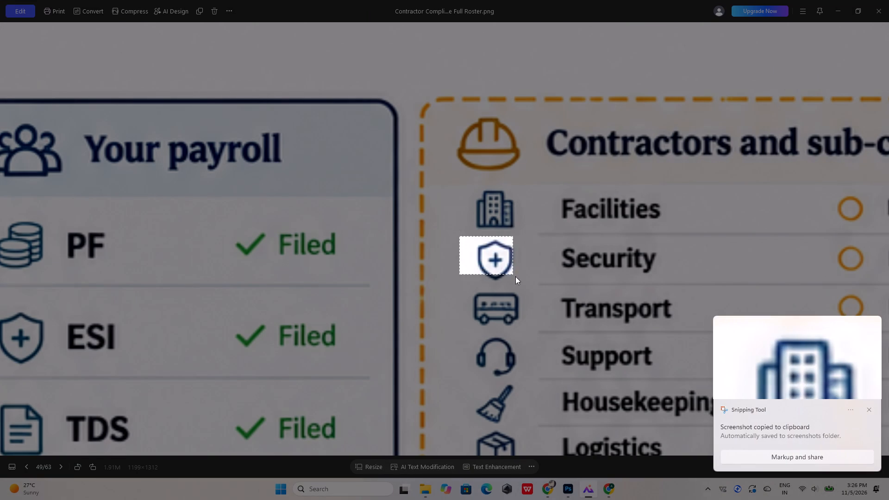
{"action": "left_click_drag", "start_coordinate": [515, 276], "coordinate": [521, 282]}
{"action": "key", "text": "Print"}
{"action": "left_click_drag", "start_coordinate": [460, 288], "coordinate": [523, 327]}
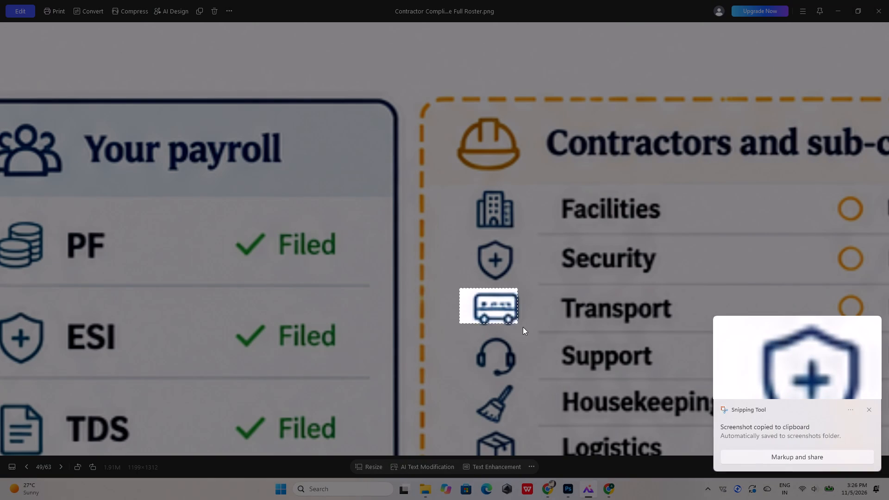
{"action": "left_click_drag", "start_coordinate": [523, 327], "coordinate": [526, 327]}
{"action": "key", "text": "Print"}
{"action": "left_click_drag", "start_coordinate": [469, 332], "coordinate": [479, 342]}
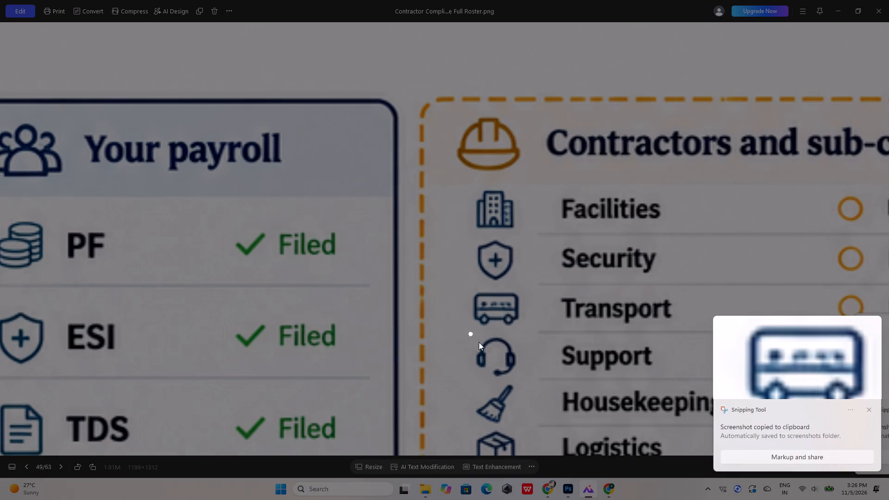
{"action": "left_click_drag", "start_coordinate": [479, 342], "coordinate": [520, 378]}
{"action": "left_click_drag", "start_coordinate": [537, 341], "coordinate": [534, 192]}
{"action": "key", "text": "Print"}
{"action": "left_click_drag", "start_coordinate": [463, 230], "coordinate": [525, 283]}
{"action": "key", "text": "Print"}
{"action": "left_click_drag", "start_coordinate": [461, 279], "coordinate": [483, 298]}
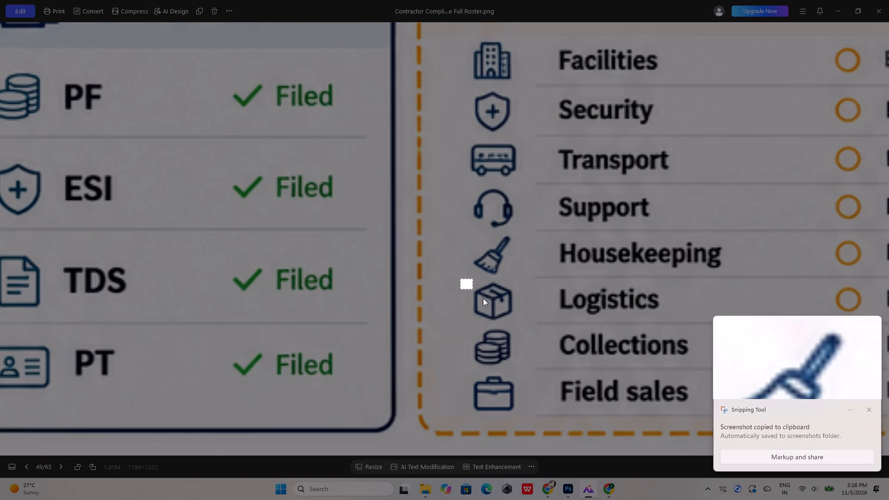
{"action": "left_click_drag", "start_coordinate": [483, 298], "coordinate": [522, 324]}
{"action": "key", "text": "Print"}
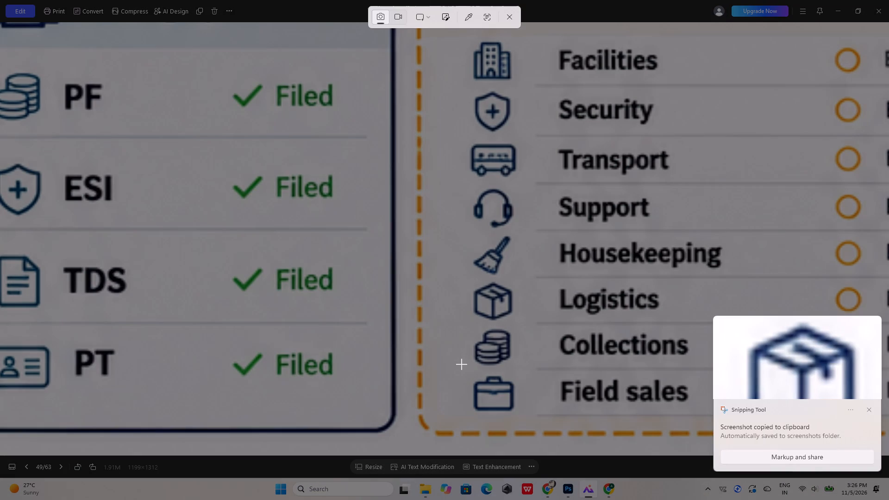
{"action": "left_click_drag", "start_coordinate": [461, 372], "coordinate": [527, 413]}
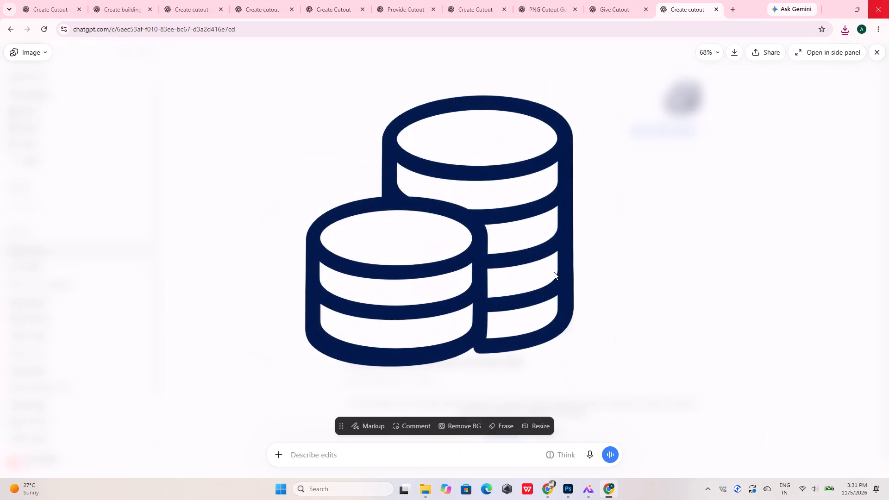
{"action": "left_click", "coordinate": [424, 483]}
{"action": "left_click", "coordinate": [513, 410]}
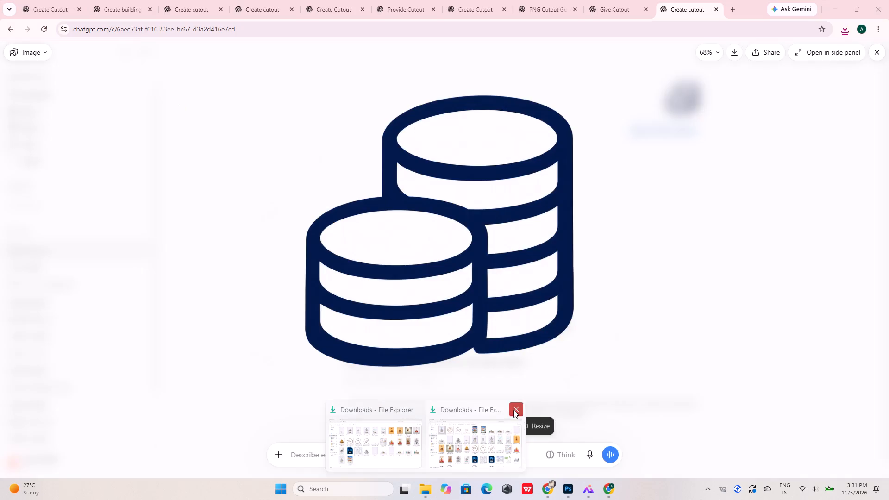
{"action": "left_click", "coordinate": [457, 431]}
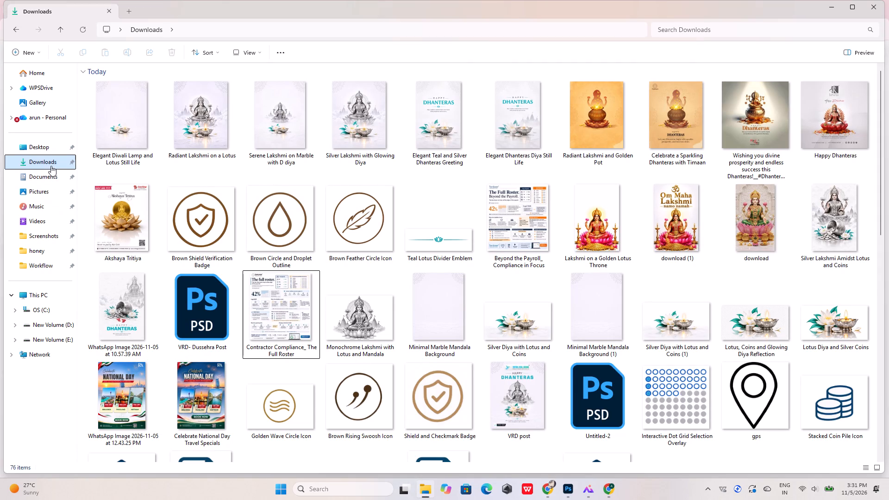
{"action": "left_click", "coordinate": [50, 162]}
{"action": "left_click", "coordinate": [127, 119]}
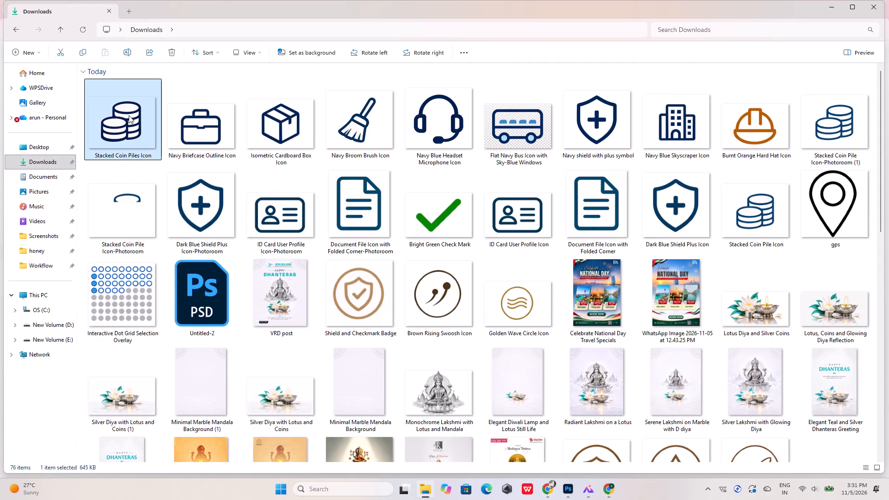
Place the Burnt Orange Hard Hat Icon from Downloads into Untitled-2 in Photoshop, scaled to 3% beside the Facilities label.
{"action": "left_click", "coordinate": [762, 119]}
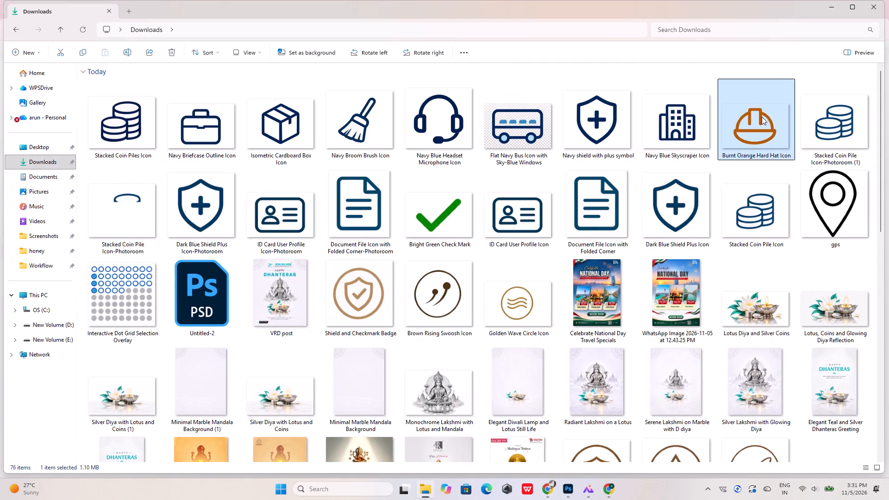
{"action": "left_click_drag", "start_coordinate": [762, 117], "coordinate": [565, 485]}
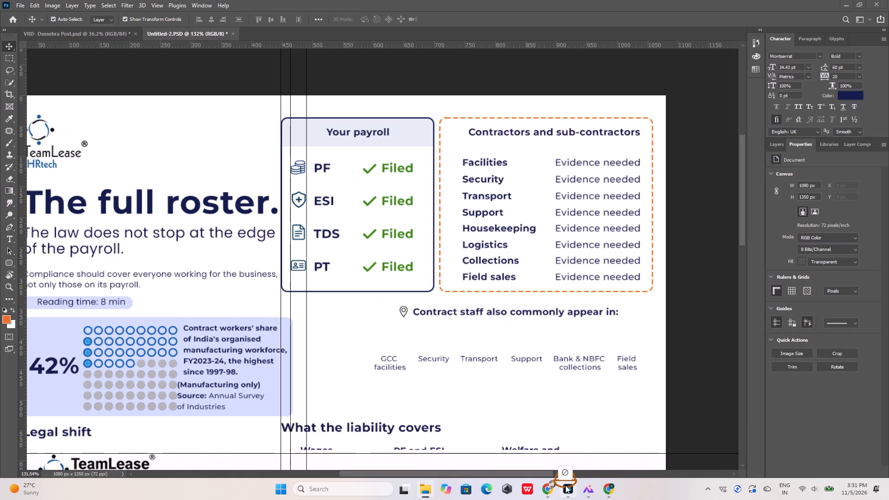
{"action": "left_click_drag", "start_coordinate": [565, 485], "coordinate": [484, 375]}
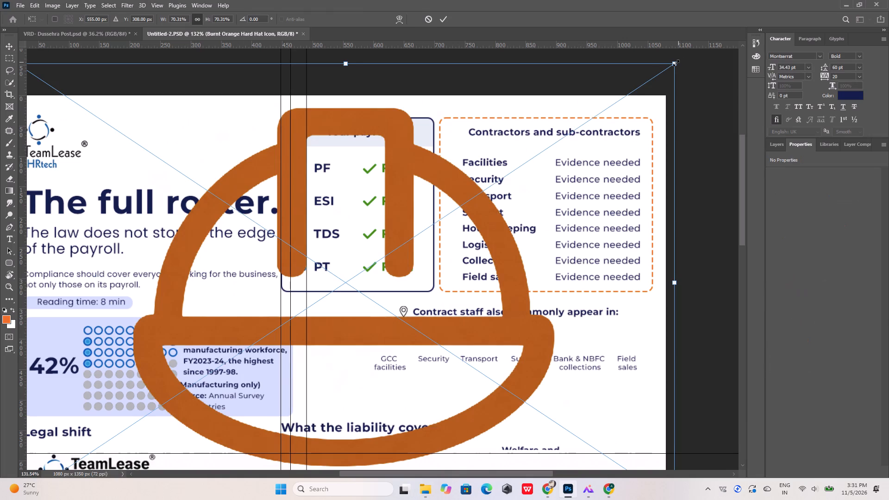
{"action": "left_click_drag", "start_coordinate": [676, 63], "coordinate": [187, 377]}
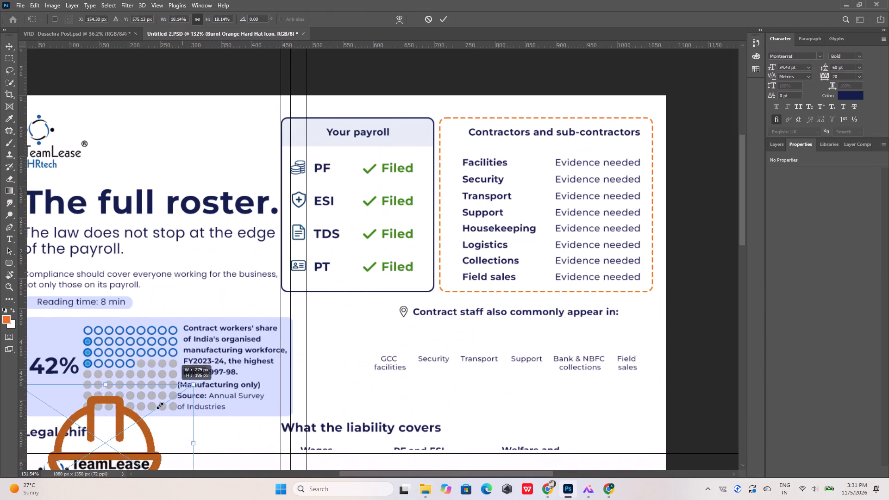
{"action": "left_click_drag", "start_coordinate": [142, 434], "coordinate": [544, 148]}
{"action": "key", "text": "x"}
{"action": "scroll", "coordinate": [531, 131], "scroll_direction": "up", "scroll_amount": 4}
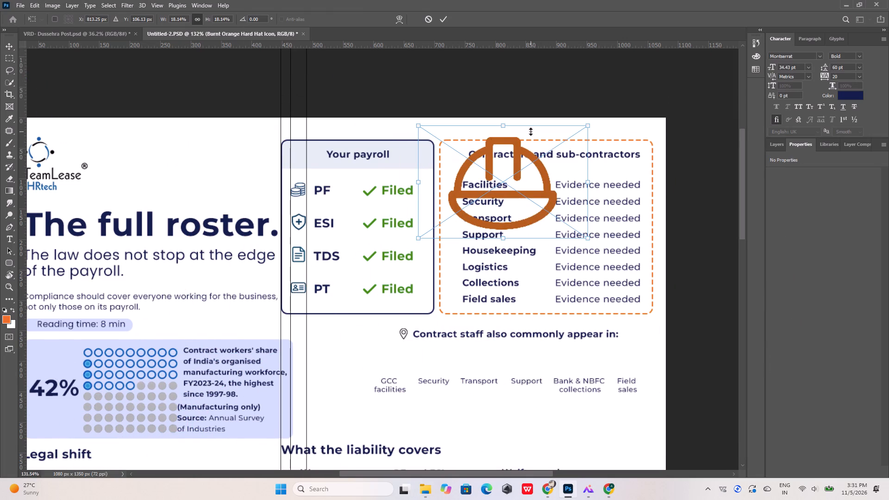
{"action": "scroll", "coordinate": [536, 169], "scroll_direction": "up", "scroll_amount": 5, "text": "alt"}
{"action": "left_click", "coordinate": [619, 111]}
{"action": "left_click_drag", "start_coordinate": [619, 111], "coordinate": [398, 269]}
{"action": "left_click_drag", "start_coordinate": [368, 276], "coordinate": [406, 206]}
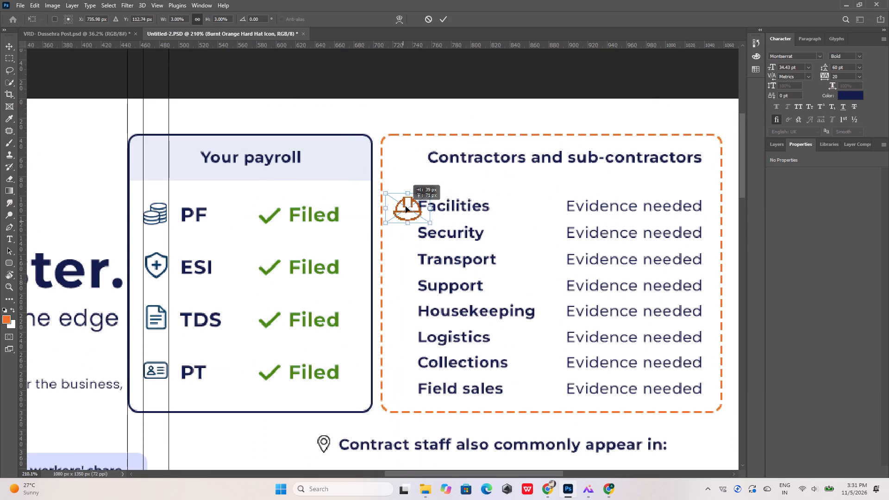
{"action": "left_click_drag", "start_coordinate": [406, 206], "coordinate": [403, 203]}
Reduce the hard hat icon to about 1.98%, align it just before the Facilities label and commit the placement.
{"action": "scroll", "coordinate": [403, 203], "scroll_direction": "up", "scroll_amount": 14, "text": "alt"}
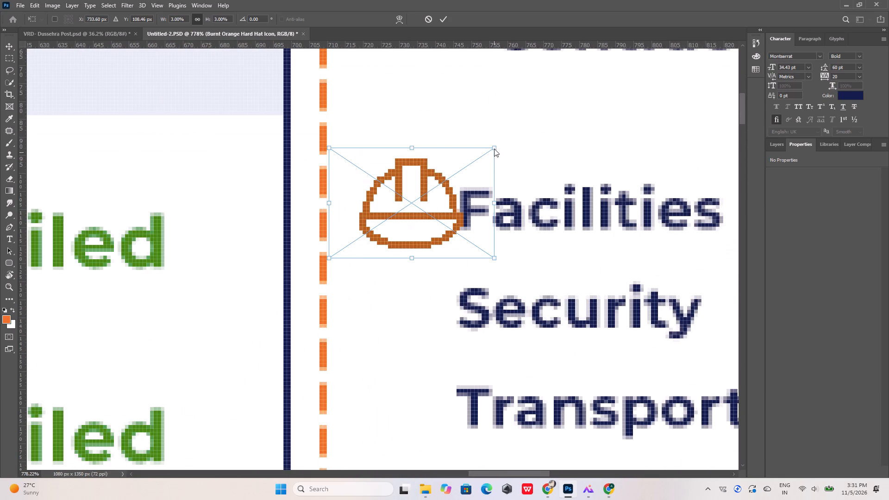
{"action": "left_click", "coordinate": [494, 149]}
{"action": "left_click_drag", "start_coordinate": [495, 147], "coordinate": [433, 180]}
{"action": "left_click_drag", "start_coordinate": [395, 214], "coordinate": [404, 202]}
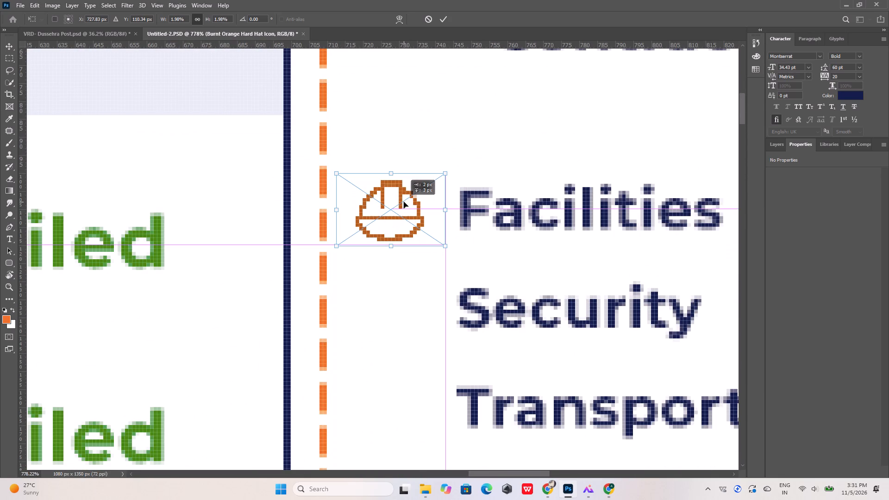
{"action": "left_click_drag", "start_coordinate": [404, 202], "coordinate": [404, 204]}
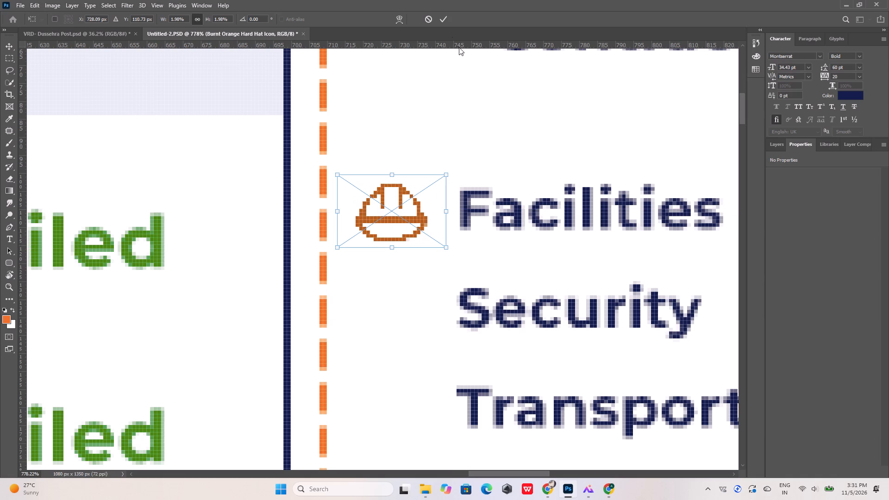
{"action": "left_click", "coordinate": [444, 24]}
{"action": "left_click", "coordinate": [450, 66]}
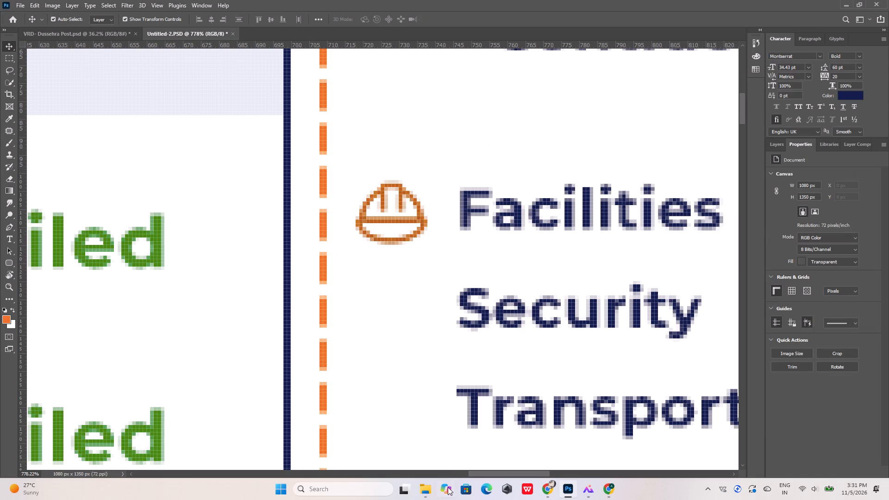
Place the Navy Blue Skyscraper Icon from Downloads into the flyer and shift it down from the contractors card.
{"action": "left_click", "coordinate": [429, 489]}
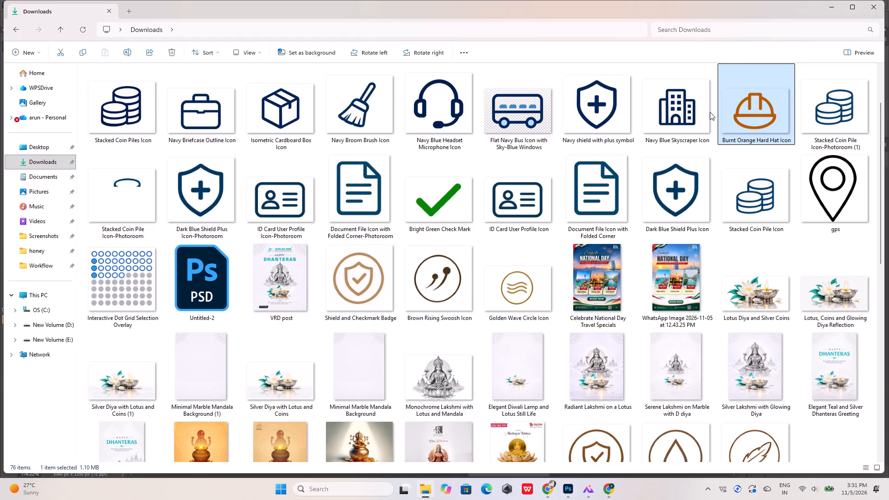
{"action": "left_click", "coordinate": [695, 106]}
{"action": "left_click_drag", "start_coordinate": [692, 101], "coordinate": [564, 483]}
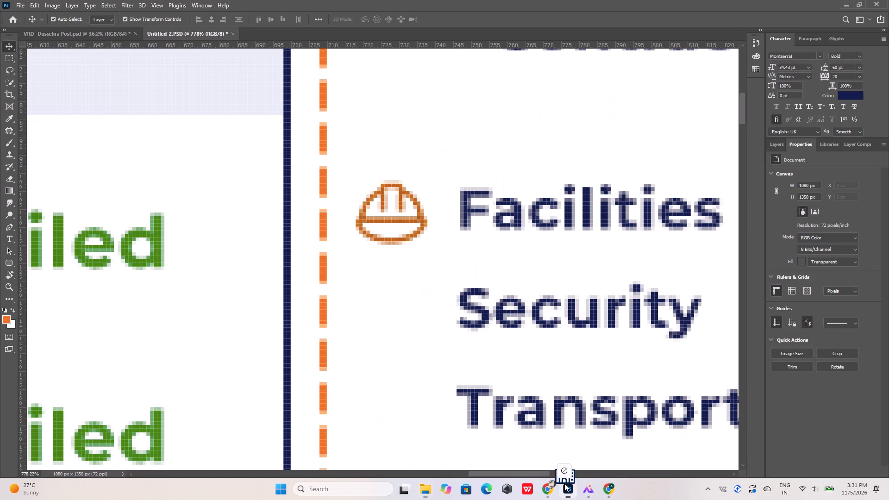
{"action": "left_click_drag", "start_coordinate": [564, 483], "coordinate": [426, 233]}
{"action": "key", "text": "x"}
{"action": "key", "text": "x"}
{"action": "key", "text": "x"}
{"action": "key", "text": "x"}
{"action": "key", "text": "x"}
{"action": "key", "text": "x"}
{"action": "scroll", "coordinate": [422, 230], "scroll_direction": "down", "scroll_amount": 5}
{"action": "scroll", "coordinate": [422, 230], "scroll_direction": "down", "scroll_amount": 2, "text": "alt"}
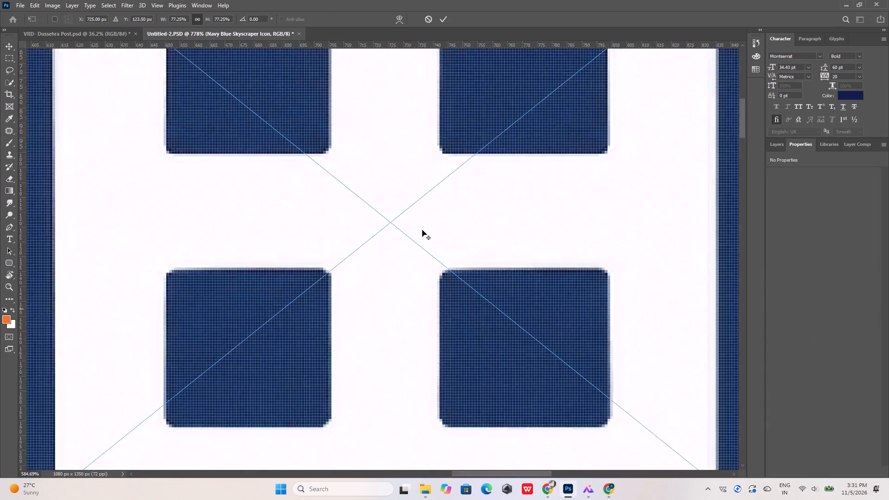
{"action": "scroll", "coordinate": [422, 230], "scroll_direction": "down", "scroll_amount": 20, "text": "alt"}
{"action": "scroll", "coordinate": [422, 230], "scroll_direction": "down", "scroll_amount": 7, "text": "alt"}
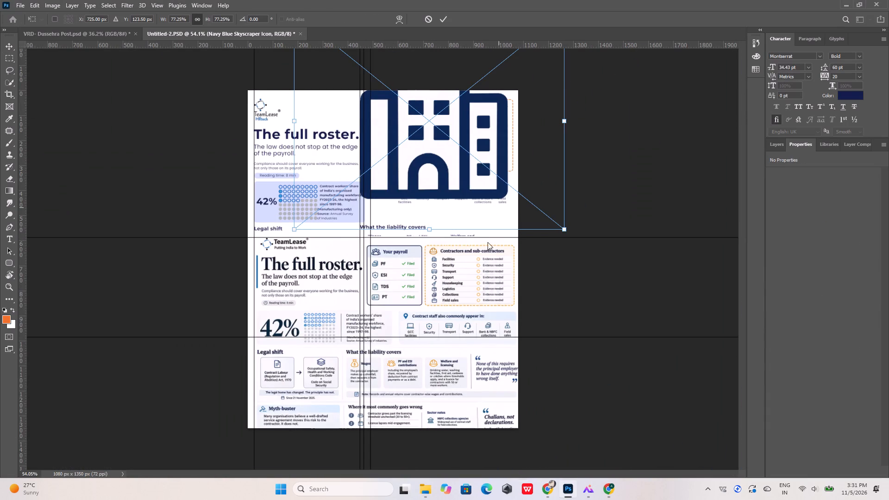
{"action": "scroll", "coordinate": [488, 271], "scroll_direction": "down", "scroll_amount": 6, "text": "alt"}
{"action": "left_click_drag", "start_coordinate": [467, 159], "coordinate": [462, 266]}
{"action": "left_click_drag", "start_coordinate": [466, 171], "coordinate": [465, 201]}
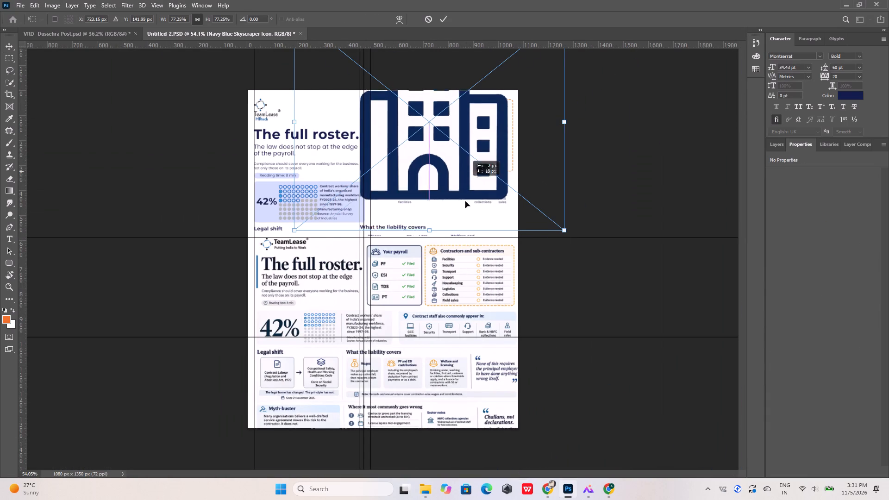
{"action": "left_click_drag", "start_coordinate": [465, 201], "coordinate": [466, 216]}
{"action": "left_click_drag", "start_coordinate": [466, 213], "coordinate": [464, 243]}
Scale the placed skyscraper icon down to about 7.61% and move it over the contractors card's labels.
{"action": "left_click_drag", "start_coordinate": [562, 86], "coordinate": [402, 213]}
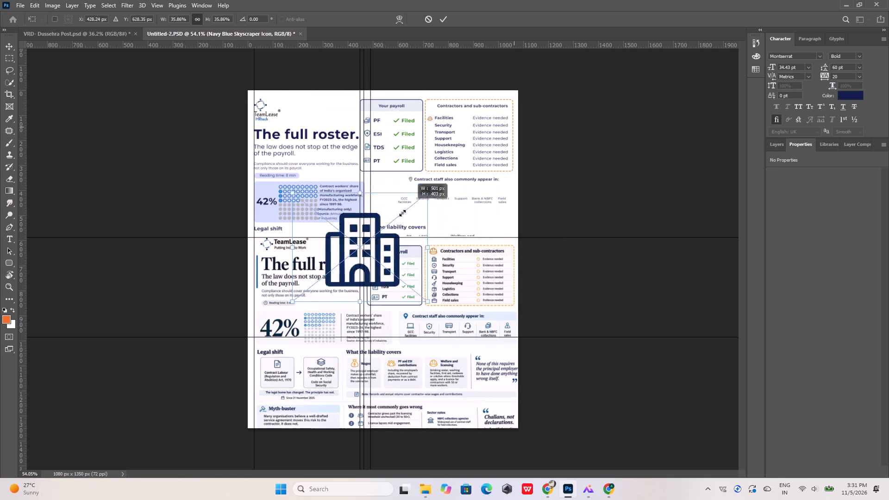
{"action": "left_click_drag", "start_coordinate": [402, 213], "coordinate": [313, 275]}
{"action": "left_click_drag", "start_coordinate": [306, 293], "coordinate": [446, 136]}
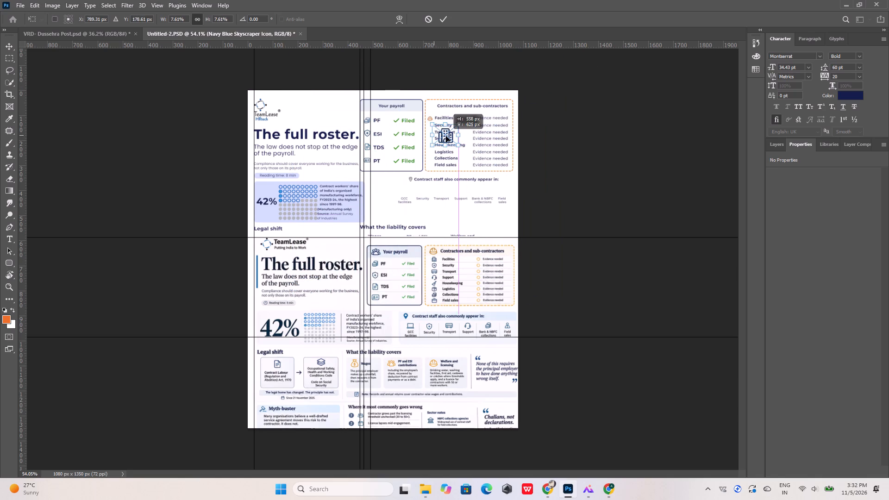
{"action": "left_click_drag", "start_coordinate": [446, 136], "coordinate": [443, 131]}
Reduce the skyscraper icon to about 2.46% and move it just before the Security label.
{"action": "scroll", "coordinate": [435, 131], "scroll_direction": "up", "scroll_amount": 20, "text": "alt"}
{"action": "scroll", "coordinate": [435, 131], "scroll_direction": "up", "scroll_amount": 2, "text": "alt"}
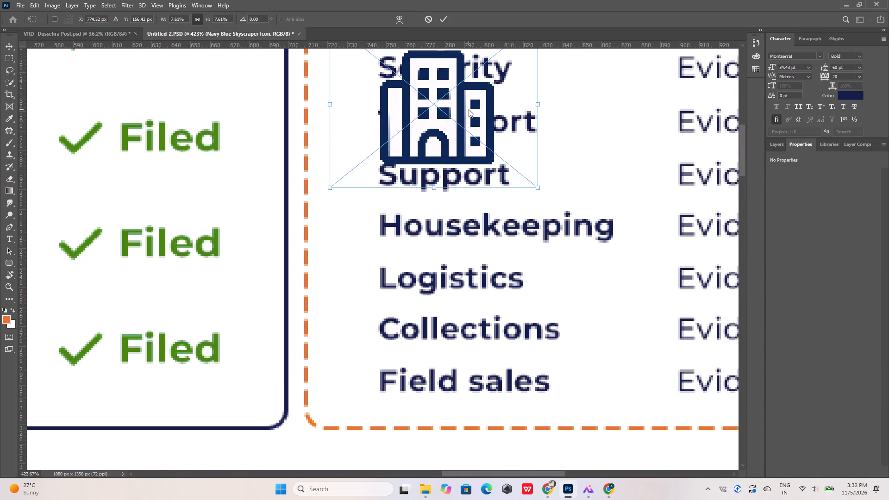
{"action": "key", "text": "space"}
{"action": "key", "text": "space"}
{"action": "key", "text": "space"}
{"action": "key", "text": "space"}
{"action": "key", "text": "space"}
{"action": "key", "text": "space"}
{"action": "key", "text": "space"}
{"action": "left_click_drag", "start_coordinate": [556, 66], "coordinate": [547, 213]}
{"action": "key", "text": "space"}
{"action": "key", "text": "space"}
{"action": "key", "text": "space"}
{"action": "key", "text": "space"}
{"action": "key", "text": "space"}
{"action": "key", "text": "space"}
{"action": "key", "text": "space"}
{"action": "left_click_drag", "start_coordinate": [563, 150], "coordinate": [560, 285]}
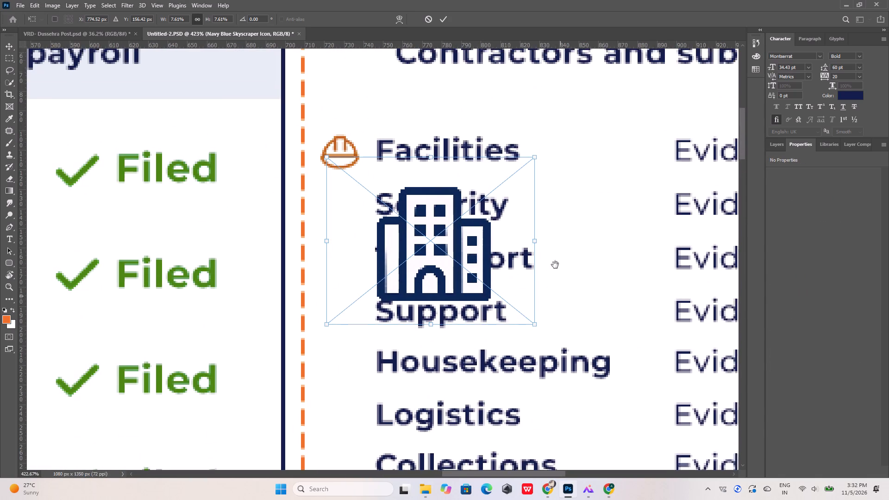
{"action": "left_click", "coordinate": [535, 174]}
{"action": "left_click_drag", "start_coordinate": [532, 175], "coordinate": [399, 299]}
{"action": "left_click_drag", "start_coordinate": [365, 315], "coordinate": [346, 243]}
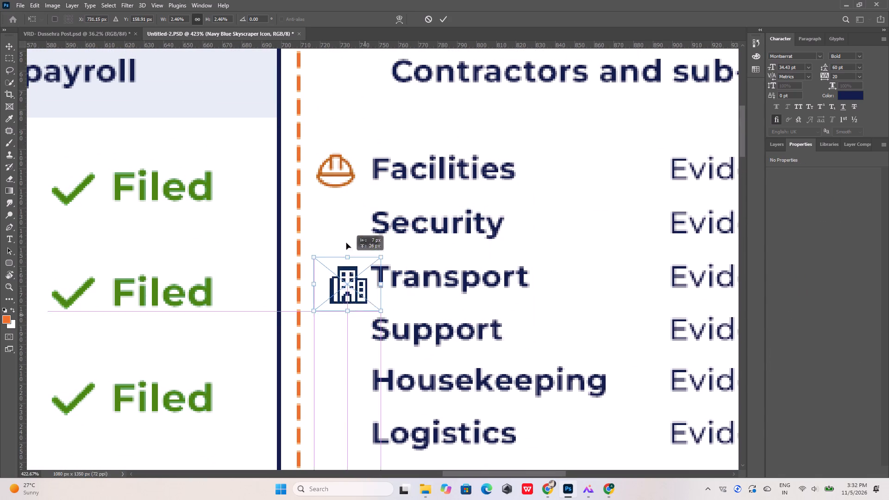
{"action": "left_click_drag", "start_coordinate": [346, 243], "coordinate": [343, 225]}
Shrink the skyscraper icon to about 2.07%, align it under the hard hat beside Security and commit the placement.
{"action": "scroll", "coordinate": [342, 223], "scroll_direction": "up", "scroll_amount": 6, "text": "alt"}
{"action": "left_click", "coordinate": [386, 182]}
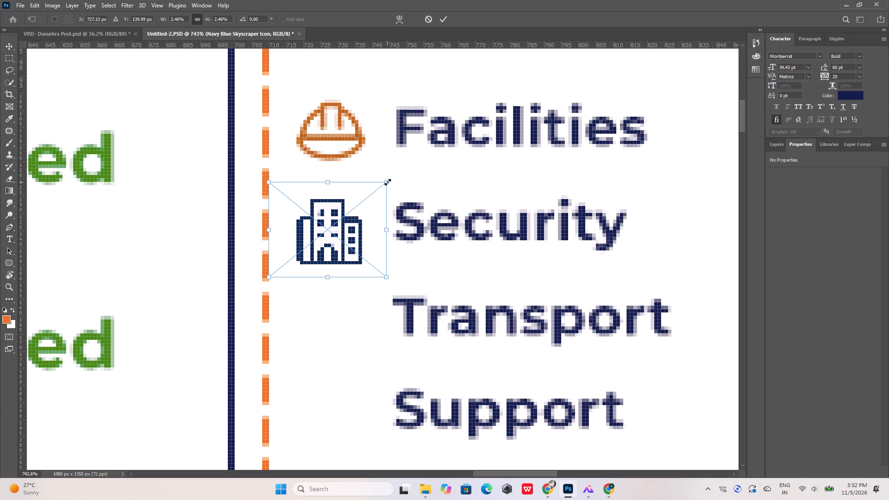
{"action": "left_click_drag", "start_coordinate": [388, 182], "coordinate": [370, 204]}
{"action": "left_click_drag", "start_coordinate": [333, 240], "coordinate": [347, 221]}
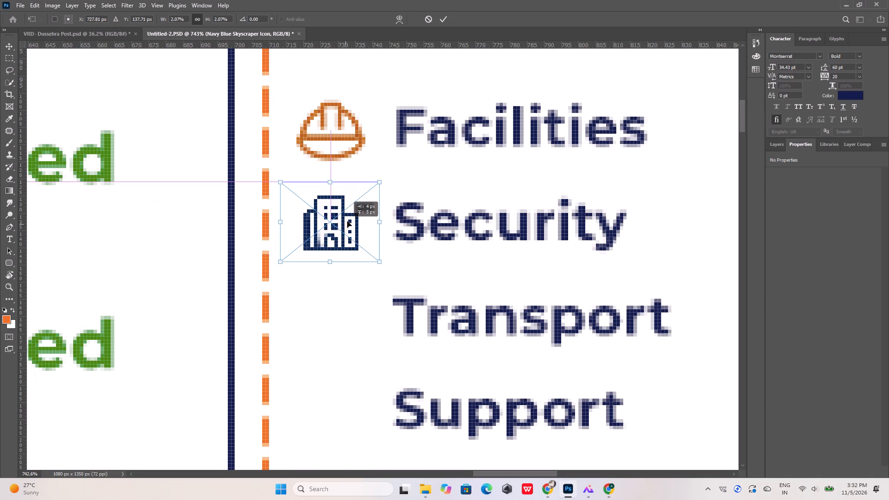
{"action": "left_click_drag", "start_coordinate": [347, 221], "coordinate": [347, 224]}
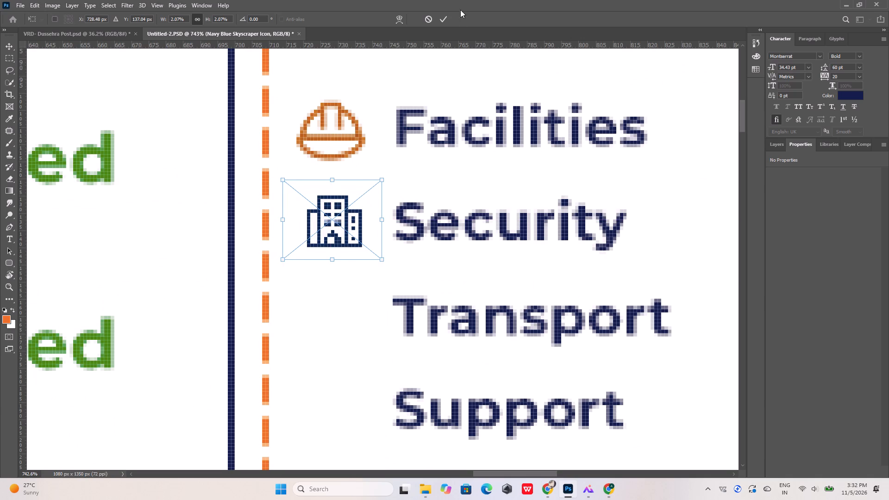
{"action": "left_click", "coordinate": [445, 20]}
{"action": "scroll", "coordinate": [360, 180], "scroll_direction": "down", "scroll_amount": 16, "text": "alt"}
{"action": "left_click", "coordinate": [484, 173]}
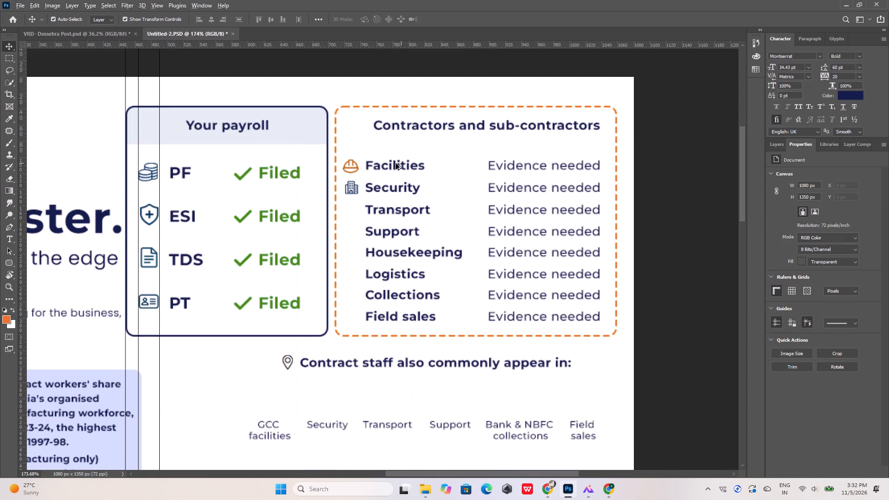
Add two vertical guides marking the left and right edges of the hard hat icon.
{"action": "scroll", "coordinate": [359, 164], "scroll_direction": "up", "scroll_amount": 13, "text": "alt"}
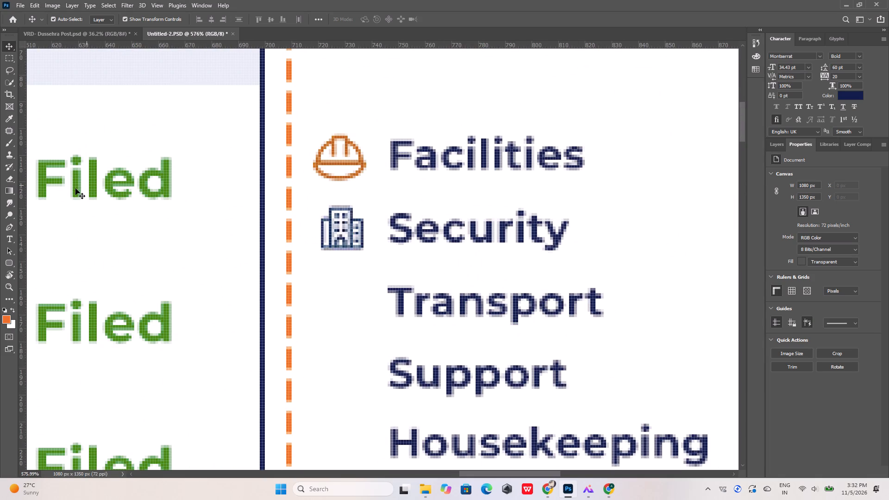
{"action": "left_click_drag", "start_coordinate": [21, 170], "coordinate": [311, 184]}
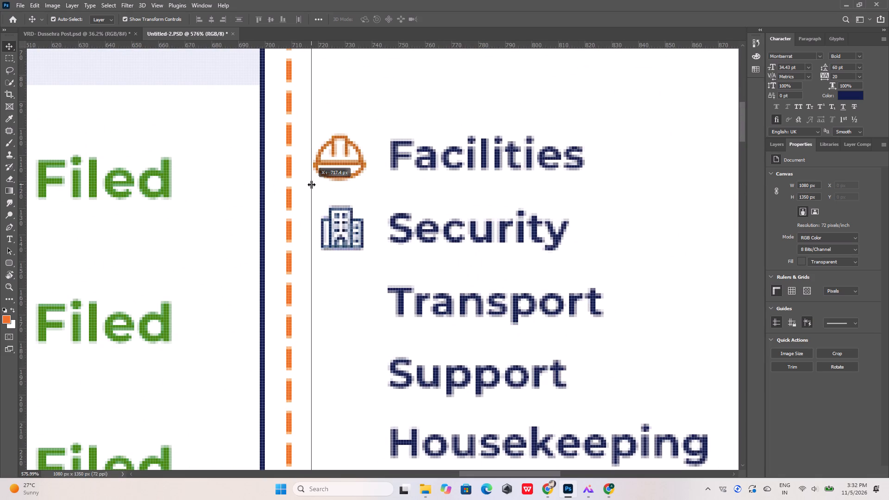
{"action": "left_click_drag", "start_coordinate": [311, 184], "coordinate": [312, 184]}
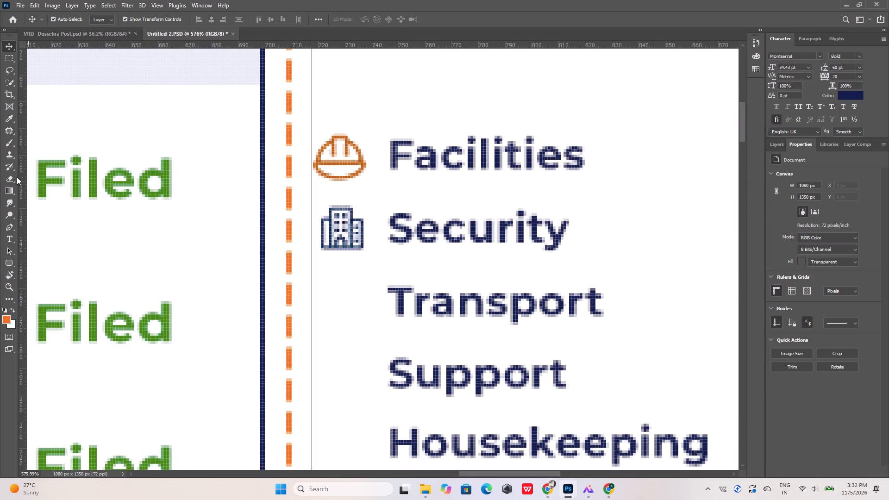
{"action": "left_click_drag", "start_coordinate": [22, 178], "coordinate": [366, 178]}
Nudge the skyscraper icon left to X 720 px to centre it between the two new guides.
{"action": "left_click", "coordinate": [349, 228]}
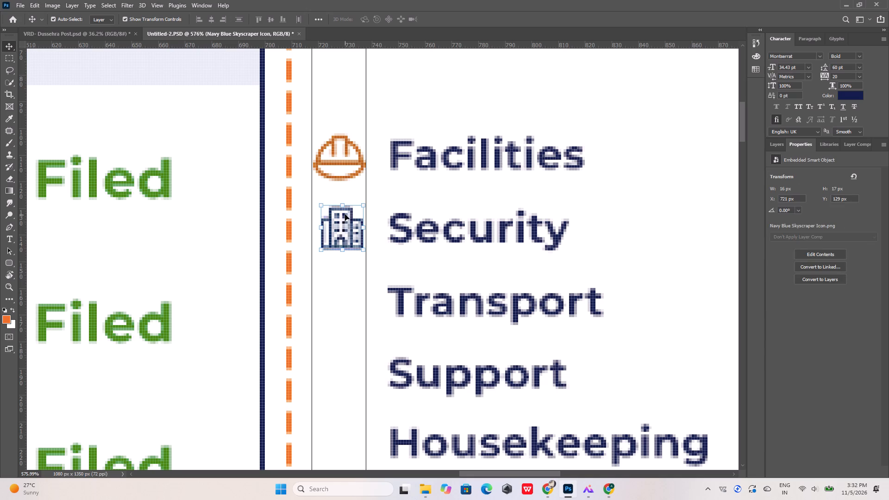
{"action": "key", "text": "Left"}
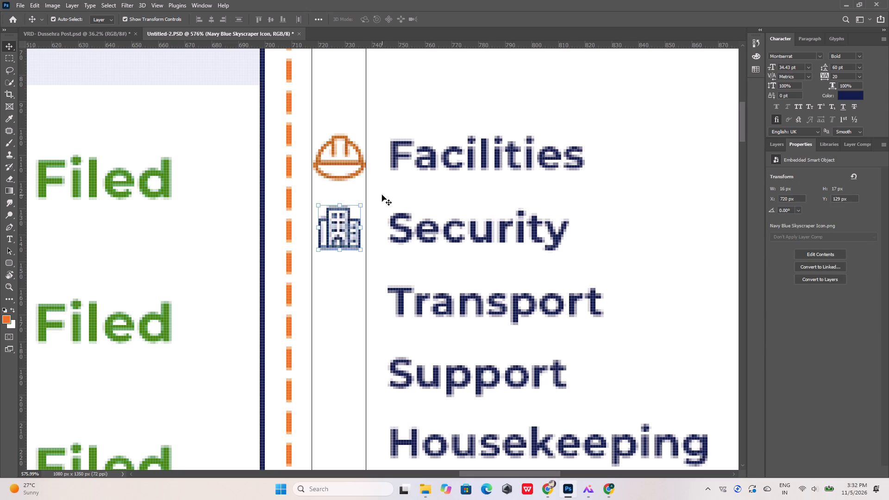
{"action": "left_click", "coordinate": [382, 195]}
Place the Navy shield with plus symbol from Downloads into the flyer, scaled to about 5.98% near the contractors card's Transport row.
{"action": "scroll", "coordinate": [349, 176], "scroll_direction": "down", "scroll_amount": 16, "text": "alt"}
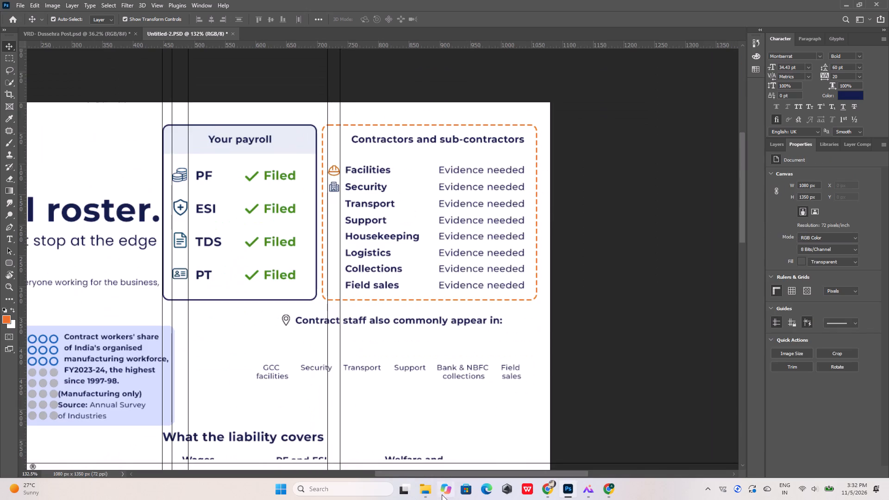
{"action": "left_click", "coordinate": [432, 490]}
{"action": "left_click", "coordinate": [610, 107]}
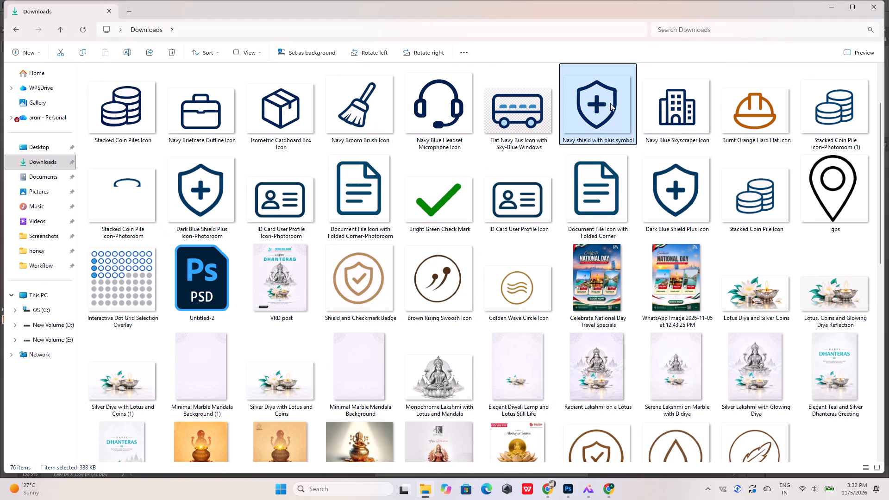
{"action": "left_click_drag", "start_coordinate": [601, 101], "coordinate": [419, 306]}
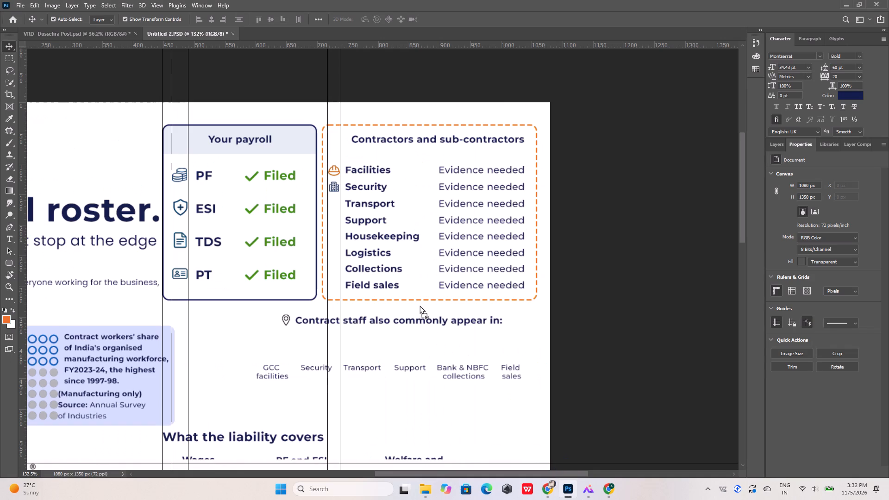
{"action": "left_click_drag", "start_coordinate": [419, 306], "coordinate": [417, 299]}
{"action": "scroll", "coordinate": [434, 276], "scroll_direction": "down", "scroll_amount": 11, "text": "alt"}
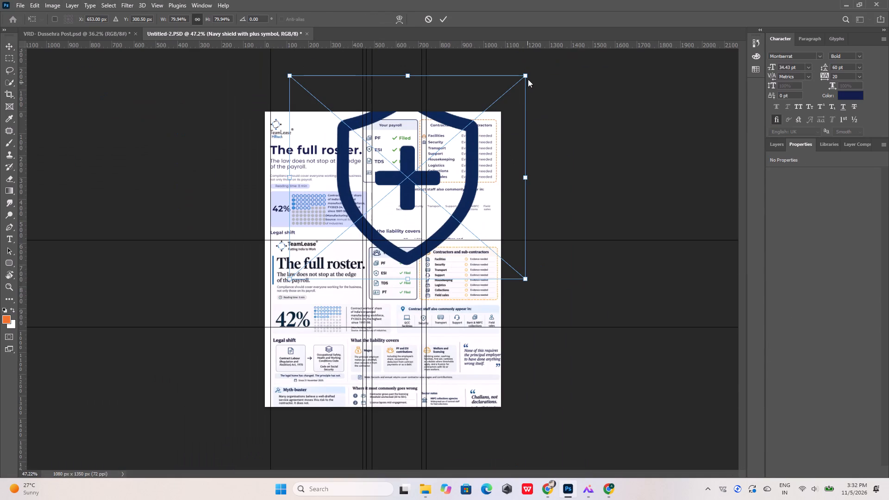
{"action": "left_click", "coordinate": [528, 74]}
{"action": "left_click_drag", "start_coordinate": [528, 74], "coordinate": [306, 262]}
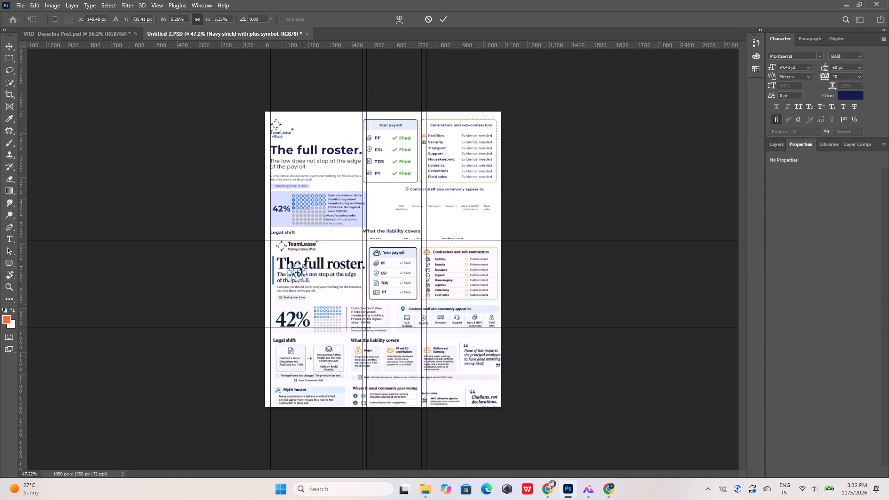
{"action": "left_click_drag", "start_coordinate": [299, 275], "coordinate": [369, 234]}
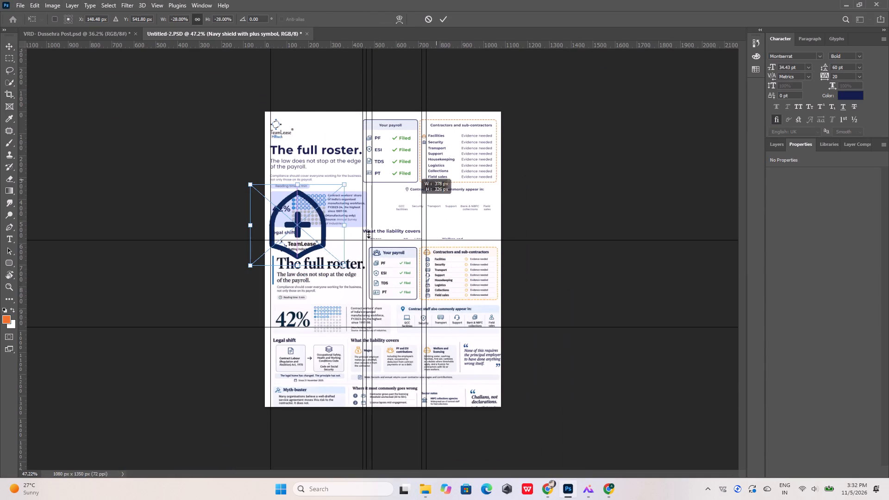
{"action": "left_click_drag", "start_coordinate": [369, 234], "coordinate": [307, 276]}
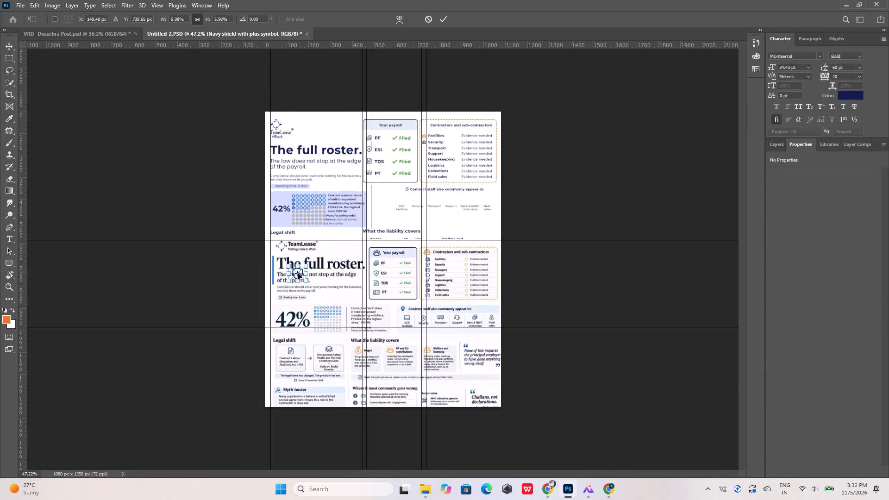
{"action": "left_click_drag", "start_coordinate": [298, 273], "coordinate": [422, 150]}
Reduce the shield icon to about 1.91%, centre it between the guides beside the Transport label and commit the placement.
{"action": "scroll", "coordinate": [430, 148], "scroll_direction": "up", "scroll_amount": 7, "text": "alt"}
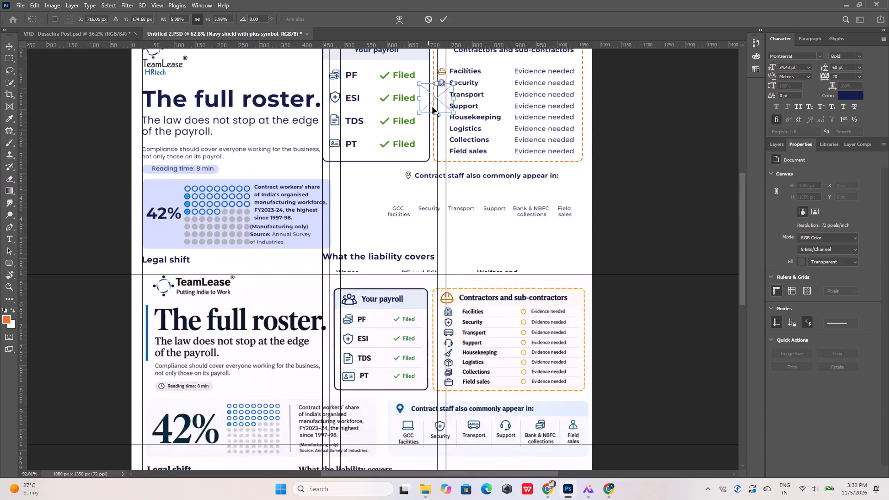
{"action": "scroll", "coordinate": [432, 107], "scroll_direction": "up", "scroll_amount": 19, "text": "alt"}
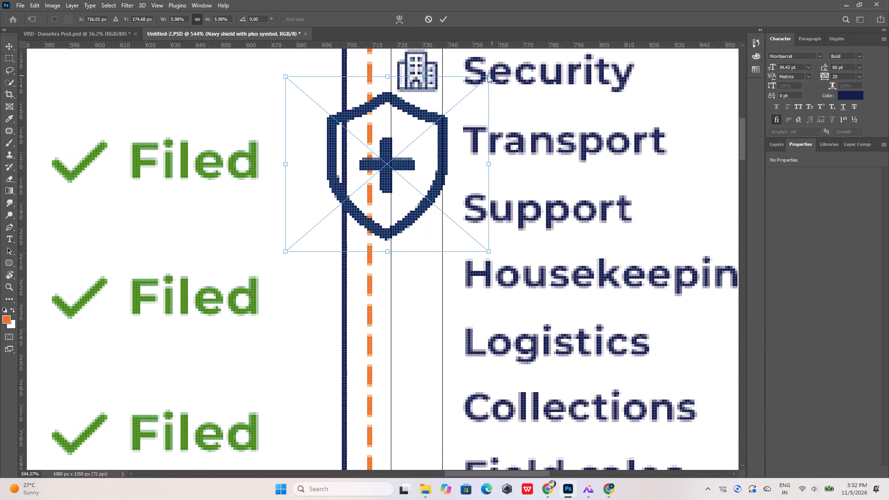
{"action": "left_click", "coordinate": [487, 74]}
{"action": "left_click_drag", "start_coordinate": [489, 74], "coordinate": [349, 209]}
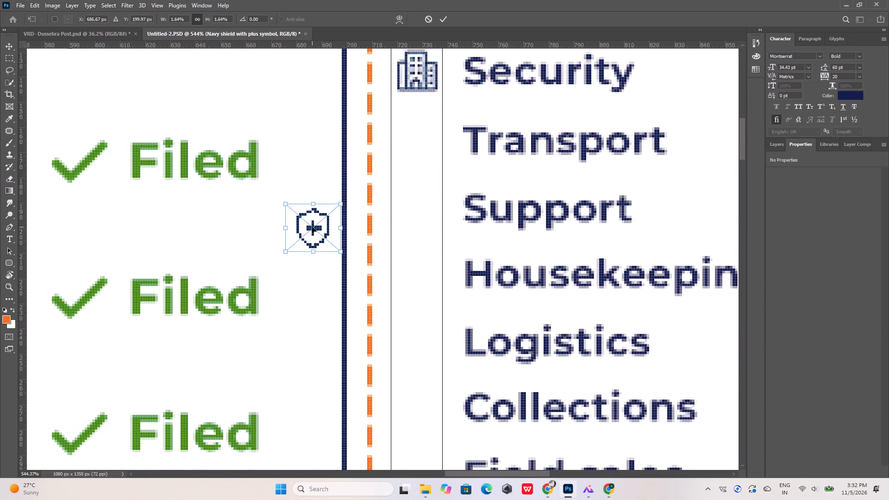
{"action": "left_click_drag", "start_coordinate": [312, 227], "coordinate": [419, 141]}
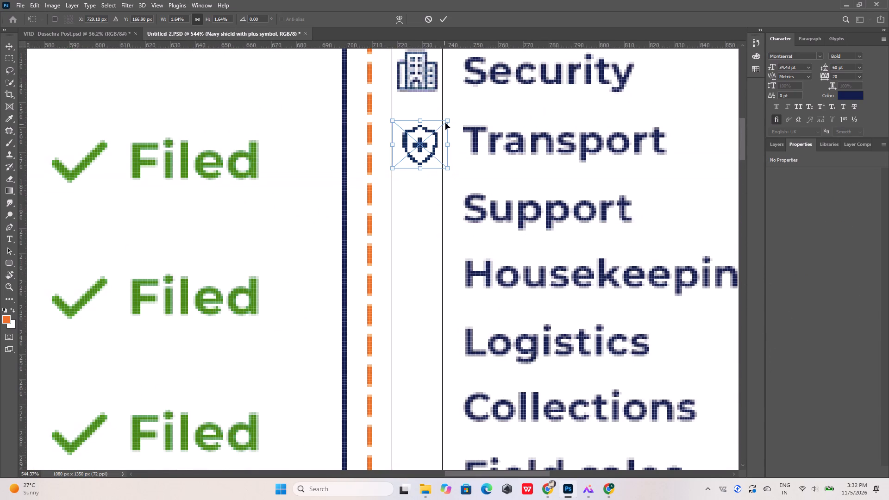
{"action": "left_click_drag", "start_coordinate": [448, 119], "coordinate": [457, 111]}
{"action": "left_click_drag", "start_coordinate": [425, 140], "coordinate": [419, 140]}
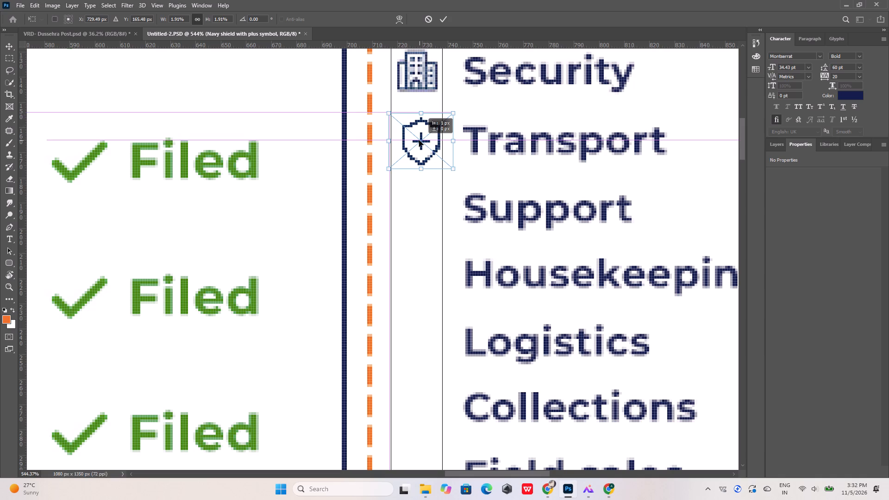
{"action": "left_click_drag", "start_coordinate": [419, 140], "coordinate": [415, 140]}
{"action": "left_click", "coordinate": [444, 15]}
{"action": "left_click", "coordinate": [465, 110]}
Place the Flat Navy Bus Icon with Sky-Blue Windows from Downloads into the flyer, scaled down to about 7.31%.
{"action": "scroll", "coordinate": [438, 235], "scroll_direction": "down", "scroll_amount": 3, "text": "alt"}
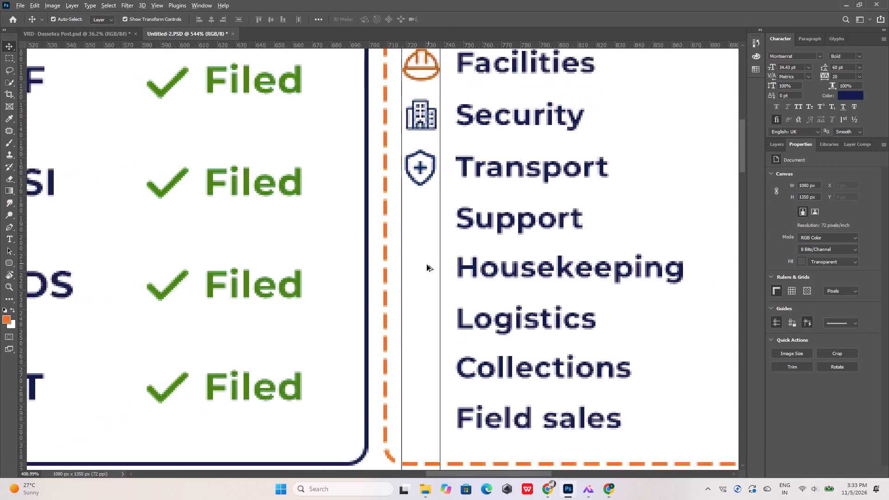
{"action": "scroll", "coordinate": [427, 265], "scroll_direction": "down", "scroll_amount": 7, "text": "alt"}
{"action": "left_click", "coordinate": [425, 490]}
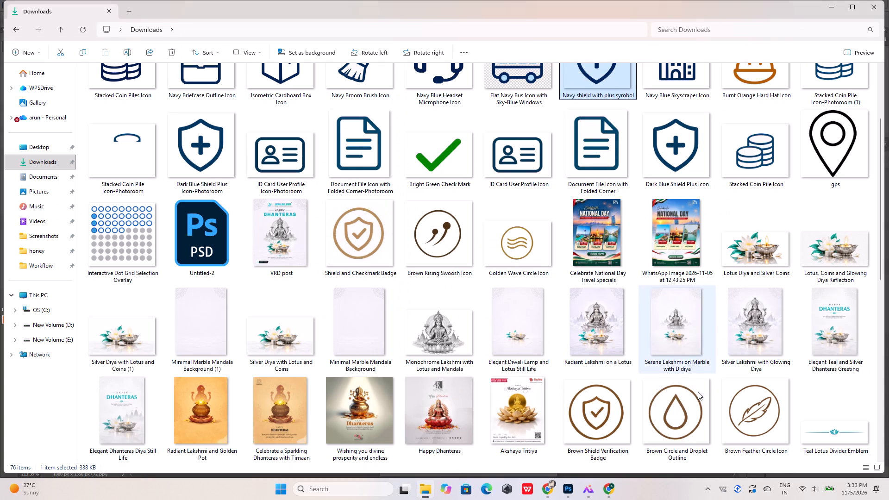
{"action": "left_click", "coordinate": [527, 77]}
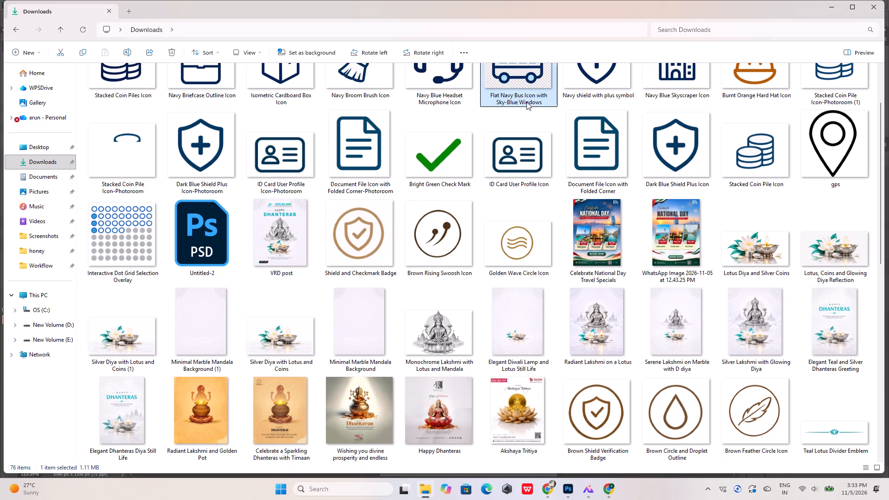
{"action": "left_click_drag", "start_coordinate": [524, 112], "coordinate": [566, 485]}
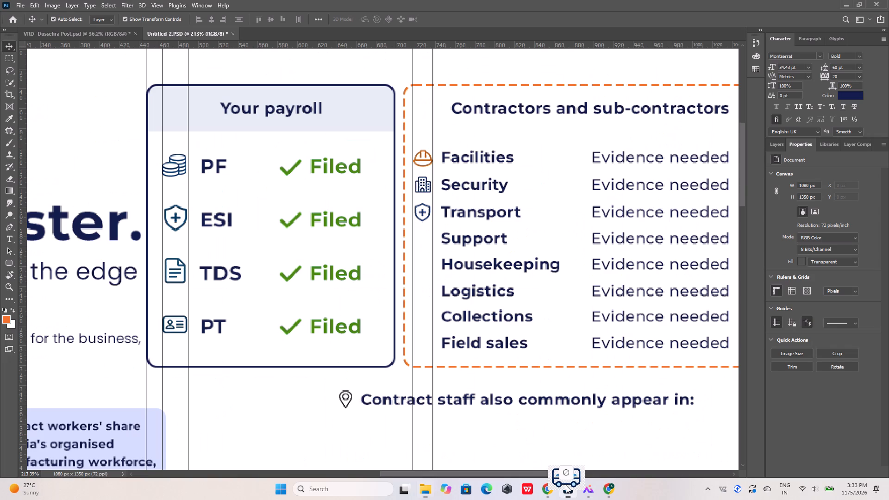
{"action": "left_click_drag", "start_coordinate": [566, 485], "coordinate": [459, 294]}
{"action": "scroll", "coordinate": [443, 227], "scroll_direction": "down", "scroll_amount": 10, "text": "alt"}
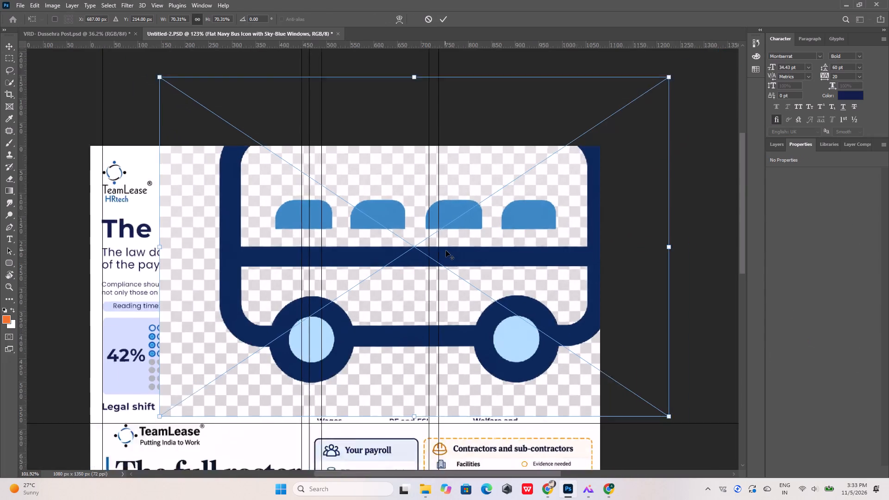
{"action": "scroll", "coordinate": [446, 250], "scroll_direction": "down", "scroll_amount": 6, "text": "alt"}
{"action": "left_click", "coordinate": [544, 71]}
{"action": "left_click_drag", "start_coordinate": [544, 71], "coordinate": [392, 176]}
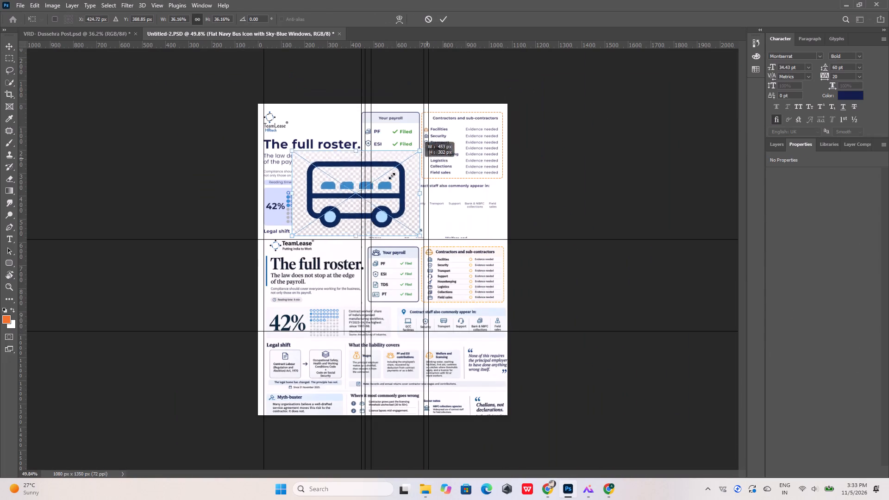
{"action": "left_click_drag", "start_coordinate": [392, 176], "coordinate": [326, 229]}
Move the bus icon from beside the Legal shift heading to just below the contractors card.
{"action": "scroll", "coordinate": [446, 291], "scroll_direction": "up", "scroll_amount": 11, "text": "alt"}
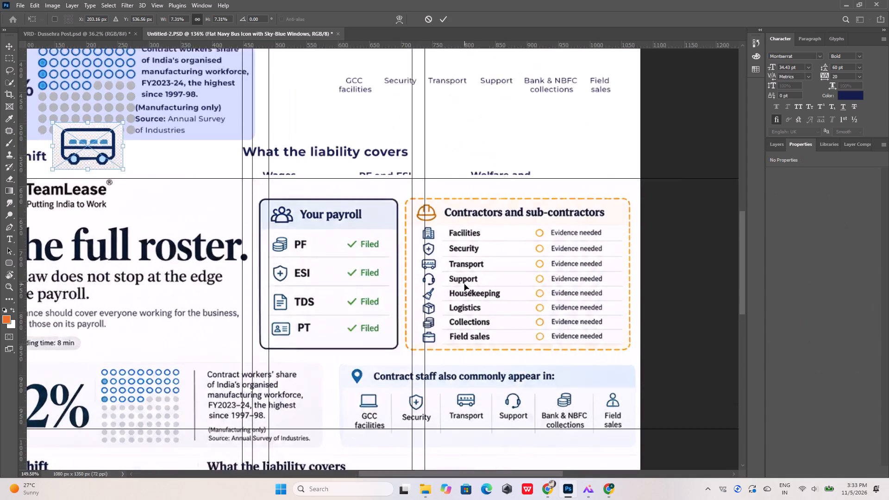
{"action": "scroll", "coordinate": [464, 284], "scroll_direction": "up", "scroll_amount": 2, "text": "alt"}
{"action": "scroll", "coordinate": [464, 284], "scroll_direction": "down", "scroll_amount": 4, "text": "alt"}
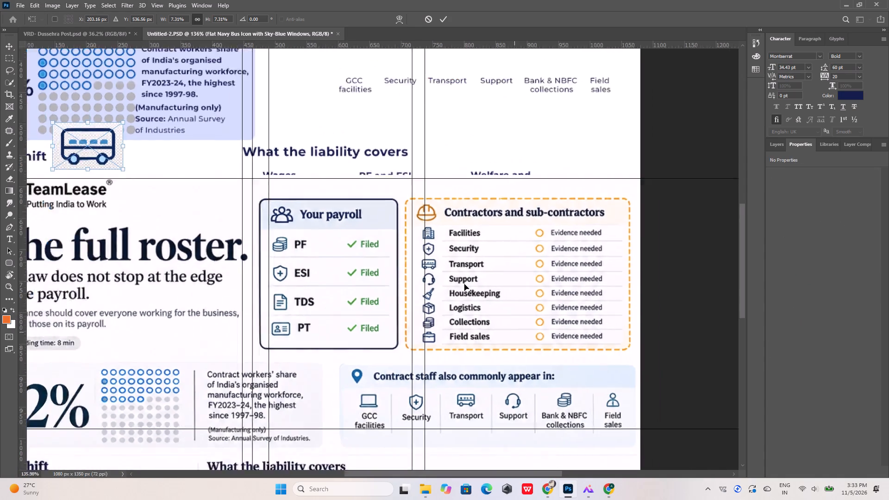
{"action": "scroll", "coordinate": [464, 284], "scroll_direction": "down", "scroll_amount": 1, "text": "alt"}
{"action": "scroll", "coordinate": [463, 304], "scroll_direction": "down", "scroll_amount": 6}
{"action": "scroll", "coordinate": [464, 293], "scroll_direction": "down", "scroll_amount": 6, "text": "alt"}
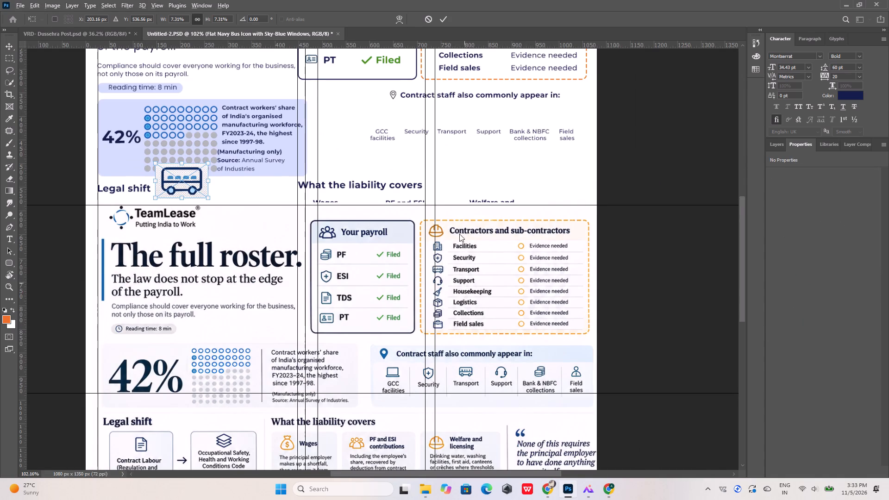
{"action": "left_click_drag", "start_coordinate": [180, 183], "coordinate": [414, 95]}
{"action": "scroll", "coordinate": [413, 141], "scroll_direction": "down", "scroll_amount": 6, "text": "alt"}
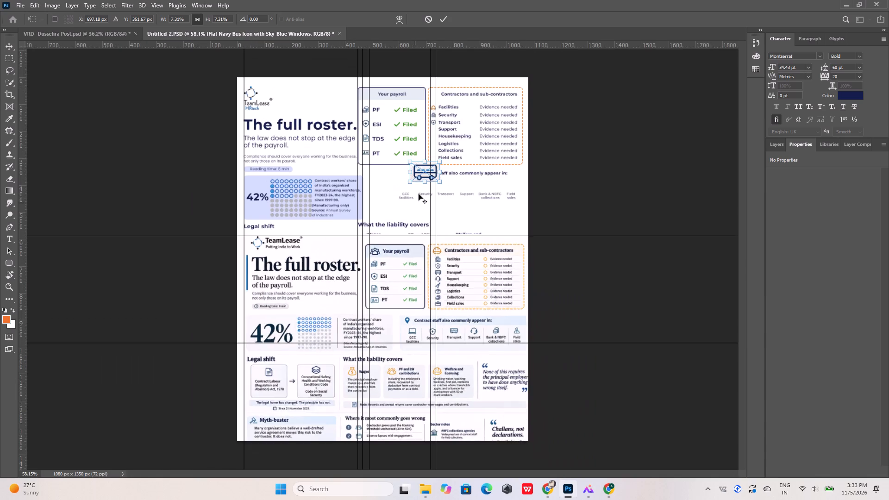
Reduce the bus icon to about 1.99%, position it between the guides near the Housekeeping label and commit the placement.
{"action": "scroll", "coordinate": [434, 112], "scroll_direction": "up", "scroll_amount": 11, "text": "alt"}
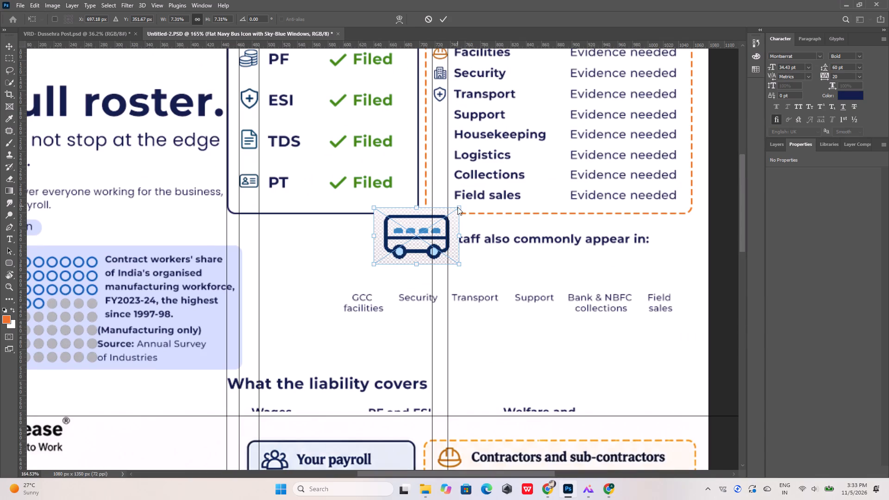
{"action": "left_click", "coordinate": [457, 207]}
{"action": "left_click_drag", "start_coordinate": [457, 207], "coordinate": [391, 243]}
{"action": "left_click_drag", "start_coordinate": [388, 258], "coordinate": [436, 132]}
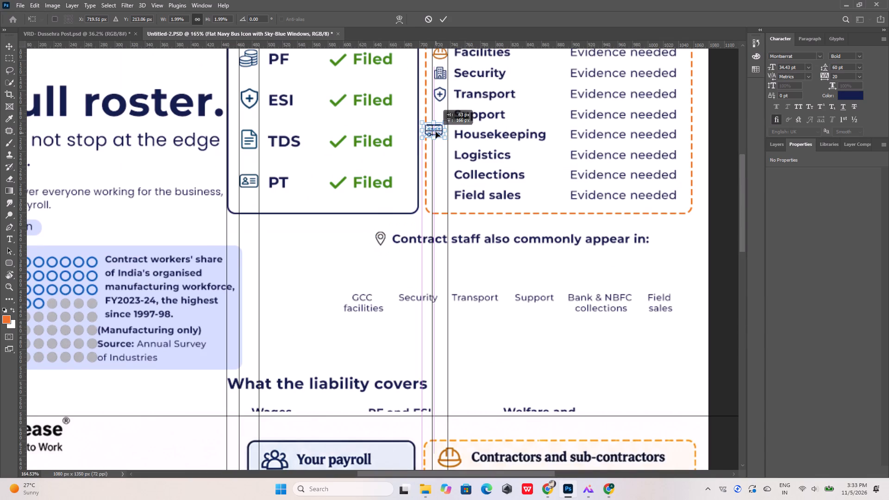
{"action": "left_click_drag", "start_coordinate": [436, 132], "coordinate": [442, 132]}
{"action": "scroll", "coordinate": [441, 198], "scroll_direction": "down", "scroll_amount": 9, "text": "alt"}
{"action": "scroll", "coordinate": [461, 346], "scroll_direction": "up", "scroll_amount": 12, "text": "alt"}
{"action": "scroll", "coordinate": [444, 331], "scroll_direction": "down", "scroll_amount": 7, "text": "alt"}
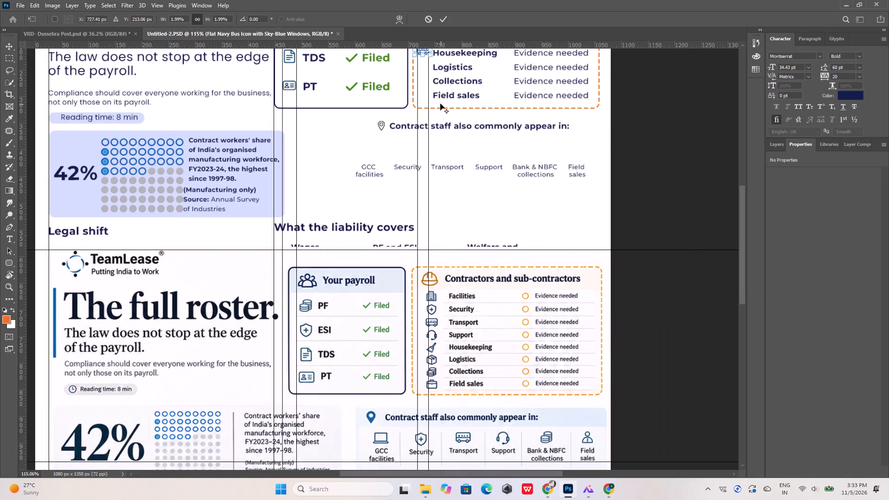
{"action": "scroll", "coordinate": [434, 239], "scroll_direction": "down", "scroll_amount": 7, "text": "alt"}
{"action": "scroll", "coordinate": [442, 139], "scroll_direction": "down", "scroll_amount": 4, "text": "alt"}
{"action": "scroll", "coordinate": [432, 57], "scroll_direction": "up", "scroll_amount": 6, "text": "alt"}
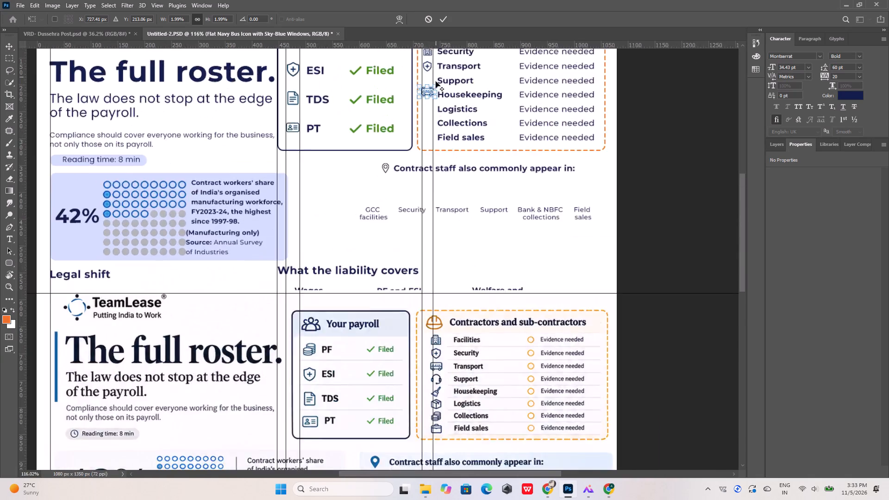
{"action": "scroll", "coordinate": [436, 81], "scroll_direction": "up", "scroll_amount": 7, "text": "alt"}
{"action": "scroll", "coordinate": [460, 182], "scroll_direction": "down", "scroll_amount": 10, "text": "alt"}
{"action": "scroll", "coordinate": [451, 139], "scroll_direction": "up", "scroll_amount": 2, "text": "alt"}
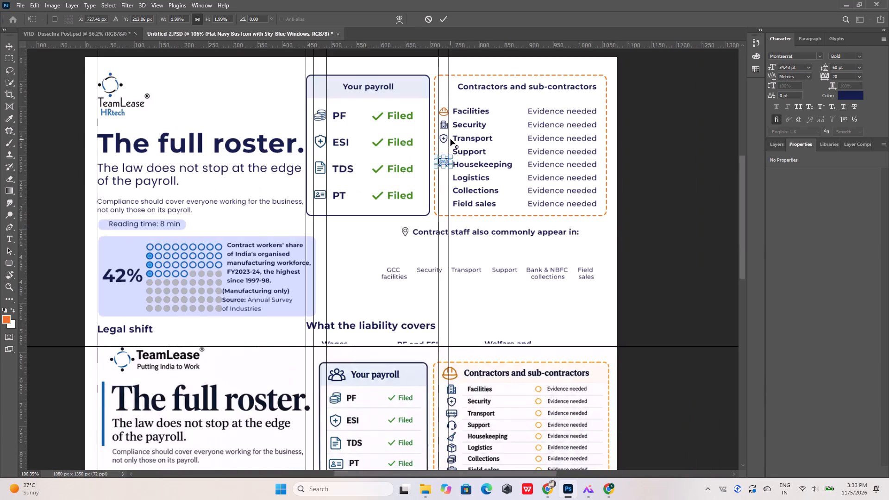
{"action": "scroll", "coordinate": [451, 139], "scroll_direction": "up", "scroll_amount": 11, "text": "alt"}
{"action": "left_click_drag", "start_coordinate": [440, 139], "coordinate": [373, 154]}
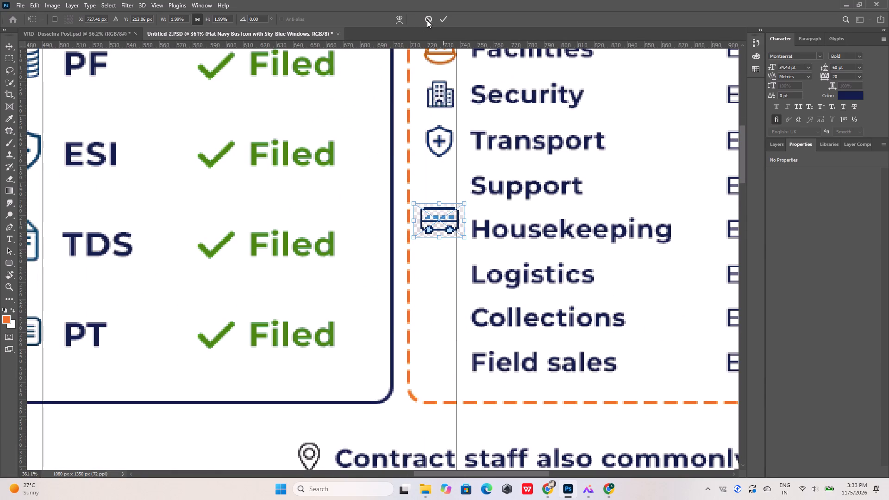
{"action": "left_click", "coordinate": [441, 19]}
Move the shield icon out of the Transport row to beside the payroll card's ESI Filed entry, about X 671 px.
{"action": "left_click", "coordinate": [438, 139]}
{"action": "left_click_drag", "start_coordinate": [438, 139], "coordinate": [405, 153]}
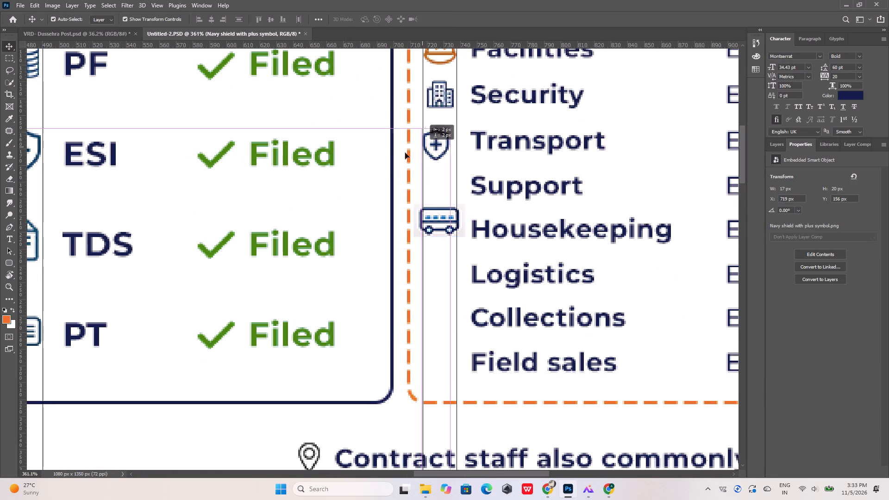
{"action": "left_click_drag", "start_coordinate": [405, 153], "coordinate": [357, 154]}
Move the bus icon beside the Transport label, reduce it to about 1.61%, centre it between the guides and commit.
{"action": "left_click_drag", "start_coordinate": [439, 220], "coordinate": [449, 140]}
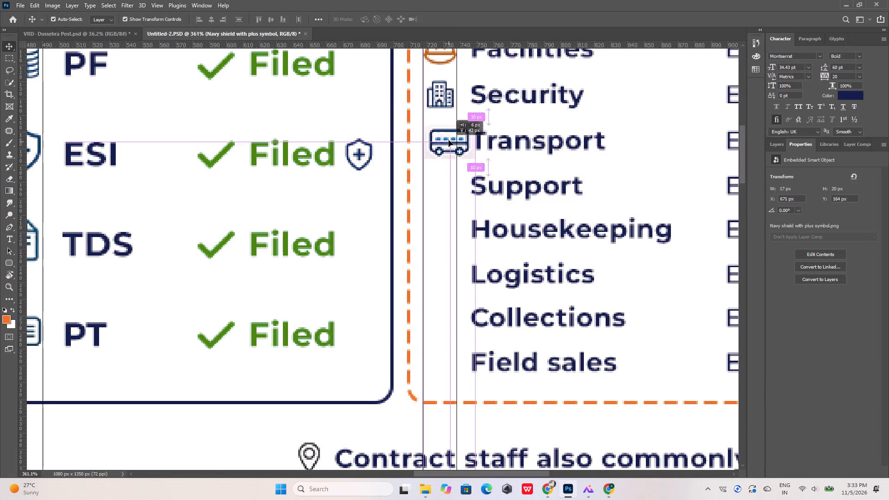
{"action": "left_click_drag", "start_coordinate": [449, 140], "coordinate": [445, 136]}
{"action": "left_click_drag", "start_coordinate": [473, 119], "coordinate": [462, 125]}
{"action": "scroll", "coordinate": [444, 137], "scroll_direction": "up", "scroll_amount": 12, "text": "alt"}
{"action": "left_click_drag", "start_coordinate": [442, 149], "coordinate": [432, 150]}
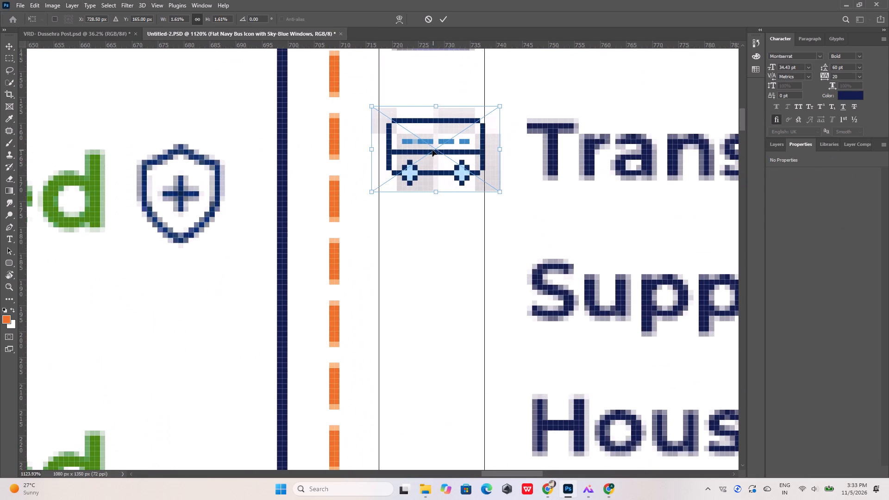
{"action": "left_click_drag", "start_coordinate": [432, 150], "coordinate": [432, 150]}
{"action": "left_click_drag", "start_coordinate": [439, 149], "coordinate": [432, 149]}
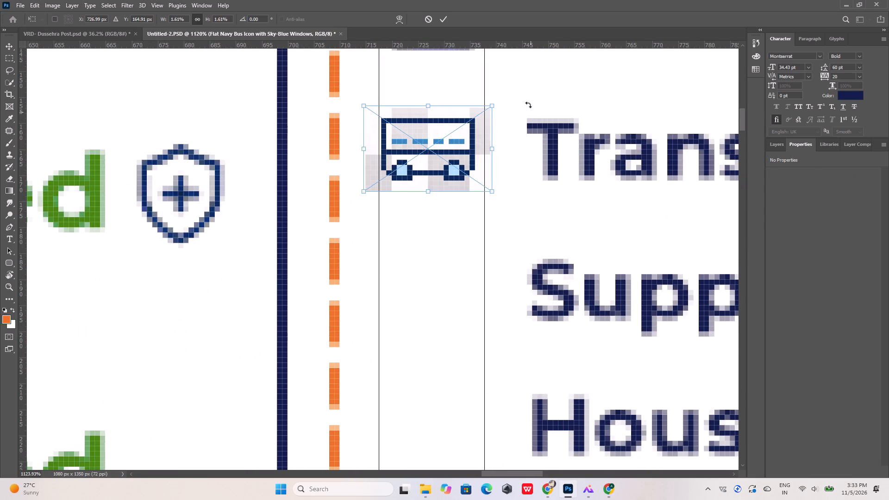
{"action": "left_click", "coordinate": [444, 25]}
{"action": "left_click", "coordinate": [512, 94]}
Move the orange hard hat icon from the Facilities row up beside the Contractors and sub-contractors heading, at about Y 54 px.
{"action": "scroll", "coordinate": [454, 200], "scroll_direction": "down", "scroll_amount": 13, "text": "alt"}
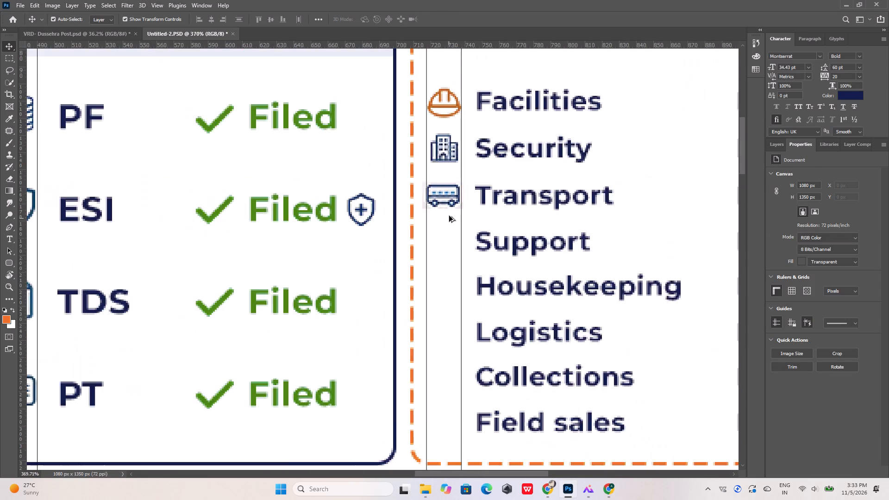
{"action": "scroll", "coordinate": [449, 216], "scroll_direction": "down", "scroll_amount": 4, "text": "alt"}
{"action": "scroll", "coordinate": [457, 168], "scroll_direction": "down", "scroll_amount": 10, "text": "alt"}
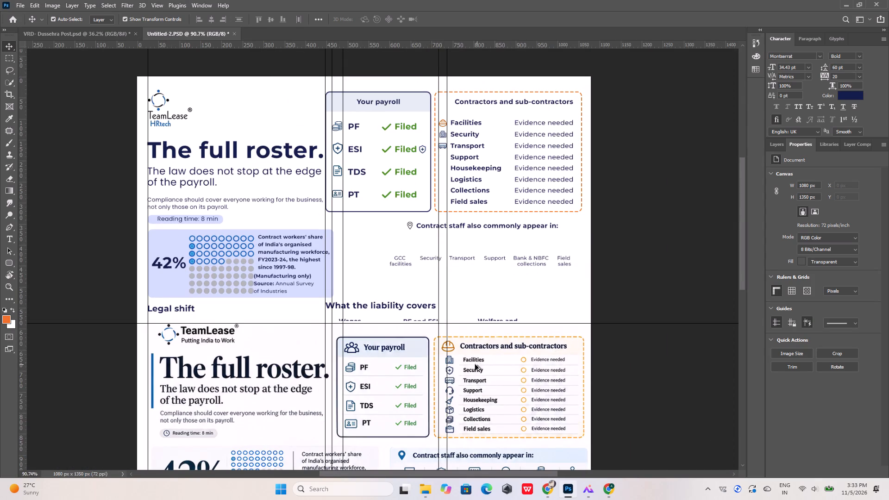
{"action": "scroll", "coordinate": [472, 357], "scroll_direction": "up", "scroll_amount": 2, "text": "alt"}
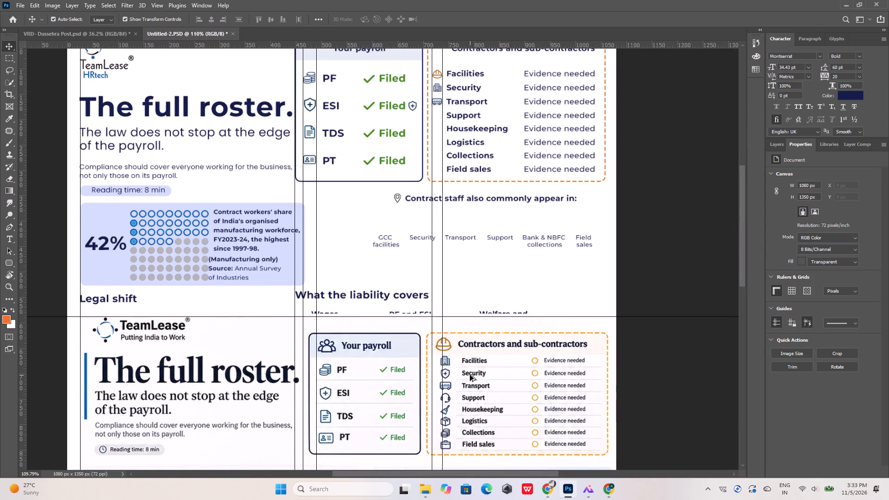
{"action": "scroll", "coordinate": [444, 87], "scroll_direction": "up", "scroll_amount": 2, "text": "alt"}
{"action": "scroll", "coordinate": [444, 87], "scroll_direction": "down", "scroll_amount": 3, "text": "alt"}
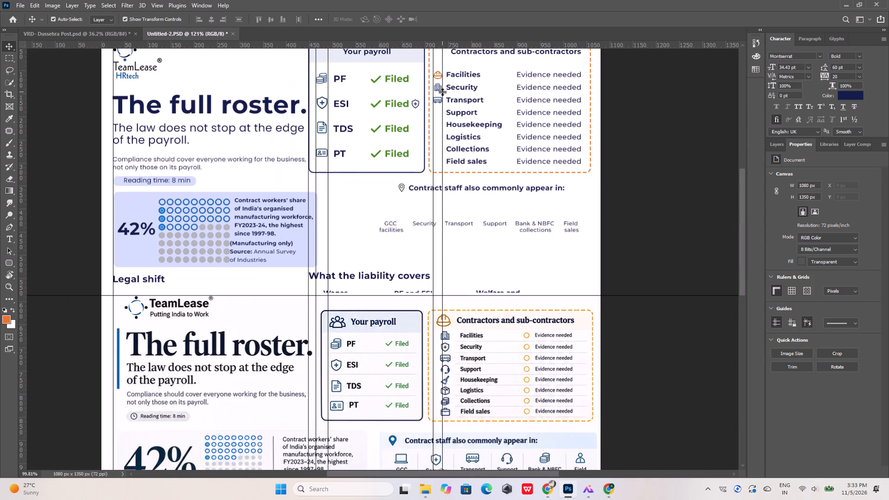
{"action": "scroll", "coordinate": [442, 173], "scroll_direction": "down", "scroll_amount": 5, "text": "alt"}
{"action": "scroll", "coordinate": [449, 84], "scroll_direction": "up", "scroll_amount": 13, "text": "alt"}
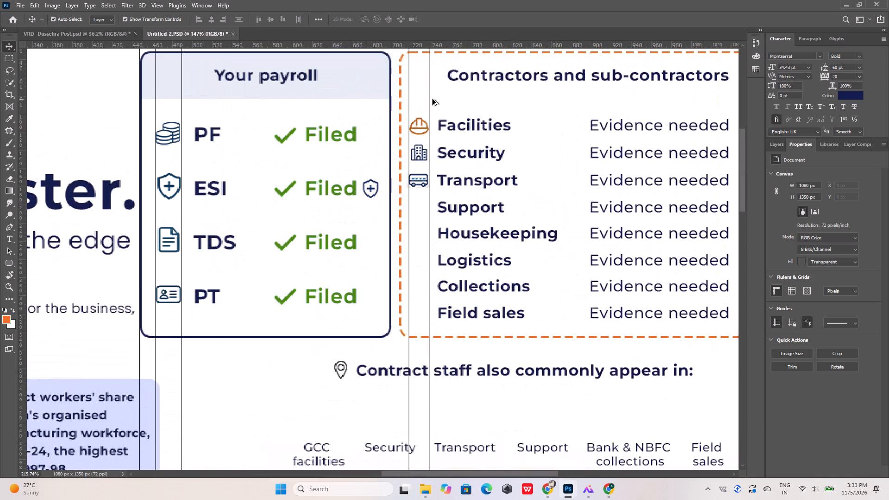
{"action": "left_click_drag", "start_coordinate": [421, 127], "coordinate": [423, 75]}
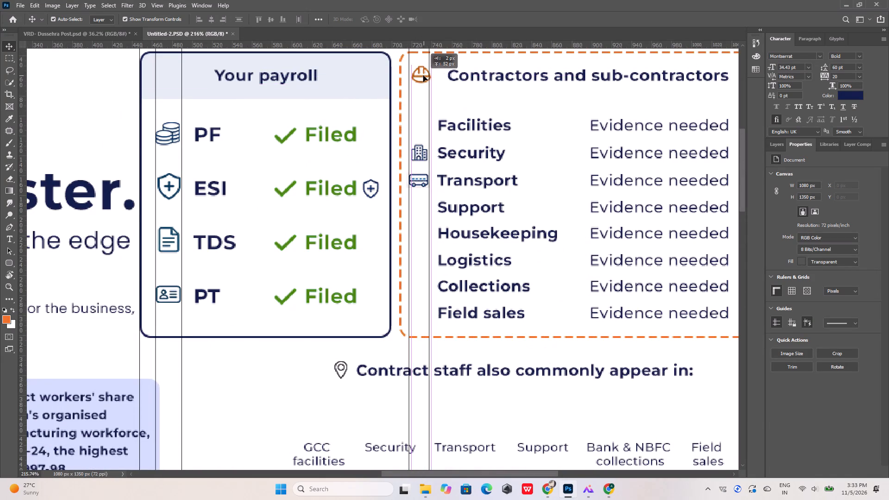
{"action": "left_click_drag", "start_coordinate": [423, 75], "coordinate": [423, 80]}
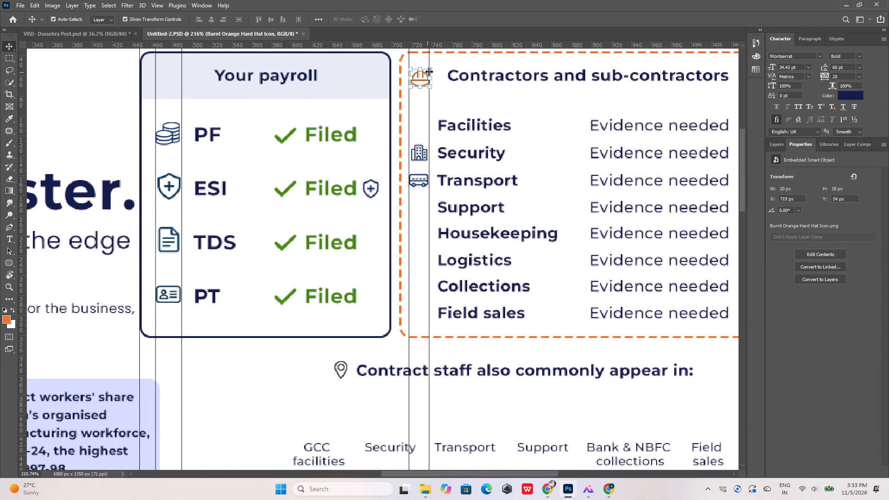
Enlarge the hard hat icon to about 2.86%, position it just before the contractors card heading and commit the transform.
{"action": "left_click_drag", "start_coordinate": [432, 70], "coordinate": [438, 67]}
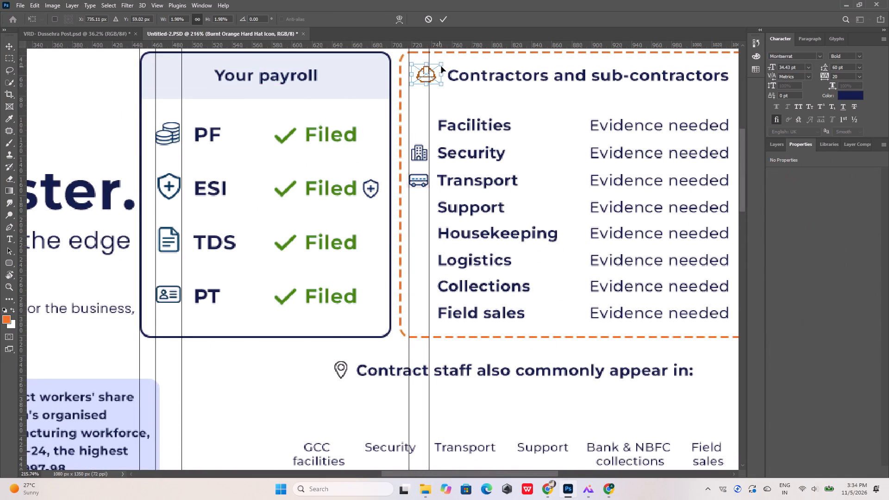
{"action": "scroll", "coordinate": [437, 59], "scroll_direction": "up", "scroll_amount": 10, "text": "alt"}
{"action": "left_click", "coordinate": [447, 63]}
{"action": "left_click_drag", "start_coordinate": [447, 63], "coordinate": [460, 52]}
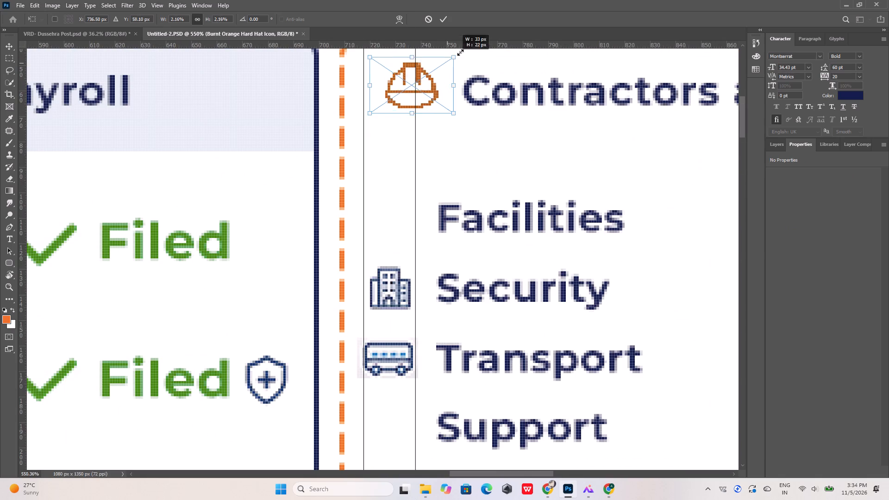
{"action": "left_click_drag", "start_coordinate": [460, 52], "coordinate": [476, 42]}
{"action": "left_click_drag", "start_coordinate": [451, 84], "coordinate": [427, 99]}
{"action": "scroll", "coordinate": [392, 216], "scroll_direction": "down", "scroll_amount": 5, "text": "alt"}
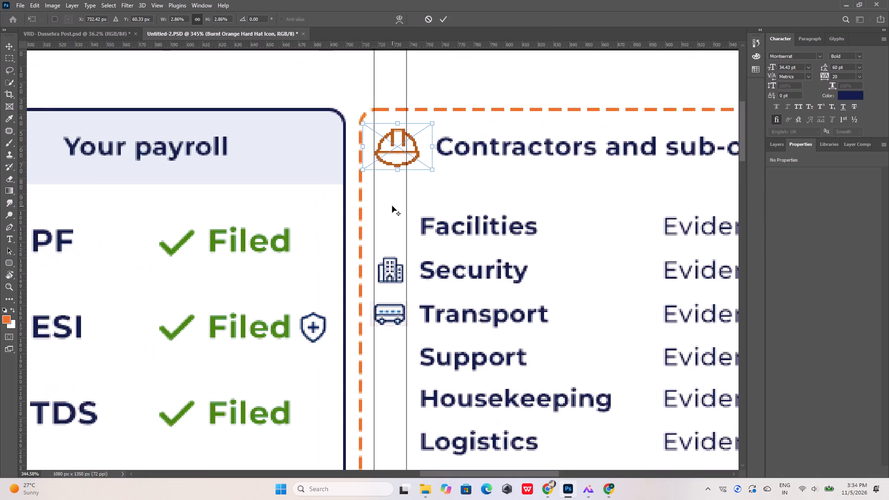
{"action": "scroll", "coordinate": [392, 206], "scroll_direction": "down", "scroll_amount": 11, "text": "alt"}
{"action": "scroll", "coordinate": [391, 222], "scroll_direction": "up", "scroll_amount": 10, "text": "alt"}
{"action": "left_click", "coordinate": [394, 235]}
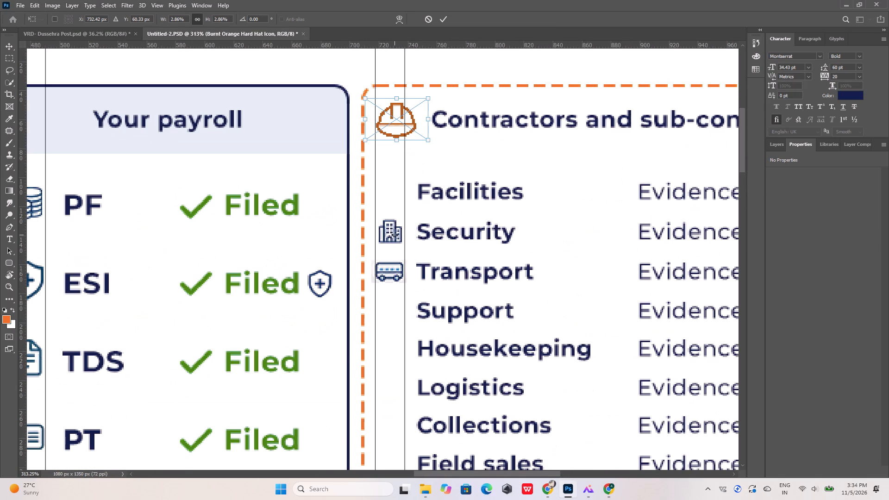
{"action": "left_click", "coordinate": [447, 19]}
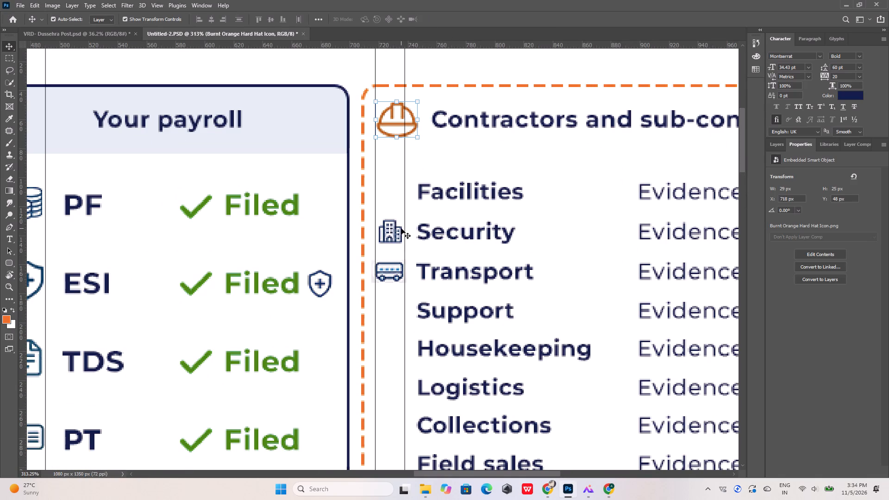
Nudge the skyscraper icon up from the Security row to Y 100 px, beside the Facilities label.
{"action": "left_click", "coordinate": [397, 227]}
{"action": "key", "text": "shift+Up"}
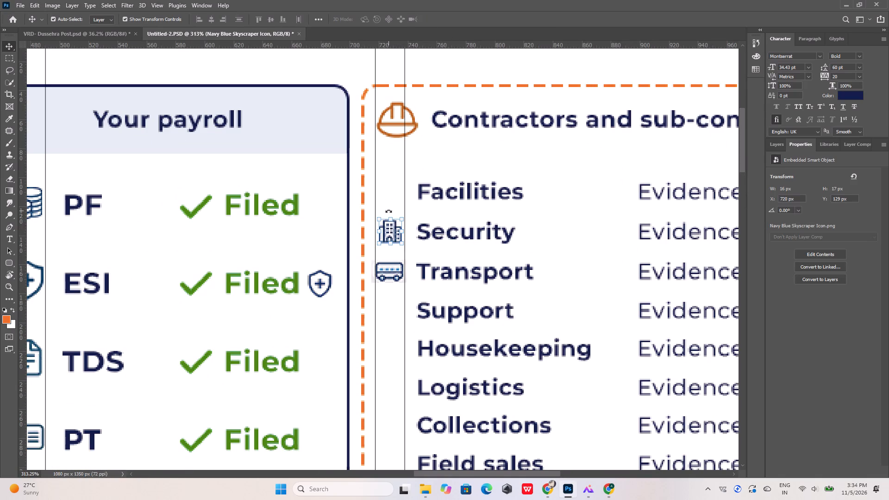
{"action": "key", "text": "shift+Up"}
{"action": "key", "text": "shift+Up"}
{"action": "key", "text": "Down"}
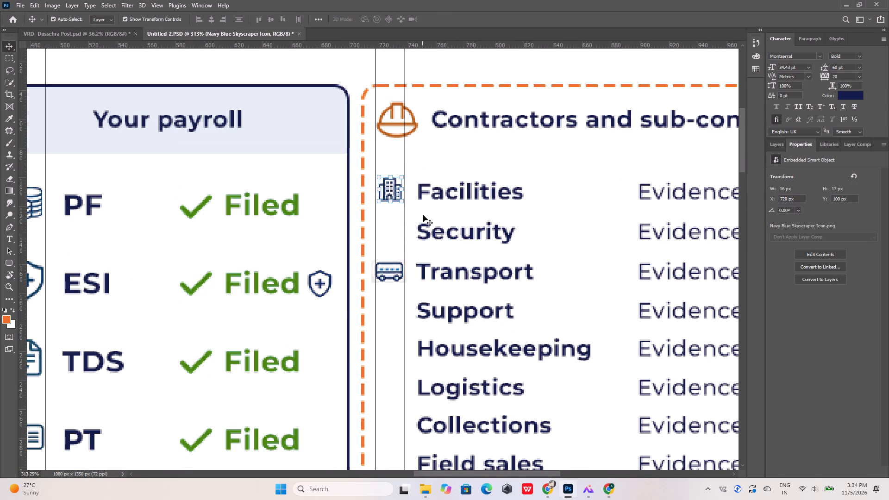
Move the navy shield icon from the payroll card to the Security row, at about X 720 px and Y 129 px.
{"action": "left_click", "coordinate": [319, 281]}
{"action": "left_click_drag", "start_coordinate": [319, 283], "coordinate": [369, 237]}
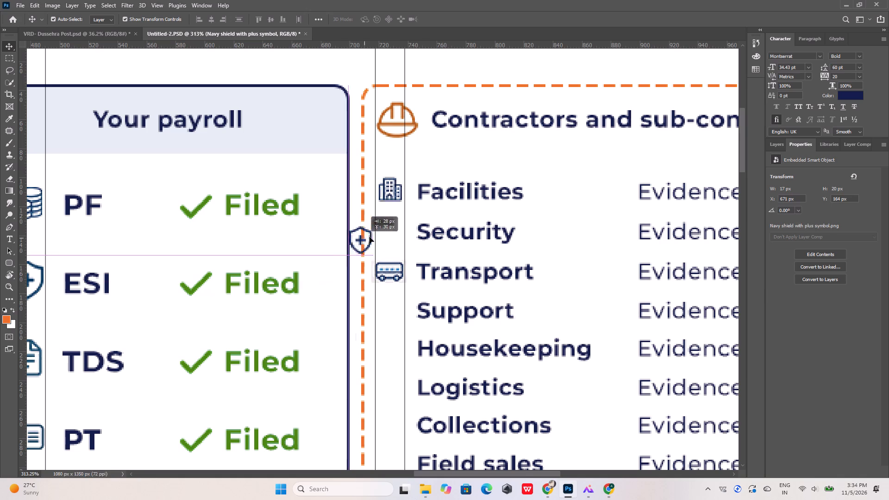
{"action": "left_click_drag", "start_coordinate": [369, 237], "coordinate": [390, 231]}
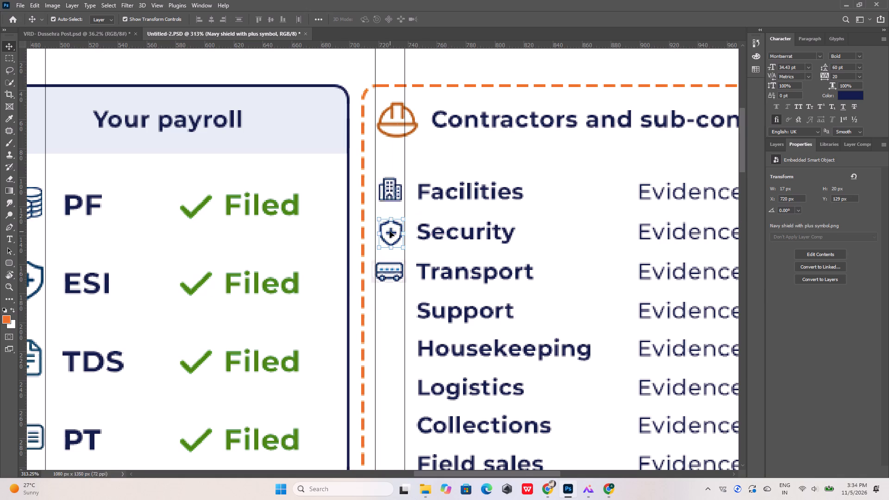
Check the reference contractors card, then place the Navy Blue Headset Microphone Icon from the Downloads folder into the Photoshop flyer.
{"action": "scroll", "coordinate": [390, 231], "scroll_direction": "down", "scroll_amount": 12, "text": "alt"}
{"action": "scroll", "coordinate": [419, 155], "scroll_direction": "down", "scroll_amount": 6, "text": "alt"}
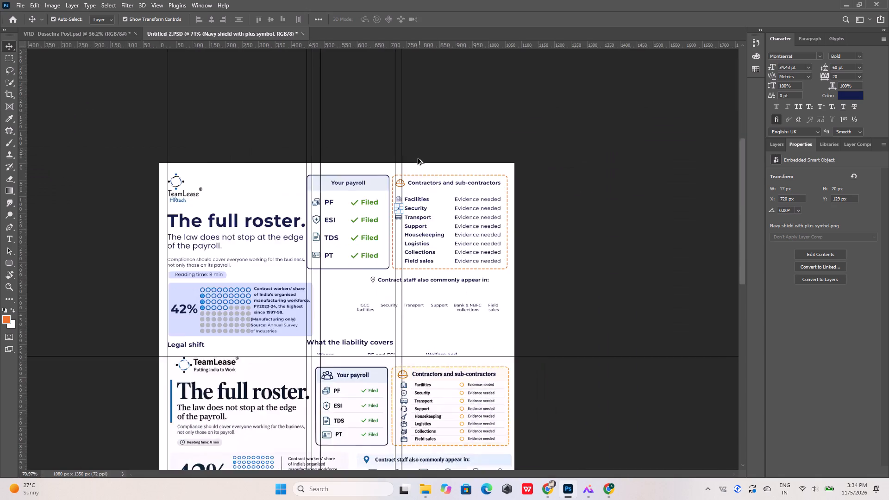
{"action": "scroll", "coordinate": [418, 158], "scroll_direction": "down", "scroll_amount": 2, "text": "alt"}
{"action": "scroll", "coordinate": [418, 270], "scroll_direction": "up", "scroll_amount": 5, "text": "alt"}
{"action": "scroll", "coordinate": [460, 368], "scroll_direction": "down", "scroll_amount": 2, "text": "alt"}
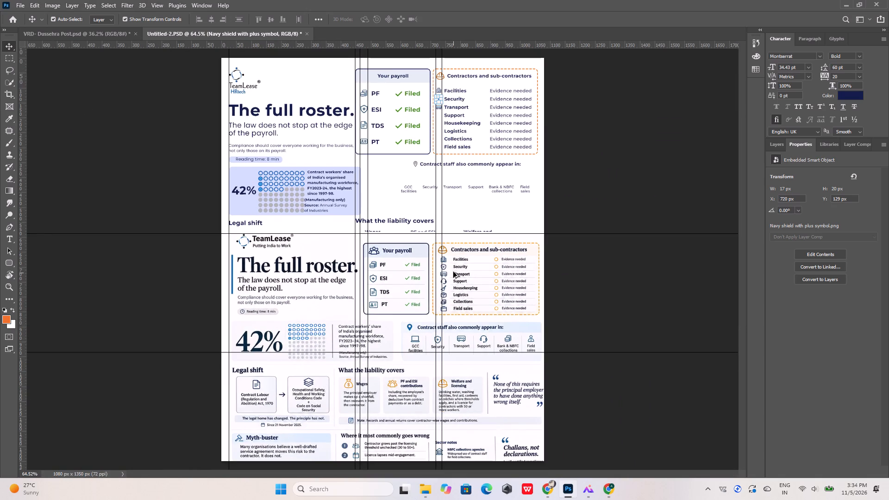
{"action": "scroll", "coordinate": [453, 272], "scroll_direction": "up", "scroll_amount": 11, "text": "alt"}
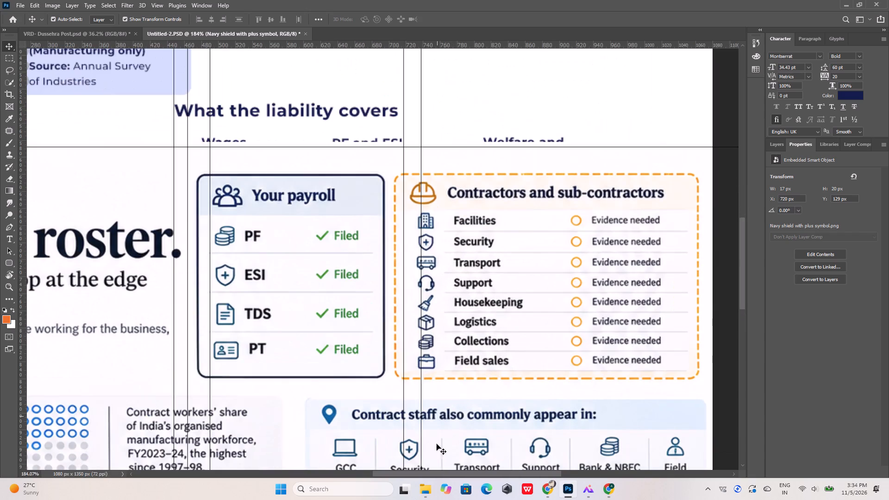
{"action": "left_click", "coordinate": [420, 487]}
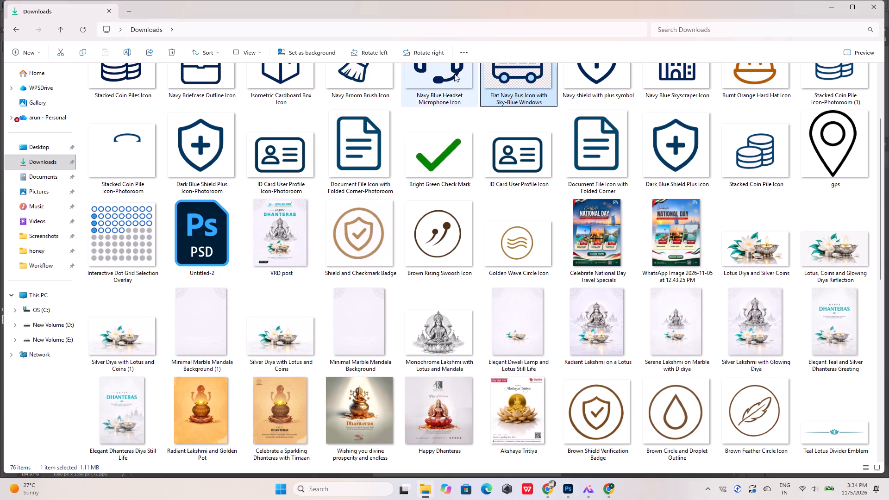
{"action": "left_click", "coordinate": [458, 66]}
{"action": "left_click_drag", "start_coordinate": [453, 93], "coordinate": [583, 476]}
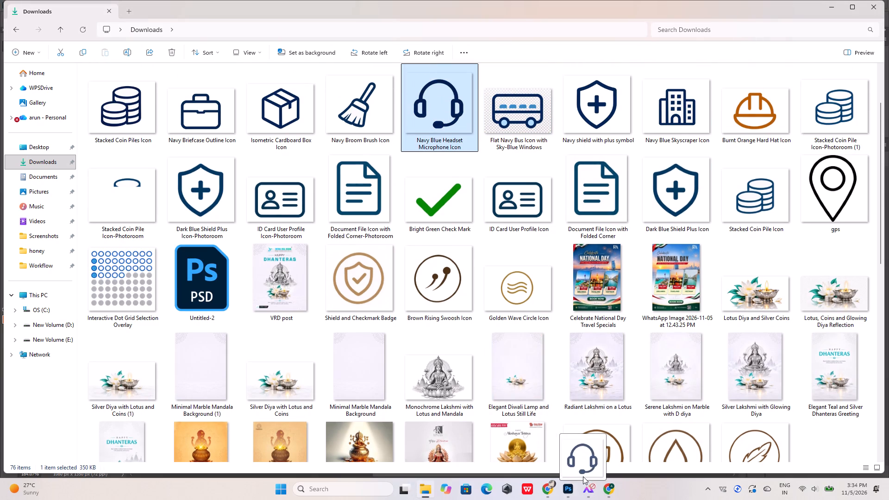
{"action": "left_click_drag", "start_coordinate": [583, 476], "coordinate": [453, 292]}
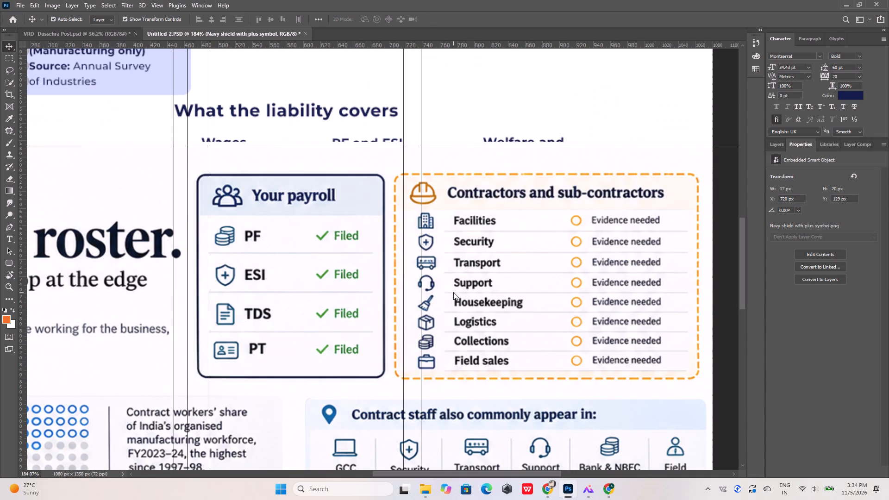
Shrink the placed headset icon to about 18.85% and move it up over the gap between the payroll and contractors cards.
{"action": "scroll", "coordinate": [447, 294], "scroll_direction": "down", "scroll_amount": 11, "text": "alt"}
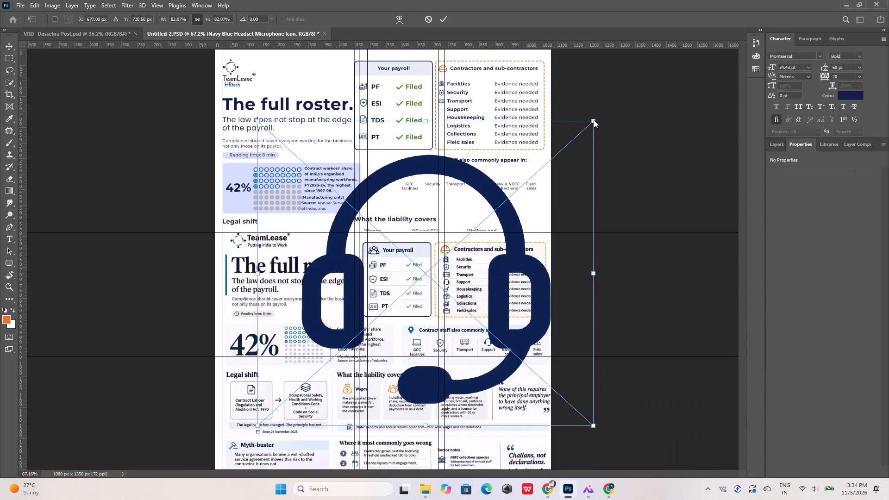
{"action": "left_click", "coordinate": [595, 119]}
{"action": "left_click_drag", "start_coordinate": [595, 119], "coordinate": [327, 344]}
{"action": "left_click_drag", "start_coordinate": [306, 369], "coordinate": [432, 97]}
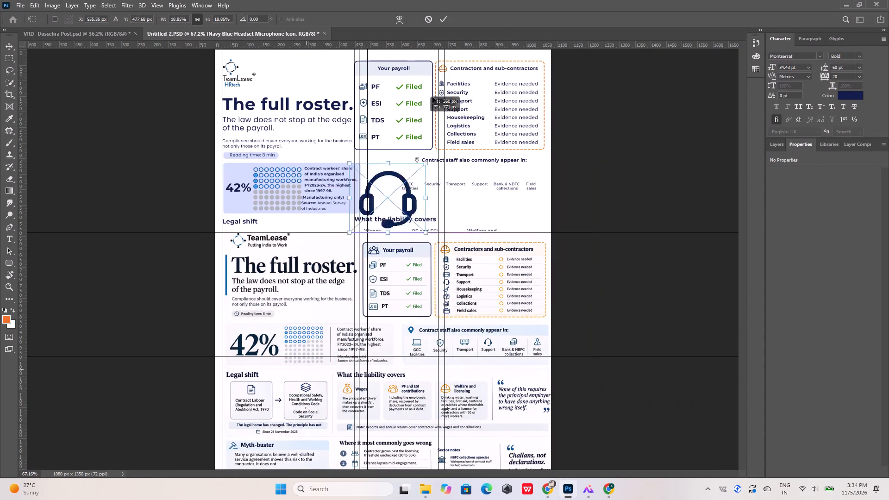
{"action": "left_click_drag", "start_coordinate": [432, 97], "coordinate": [440, 81]}
Reduce the headset icon to about 1.80%, centre it between the guides beside Support at about X 728, Y 193 px, and commit.
{"action": "scroll", "coordinate": [445, 78], "scroll_direction": "up", "scroll_amount": 13, "text": "alt"}
{"action": "scroll", "coordinate": [473, 309], "scroll_direction": "down", "scroll_amount": 4, "text": "alt"}
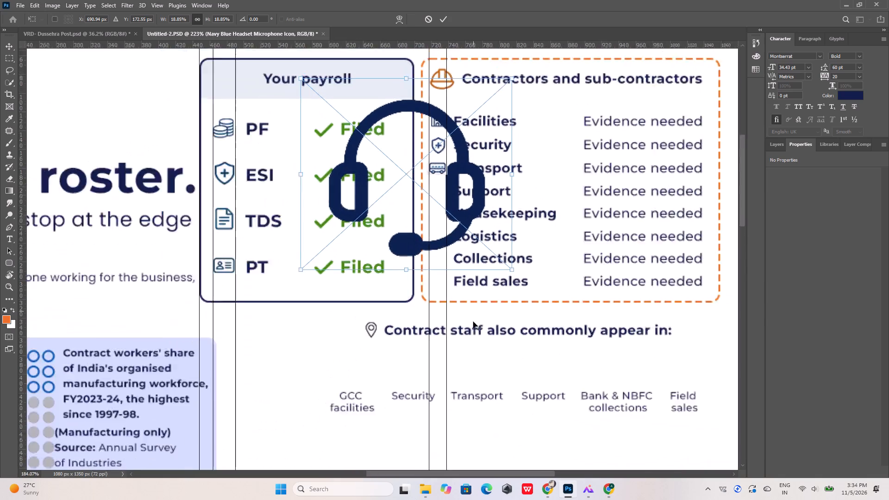
{"action": "scroll", "coordinate": [473, 322], "scroll_direction": "down", "scroll_amount": 1, "text": "alt"}
{"action": "scroll", "coordinate": [450, 137], "scroll_direction": "up", "scroll_amount": 5, "text": "alt"}
{"action": "left_click", "coordinate": [534, 139]}
{"action": "left_click_drag", "start_coordinate": [534, 139], "coordinate": [503, 174]}
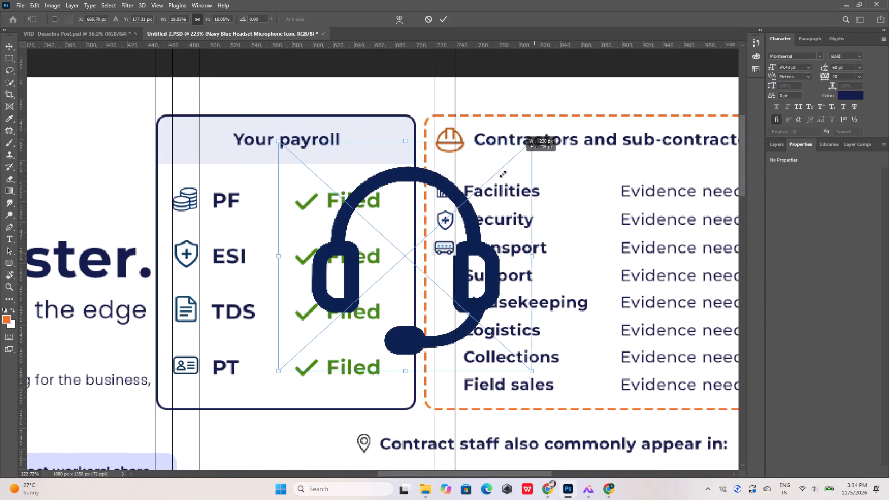
{"action": "left_click_drag", "start_coordinate": [503, 174], "coordinate": [331, 329]}
{"action": "left_click_drag", "start_coordinate": [315, 345], "coordinate": [450, 273]}
{"action": "scroll", "coordinate": [450, 273], "scroll_direction": "up", "scroll_amount": 9, "text": "alt"}
{"action": "left_click", "coordinate": [366, 336]}
{"action": "left_click_drag", "start_coordinate": [366, 336], "coordinate": [420, 278]}
{"action": "left_click_drag", "start_coordinate": [439, 256], "coordinate": [424, 281]}
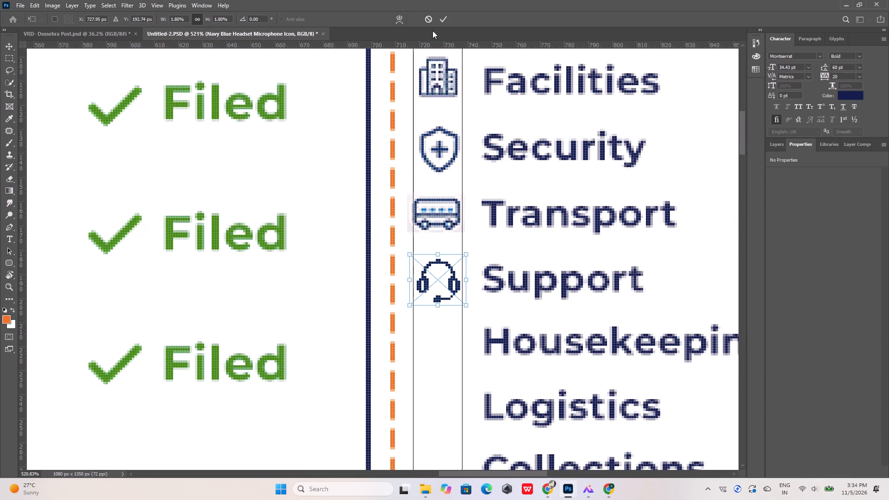
{"action": "left_click", "coordinate": [439, 16]}
{"action": "left_click", "coordinate": [371, 212]}
Place the Navy Broom Brush Icon from the Downloads folder into the Photoshop flyer.
{"action": "scroll", "coordinate": [347, 156], "scroll_direction": "down", "scroll_amount": 12, "text": "alt"}
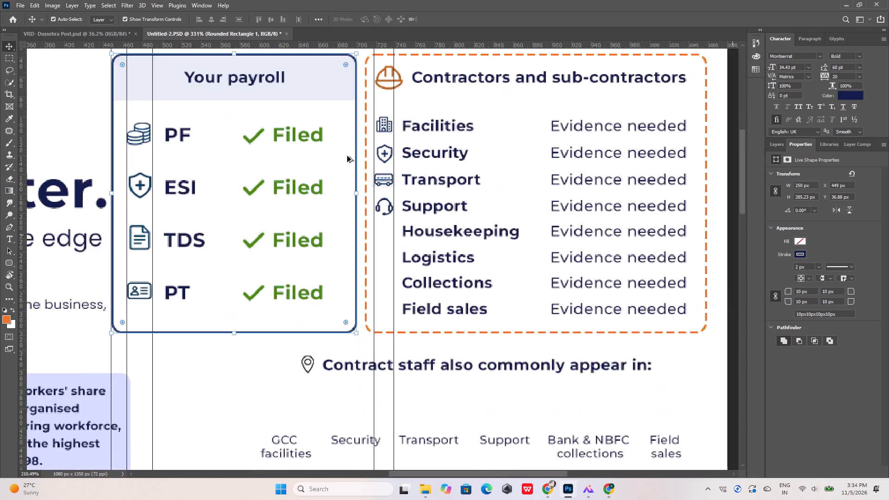
{"action": "scroll", "coordinate": [347, 156], "scroll_direction": "down", "scroll_amount": 2, "text": "alt"}
{"action": "scroll", "coordinate": [406, 202], "scroll_direction": "down", "scroll_amount": 11, "text": "alt"}
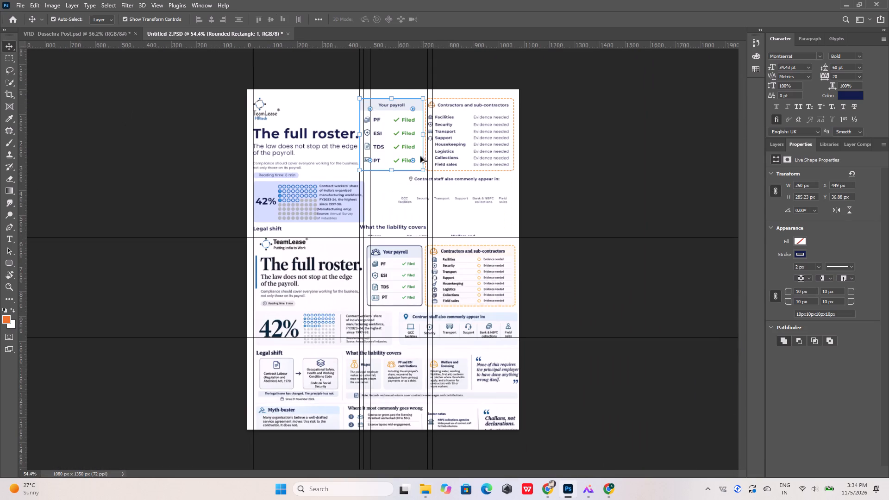
{"action": "scroll", "coordinate": [419, 114], "scroll_direction": "up", "scroll_amount": 14, "text": "alt"}
{"action": "scroll", "coordinate": [471, 173], "scroll_direction": "down", "scroll_amount": 10, "text": "alt"}
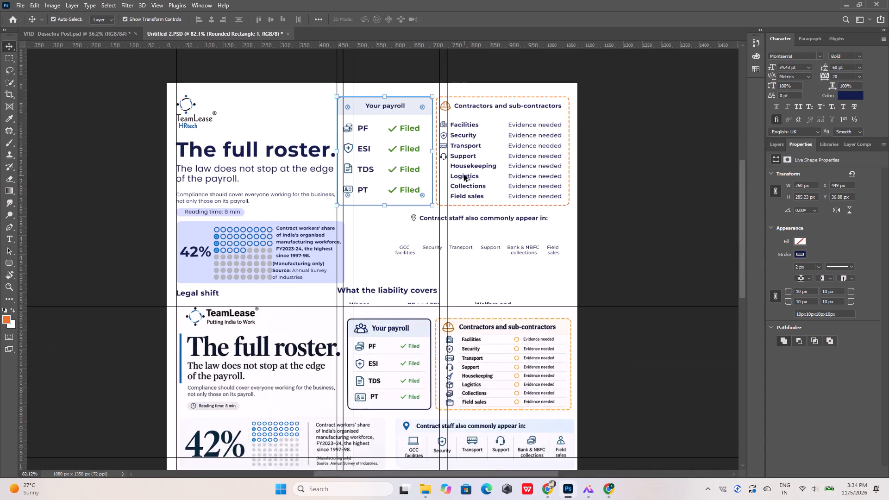
{"action": "scroll", "coordinate": [476, 381], "scroll_direction": "up", "scroll_amount": 4, "text": "alt"}
{"action": "left_click", "coordinate": [428, 493]}
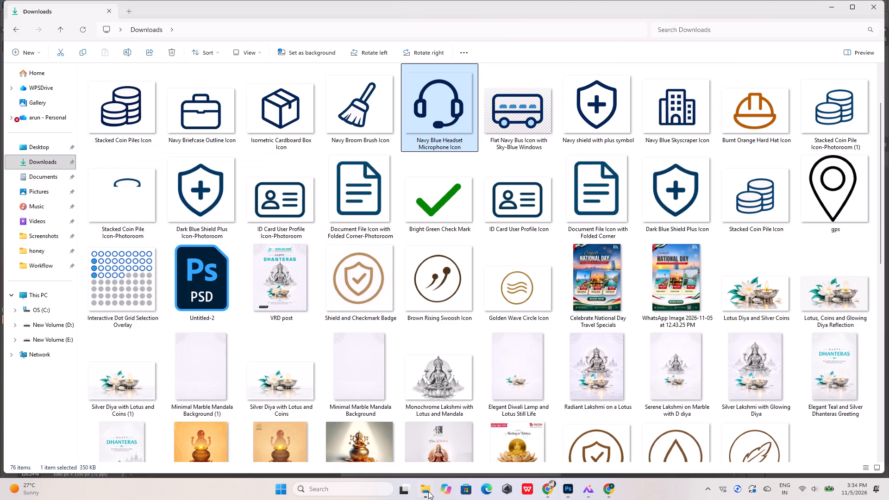
{"action": "left_click", "coordinate": [350, 113]}
{"action": "left_click_drag", "start_coordinate": [360, 108], "coordinate": [600, 475]}
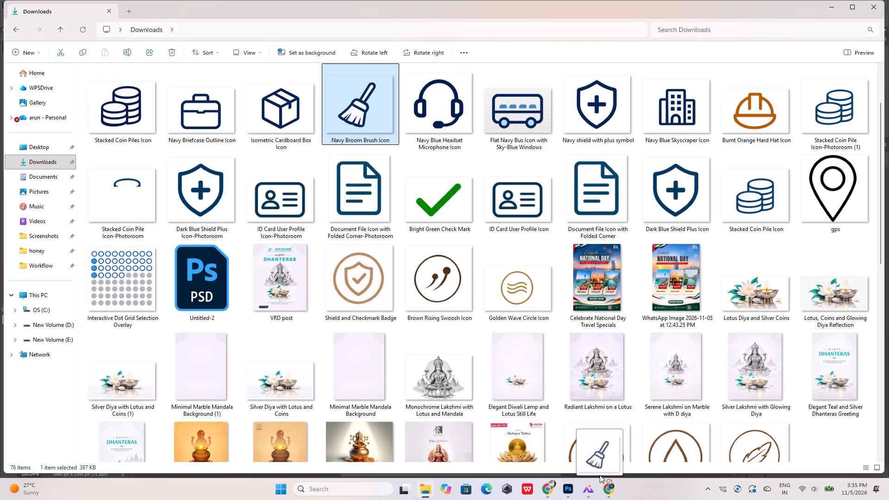
{"action": "left_click_drag", "start_coordinate": [600, 475], "coordinate": [413, 148]}
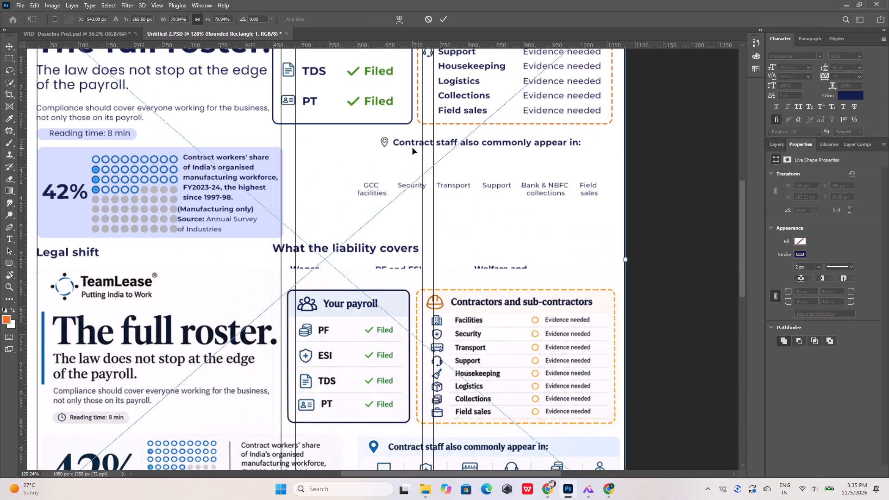
Shrink the broom icon to about 4.73% and move it near the Housekeeping row, at about X 722, Y 233 px.
{"action": "scroll", "coordinate": [437, 242], "scroll_direction": "down", "scroll_amount": 6, "text": "alt"}
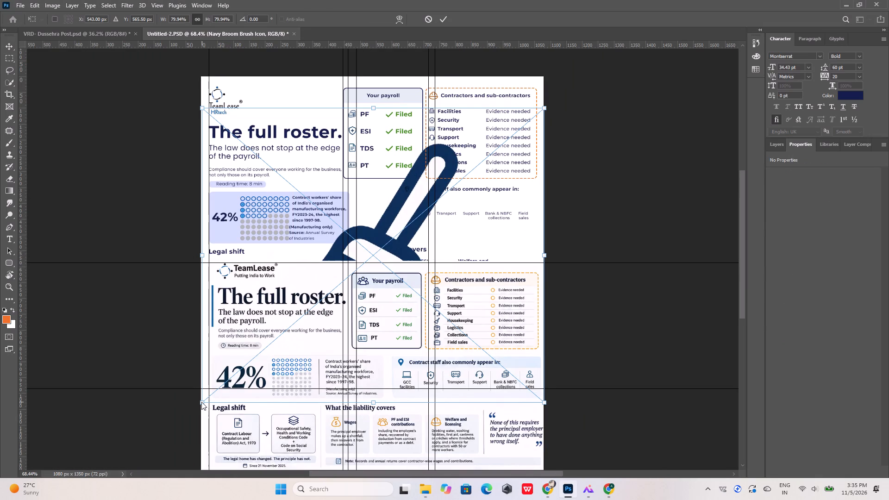
{"action": "left_click", "coordinate": [201, 402]}
{"action": "left_click_drag", "start_coordinate": [201, 402], "coordinate": [506, 103]}
{"action": "scroll", "coordinate": [518, 107], "scroll_direction": "up", "scroll_amount": 11, "text": "alt"}
{"action": "left_click_drag", "start_coordinate": [551, 119], "coordinate": [270, 220]}
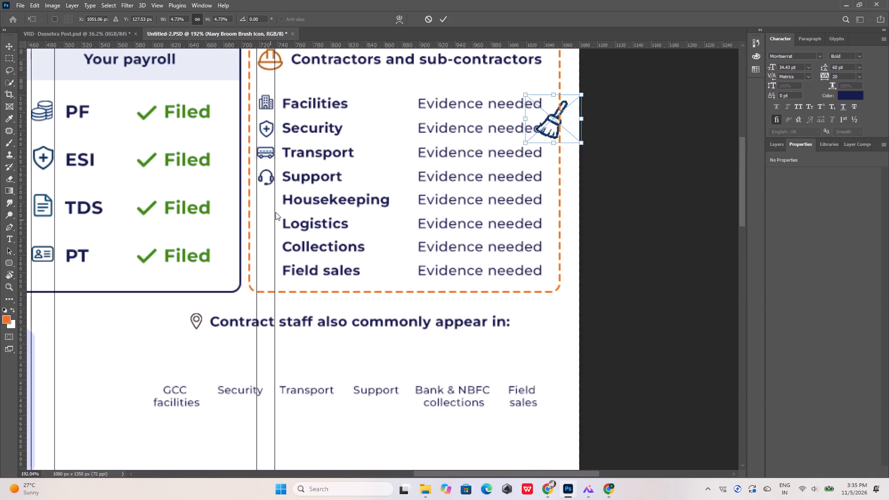
{"action": "left_click_drag", "start_coordinate": [556, 117], "coordinate": [260, 201]}
{"action": "right_click_drag", "start_coordinate": [359, 184], "coordinate": [270, 204]}
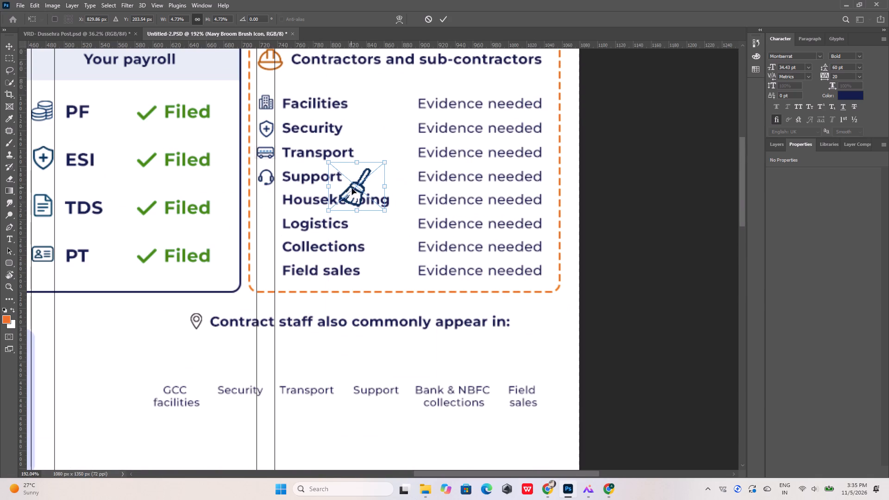
{"action": "left_click_drag", "start_coordinate": [354, 189], "coordinate": [258, 215]}
Scale the broom icon down further to fit between the guides beside the Housekeeping label and commit the transform.
{"action": "scroll", "coordinate": [258, 213], "scroll_direction": "up", "scroll_amount": 10, "text": "alt"}
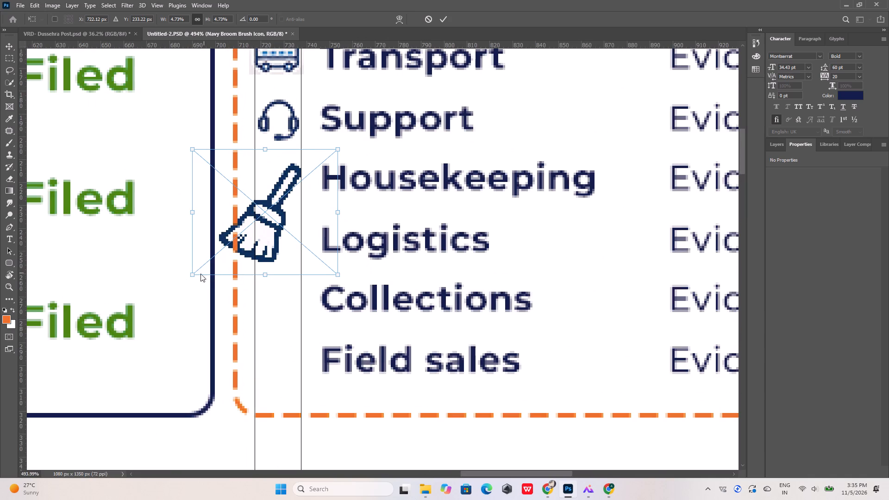
{"action": "left_click", "coordinate": [190, 275]}
{"action": "left_click_drag", "start_coordinate": [190, 275], "coordinate": [254, 204]}
{"action": "left_click_drag", "start_coordinate": [293, 186], "coordinate": [270, 186]}
{"action": "left_click_drag", "start_coordinate": [243, 215], "coordinate": [256, 201]}
{"action": "left_click_drag", "start_coordinate": [283, 183], "coordinate": [273, 188]}
{"action": "left_click", "coordinate": [445, 19]}
{"action": "left_click", "coordinate": [442, 168]}
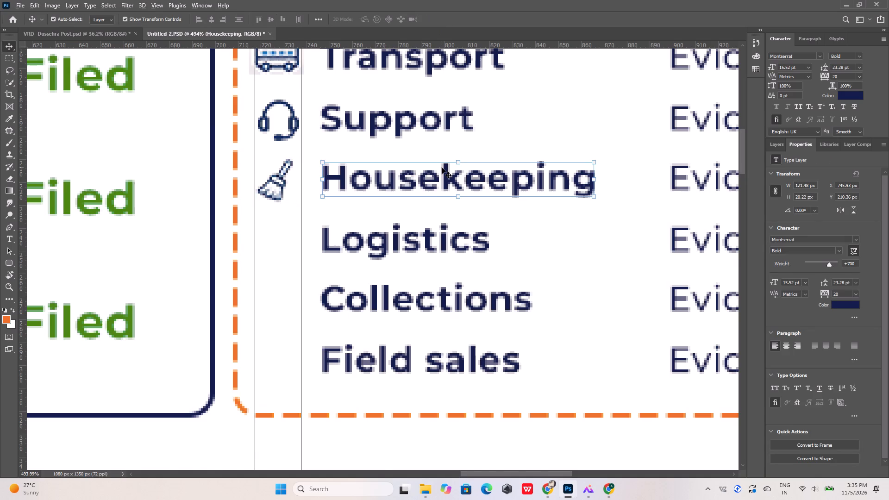
Place the Isometric Cardboard Box Icon from the Downloads folder into the Photoshop flyer.
{"action": "scroll", "coordinate": [442, 168], "scroll_direction": "down", "scroll_amount": 20, "text": "alt"}
{"action": "scroll", "coordinate": [442, 168], "scroll_direction": "down", "scroll_amount": 2, "text": "alt"}
{"action": "scroll", "coordinate": [476, 300], "scroll_direction": "up", "scroll_amount": 10, "text": "alt"}
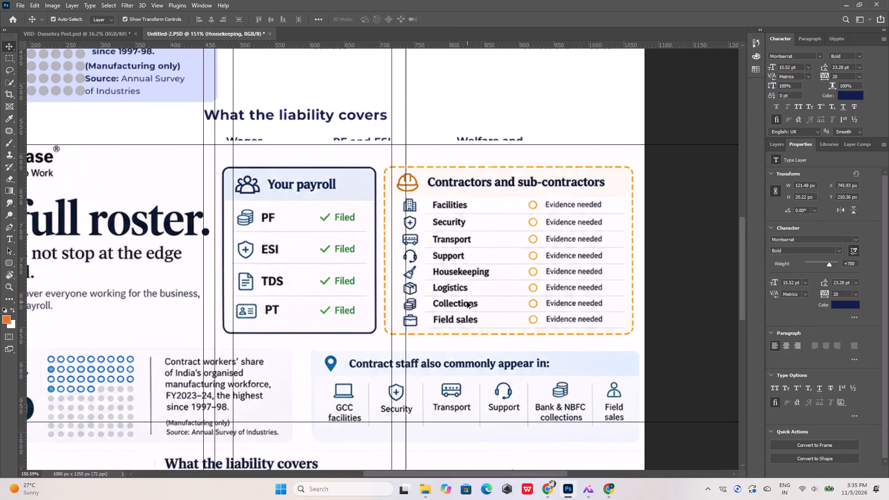
{"action": "left_click", "coordinate": [427, 488]}
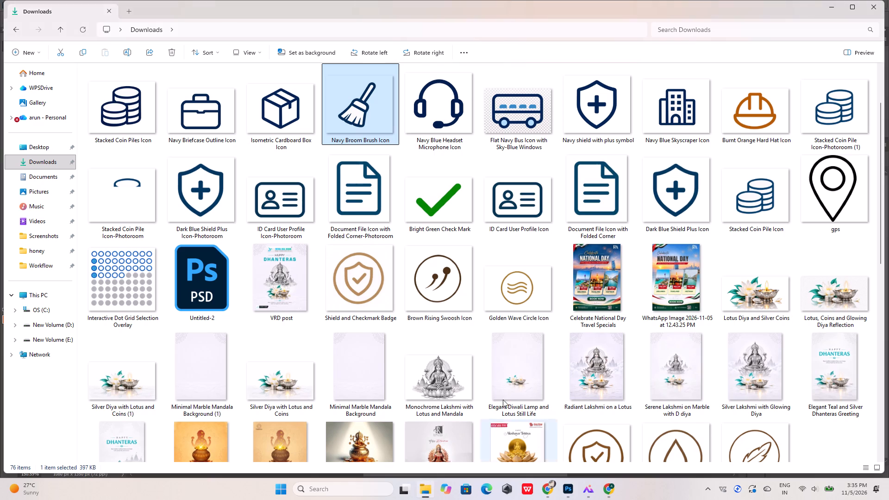
{"action": "left_click", "coordinate": [268, 103]}
{"action": "left_click_drag", "start_coordinate": [274, 103], "coordinate": [563, 486]}
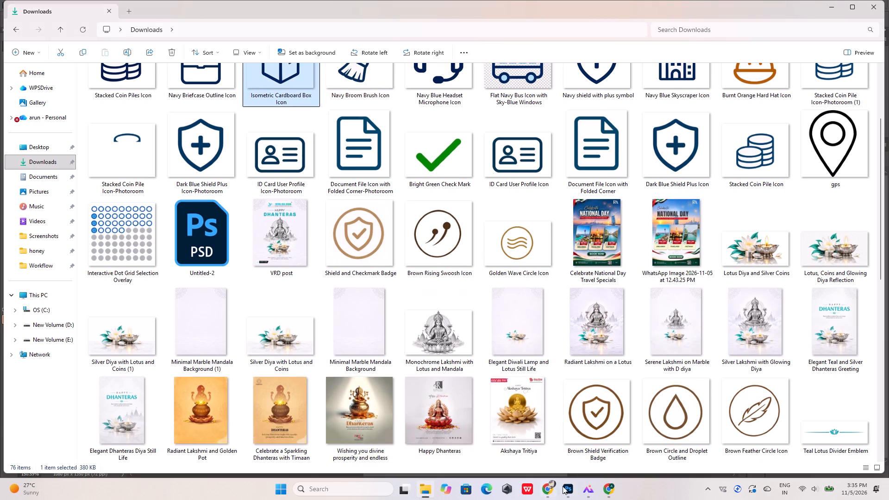
{"action": "left_click_drag", "start_coordinate": [563, 486], "coordinate": [377, 237]}
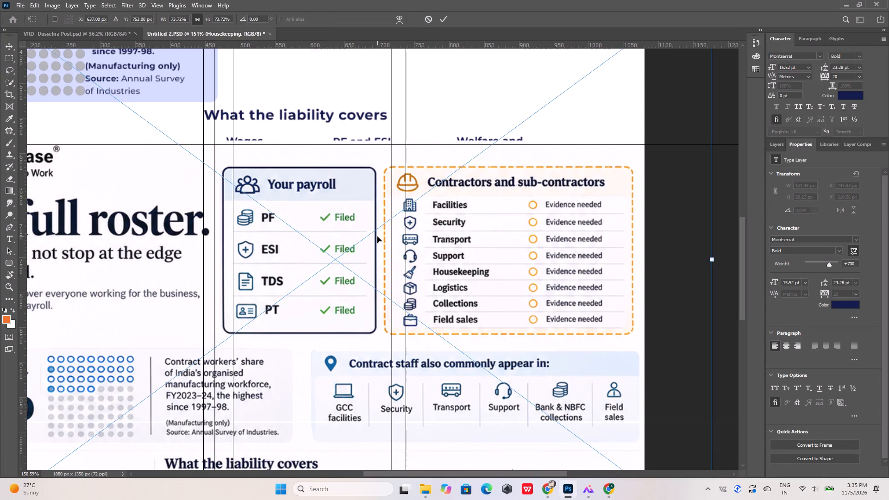
Shrink the cardboard box icon to about 3.43% and move it beside the Logistics label, at about X 728, Y 249 px.
{"action": "scroll", "coordinate": [379, 251], "scroll_direction": "down", "scroll_amount": 11, "text": "alt"}
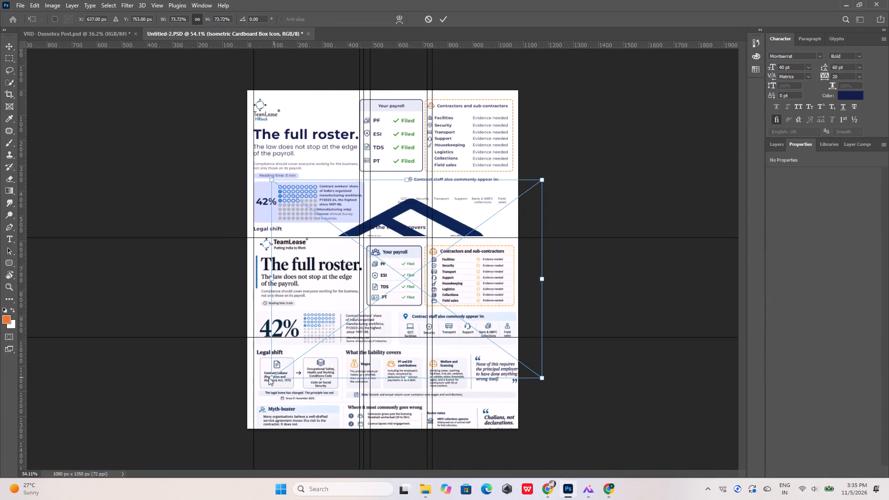
{"action": "left_click", "coordinate": [269, 377]}
{"action": "left_click_drag", "start_coordinate": [271, 377], "coordinate": [466, 168]}
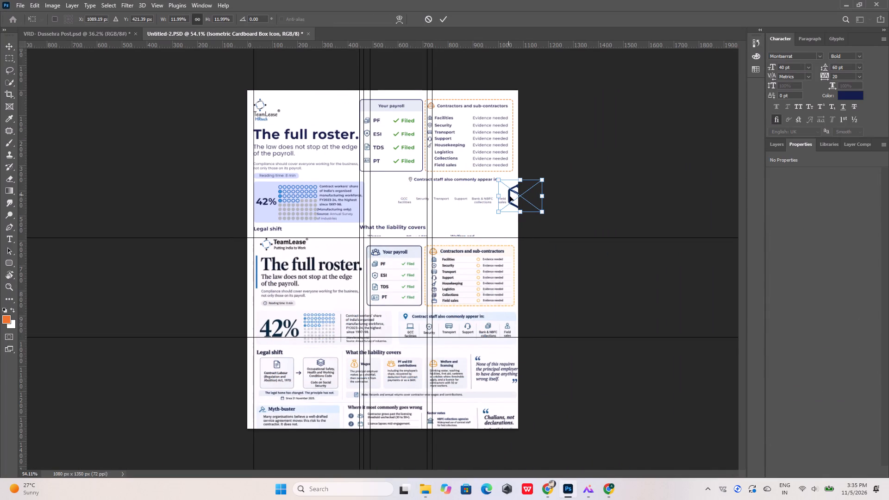
{"action": "left_click_drag", "start_coordinate": [515, 196], "coordinate": [425, 154]}
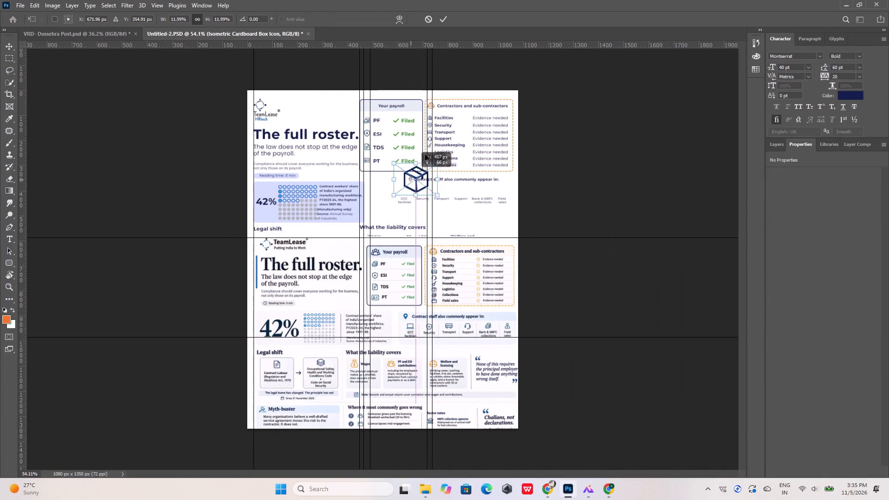
{"action": "left_click_drag", "start_coordinate": [425, 154], "coordinate": [429, 144]}
{"action": "scroll", "coordinate": [429, 144], "scroll_direction": "up", "scroll_amount": 20, "text": "alt"}
{"action": "scroll", "coordinate": [429, 144], "scroll_direction": "up", "scroll_amount": 2, "text": "alt"}
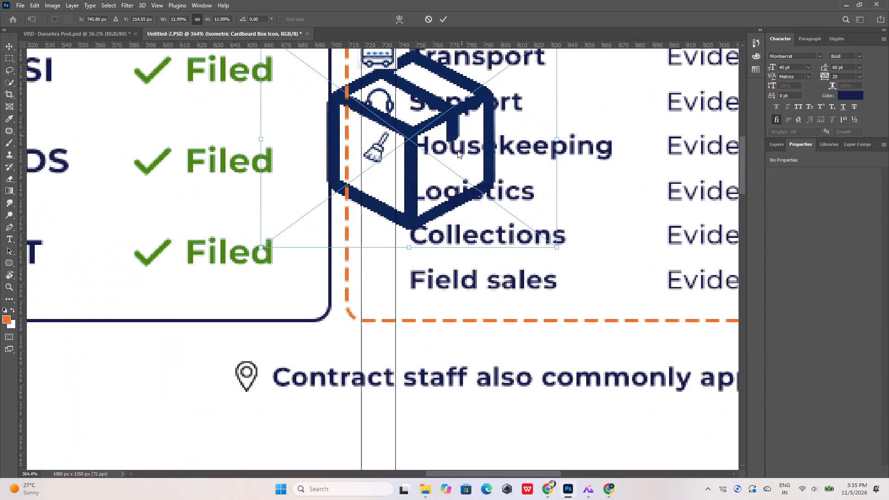
{"action": "scroll", "coordinate": [447, 241], "scroll_direction": "down", "scroll_amount": 10, "text": "alt"}
{"action": "left_click", "coordinate": [518, 103]}
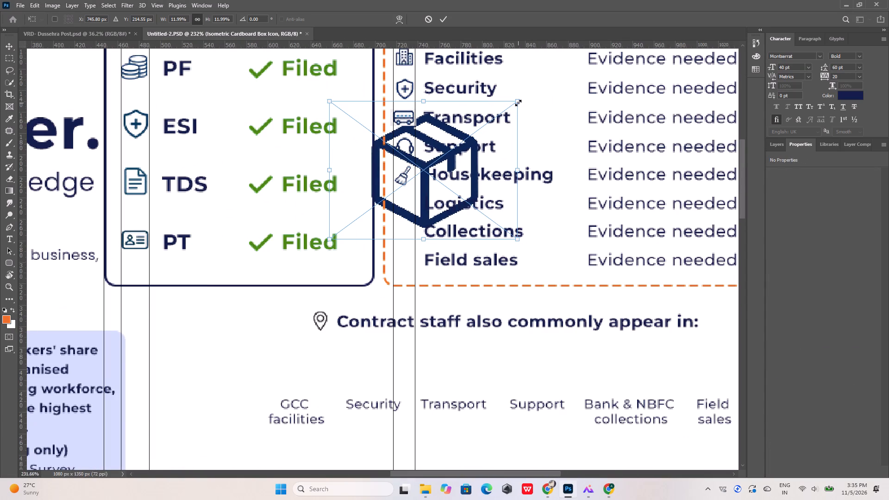
{"action": "left_click_drag", "start_coordinate": [518, 103], "coordinate": [387, 206]}
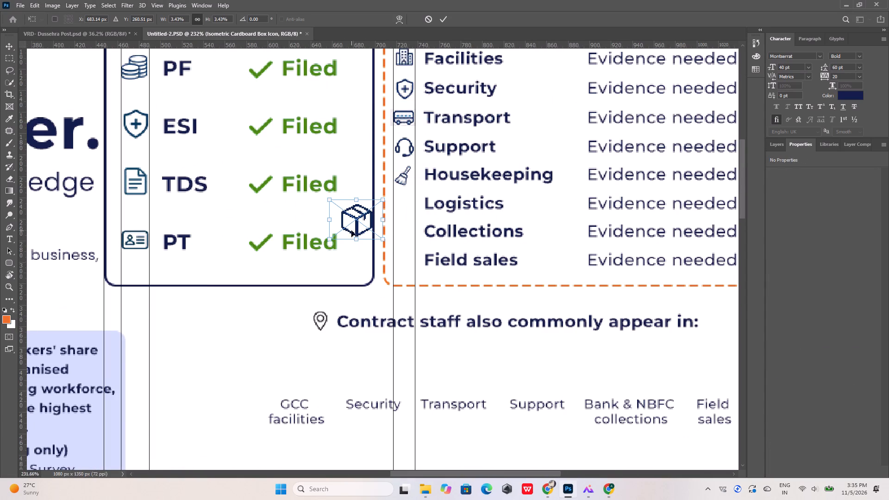
{"action": "left_click_drag", "start_coordinate": [356, 222], "coordinate": [404, 210]}
Reduce the cardboard box icon to about 2.07%, position it between the guides beside the Logistics label and commit the transform.
{"action": "scroll", "coordinate": [404, 200], "scroll_direction": "up", "scroll_amount": 10, "text": "alt"}
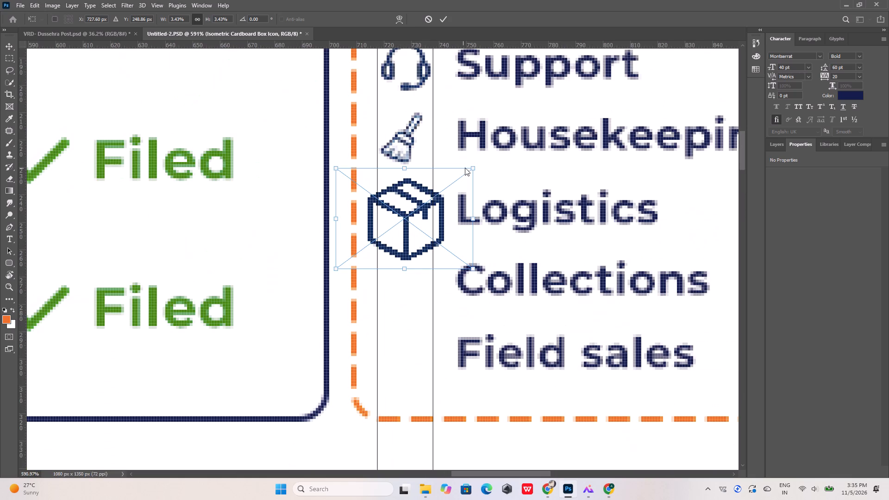
{"action": "left_click", "coordinate": [472, 167]}
{"action": "left_click_drag", "start_coordinate": [473, 167], "coordinate": [421, 211]}
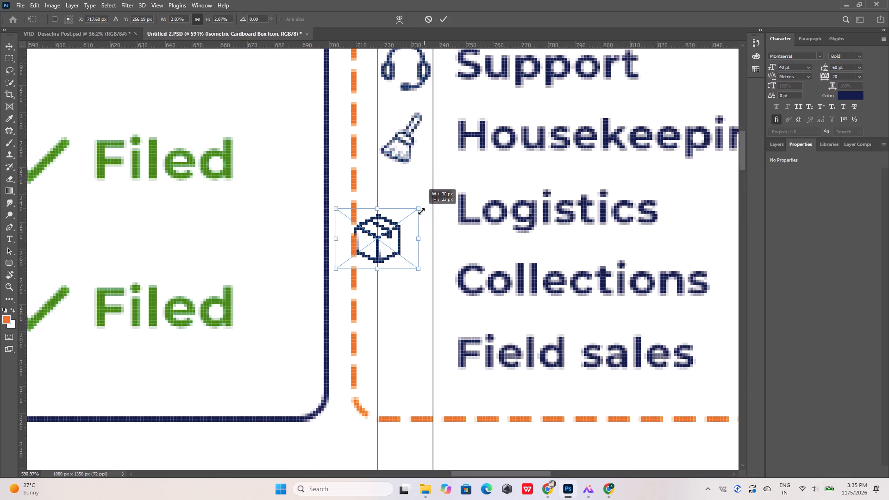
{"action": "left_click_drag", "start_coordinate": [421, 211], "coordinate": [421, 211]}
{"action": "left_click_drag", "start_coordinate": [387, 233], "coordinate": [417, 206]}
{"action": "left_click", "coordinate": [444, 19]}
{"action": "left_click", "coordinate": [445, 154]}
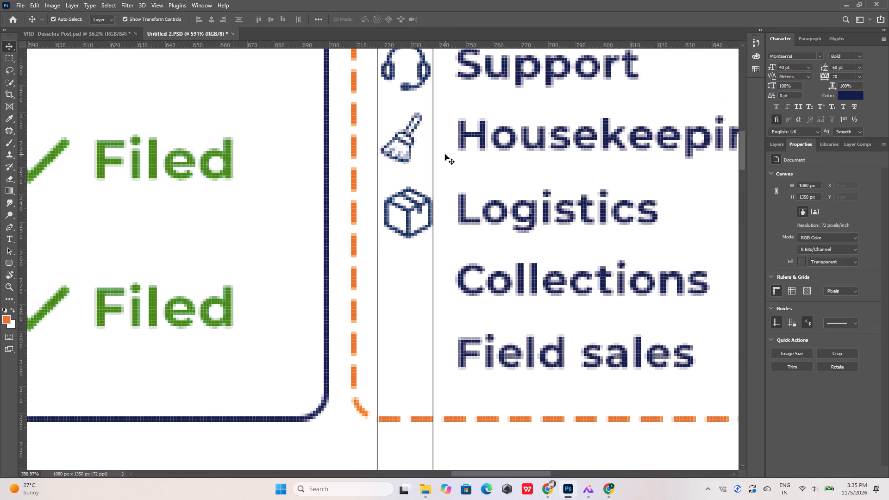
Nudge the cardboard box icon beside the Logistics label 1 px left to X 719 px and deselect it.
{"action": "left_click", "coordinate": [407, 207]}
{"action": "left_click", "coordinate": [402, 207]}
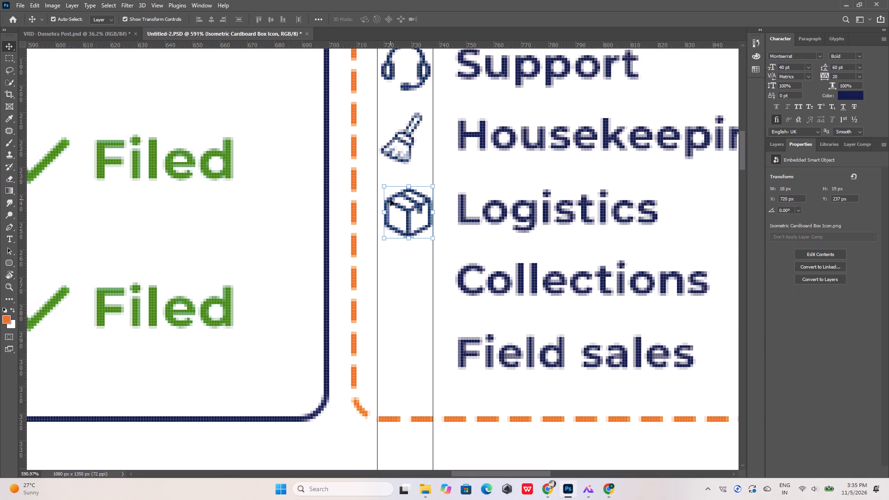
{"action": "key", "text": "Left"}
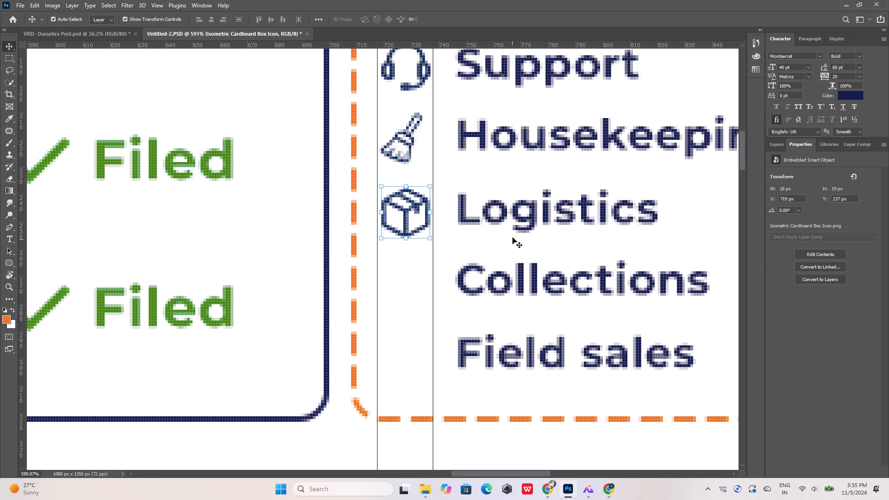
{"action": "left_click", "coordinate": [480, 247]}
Place the Navy Briefcase Outline Icon from the Downloads folder into the Photoshop flyer.
{"action": "scroll", "coordinate": [357, 188], "scroll_direction": "down", "scroll_amount": 6, "text": "alt"}
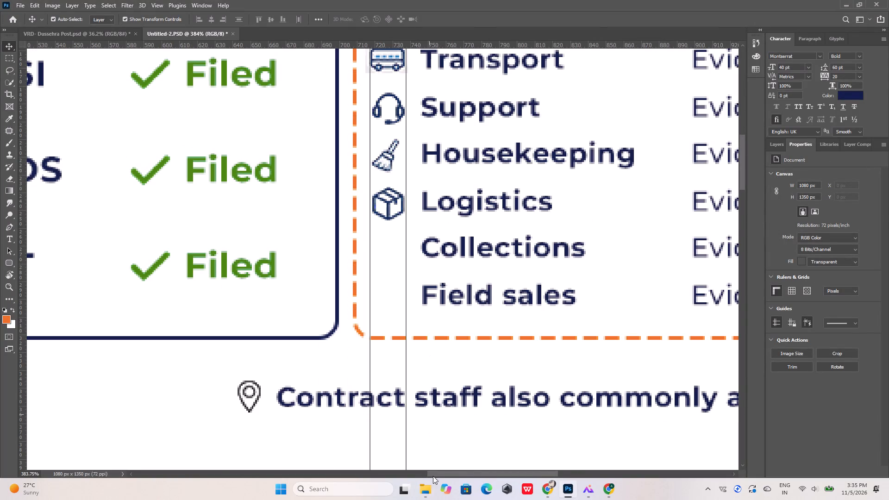
{"action": "left_click", "coordinate": [424, 491]}
{"action": "left_click", "coordinate": [208, 85]}
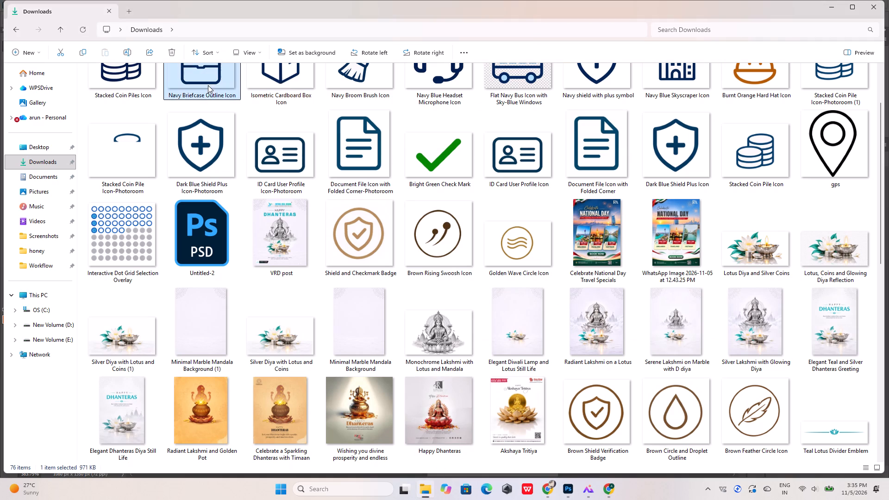
{"action": "left_click_drag", "start_coordinate": [202, 100], "coordinate": [565, 491]}
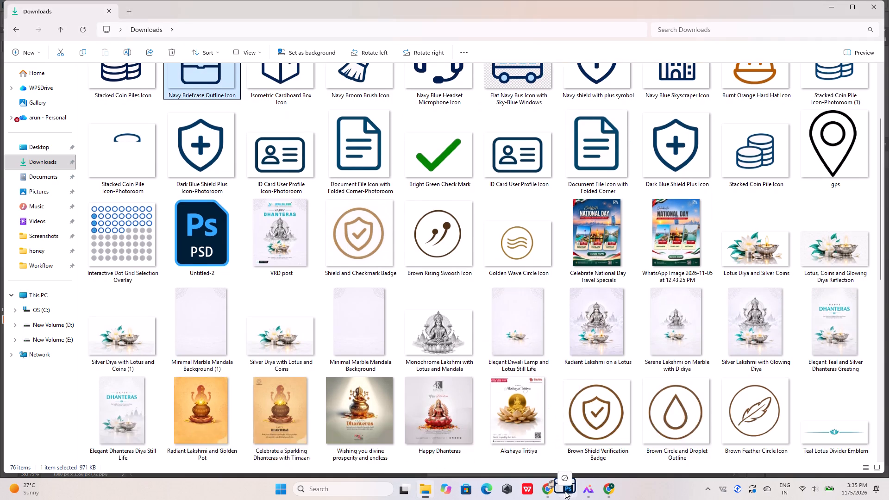
{"action": "left_click_drag", "start_coordinate": [565, 491], "coordinate": [373, 239]}
Shrink the briefcase icon to about 4.47% and move it beside the Field sales label, at about X 729, Y 290 px.
{"action": "scroll", "coordinate": [320, 239], "scroll_direction": "down", "scroll_amount": 11, "text": "alt"}
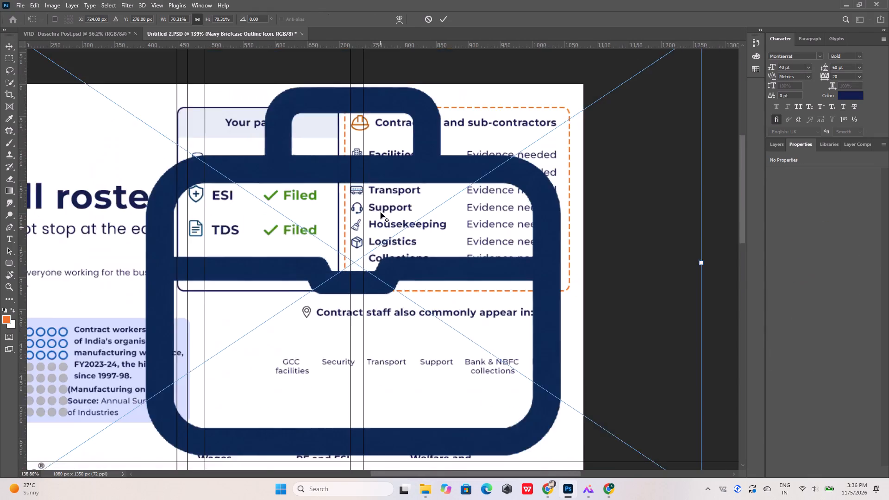
{"action": "scroll", "coordinate": [381, 212], "scroll_direction": "down", "scroll_amount": 10, "text": "alt"}
{"action": "scroll", "coordinate": [445, 315], "scroll_direction": "up", "scroll_amount": 10, "text": "alt"}
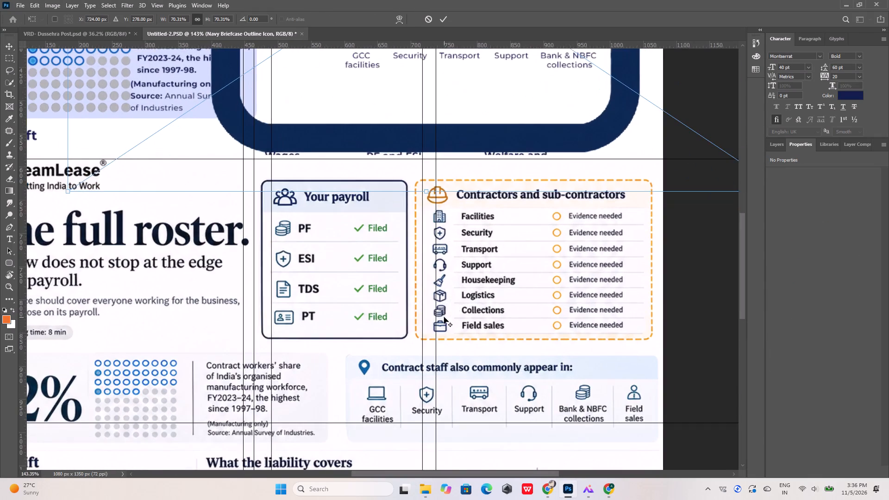
{"action": "scroll", "coordinate": [442, 319], "scroll_direction": "down", "scroll_amount": 5, "text": "alt"}
{"action": "scroll", "coordinate": [435, 333], "scroll_direction": "up", "scroll_amount": 6, "text": "alt"}
{"action": "scroll", "coordinate": [445, 329], "scroll_direction": "down", "scroll_amount": 13, "text": "alt"}
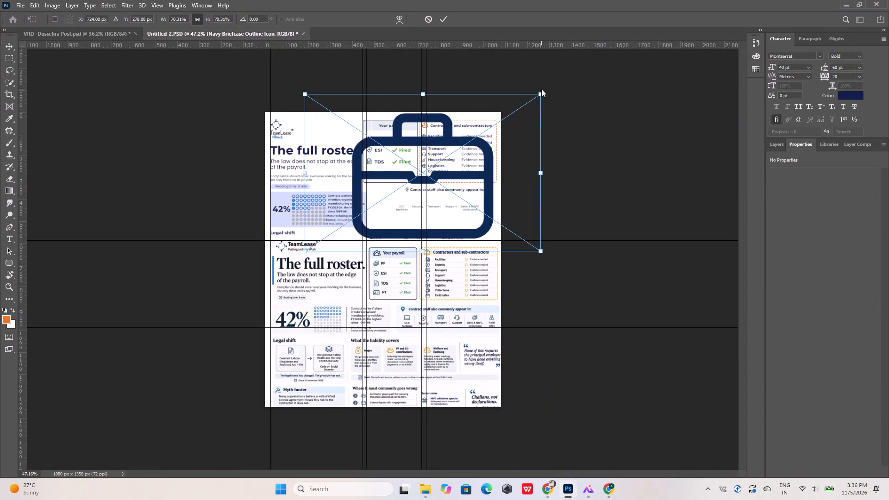
{"action": "left_click", "coordinate": [541, 89]}
{"action": "left_click_drag", "start_coordinate": [541, 93], "coordinate": [326, 250]}
{"action": "scroll", "coordinate": [311, 246], "scroll_direction": "up", "scroll_amount": 5, "text": "alt"}
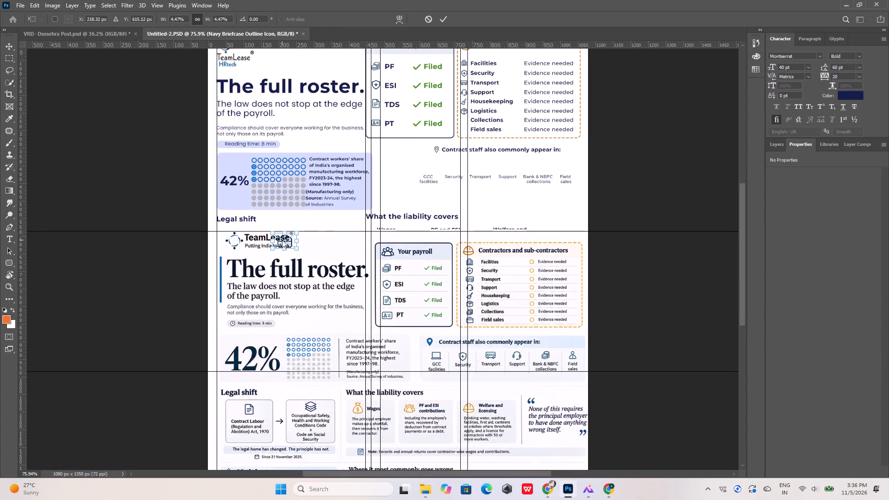
{"action": "left_click_drag", "start_coordinate": [282, 240], "coordinate": [437, 126]}
{"action": "left_click_drag", "start_coordinate": [283, 241], "coordinate": [319, 234]}
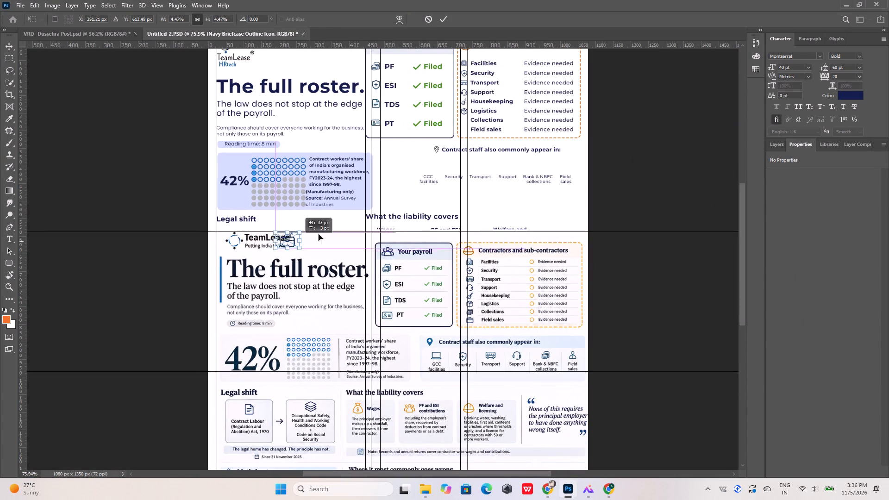
{"action": "left_click_drag", "start_coordinate": [319, 234], "coordinate": [463, 127]}
Reduce the briefcase icon to about 1.96%, position it between the guides beside the Field sales label and commit the transform.
{"action": "scroll", "coordinate": [464, 122], "scroll_direction": "up", "scroll_amount": 16, "text": "alt"}
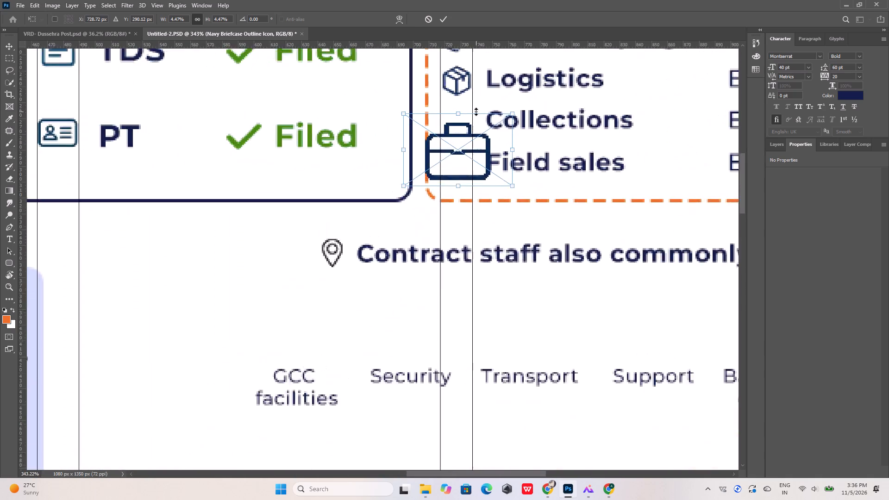
{"action": "scroll", "coordinate": [476, 112], "scroll_direction": "up", "scroll_amount": 3, "text": "alt"}
{"action": "left_click", "coordinate": [518, 110]}
{"action": "left_click_drag", "start_coordinate": [519, 110], "coordinate": [448, 164]}
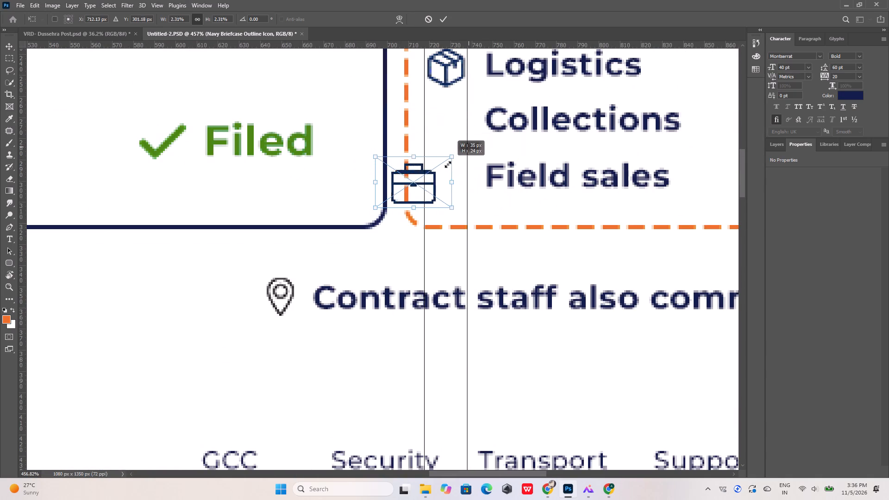
{"action": "left_click_drag", "start_coordinate": [448, 164], "coordinate": [442, 169]}
{"action": "left_click_drag", "start_coordinate": [413, 189], "coordinate": [448, 176]}
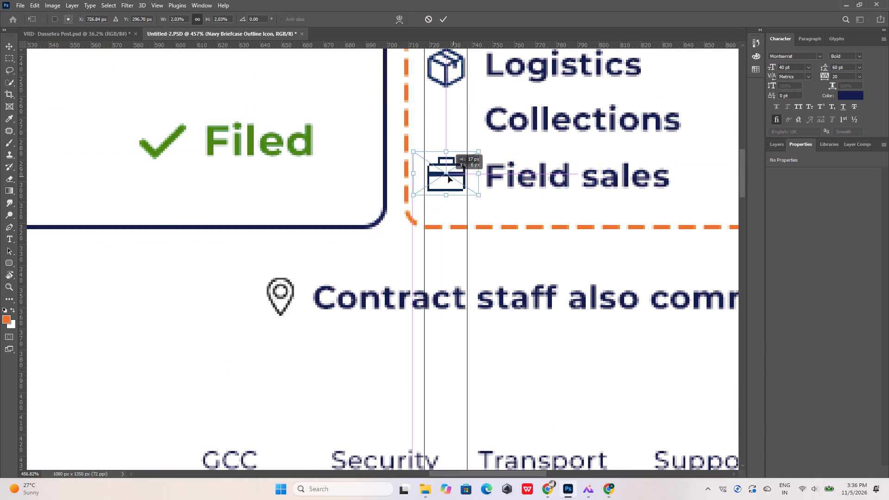
{"action": "left_click_drag", "start_coordinate": [448, 176], "coordinate": [452, 176]}
{"action": "scroll", "coordinate": [456, 165], "scroll_direction": "up", "scroll_amount": 8, "text": "alt"}
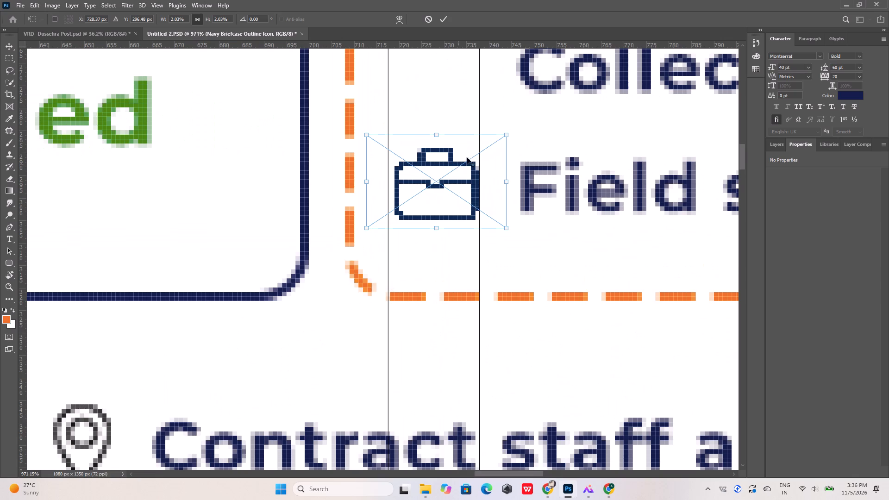
{"action": "left_click", "coordinate": [505, 134]}
{"action": "left_click_drag", "start_coordinate": [505, 134], "coordinate": [499, 137]}
{"action": "left_click", "coordinate": [441, 21]}
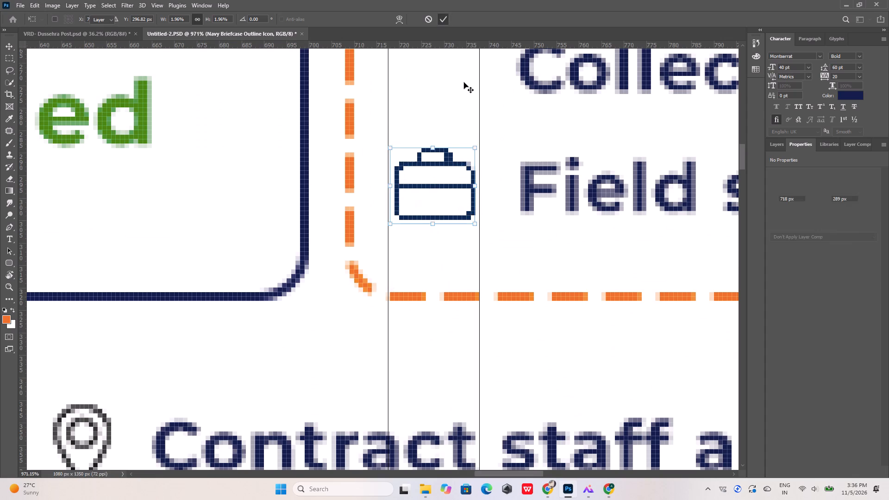
{"action": "left_click", "coordinate": [464, 82]}
Place the Stacked Coin Piles Icon from the Downloads folder into the Photoshop flyer.
{"action": "scroll", "coordinate": [434, 245], "scroll_direction": "down", "scroll_amount": 5, "text": "alt"}
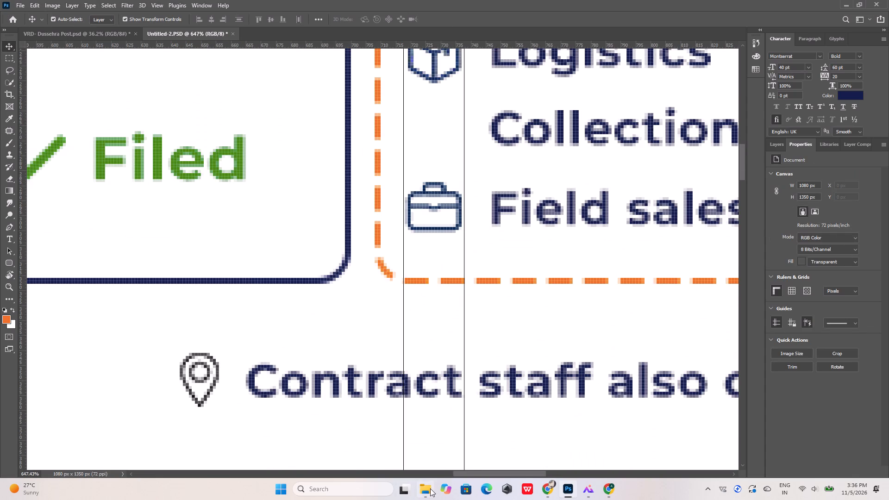
{"action": "left_click", "coordinate": [430, 488]}
{"action": "left_click", "coordinate": [130, 68]}
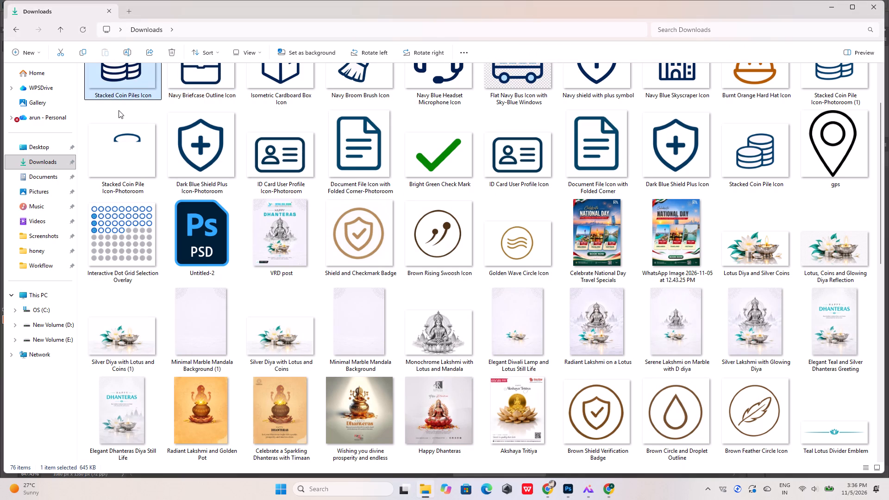
{"action": "left_click_drag", "start_coordinate": [119, 111], "coordinate": [563, 486]}
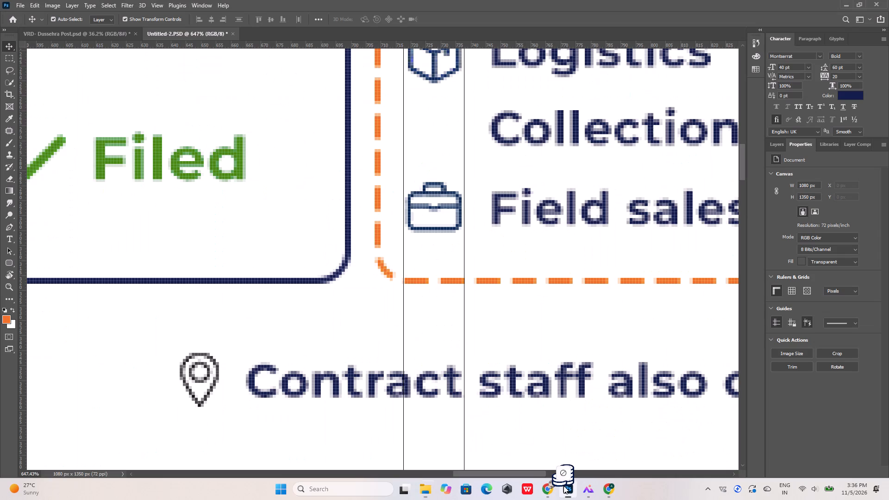
{"action": "left_click_drag", "start_coordinate": [563, 486], "coordinate": [248, 225]}
Shrink the coin piles icon to about 8.76% and move it near the Collections label, at about X 756, Y 247 px.
{"action": "scroll", "coordinate": [312, 267], "scroll_direction": "down", "scroll_amount": 16, "text": "alt"}
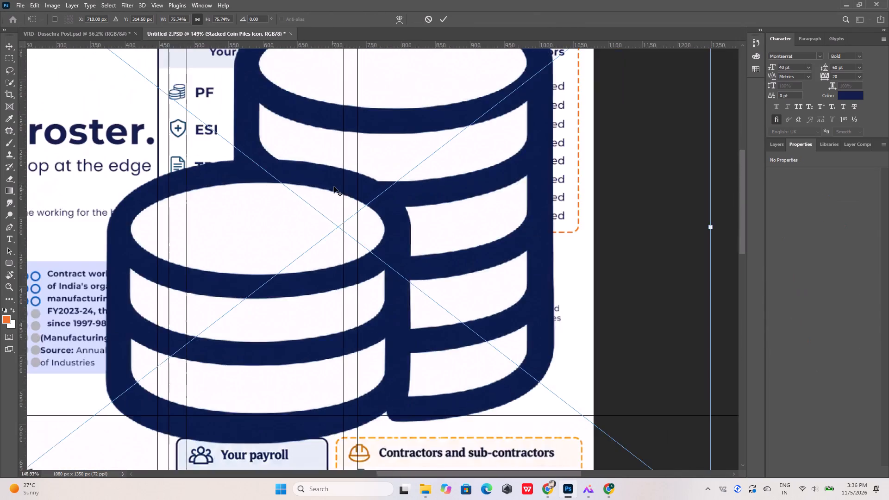
{"action": "scroll", "coordinate": [334, 187], "scroll_direction": "down", "scroll_amount": 11, "text": "alt"}
{"action": "scroll", "coordinate": [445, 300], "scroll_direction": "up", "scroll_amount": 11, "text": "alt"}
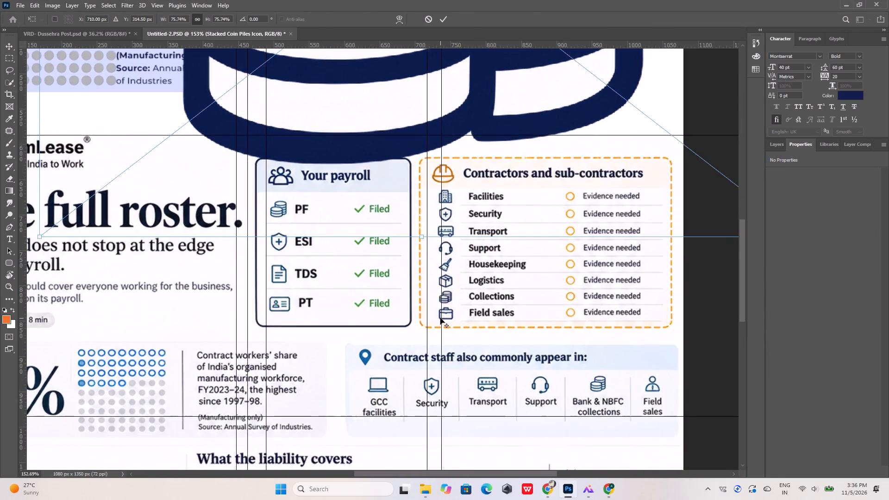
{"action": "scroll", "coordinate": [433, 327], "scroll_direction": "down", "scroll_amount": 11, "text": "alt"}
{"action": "left_click_drag", "start_coordinate": [571, 56], "coordinate": [324, 249]}
{"action": "left_click_drag", "start_coordinate": [308, 258], "coordinate": [429, 157]}
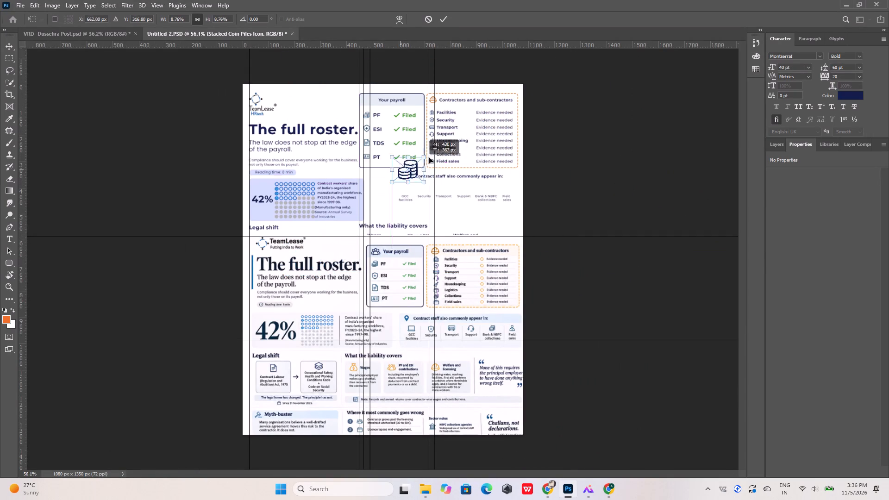
{"action": "left_click_drag", "start_coordinate": [429, 157], "coordinate": [444, 144]}
Reduce the coin piles icon to about 1.62%, position it between the guides beside the Collections label and commit the transform.
{"action": "scroll", "coordinate": [437, 143], "scroll_direction": "up", "scroll_amount": 19, "text": "alt"}
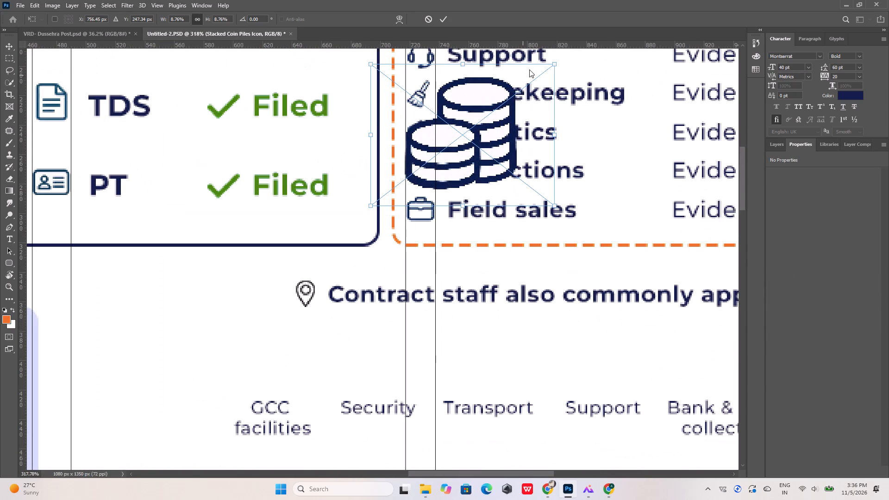
{"action": "left_click", "coordinate": [556, 62]}
{"action": "left_click_drag", "start_coordinate": [556, 62], "coordinate": [422, 170]}
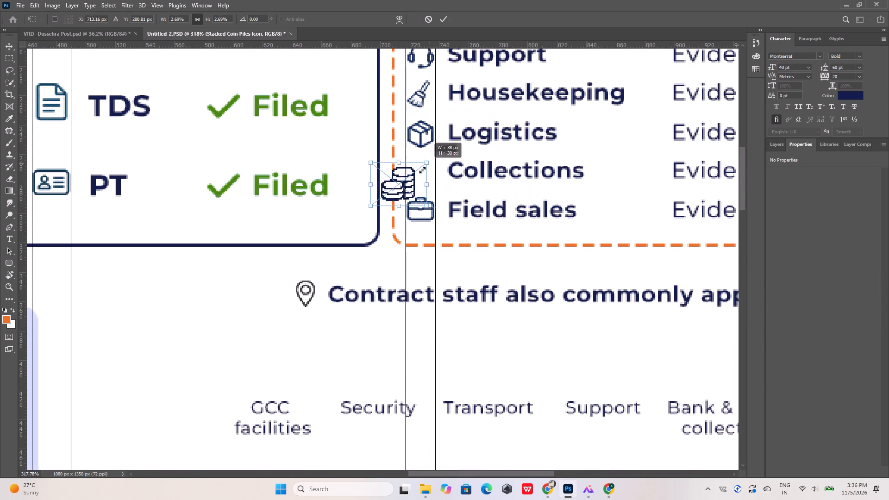
{"action": "left_click_drag", "start_coordinate": [422, 170], "coordinate": [407, 179]}
{"action": "left_click_drag", "start_coordinate": [389, 192], "coordinate": [425, 172]}
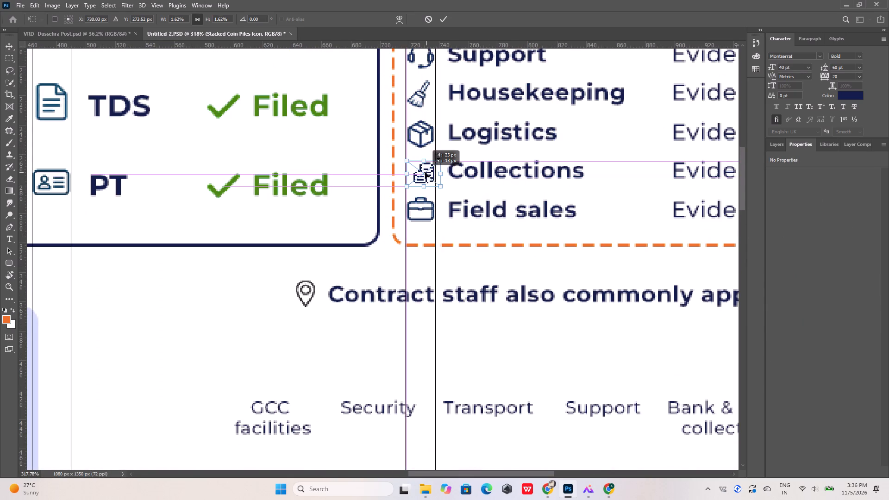
{"action": "left_click_drag", "start_coordinate": [425, 172], "coordinate": [422, 172]}
{"action": "left_click", "coordinate": [476, 143]}
{"action": "left_click", "coordinate": [441, 21]}
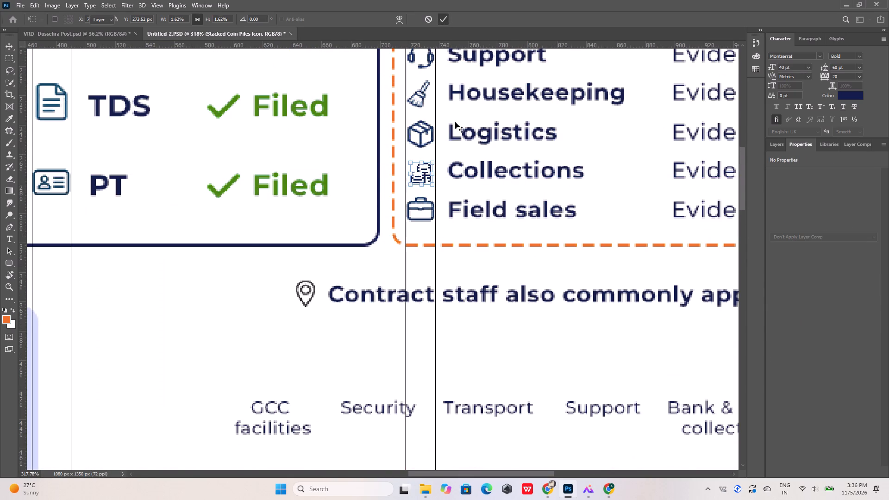
{"action": "scroll", "coordinate": [458, 158], "scroll_direction": "down", "scroll_amount": 3, "text": "alt"}
{"action": "left_click", "coordinate": [561, 153]}
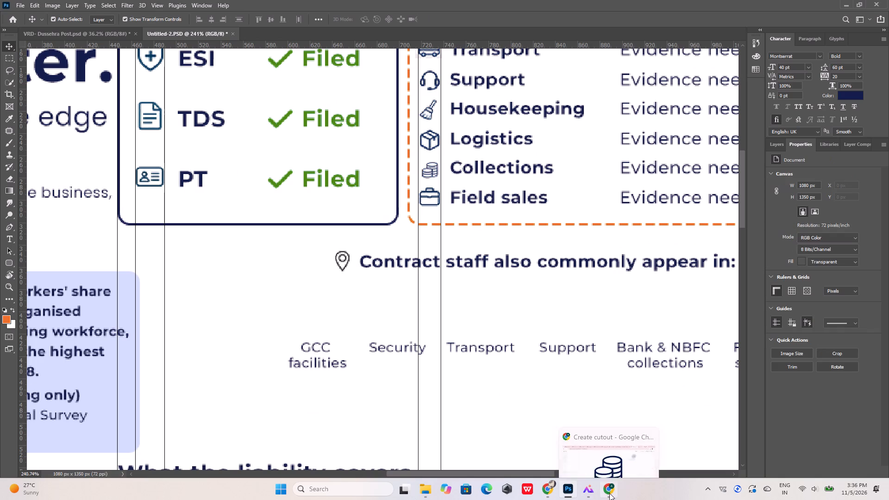
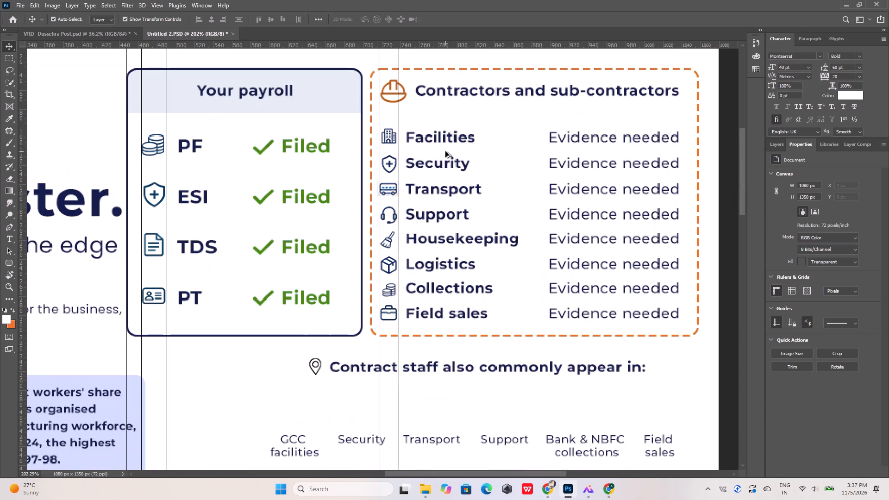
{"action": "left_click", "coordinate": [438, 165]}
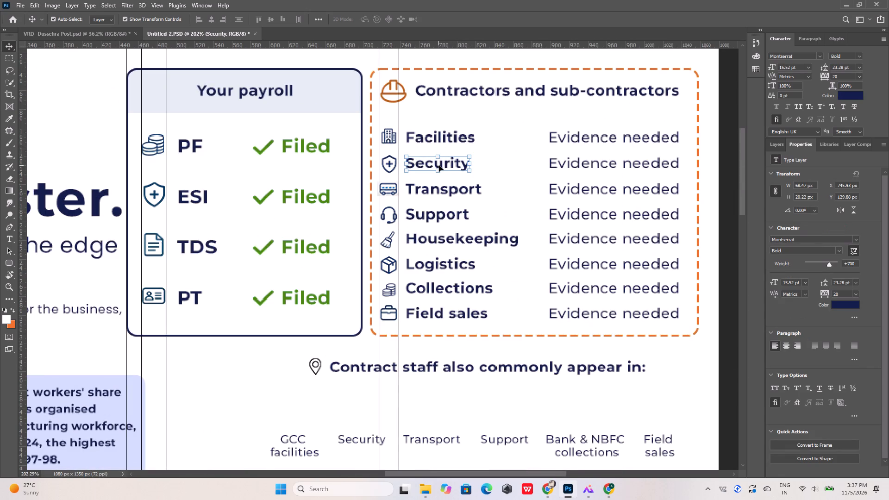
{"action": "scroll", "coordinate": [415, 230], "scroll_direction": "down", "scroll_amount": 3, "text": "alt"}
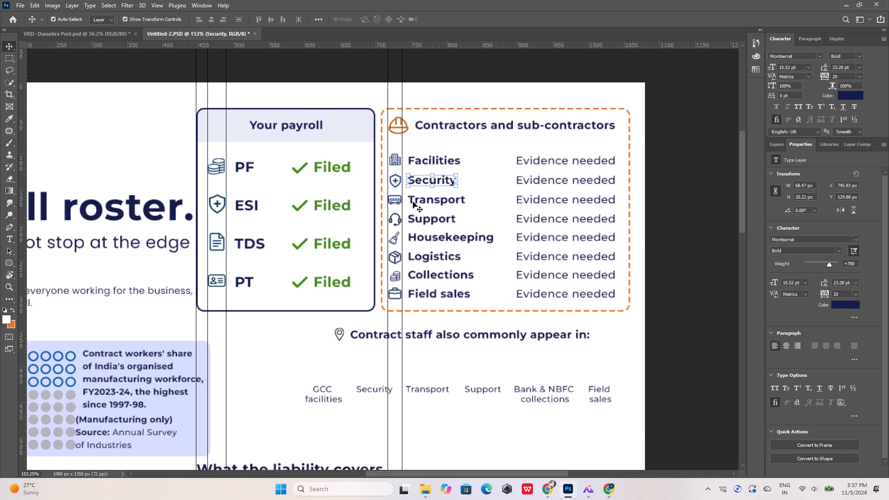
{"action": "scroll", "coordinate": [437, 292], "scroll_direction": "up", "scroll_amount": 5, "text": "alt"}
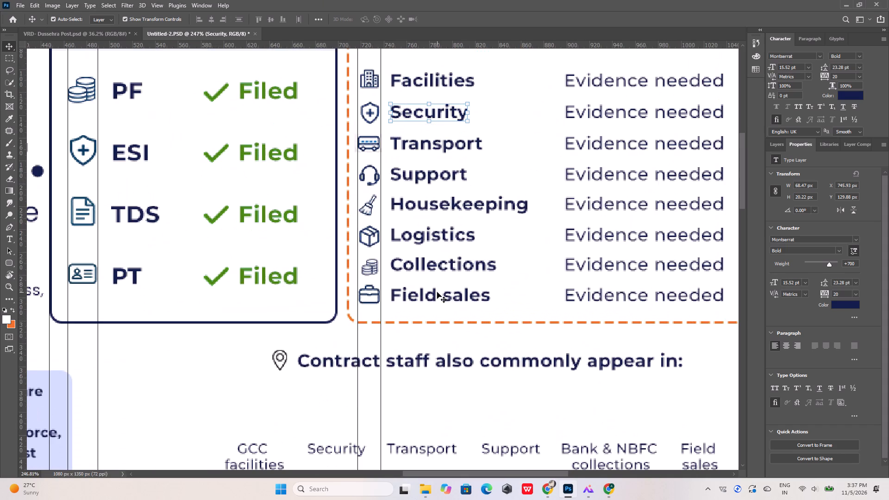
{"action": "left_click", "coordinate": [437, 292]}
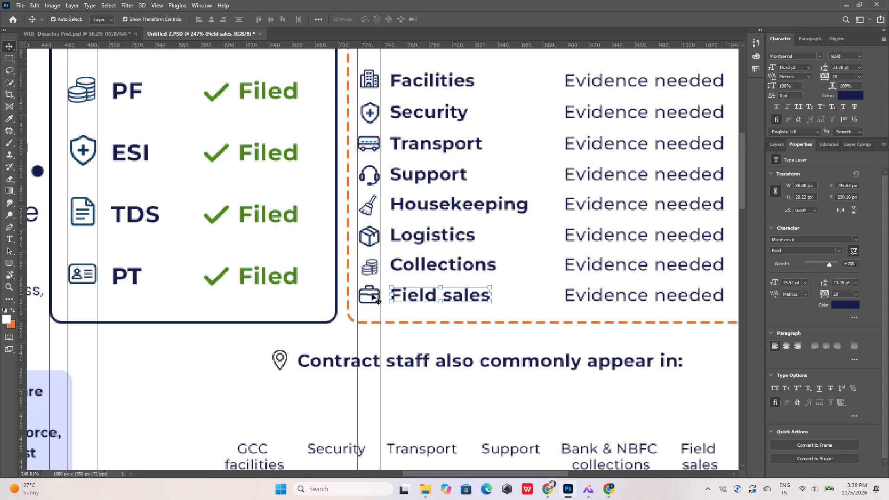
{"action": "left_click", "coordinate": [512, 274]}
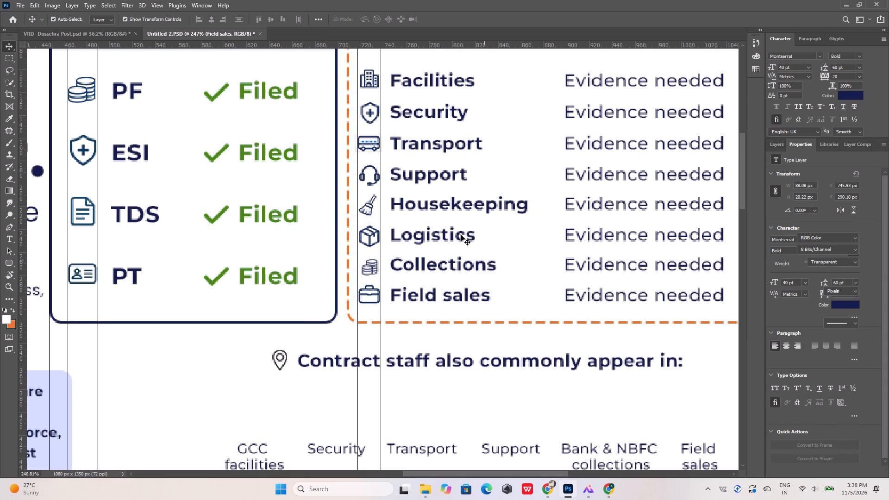
Move the reference flyer image up and left over the working layout, to about X -46, Y 445 px.
{"action": "scroll", "coordinate": [317, 149], "scroll_direction": "down", "scroll_amount": 10, "text": "alt"}
{"action": "scroll", "coordinate": [302, 256], "scroll_direction": "up", "scroll_amount": 5, "text": "alt"}
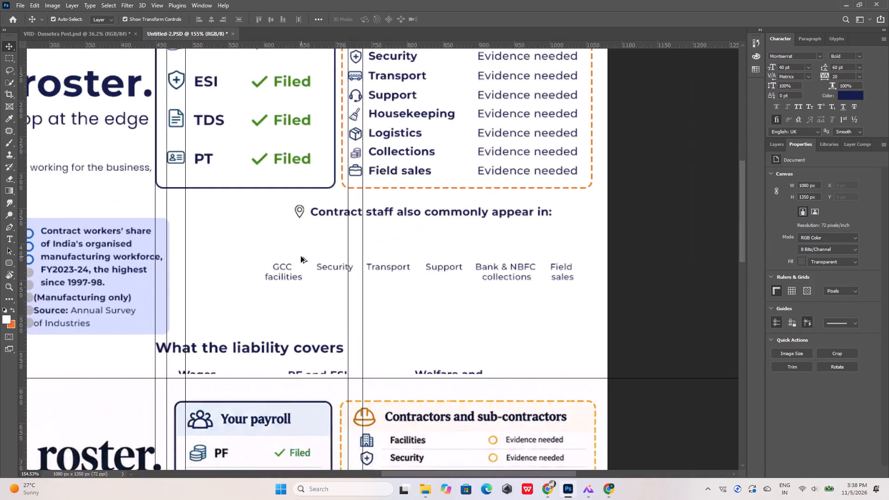
{"action": "scroll", "coordinate": [301, 256], "scroll_direction": "up", "scroll_amount": 2, "text": "alt"}
{"action": "scroll", "coordinate": [308, 180], "scroll_direction": "down", "scroll_amount": 10, "text": "alt"}
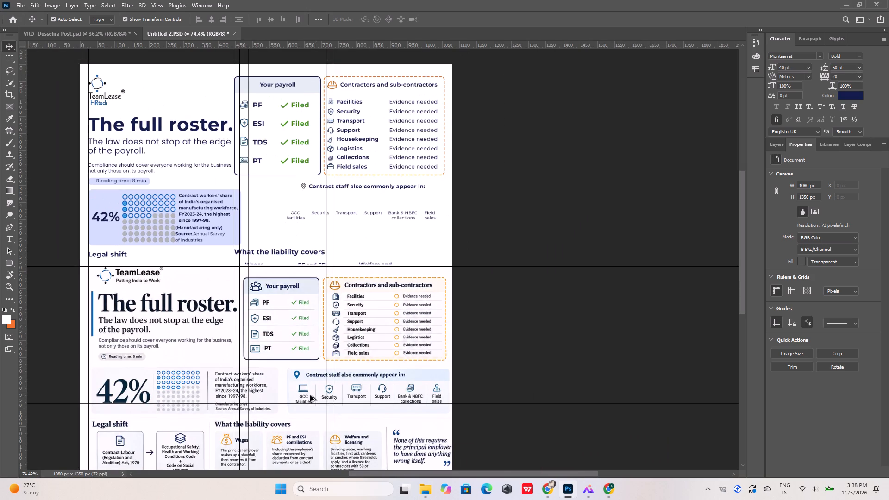
{"action": "left_click_drag", "start_coordinate": [302, 374], "coordinate": [282, 327]}
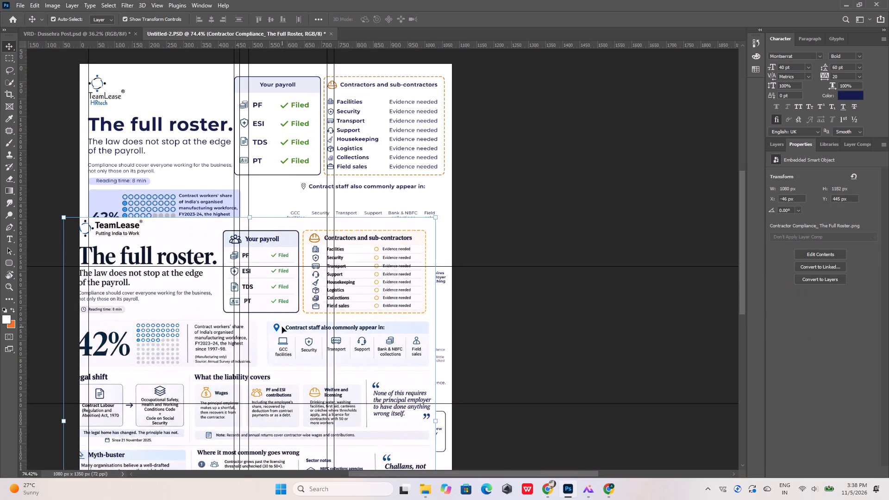
Capture a screenshot of the laptop icon above GCC facilities in the reference flyer image.
{"action": "scroll", "coordinate": [287, 354], "scroll_direction": "up", "scroll_amount": 12, "text": "alt"}
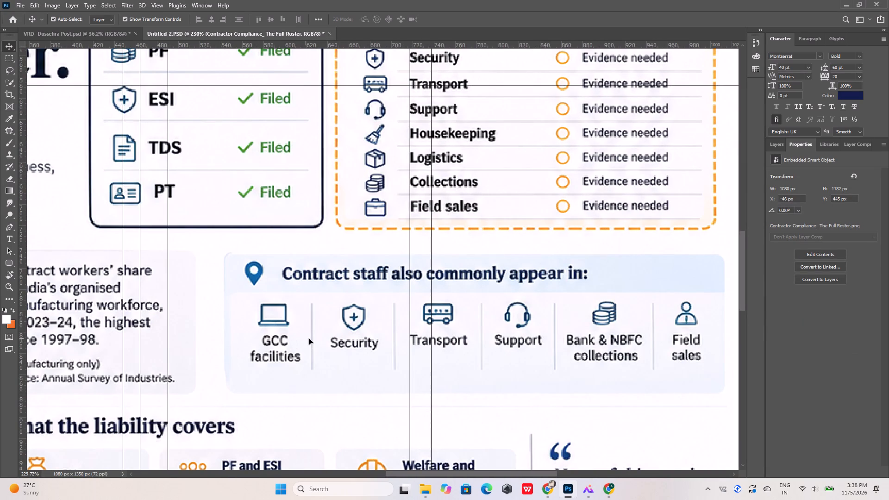
{"action": "key", "text": "Print"}
{"action": "left_click_drag", "start_coordinate": [252, 300], "coordinate": [282, 326]}
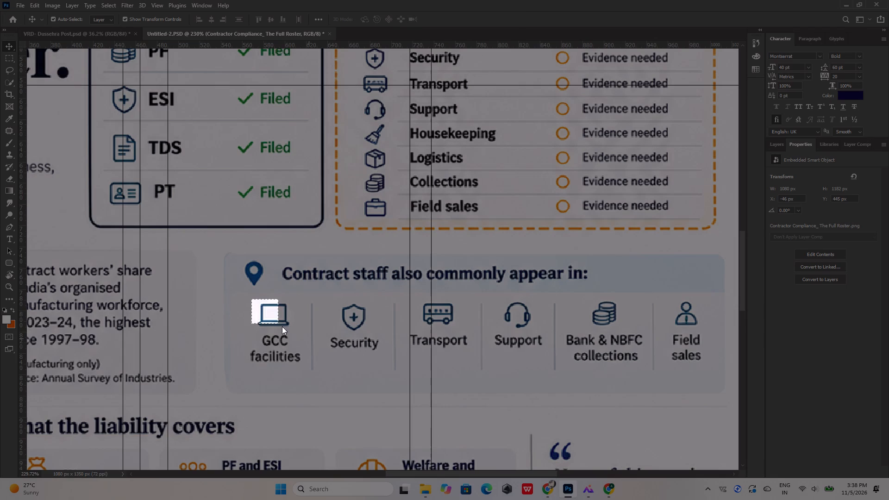
{"action": "left_click_drag", "start_coordinate": [282, 326], "coordinate": [297, 332]}
{"action": "scroll", "coordinate": [232, 340], "scroll_direction": "down", "scroll_amount": 3, "text": "alt"}
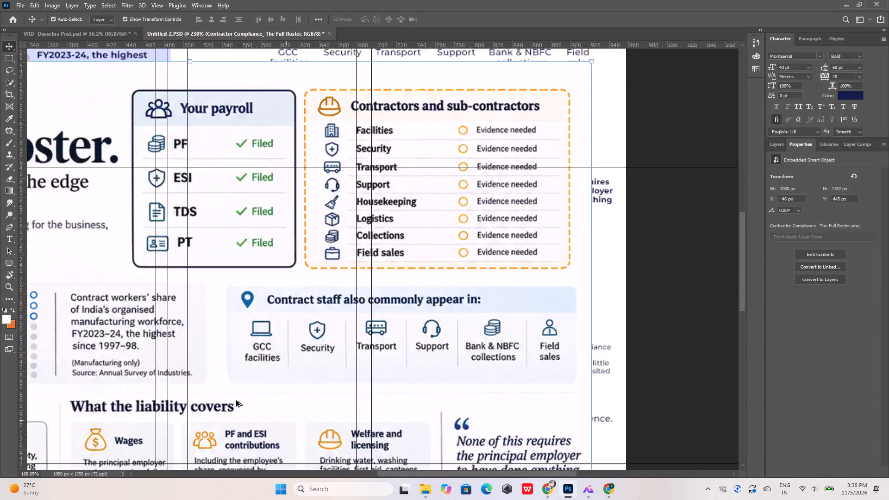
{"action": "scroll", "coordinate": [236, 400], "scroll_direction": "down", "scroll_amount": 8, "text": "alt"}
{"action": "scroll", "coordinate": [312, 104], "scroll_direction": "up", "scroll_amount": 5, "text": "alt"}
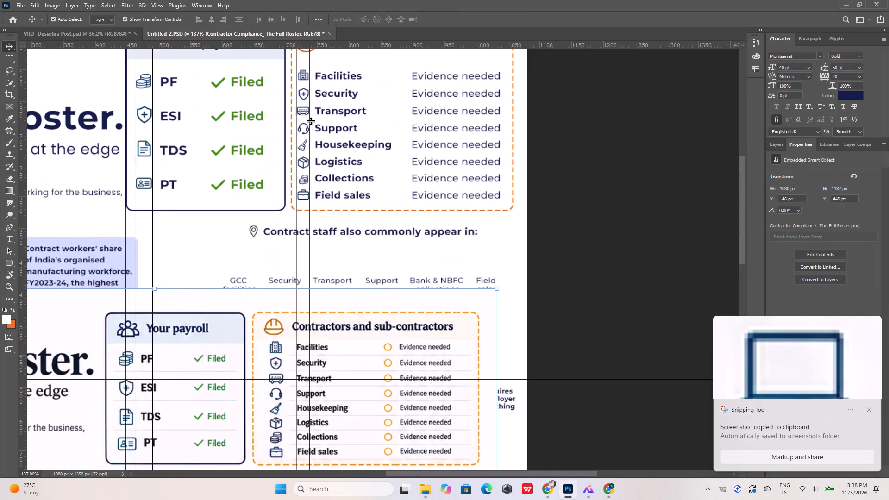
{"action": "scroll", "coordinate": [311, 121], "scroll_direction": "down", "scroll_amount": 4, "text": "alt"}
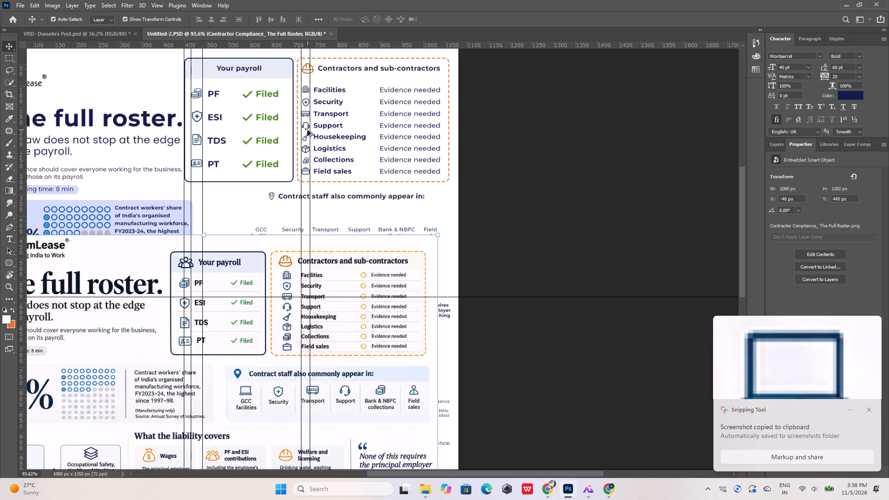
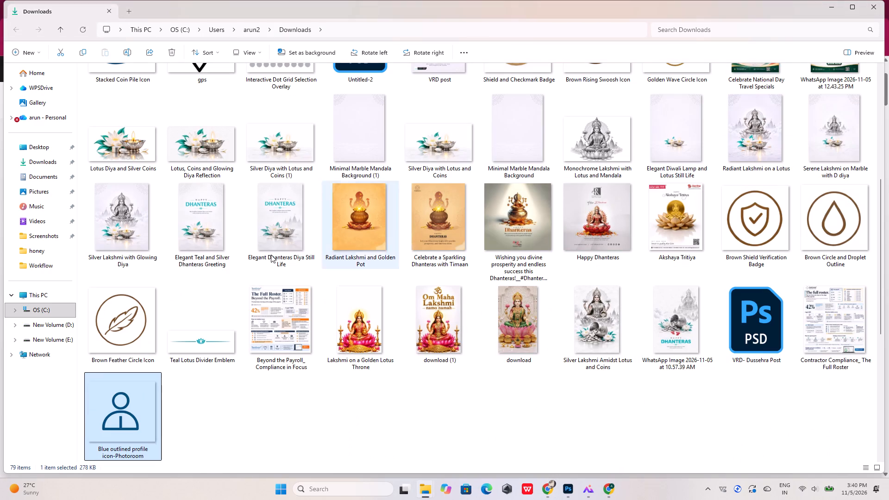
{"action": "left_click_drag", "start_coordinate": [113, 408], "coordinate": [568, 492]}
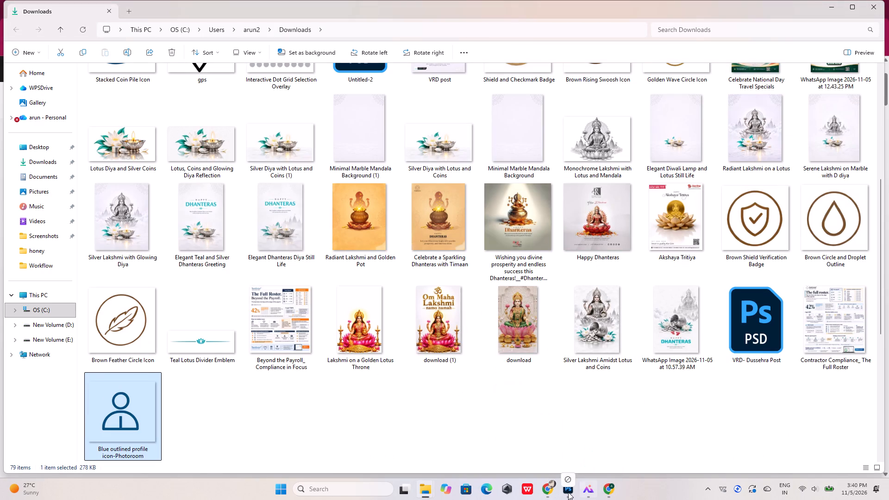
{"action": "left_click_drag", "start_coordinate": [568, 492], "coordinate": [423, 228]}
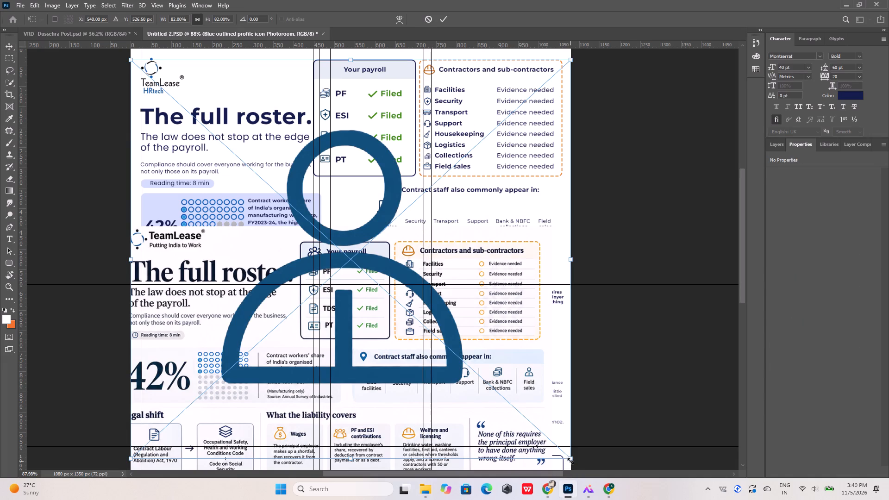
Scale the placed person icon down to about 5.12% and position it above the Field sales label.
{"action": "left_click_drag", "start_coordinate": [570, 461], "coordinate": [252, 126]}
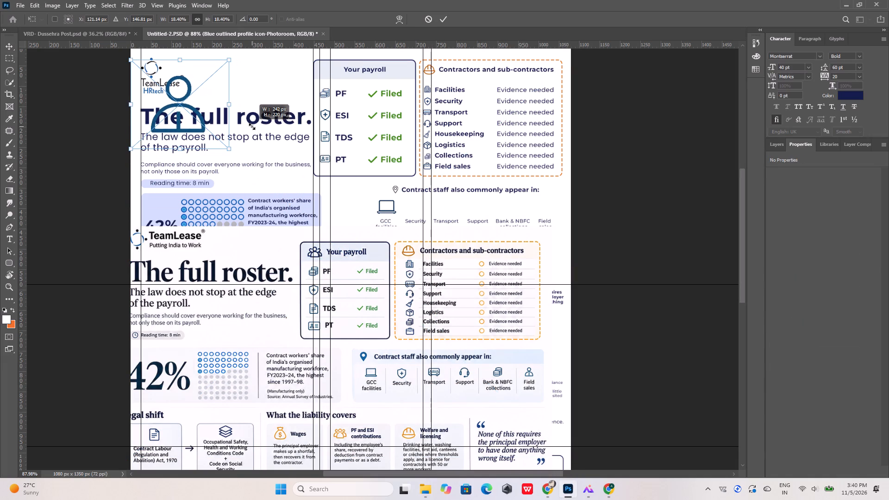
{"action": "left_click_drag", "start_coordinate": [252, 126], "coordinate": [244, 114]}
{"action": "left_click_drag", "start_coordinate": [175, 100], "coordinate": [485, 168]}
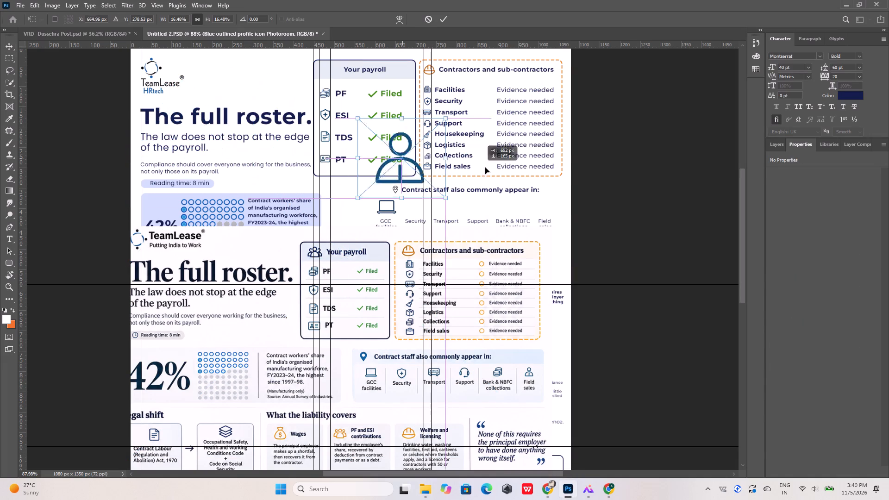
{"action": "left_click_drag", "start_coordinate": [485, 168], "coordinate": [541, 186]}
{"action": "scroll", "coordinate": [550, 181], "scroll_direction": "up", "scroll_amount": 10, "text": "alt"}
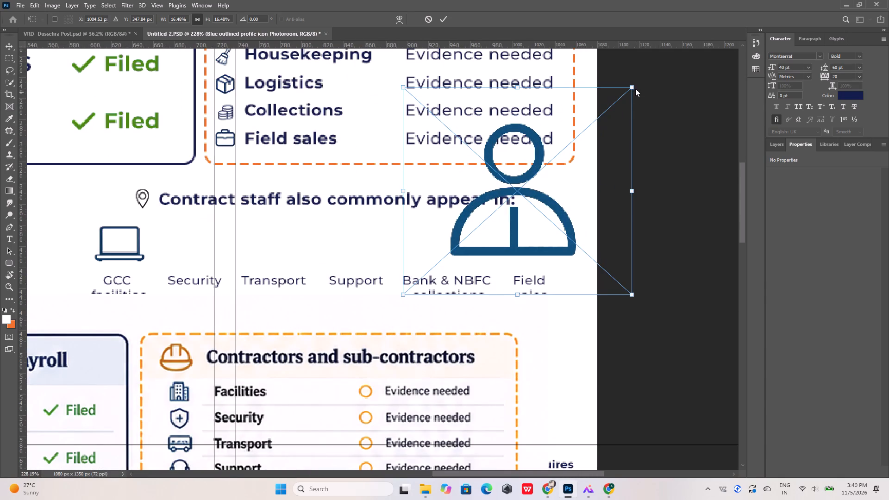
{"action": "left_click", "coordinate": [634, 87]}
{"action": "left_click_drag", "start_coordinate": [634, 87], "coordinate": [460, 242]}
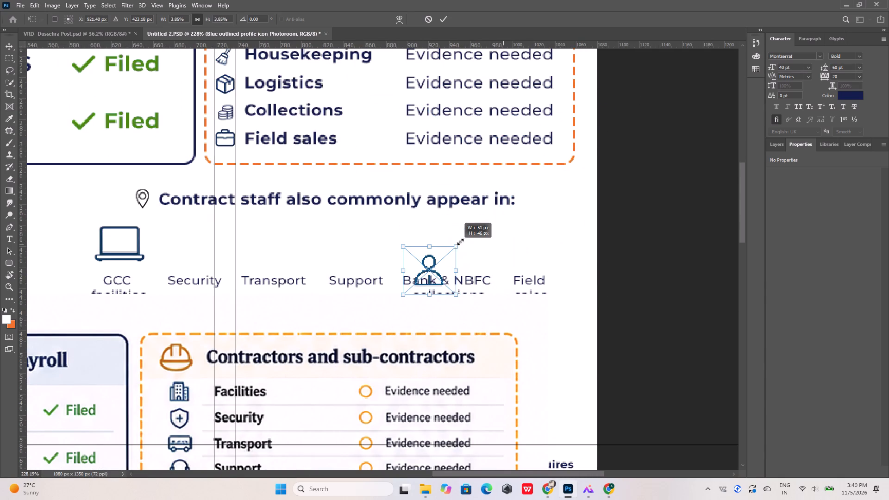
{"action": "left_click_drag", "start_coordinate": [460, 242], "coordinate": [474, 227]}
{"action": "left_click_drag", "start_coordinate": [448, 267], "coordinate": [531, 250]}
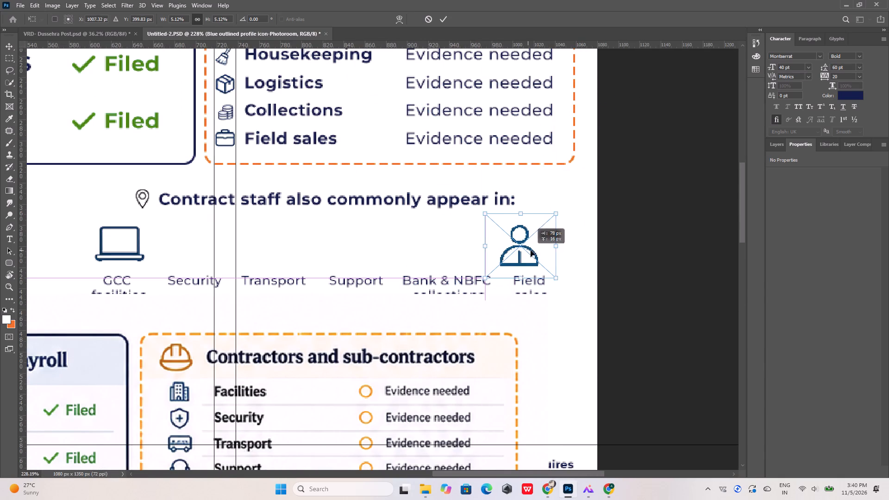
{"action": "left_click_drag", "start_coordinate": [531, 250], "coordinate": [531, 250]}
Add two horizontal guides along the bottom and top edges of the laptop icon.
{"action": "left_click_drag", "start_coordinate": [288, 47], "coordinate": [253, 260]}
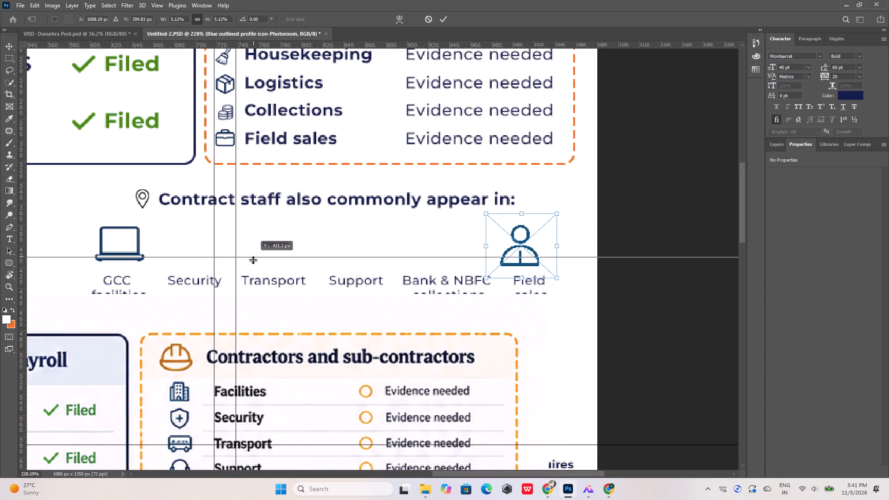
{"action": "left_click_drag", "start_coordinate": [253, 260], "coordinate": [253, 261]}
{"action": "left_click_drag", "start_coordinate": [171, 43], "coordinate": [151, 221]}
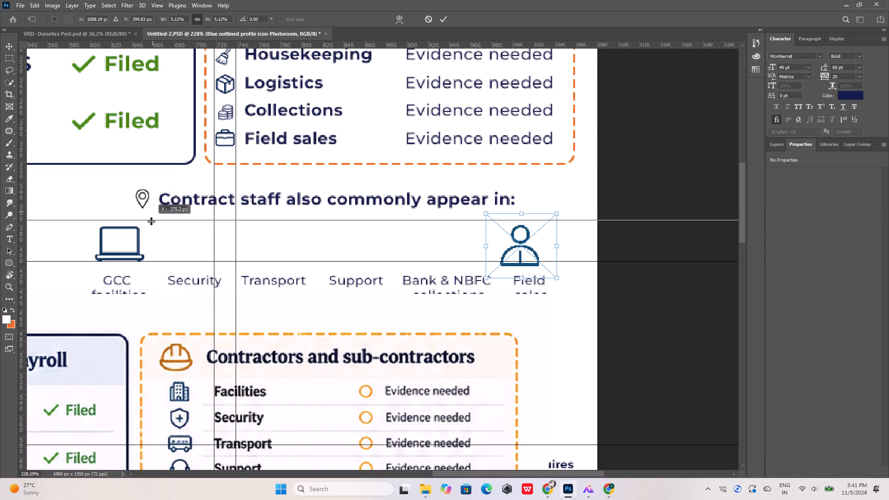
{"action": "left_click_drag", "start_coordinate": [151, 221], "coordinate": [151, 226]}
Fit the person icon between the two guides at about 4.40% scale, nudge it right over Field sales and commit it.
{"action": "scroll", "coordinate": [528, 237], "scroll_direction": "up", "scroll_amount": 9, "text": "alt"}
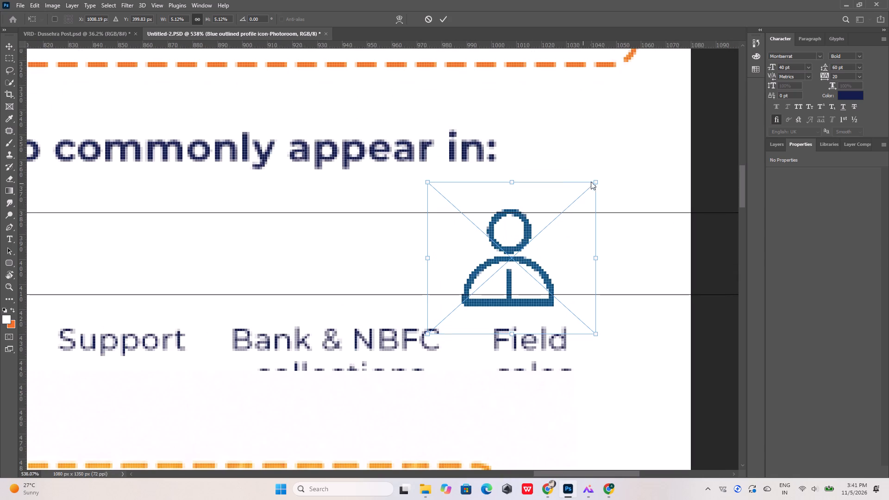
{"action": "left_click", "coordinate": [596, 181]}
{"action": "left_click_drag", "start_coordinate": [596, 181], "coordinate": [593, 186]}
{"action": "left_click_drag", "start_coordinate": [430, 336], "coordinate": [446, 319]}
{"action": "left_click_drag", "start_coordinate": [590, 185], "coordinate": [588, 189]}
{"action": "key", "text": "Right"}
{"action": "key", "text": "Right"}
{"action": "key", "text": "Right"}
{"action": "key", "text": "Right"}
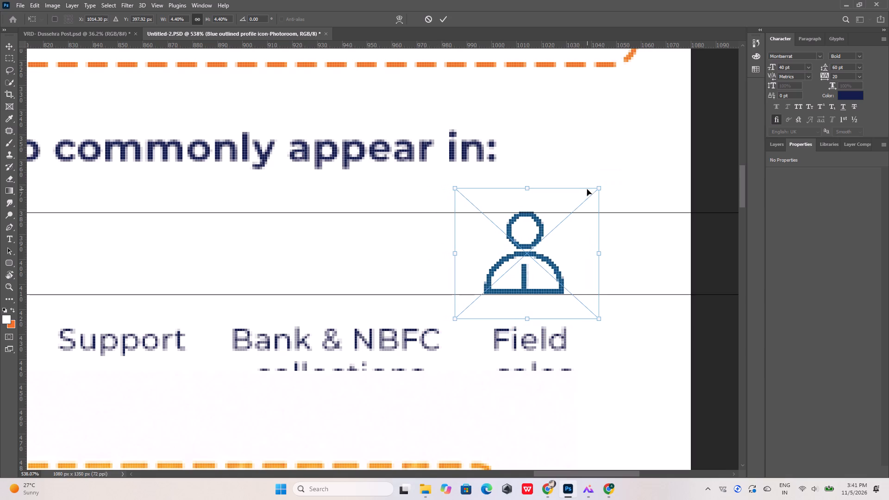
{"action": "key", "text": "Right"}
{"action": "left_click", "coordinate": [446, 16]}
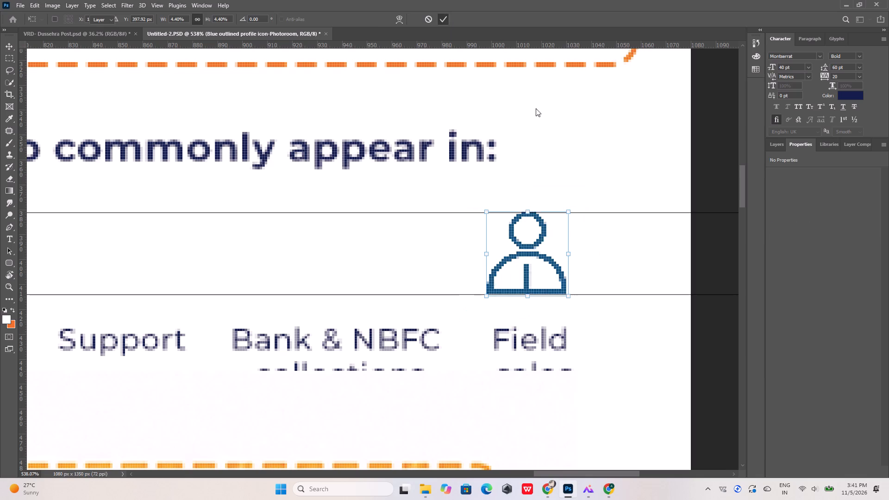
{"action": "left_click", "coordinate": [582, 128]}
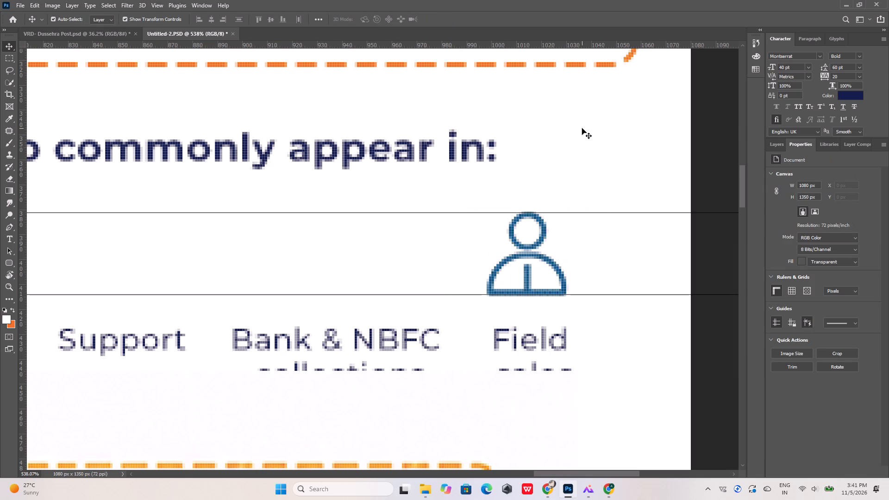
Duplicate the Collections coin-stack icon above the Bank & NBFC collections label and scale the copy to about 3.59% between the guides.
{"action": "scroll", "coordinate": [482, 212], "scroll_direction": "down", "scroll_amount": 17, "text": "alt"}
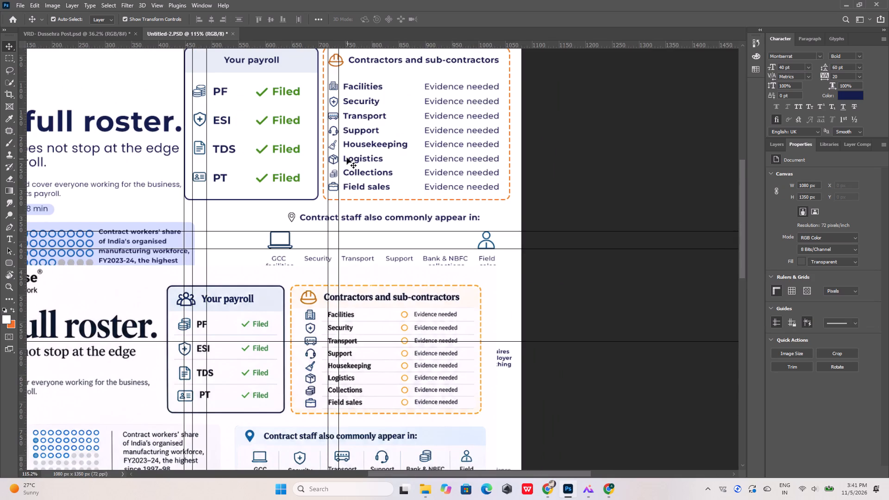
{"action": "left_click", "coordinate": [335, 175]}
{"action": "scroll", "coordinate": [335, 175], "scroll_direction": "up", "scroll_amount": 7, "text": "alt"}
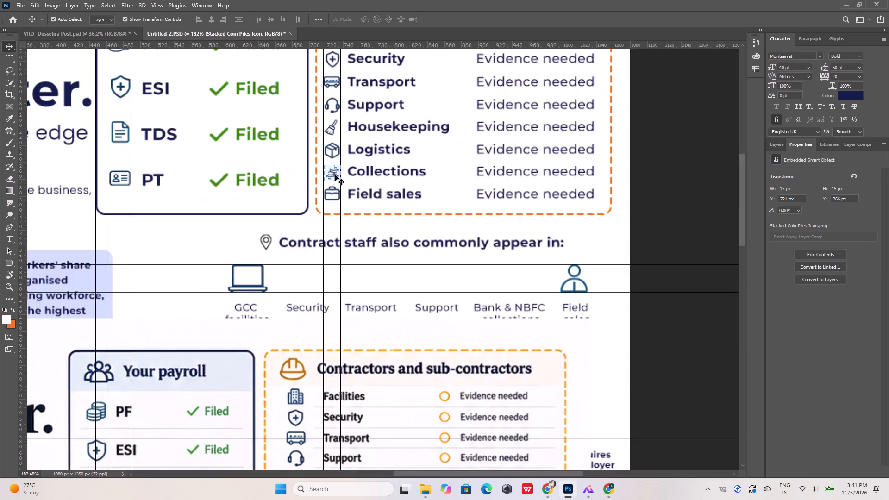
{"action": "scroll", "coordinate": [335, 175], "scroll_direction": "up", "scroll_amount": 2, "text": "alt"}
{"action": "left_click_drag", "start_coordinate": [332, 173], "coordinate": [577, 337], "text": "alt"}
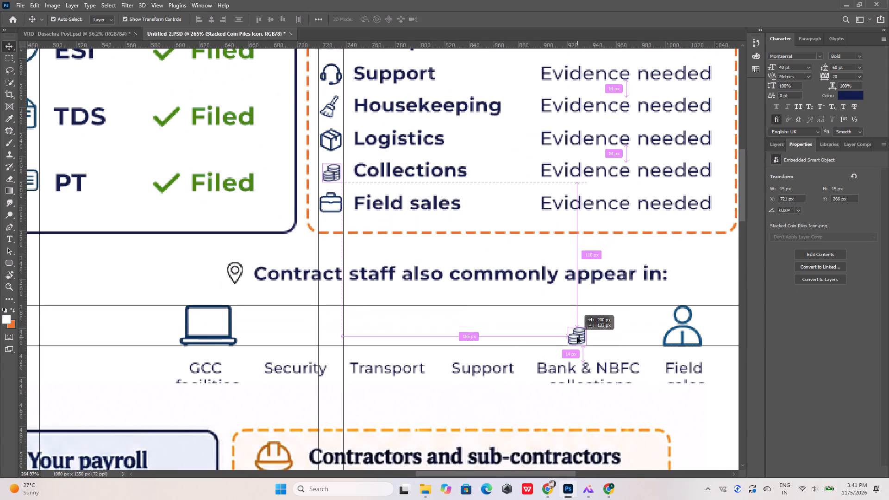
{"action": "left_click_drag", "start_coordinate": [577, 337], "coordinate": [576, 338], "text": "alt"}
{"action": "left_click_drag", "start_coordinate": [586, 326], "coordinate": [589, 319]}
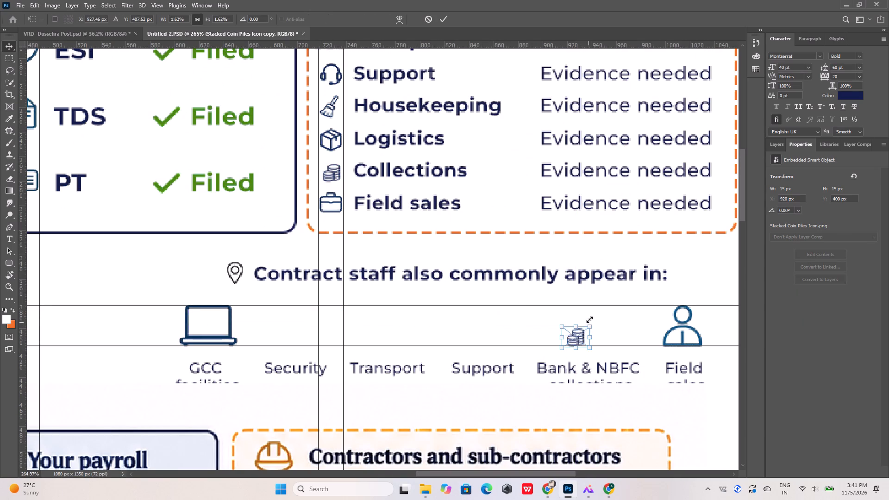
{"action": "left_click_drag", "start_coordinate": [589, 319], "coordinate": [613, 297]}
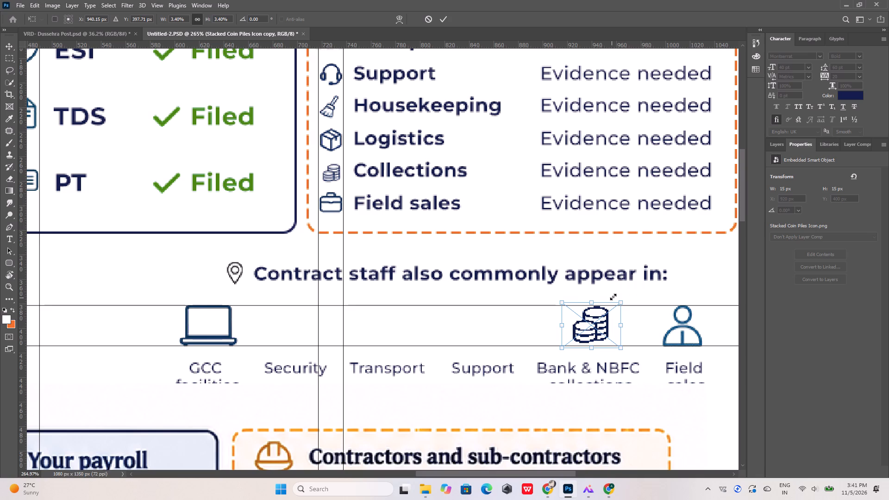
{"action": "left_click", "coordinate": [562, 350]}
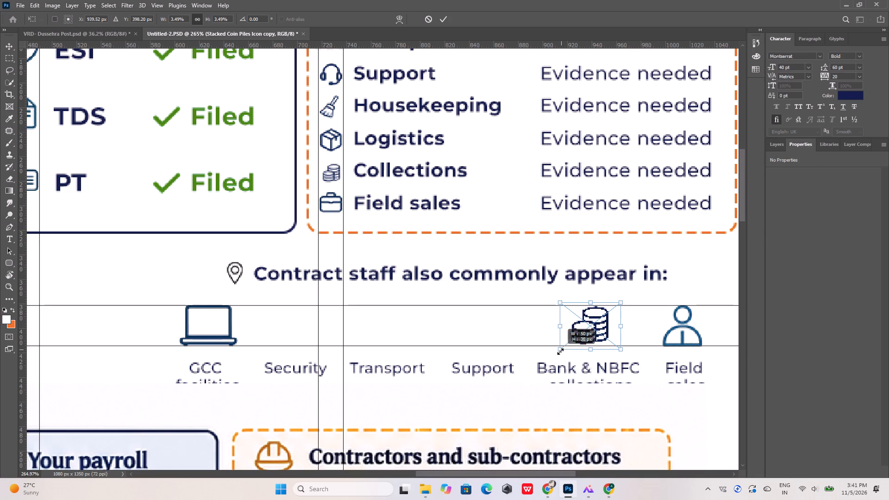
{"action": "left_click", "coordinate": [443, 21]}
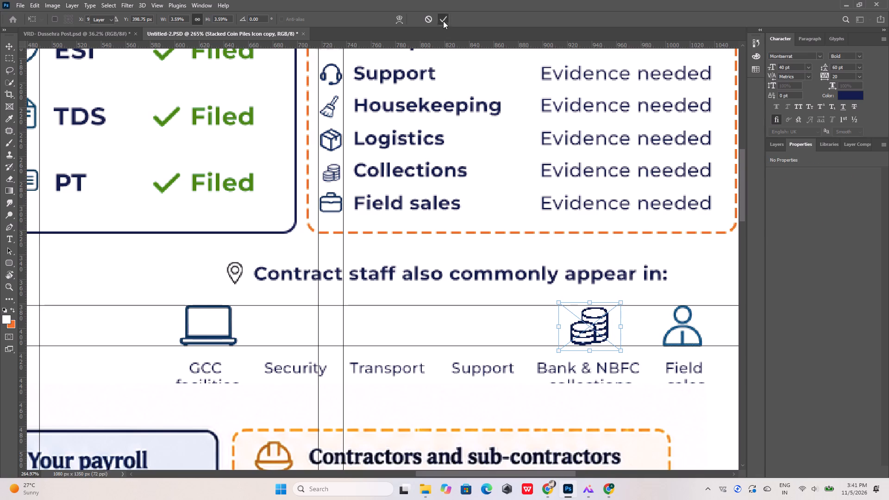
{"action": "left_click", "coordinate": [537, 287]}
Nudge the enlarged coin-stack icon slightly left to centre it over the Bank & NBFC collections label.
{"action": "scroll", "coordinate": [475, 309], "scroll_direction": "down", "scroll_amount": 8, "text": "alt"}
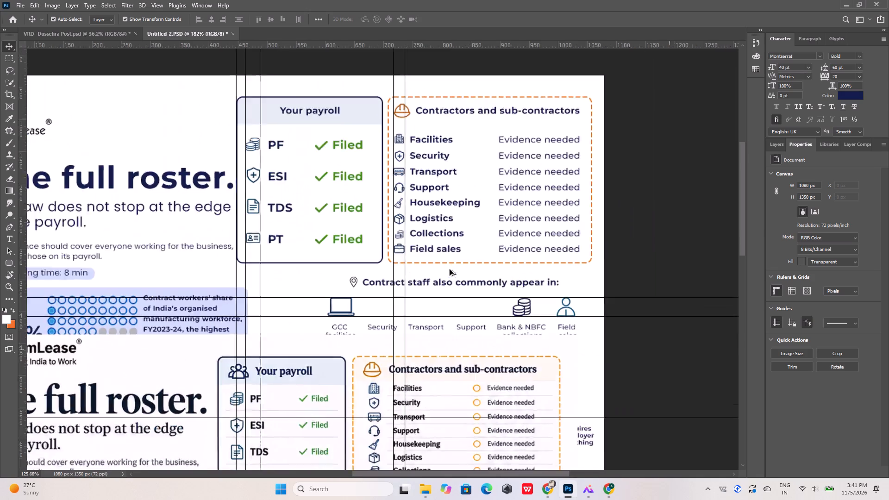
{"action": "scroll", "coordinate": [450, 269], "scroll_direction": "down", "scroll_amount": 6, "text": "alt"}
{"action": "scroll", "coordinate": [488, 285], "scroll_direction": "up", "scroll_amount": 9, "text": "alt"}
{"action": "left_click", "coordinate": [491, 286]}
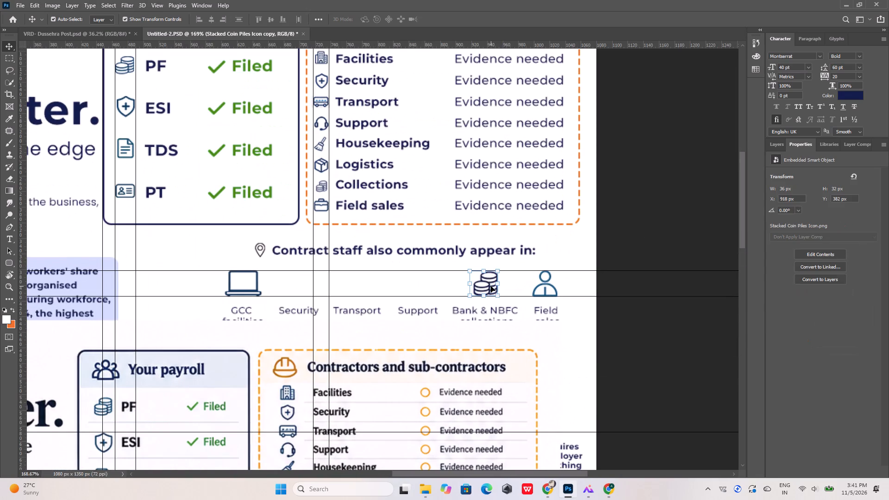
{"action": "key", "text": "Left"}
{"action": "key", "text": "Left"}
{"action": "key", "text": "Left"}
{"action": "key", "text": "Left"}
{"action": "left_click", "coordinate": [614, 277]}
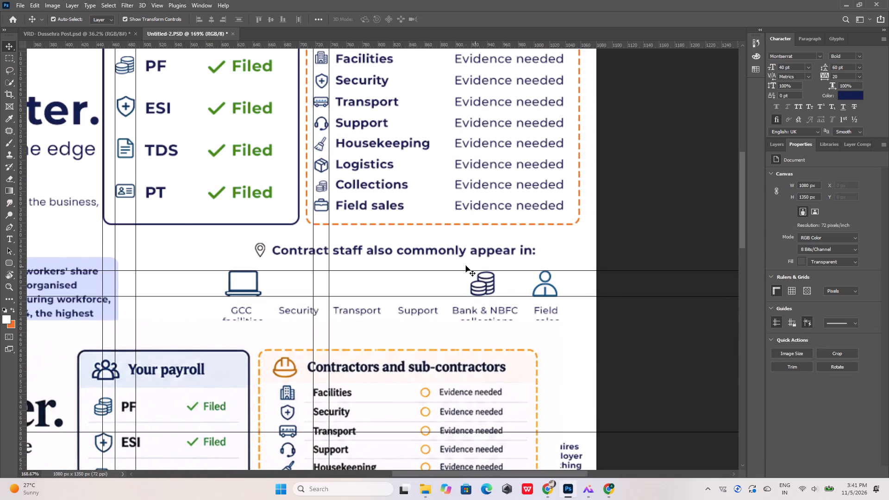
Duplicate the headset icon from the Support row of the contractors list and place the copy above the lower Support label.
{"action": "scroll", "coordinate": [444, 246], "scroll_direction": "down", "scroll_amount": 10, "text": "alt"}
{"action": "scroll", "coordinate": [444, 397], "scroll_direction": "up", "scroll_amount": 2, "text": "alt"}
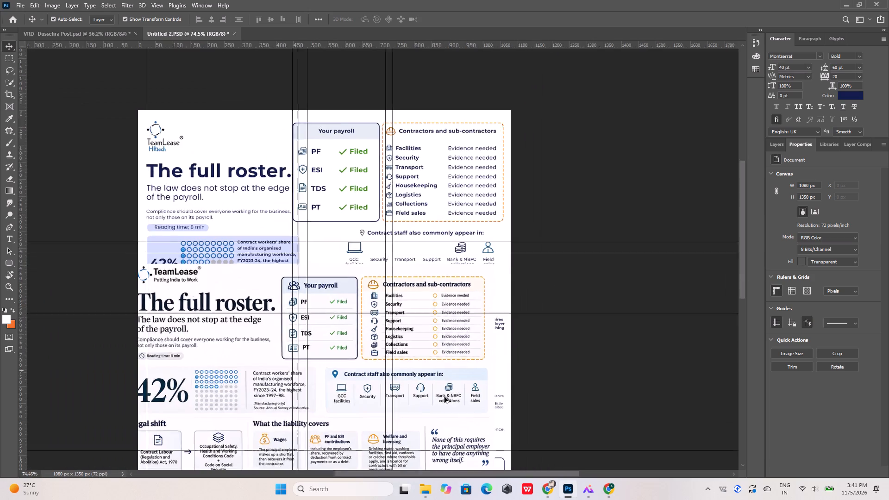
{"action": "scroll", "coordinate": [444, 397], "scroll_direction": "up", "scroll_amount": 4, "text": "alt"}
{"action": "scroll", "coordinate": [444, 397], "scroll_direction": "down", "scroll_amount": 6, "text": "alt"}
{"action": "scroll", "coordinate": [396, 217], "scroll_direction": "up", "scroll_amount": 5, "text": "alt"}
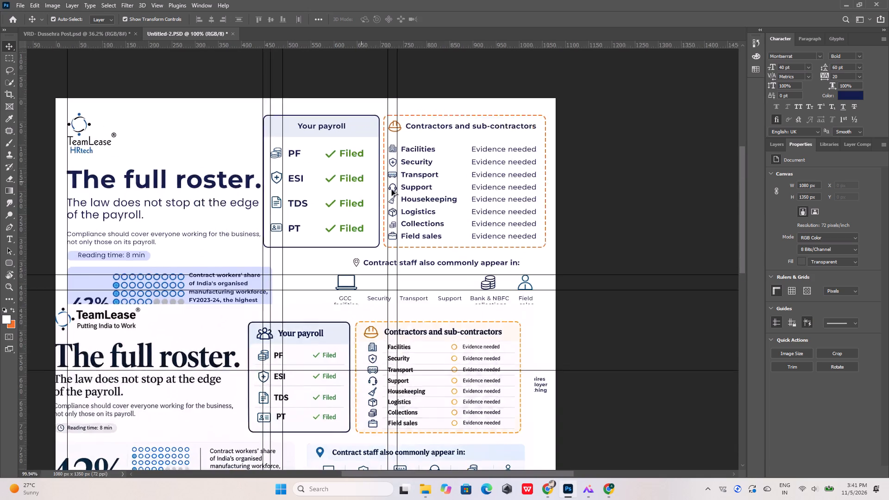
{"action": "scroll", "coordinate": [392, 190], "scroll_direction": "up", "scroll_amount": 5, "text": "alt"}
{"action": "left_click", "coordinate": [400, 185]}
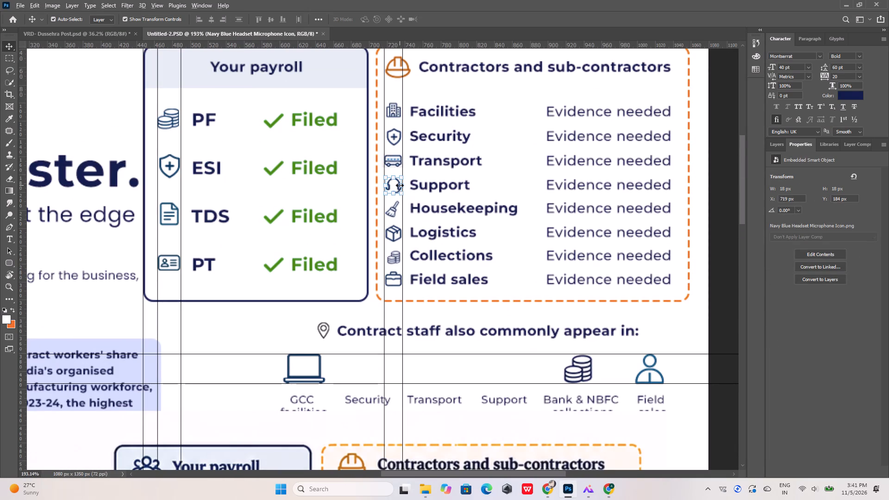
{"action": "scroll", "coordinate": [400, 185], "scroll_direction": "up", "scroll_amount": 4, "text": "alt"}
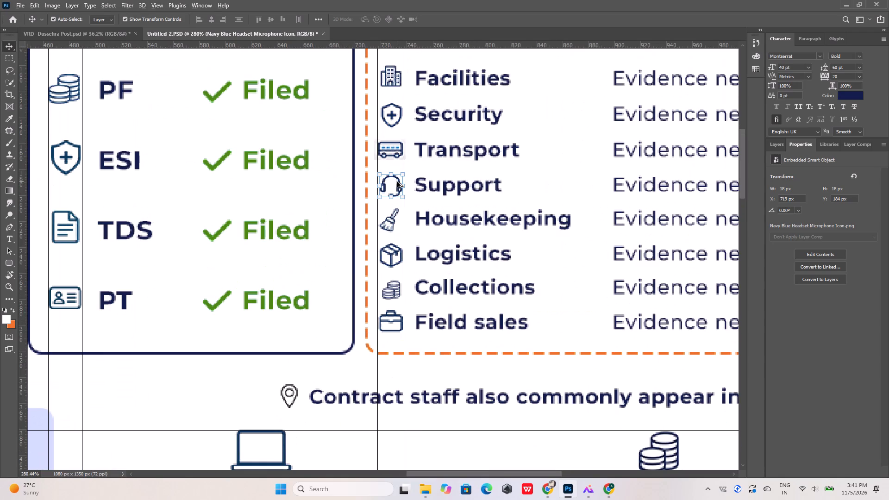
{"action": "left_click_drag", "start_coordinate": [398, 180], "coordinate": [567, 440], "text": "alt"}
Enlarge the copied headset icon proportionally until it fills the height between the two horizontal guides, and commit it.
{"action": "scroll", "coordinate": [367, 244], "scroll_direction": "down", "scroll_amount": 6, "text": "alt"}
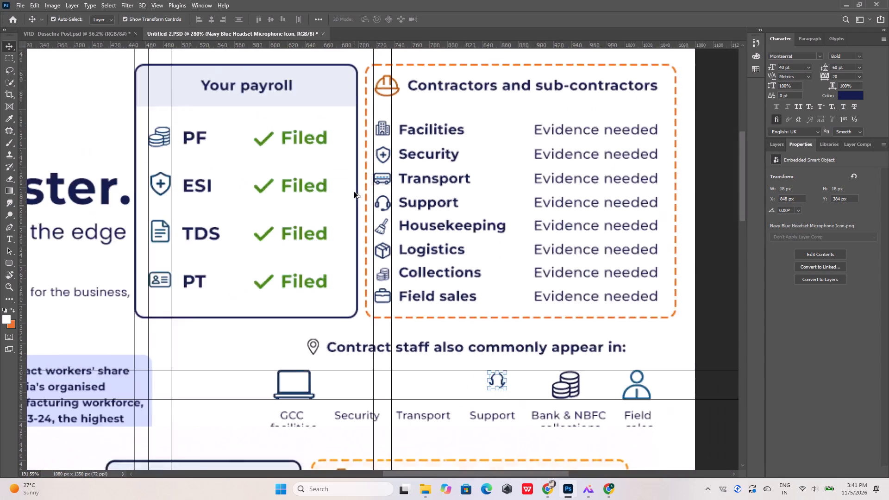
{"action": "scroll", "coordinate": [354, 192], "scroll_direction": "down", "scroll_amount": 3, "text": "alt"}
{"action": "scroll", "coordinate": [457, 330], "scroll_direction": "down", "scroll_amount": 6, "text": "alt"}
{"action": "scroll", "coordinate": [468, 441], "scroll_direction": "up", "scroll_amount": 2, "text": "alt"}
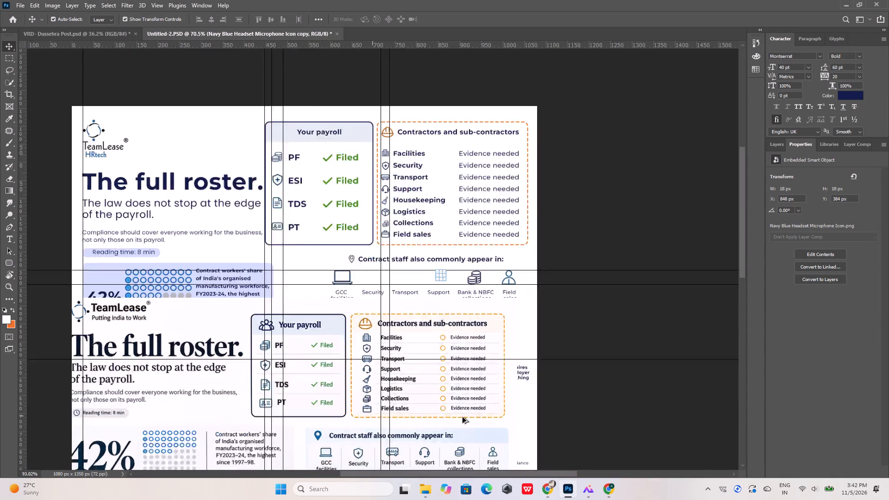
{"action": "scroll", "coordinate": [463, 417], "scroll_direction": "up", "scroll_amount": 18, "text": "alt"}
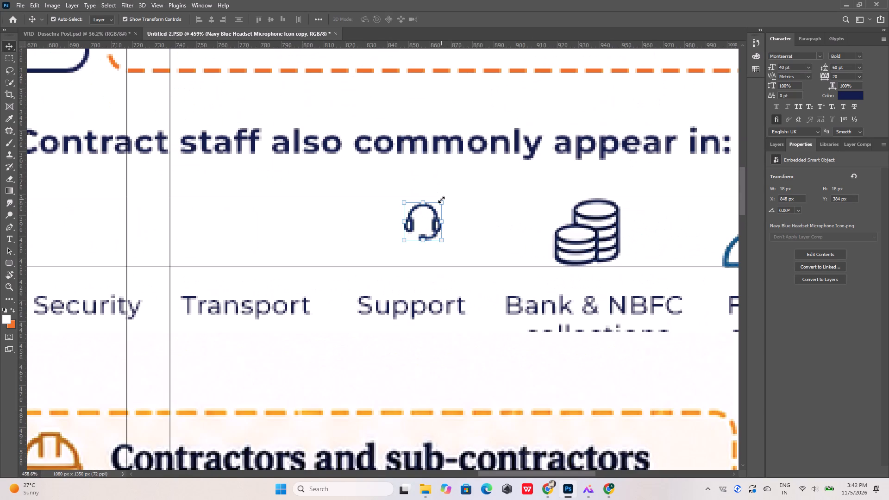
{"action": "left_click_drag", "start_coordinate": [443, 199], "coordinate": [450, 193]}
{"action": "left_click_drag", "start_coordinate": [404, 238], "coordinate": [381, 276]}
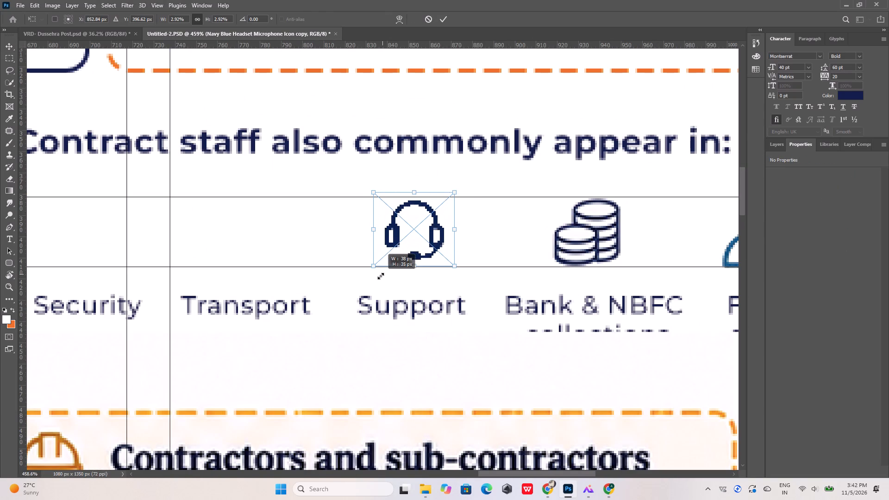
{"action": "left_click_drag", "start_coordinate": [381, 276], "coordinate": [376, 280]}
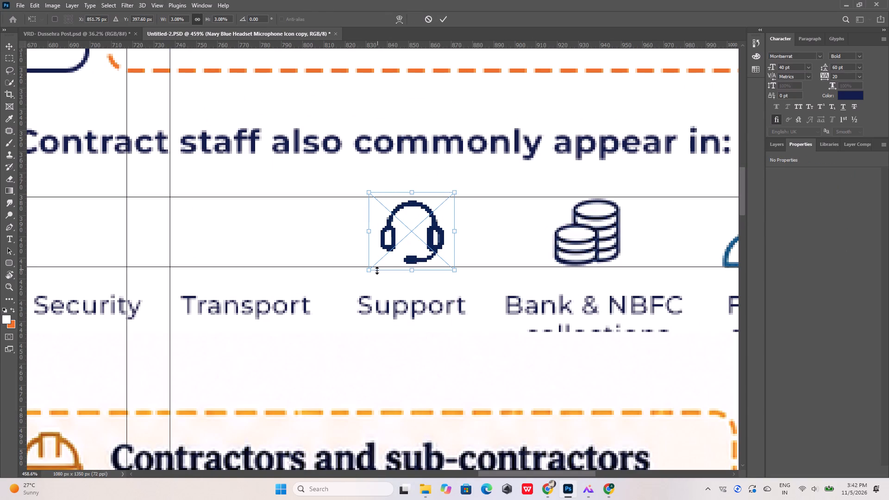
{"action": "left_click", "coordinate": [369, 271]}
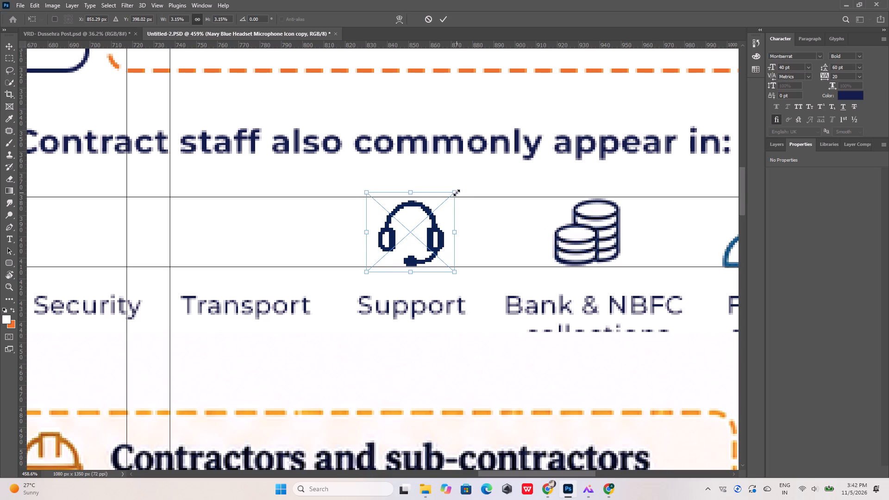
{"action": "left_click_drag", "start_coordinate": [457, 193], "coordinate": [463, 187]}
{"action": "left_click", "coordinate": [443, 17]}
{"action": "left_click", "coordinate": [444, 72]}
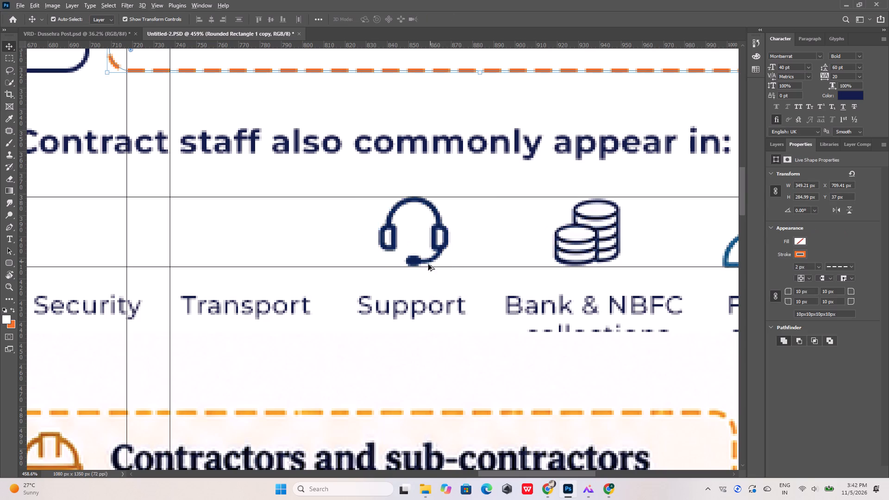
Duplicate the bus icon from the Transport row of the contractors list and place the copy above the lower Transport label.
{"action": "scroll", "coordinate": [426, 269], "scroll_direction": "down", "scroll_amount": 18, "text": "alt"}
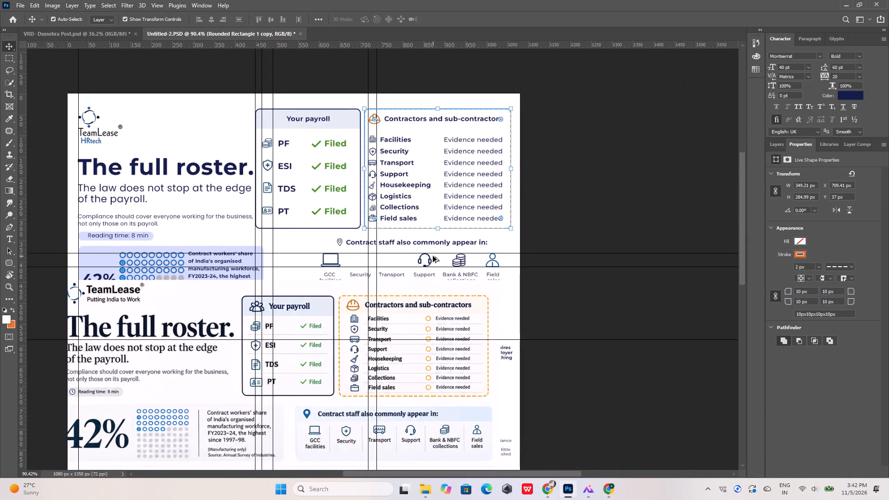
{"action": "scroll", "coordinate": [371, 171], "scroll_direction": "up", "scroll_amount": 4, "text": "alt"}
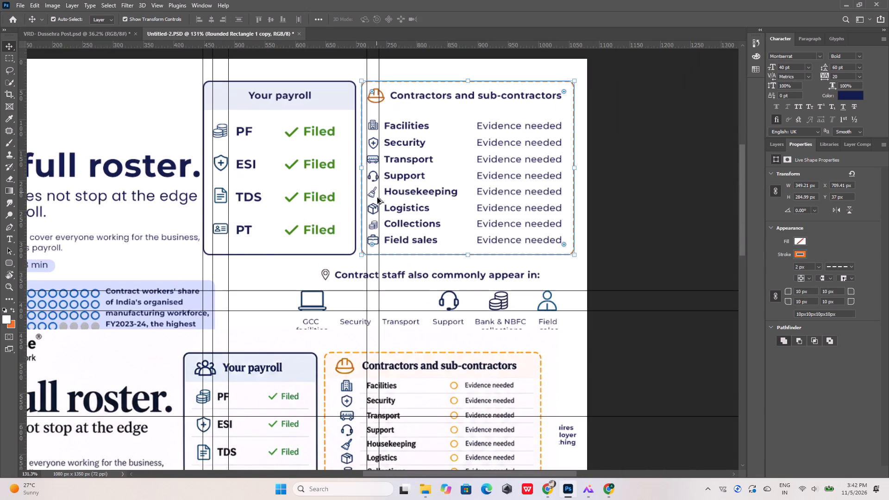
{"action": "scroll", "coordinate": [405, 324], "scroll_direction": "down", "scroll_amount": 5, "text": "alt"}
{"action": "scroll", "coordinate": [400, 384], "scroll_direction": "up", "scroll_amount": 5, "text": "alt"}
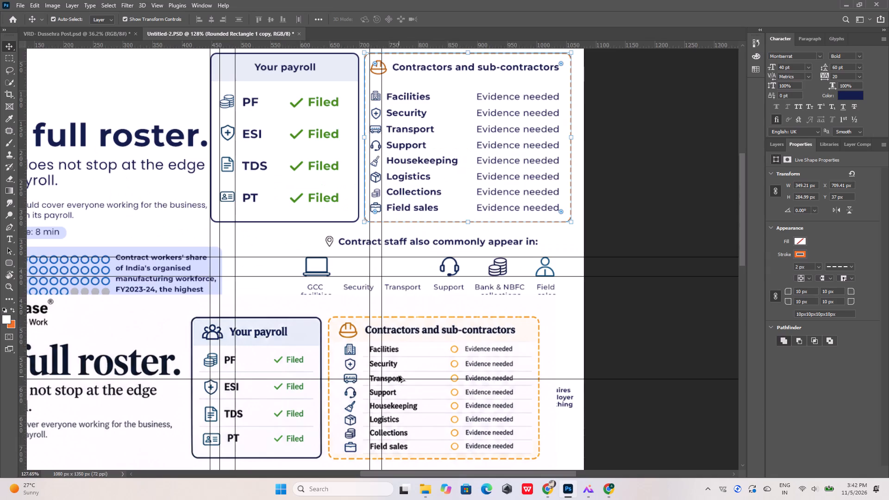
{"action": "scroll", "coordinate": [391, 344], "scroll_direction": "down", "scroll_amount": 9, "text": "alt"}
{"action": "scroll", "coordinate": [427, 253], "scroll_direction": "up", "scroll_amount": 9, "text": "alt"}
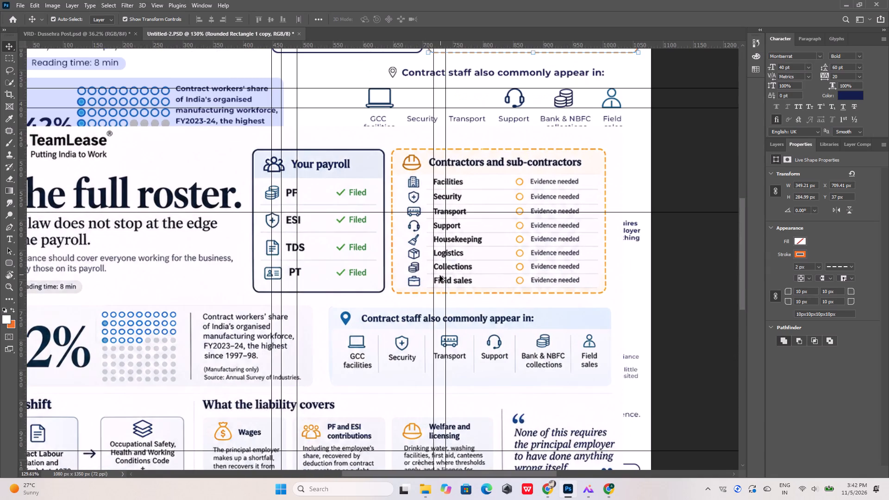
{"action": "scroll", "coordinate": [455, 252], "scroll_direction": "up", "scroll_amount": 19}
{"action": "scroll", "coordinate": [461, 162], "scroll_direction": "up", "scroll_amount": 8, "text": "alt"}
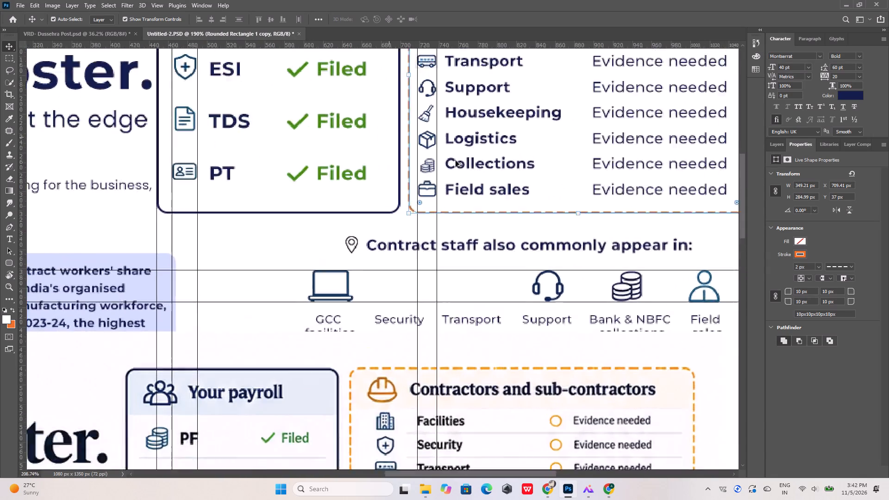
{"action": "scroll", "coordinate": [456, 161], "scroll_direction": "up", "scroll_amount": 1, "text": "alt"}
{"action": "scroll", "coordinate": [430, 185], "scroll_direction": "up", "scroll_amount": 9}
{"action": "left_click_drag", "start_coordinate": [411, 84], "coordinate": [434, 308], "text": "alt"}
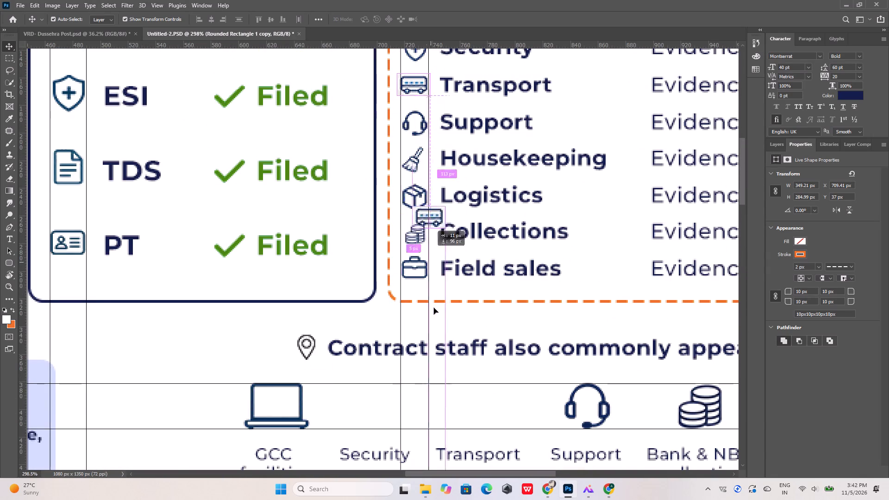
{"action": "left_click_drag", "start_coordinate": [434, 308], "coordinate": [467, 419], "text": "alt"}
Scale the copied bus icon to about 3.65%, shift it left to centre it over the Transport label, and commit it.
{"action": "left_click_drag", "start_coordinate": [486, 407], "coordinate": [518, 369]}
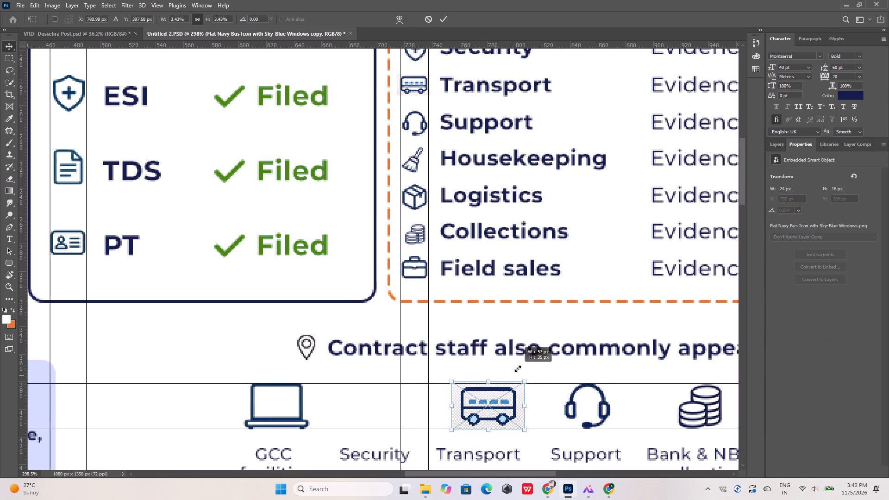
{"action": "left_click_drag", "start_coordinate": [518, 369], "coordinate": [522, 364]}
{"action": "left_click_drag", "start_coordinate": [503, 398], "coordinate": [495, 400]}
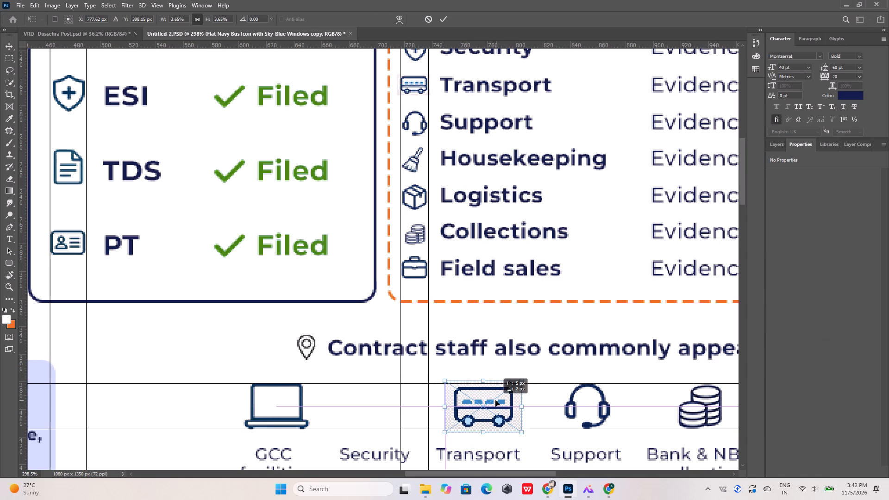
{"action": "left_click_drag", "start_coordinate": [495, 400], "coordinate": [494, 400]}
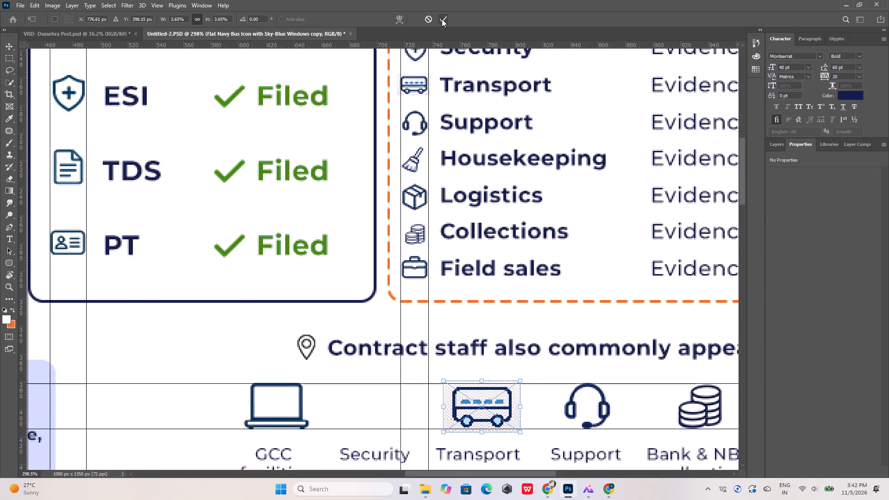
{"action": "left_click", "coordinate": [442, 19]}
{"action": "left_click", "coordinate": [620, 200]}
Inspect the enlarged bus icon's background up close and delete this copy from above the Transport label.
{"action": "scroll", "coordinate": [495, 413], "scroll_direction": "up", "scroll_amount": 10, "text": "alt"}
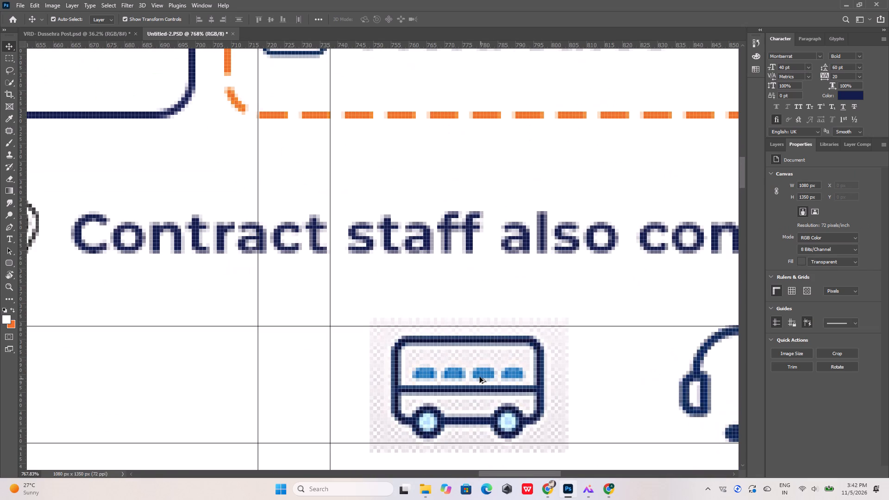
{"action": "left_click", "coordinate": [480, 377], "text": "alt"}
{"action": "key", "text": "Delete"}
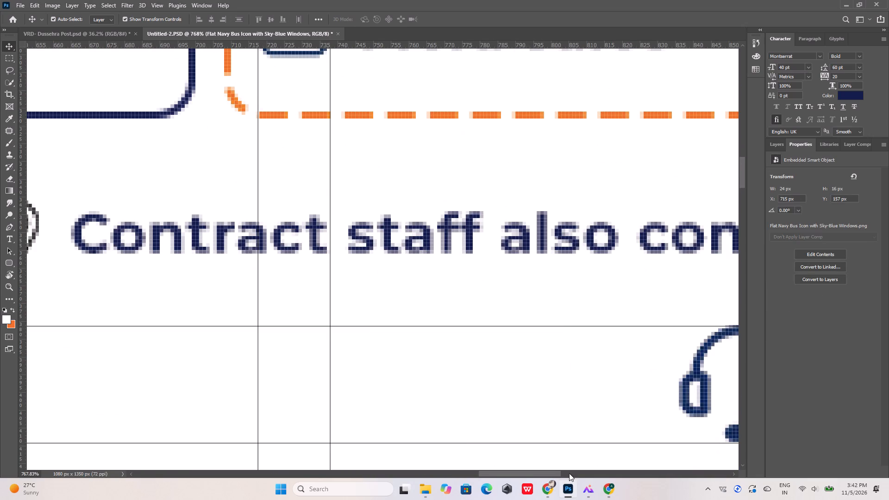
Switch to Chrome, reload Photoroom's background remover and upload the "Flat Navy Bus Icon with Sky-Blue Windows" image.
{"action": "left_click", "coordinate": [549, 488]}
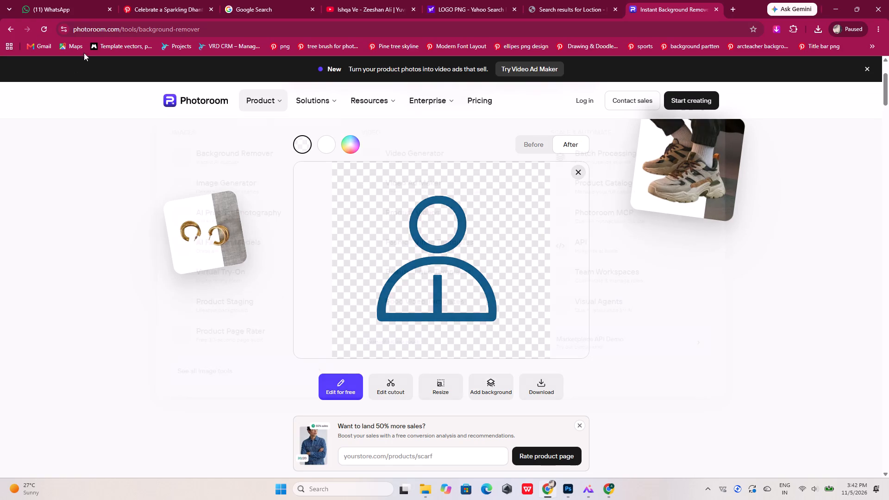
{"action": "left_click", "coordinate": [42, 27]}
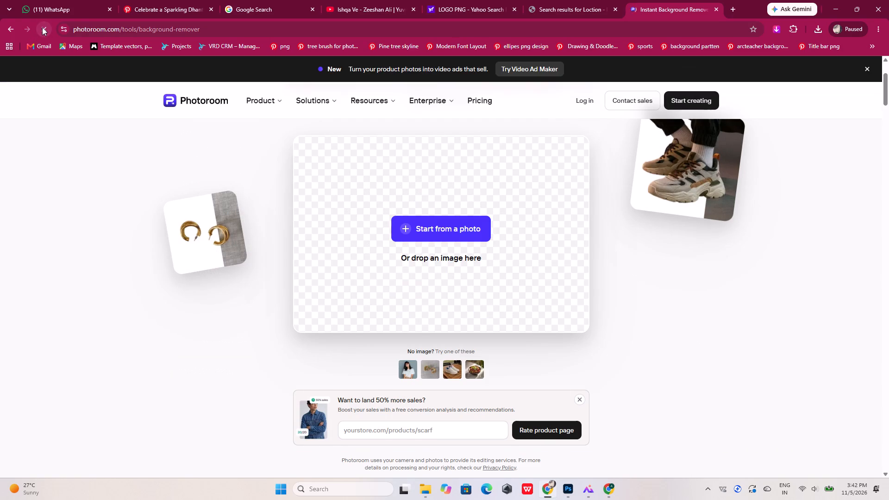
{"action": "left_click", "coordinate": [419, 229]}
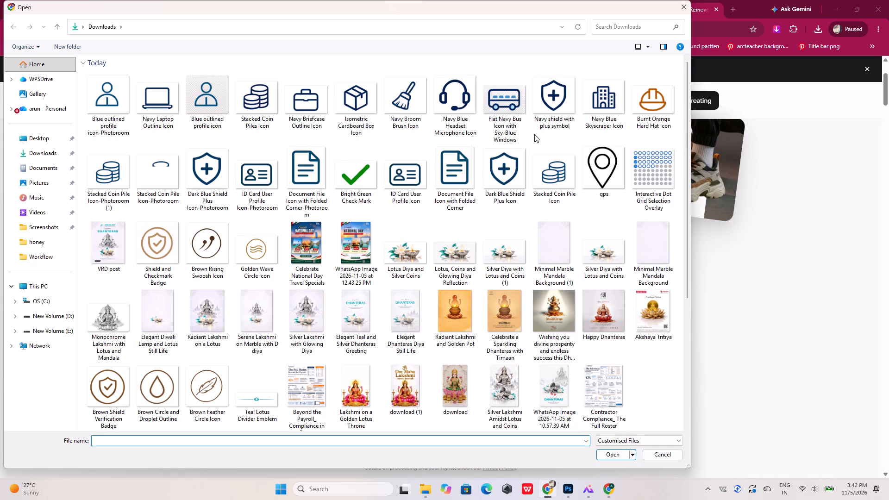
{"action": "left_click", "coordinate": [509, 105]}
{"action": "left_click", "coordinate": [610, 453]}
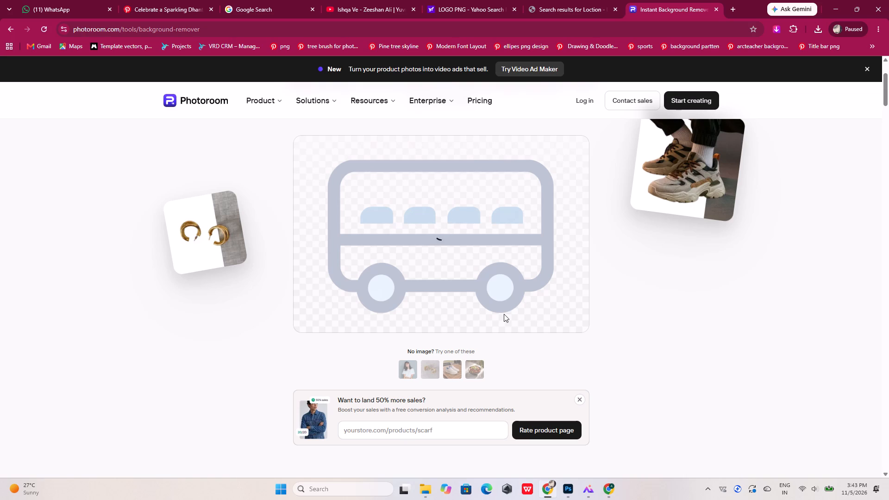
Back in Photoshop, duplicate the shield icon from the contractors list's Security row and place the copy above the lower Security label.
{"action": "left_click", "coordinate": [569, 486]}
{"action": "scroll", "coordinate": [459, 353], "scroll_direction": "down", "scroll_amount": 5, "text": "alt"}
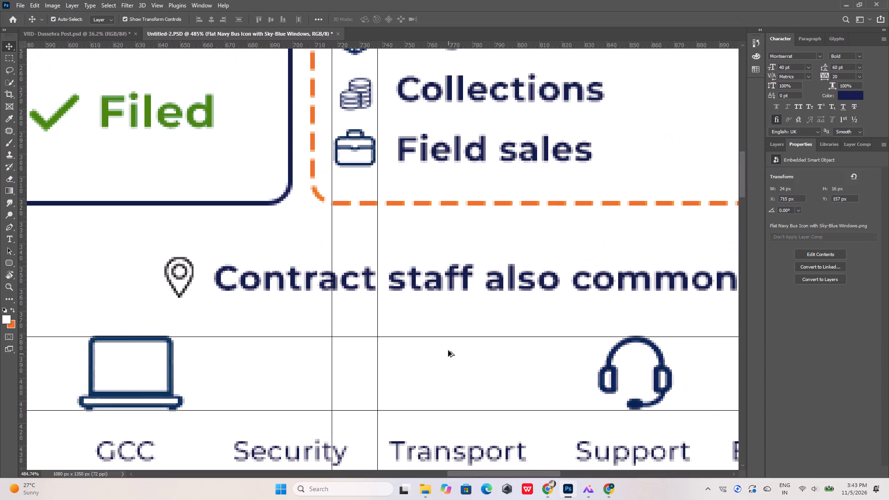
{"action": "scroll", "coordinate": [448, 337], "scroll_direction": "down", "scroll_amount": 5, "text": "alt"}
{"action": "scroll", "coordinate": [415, 284], "scroll_direction": "down", "scroll_amount": 4, "text": "alt"}
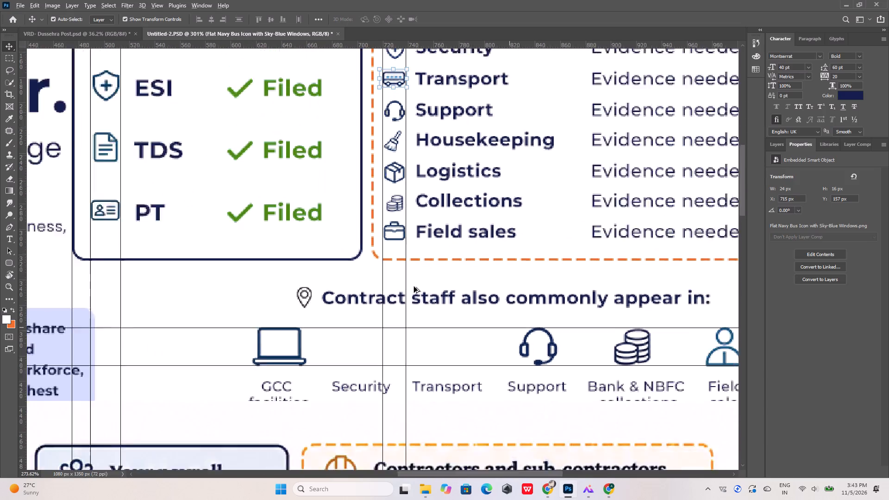
{"action": "scroll", "coordinate": [389, 102], "scroll_direction": "up", "scroll_amount": 5, "text": "alt"}
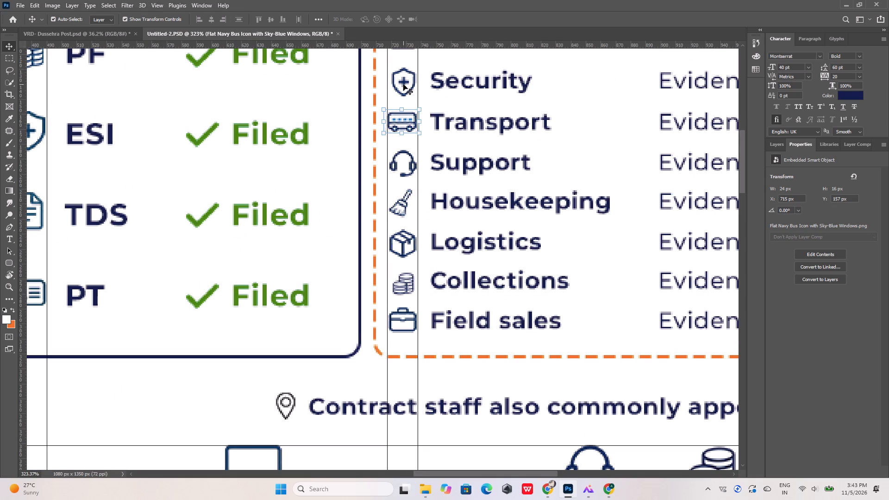
{"action": "left_click_drag", "start_coordinate": [403, 84], "coordinate": [401, 461], "text": "alt"}
{"action": "scroll", "coordinate": [334, 203], "scroll_direction": "down", "scroll_amount": 5, "text": "alt"}
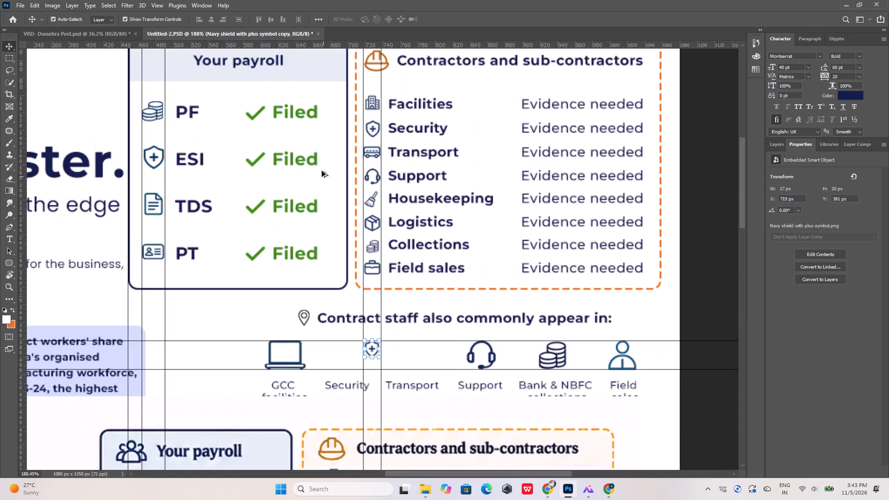
{"action": "scroll", "coordinate": [322, 171], "scroll_direction": "down", "scroll_amount": 5, "text": "alt"}
{"action": "scroll", "coordinate": [363, 297], "scroll_direction": "up", "scroll_amount": 10, "text": "alt"}
{"action": "left_click_drag", "start_coordinate": [346, 258], "coordinate": [296, 260]}
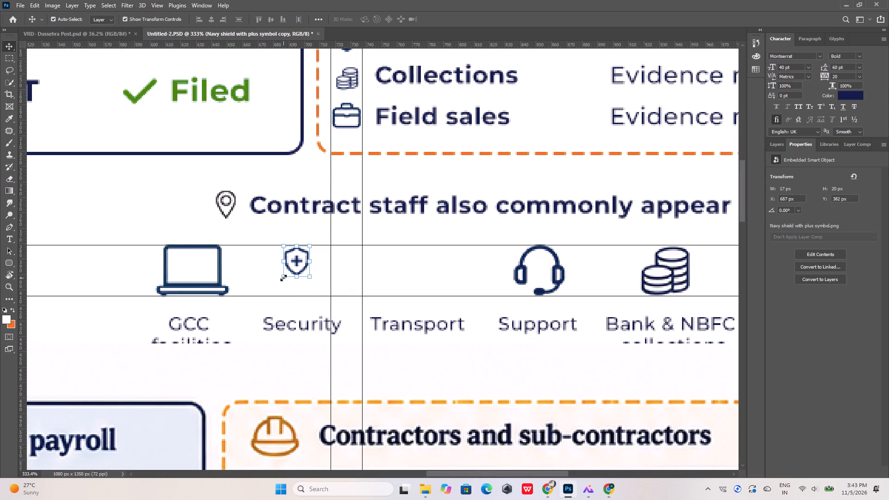
Enlarge the copied shield icon to about 3.21%, commit it, and nudge it to X 686 px, Y 381 px between the horizontal guides.
{"action": "left_click_drag", "start_coordinate": [283, 278], "coordinate": [268, 297]}
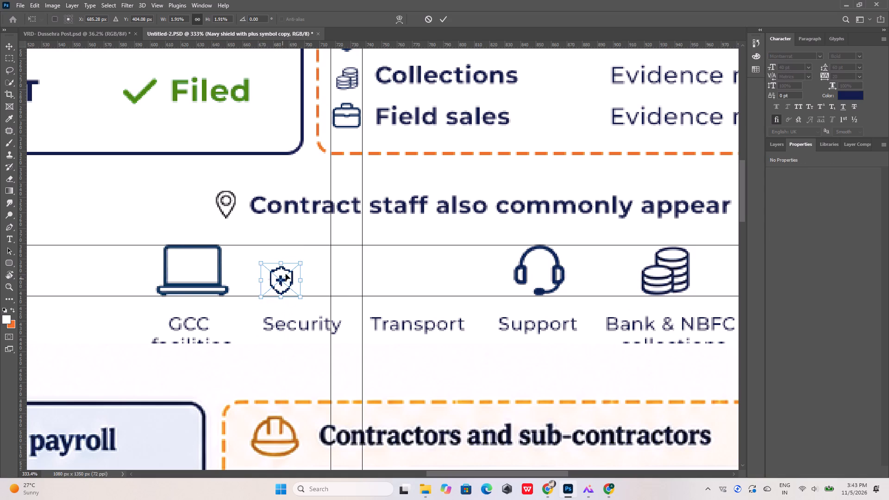
{"action": "left_click_drag", "start_coordinate": [300, 262], "coordinate": [325, 237]}
{"action": "scroll", "coordinate": [308, 252], "scroll_direction": "up", "scroll_amount": 5, "text": "alt"}
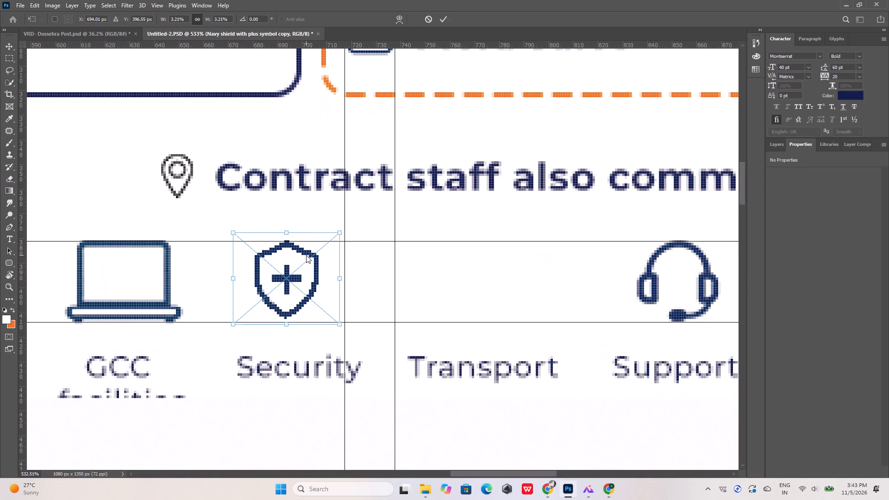
{"action": "key", "text": "Down"}
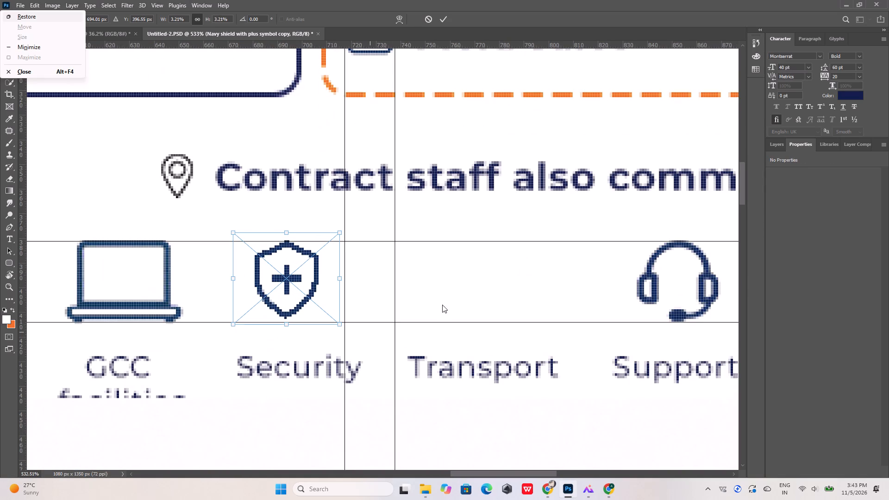
{"action": "left_click", "coordinate": [444, 20]}
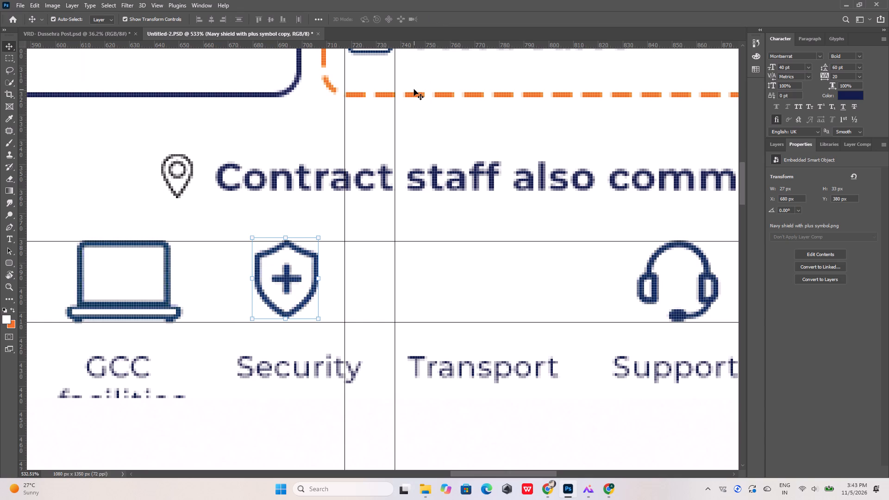
{"action": "key", "text": "Down"}
{"action": "key", "text": "Right"}
{"action": "key", "text": "Right"}
{"action": "key", "text": "Right"}
{"action": "key", "text": "Right"}
{"action": "key", "text": "Right"}
{"action": "key", "text": "Right"}
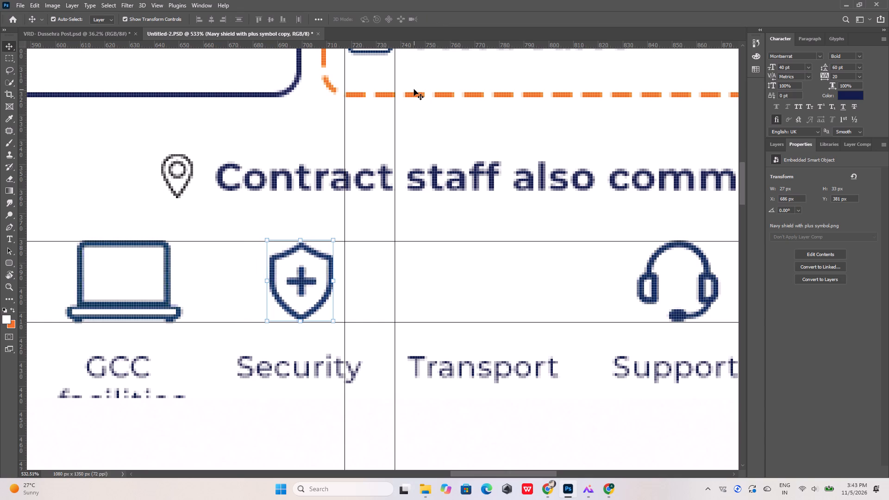
Switch to Chrome, download the background-free bus image from Photoroom, and show the file in the Downloads folder.
{"action": "left_click", "coordinate": [552, 493]}
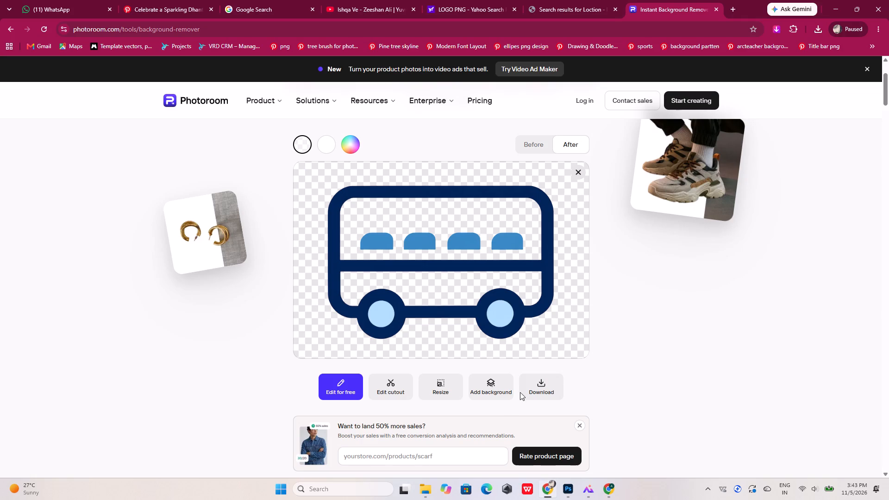
{"action": "left_click", "coordinate": [535, 376]}
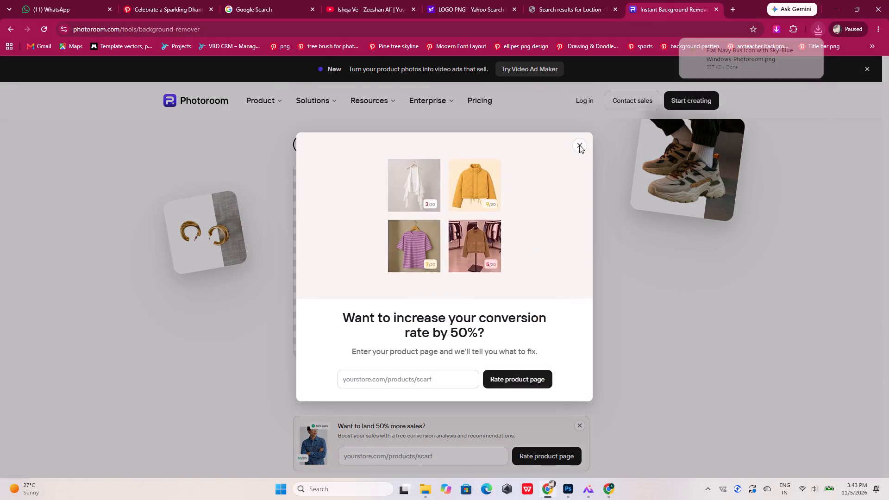
{"action": "left_click", "coordinate": [579, 145]}
{"action": "left_click", "coordinate": [819, 31]}
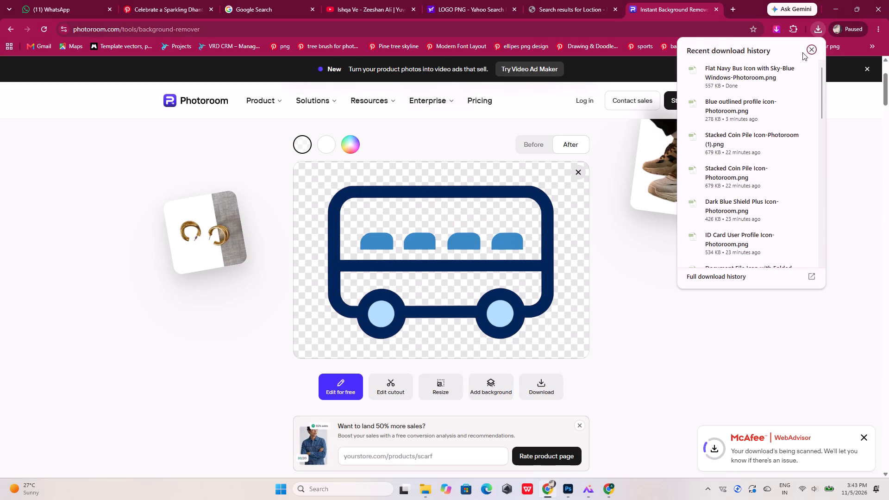
{"action": "left_click", "coordinate": [786, 74]}
Place the "Flat Navy Bus Icon with Sky-Blue Windows-Photoroom" PNG into the flyer document in Photoshop.
{"action": "left_click_drag", "start_coordinate": [200, 417], "coordinate": [429, 359]}
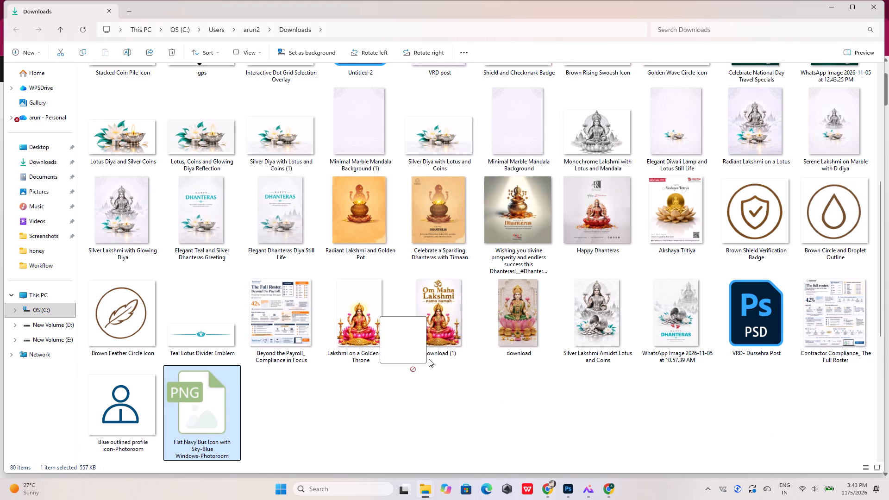
{"action": "left_click_drag", "start_coordinate": [429, 359], "coordinate": [467, 285]}
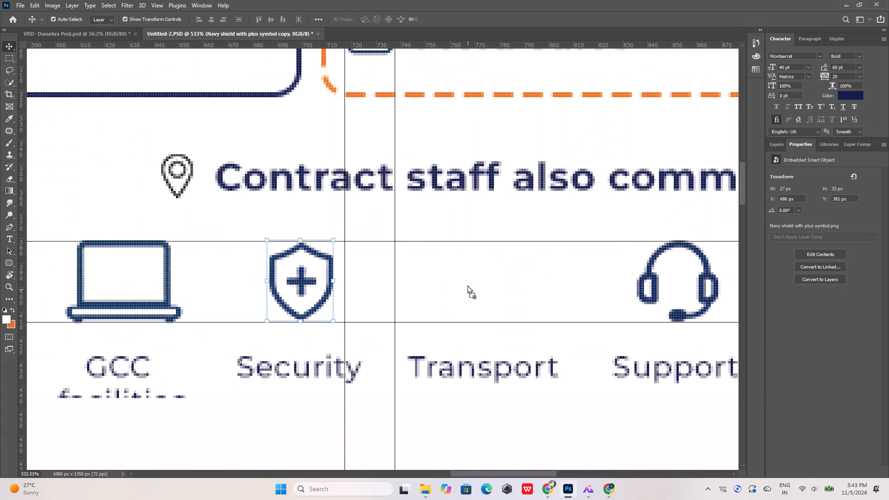
{"action": "left_click_drag", "start_coordinate": [467, 285], "coordinate": [467, 285]}
Scale the placed bus icon down to about 4.17%, position it above the lower Transport label between the horizontal guides, and commit it.
{"action": "scroll", "coordinate": [317, 300], "scroll_direction": "down", "scroll_amount": 16, "text": "alt"}
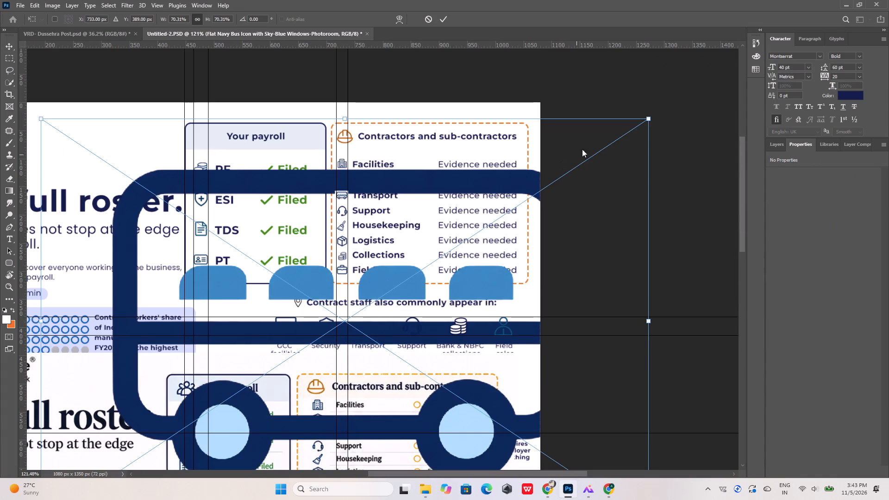
{"action": "left_click", "coordinate": [651, 118]}
{"action": "left_click_drag", "start_coordinate": [651, 117], "coordinate": [241, 408]}
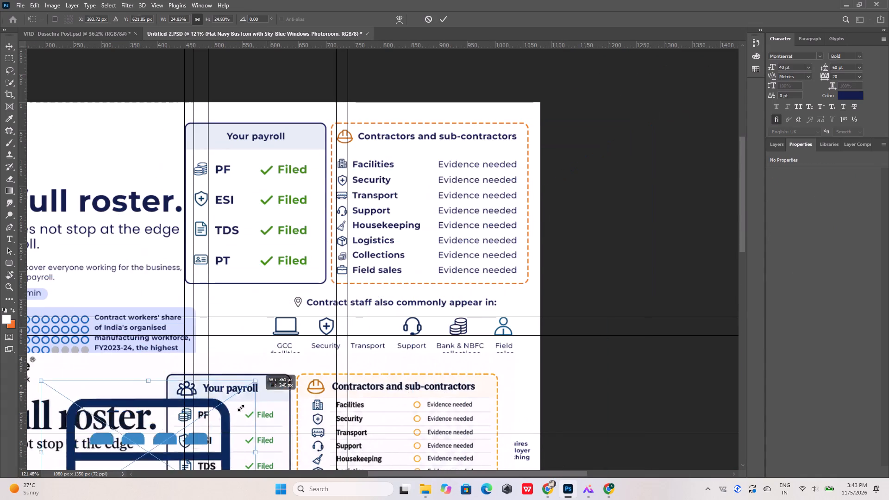
{"action": "left_click_drag", "start_coordinate": [241, 408], "coordinate": [222, 414]}
{"action": "left_click_drag", "start_coordinate": [155, 434], "coordinate": [176, 419]}
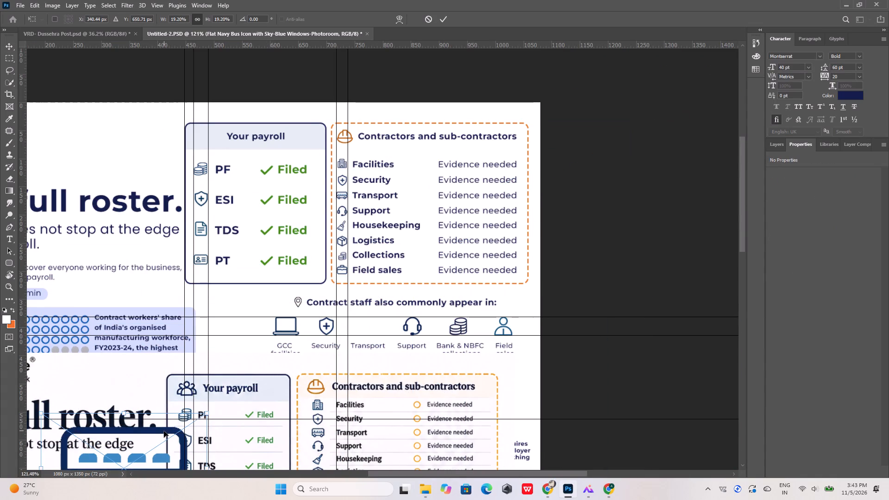
{"action": "left_click_drag", "start_coordinate": [163, 431], "coordinate": [436, 253]}
{"action": "scroll", "coordinate": [387, 297], "scroll_direction": "up", "scroll_amount": 5, "text": "alt"}
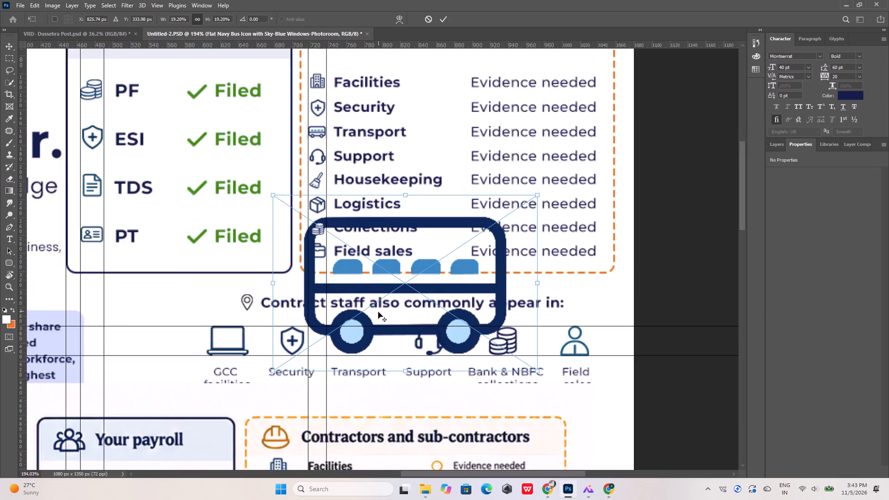
{"action": "scroll", "coordinate": [378, 312], "scroll_direction": "up", "scroll_amount": 3, "text": "alt"}
{"action": "left_click", "coordinate": [591, 153]}
{"action": "left_click_drag", "start_coordinate": [591, 153], "coordinate": [361, 308]}
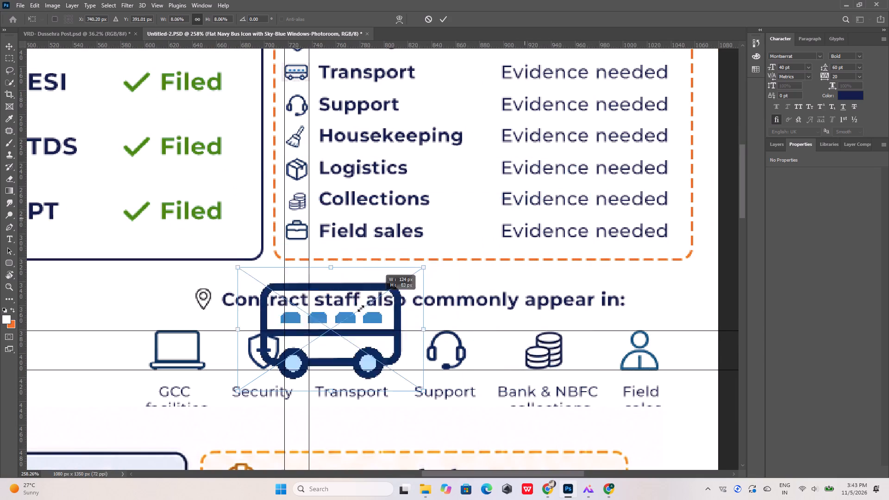
{"action": "left_click_drag", "start_coordinate": [361, 308], "coordinate": [318, 336]}
{"action": "scroll", "coordinate": [294, 355], "scroll_direction": "up", "scroll_amount": 6, "text": "alt"}
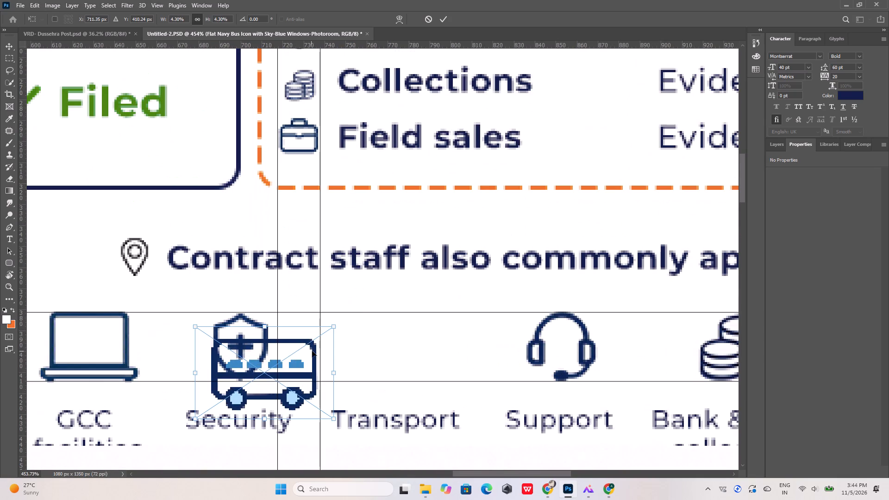
{"action": "left_click_drag", "start_coordinate": [313, 351], "coordinate": [447, 324]}
{"action": "left_click_drag", "start_coordinate": [468, 298], "coordinate": [464, 301]}
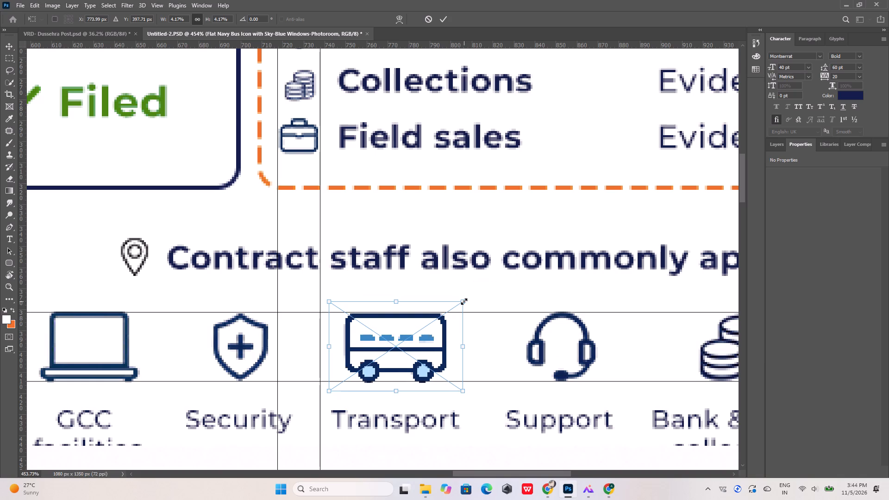
{"action": "key", "text": "Up"}
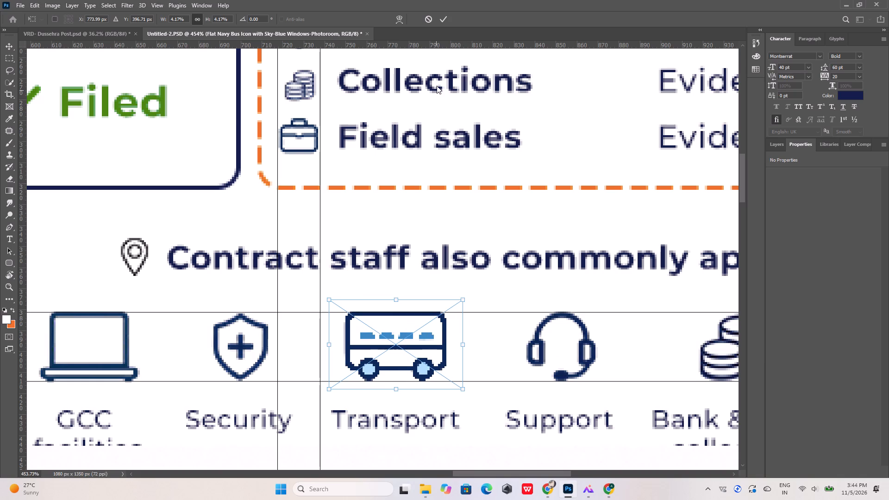
{"action": "left_click", "coordinate": [444, 18]}
Duplicate the background-free bus icon up to the contractors list's Transport row, scale the copy to about 2.03%, and commit it.
{"action": "scroll", "coordinate": [351, 341], "scroll_direction": "down", "scroll_amount": 9, "text": "alt"}
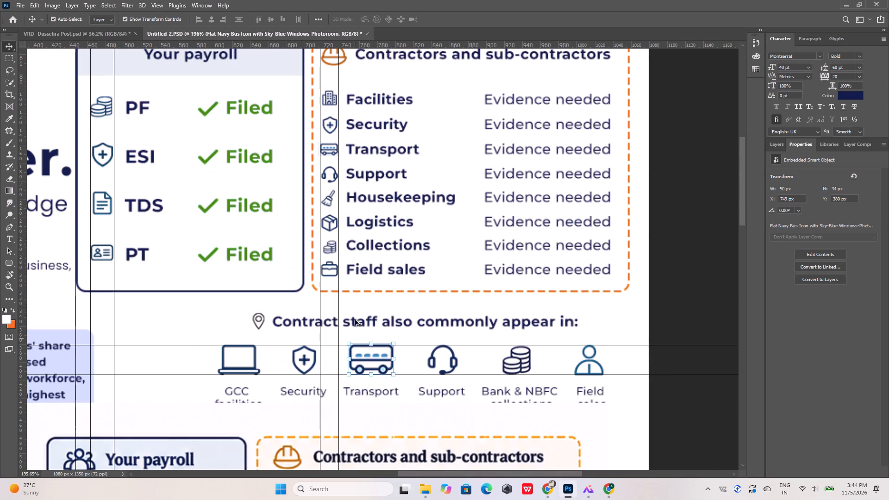
{"action": "left_click_drag", "start_coordinate": [379, 362], "coordinate": [378, 142], "text": "alt"}
{"action": "scroll", "coordinate": [356, 122], "scroll_direction": "up", "scroll_amount": 13, "text": "alt"}
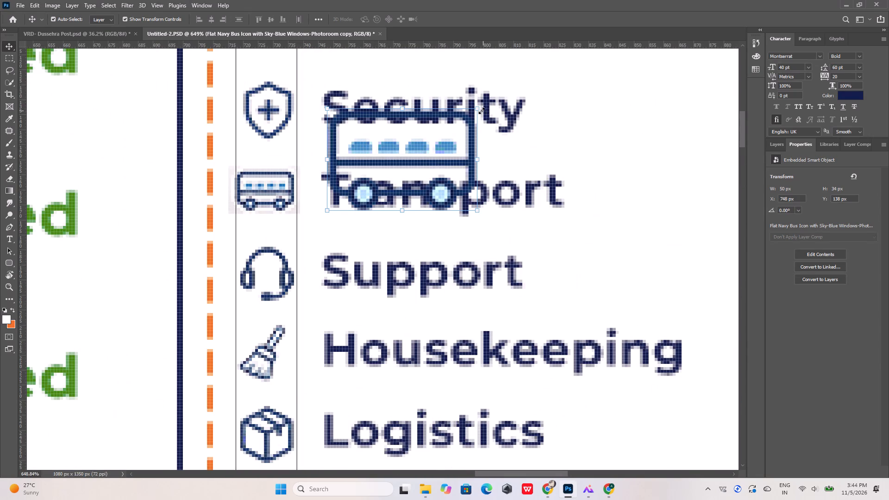
{"action": "left_click_drag", "start_coordinate": [479, 110], "coordinate": [475, 126]}
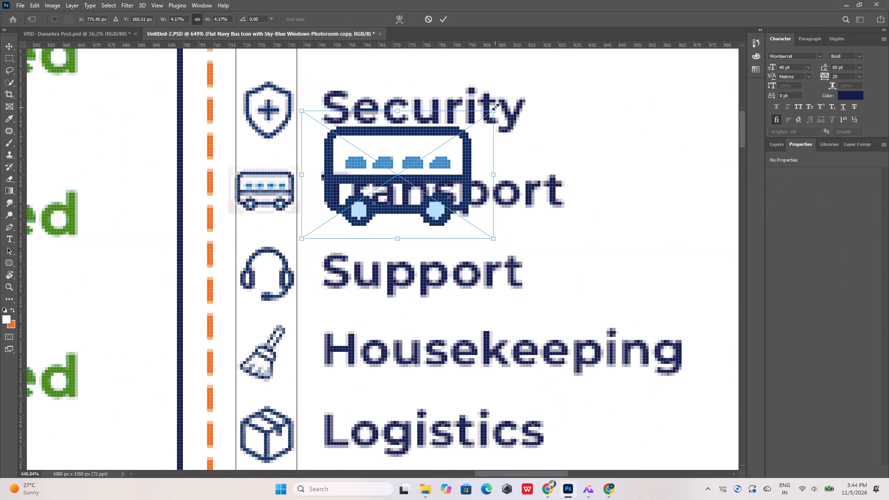
{"action": "left_click_drag", "start_coordinate": [495, 107], "coordinate": [404, 186]}
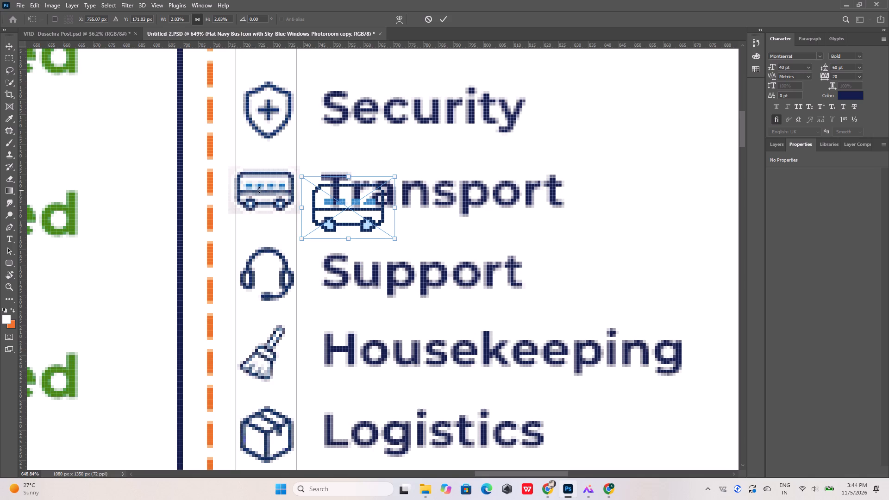
{"action": "left_click", "coordinate": [443, 17]}
Delete the old bus icon with the tinted background from the contractors list's Transport row.
{"action": "left_click", "coordinate": [266, 187]}
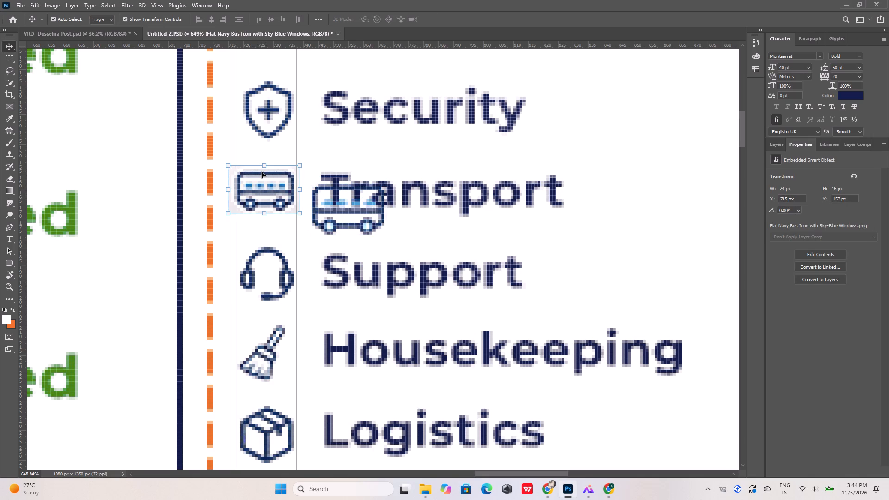
{"action": "key", "text": "Delete"}
Move the background-free bus copy beside the contractors list's Transport label, scale it to about 1.71% between the vertical guides, and commit.
{"action": "left_click", "coordinate": [336, 212]}
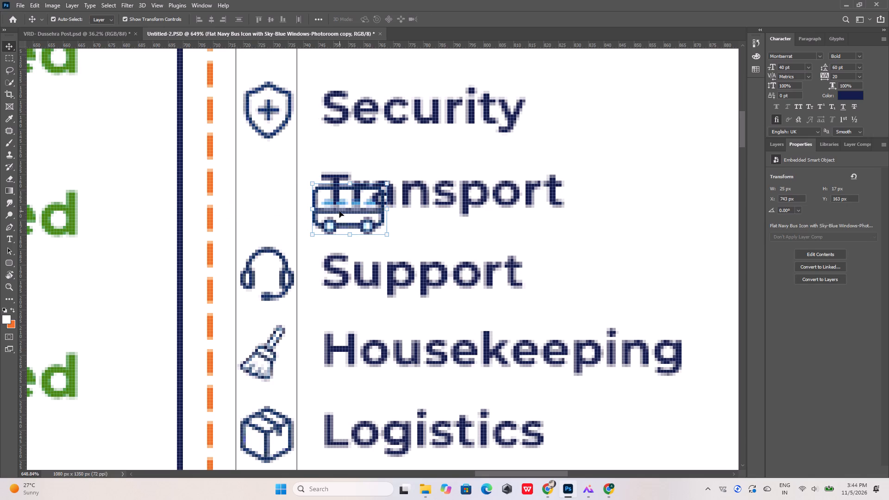
{"action": "left_click_drag", "start_coordinate": [340, 211], "coordinate": [262, 196]}
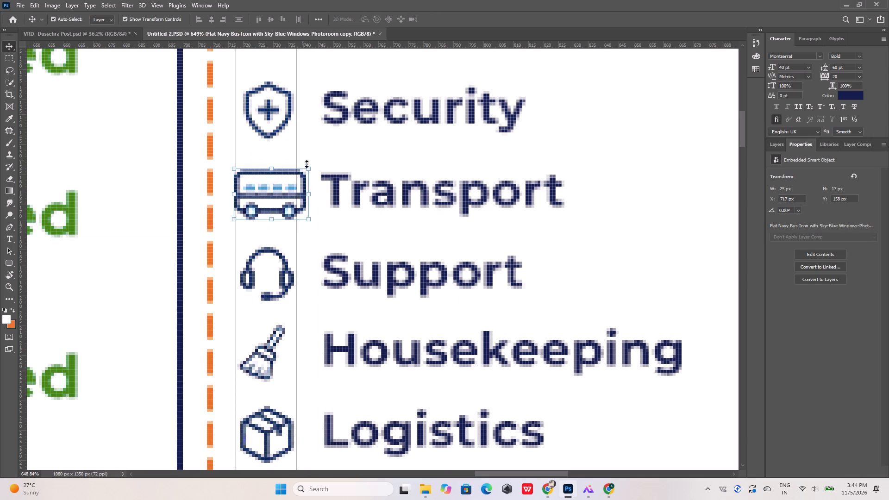
{"action": "left_click_drag", "start_coordinate": [310, 169], "coordinate": [297, 174]}
{"action": "left_click_drag", "start_coordinate": [306, 167], "coordinate": [299, 170]}
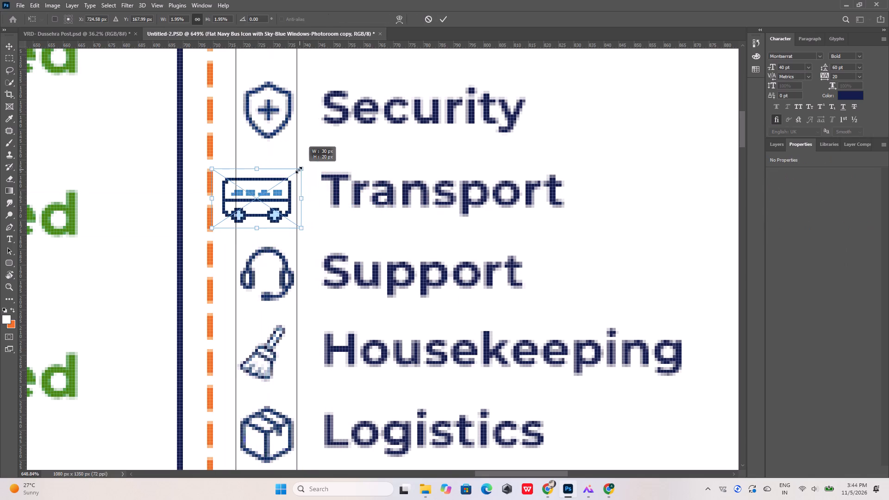
{"action": "left_click_drag", "start_coordinate": [299, 170], "coordinate": [290, 176]}
{"action": "left_click_drag", "start_coordinate": [278, 194], "coordinate": [293, 182]}
{"action": "left_click", "coordinate": [442, 17]}
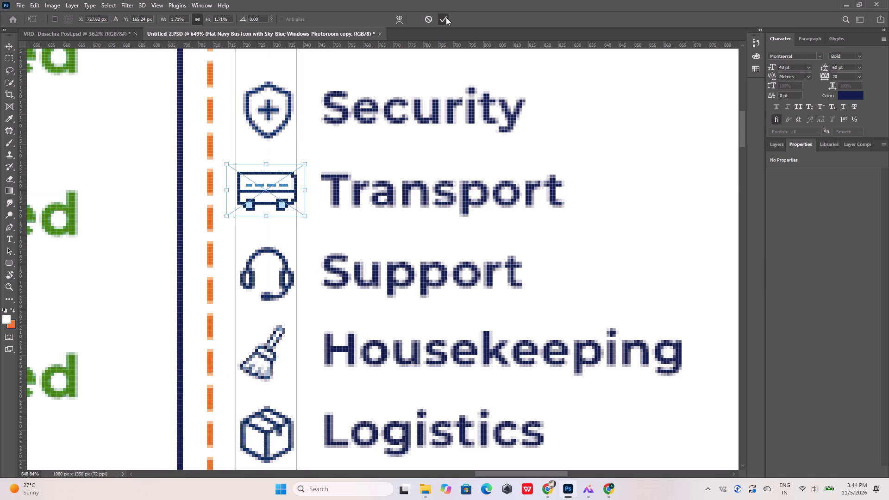
{"action": "left_click", "coordinate": [608, 138]}
Move the reference flyer image to about X 1 px, Y 308 px on the canvas.
{"action": "scroll", "coordinate": [270, 196], "scroll_direction": "down", "scroll_amount": 16, "text": "alt"}
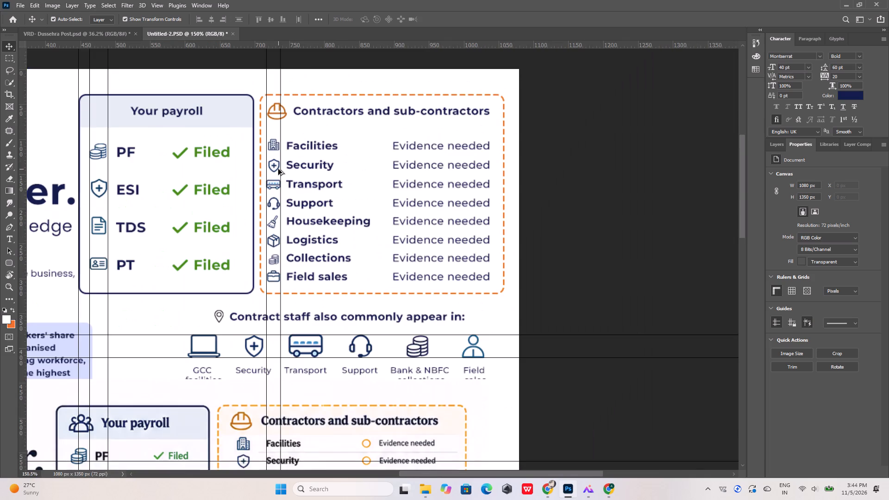
{"action": "scroll", "coordinate": [290, 364], "scroll_direction": "up", "scroll_amount": 5, "text": "alt"}
{"action": "scroll", "coordinate": [333, 217], "scroll_direction": "down", "scroll_amount": 8, "text": "alt"}
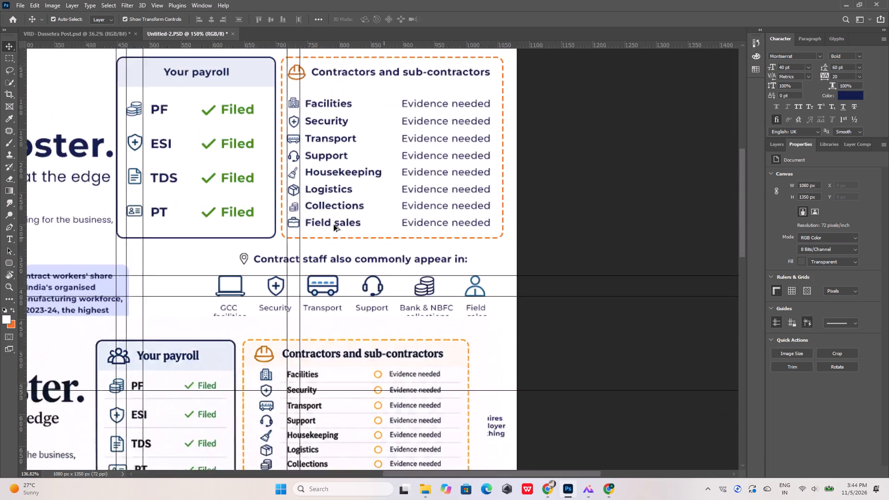
{"action": "scroll", "coordinate": [334, 225], "scroll_direction": "down", "scroll_amount": 1, "text": "alt"}
{"action": "scroll", "coordinate": [337, 295], "scroll_direction": "down", "scroll_amount": 5, "text": "alt"}
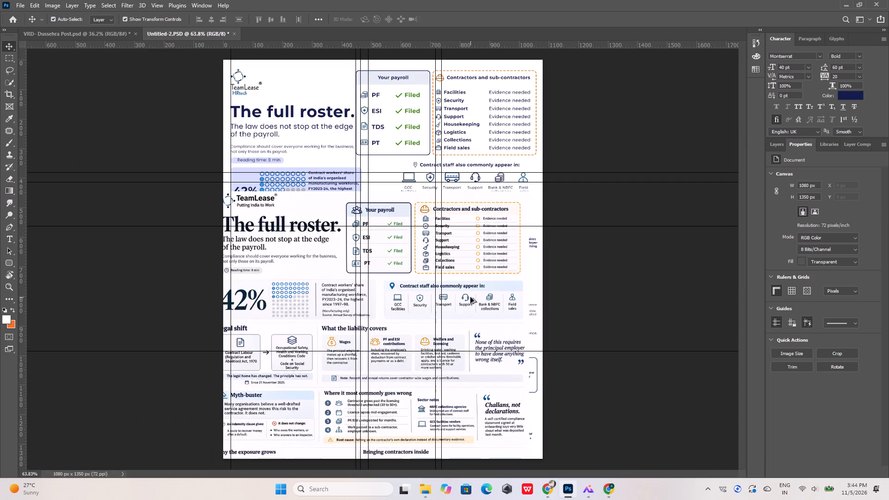
{"action": "scroll", "coordinate": [470, 297], "scroll_direction": "up", "scroll_amount": 1, "text": "alt"}
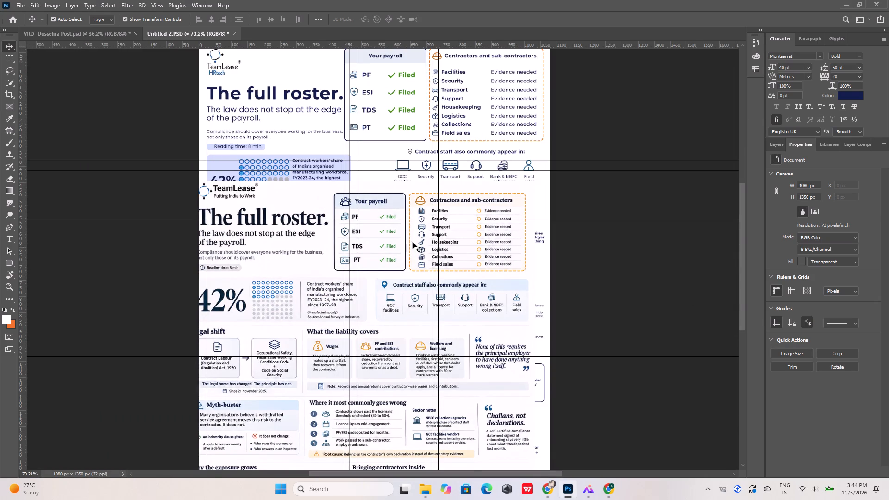
{"action": "left_click_drag", "start_coordinate": [406, 241], "coordinate": [588, 341]}
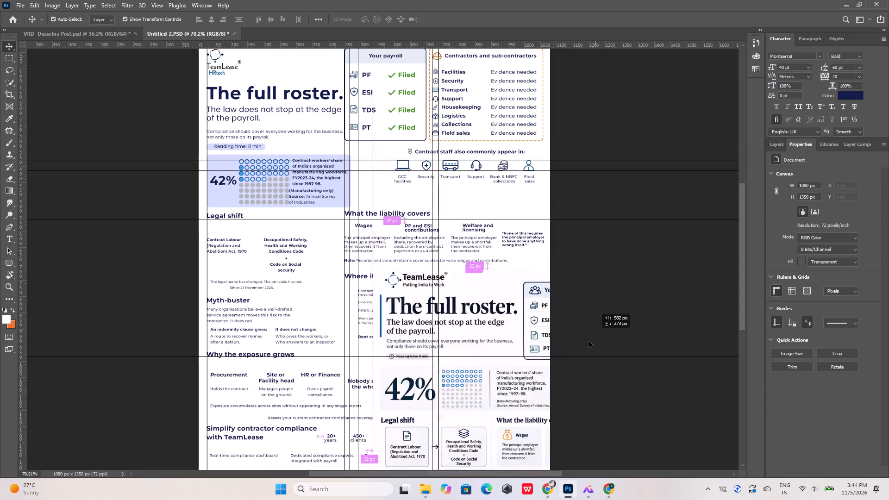
{"action": "left_click_drag", "start_coordinate": [588, 341], "coordinate": [400, 299]}
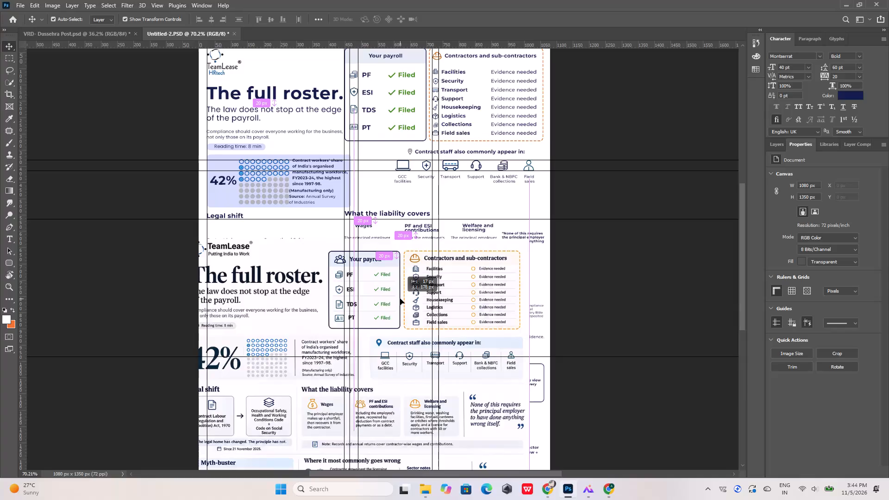
{"action": "left_click_drag", "start_coordinate": [400, 299], "coordinate": [406, 353]}
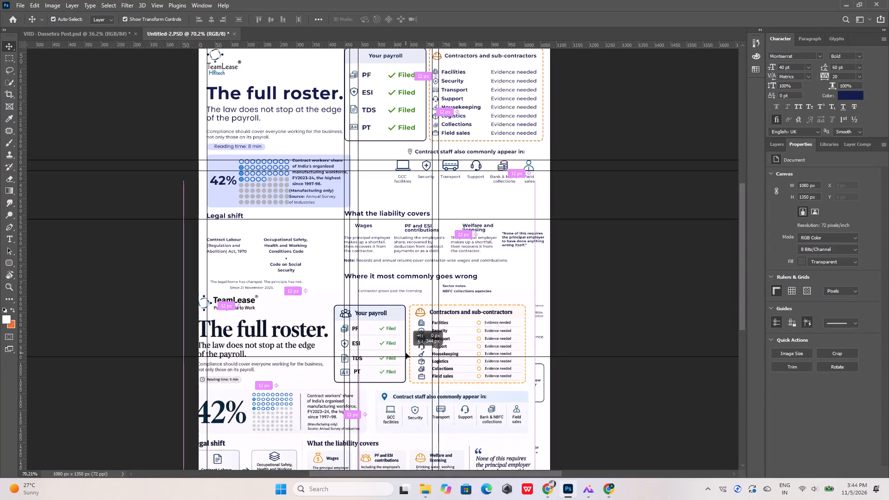
{"action": "left_click_drag", "start_coordinate": [406, 353], "coordinate": [421, 196]}
Capture a screen snip of the reference's orange money-bag icon beside Wages.
{"action": "scroll", "coordinate": [363, 270], "scroll_direction": "up", "scroll_amount": 11, "text": "alt"}
{"action": "scroll", "coordinate": [316, 315], "scroll_direction": "up", "scroll_amount": 3, "text": "alt"}
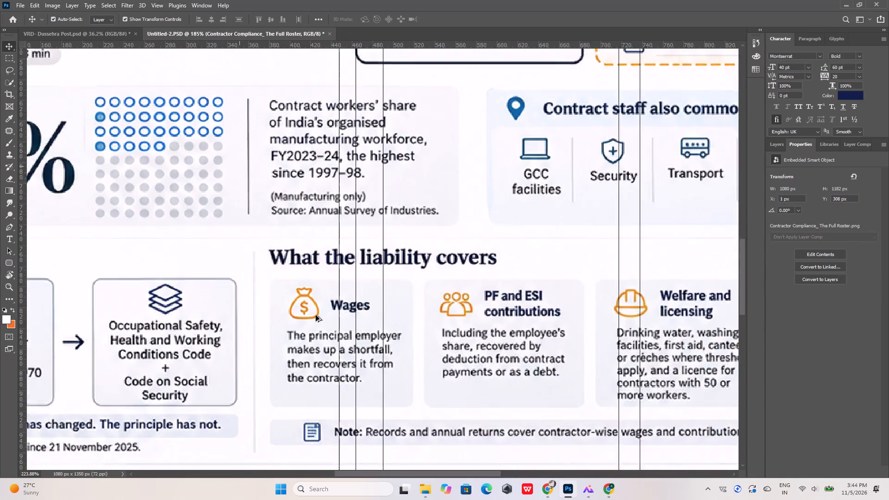
{"action": "scroll", "coordinate": [316, 315], "scroll_direction": "up", "scroll_amount": 1, "text": "alt"}
{"action": "key", "text": "Print"}
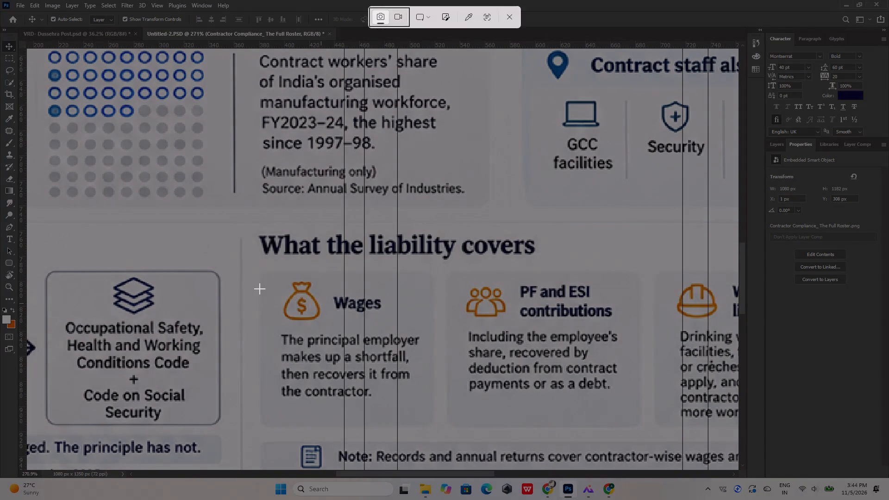
{"action": "left_click_drag", "start_coordinate": [273, 279], "coordinate": [329, 328]}
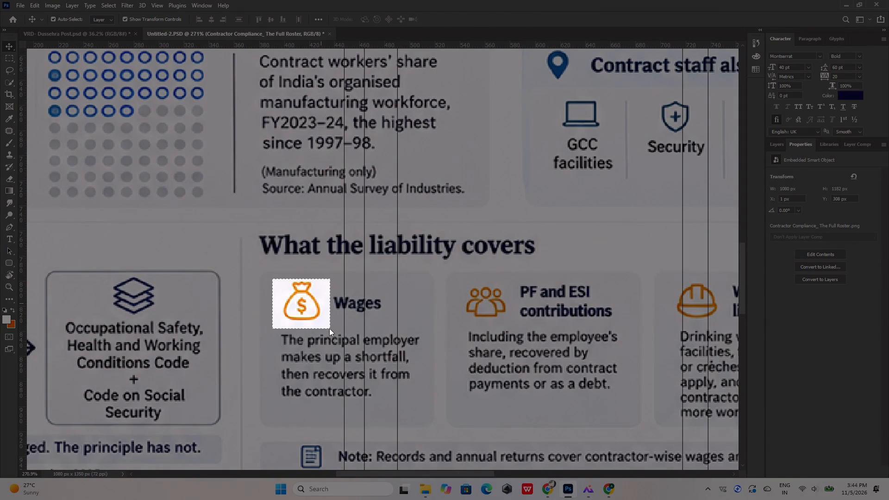
{"action": "left_click_drag", "start_coordinate": [329, 328], "coordinate": [326, 325]}
Capture a screen snip of the reference's orange people icon beside "PF and ESI contributions".
{"action": "key", "text": "Print"}
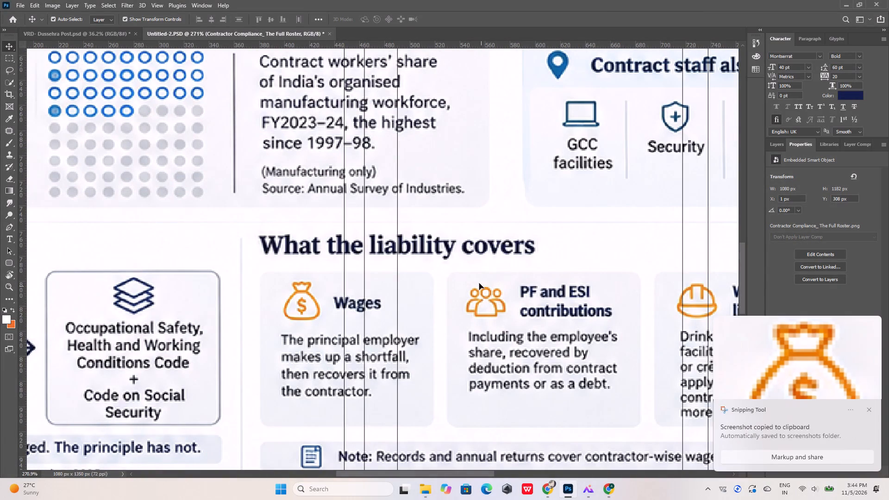
{"action": "left_click_drag", "start_coordinate": [460, 276], "coordinate": [510, 321]}
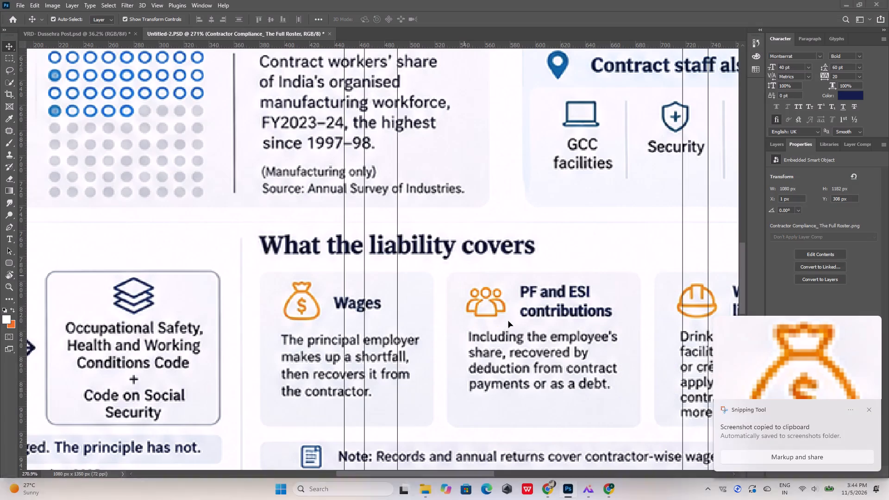
{"action": "scroll", "coordinate": [231, 246], "scroll_direction": "down", "scroll_amount": 9, "text": "alt"}
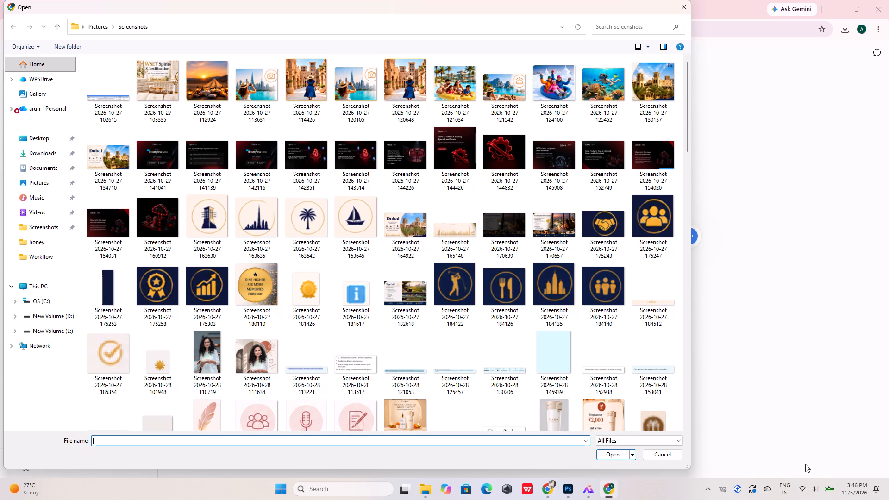
{"action": "scroll", "coordinate": [646, 376], "scroll_direction": "down", "scroll_amount": 5}
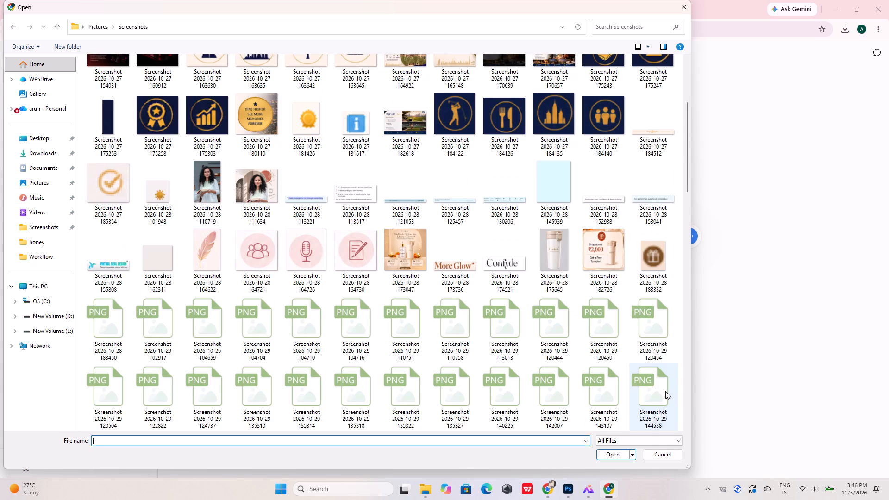
{"action": "scroll", "coordinate": [722, 380], "scroll_direction": "down", "scroll_amount": 12}
{"action": "scroll", "coordinate": [589, 367], "scroll_direction": "down", "scroll_amount": 7}
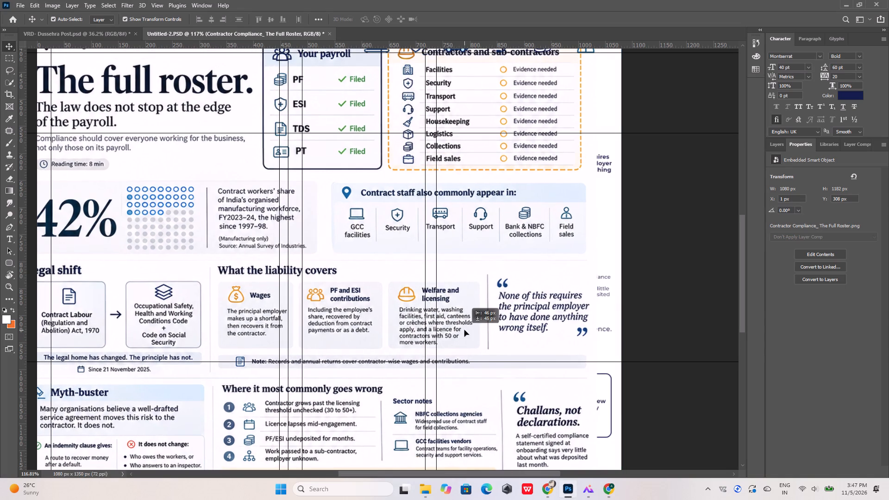
{"action": "left_click_drag", "start_coordinate": [464, 330], "coordinate": [456, 369]}
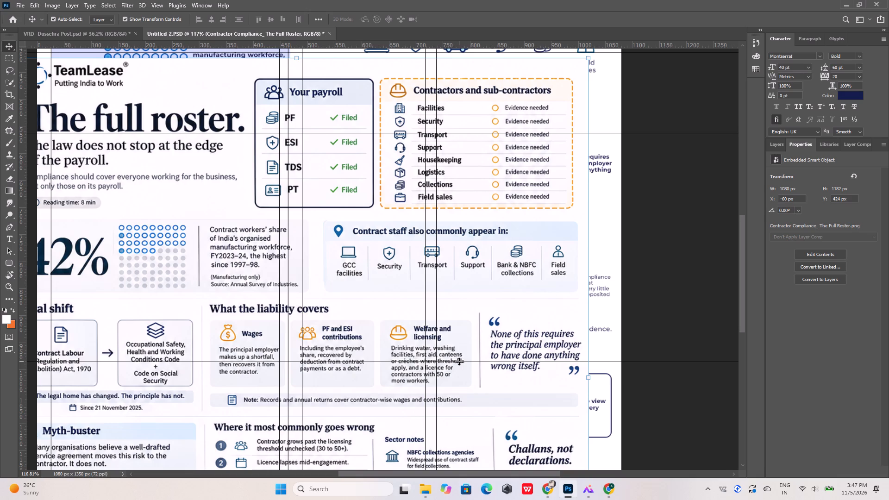
{"action": "scroll", "coordinate": [438, 288], "scroll_direction": "down", "scroll_amount": 15}
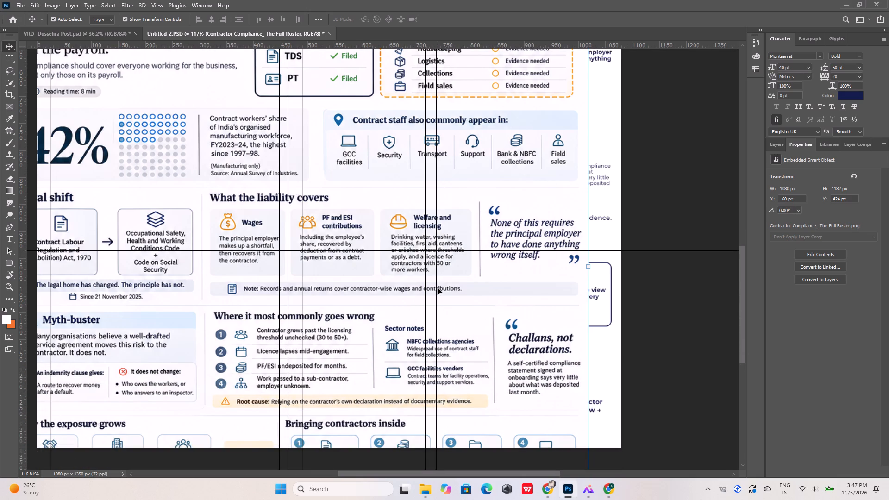
{"action": "scroll", "coordinate": [210, 373], "scroll_direction": "up", "scroll_amount": 5, "text": "alt"}
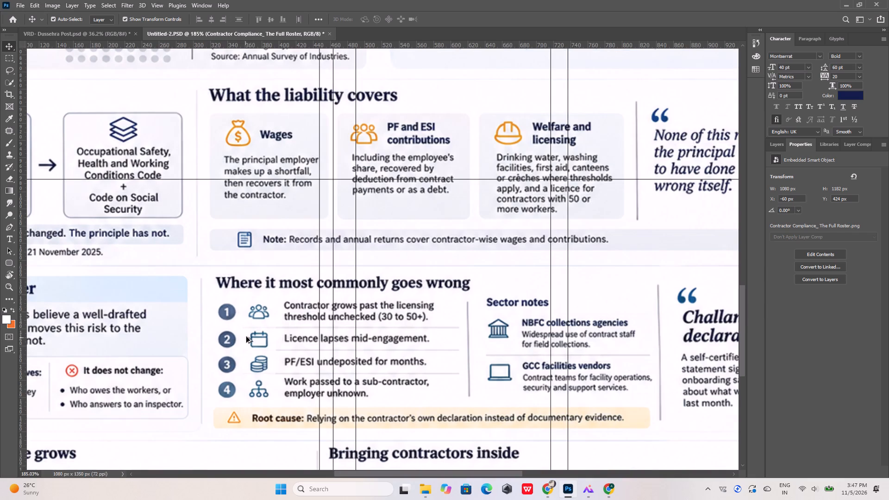
{"action": "scroll", "coordinate": [307, 313], "scroll_direction": "down", "scroll_amount": 5, "text": "alt"}
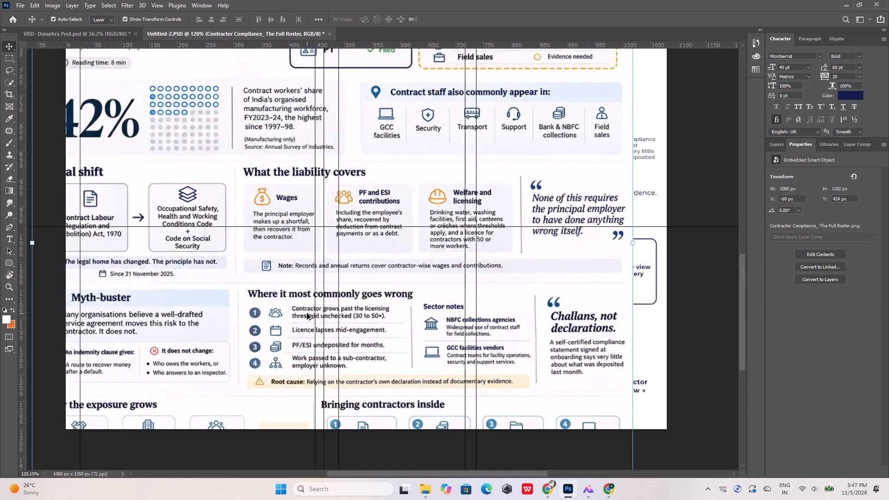
{"action": "scroll", "coordinate": [307, 313], "scroll_direction": "down", "scroll_amount": 3, "text": "alt"}
{"action": "left_click_drag", "start_coordinate": [252, 244], "coordinate": [359, 228]}
{"action": "left_click_drag", "start_coordinate": [271, 216], "coordinate": [194, 217]}
Capture separate snips of the document icon and the stacked-layers icon in the reference's "Legal shift" section.
{"action": "scroll", "coordinate": [177, 214], "scroll_direction": "up", "scroll_amount": 12, "text": "alt"}
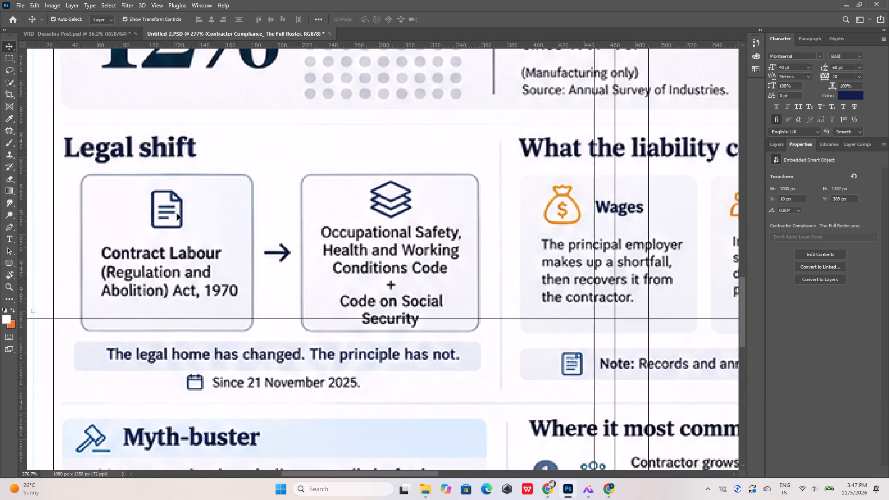
{"action": "key", "text": "Print"}
{"action": "left_click_drag", "start_coordinate": [131, 184], "coordinate": [174, 226]}
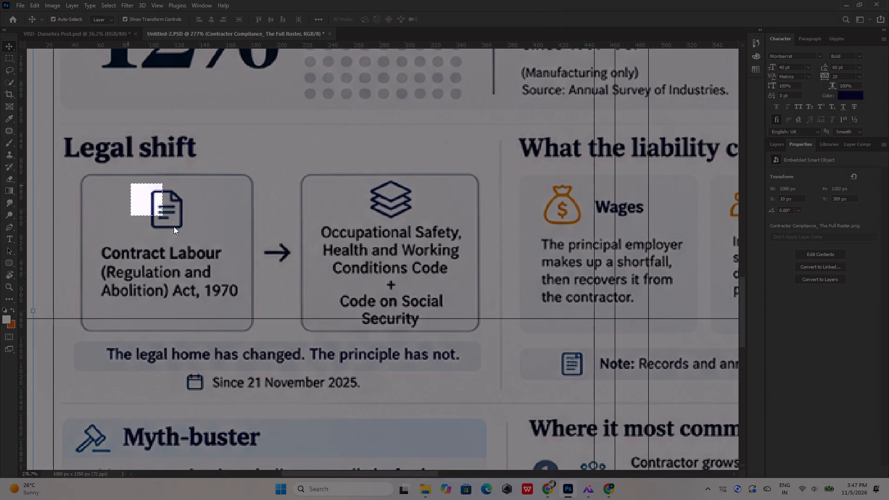
{"action": "left_click_drag", "start_coordinate": [174, 226], "coordinate": [195, 237]}
{"action": "key", "text": "Print"}
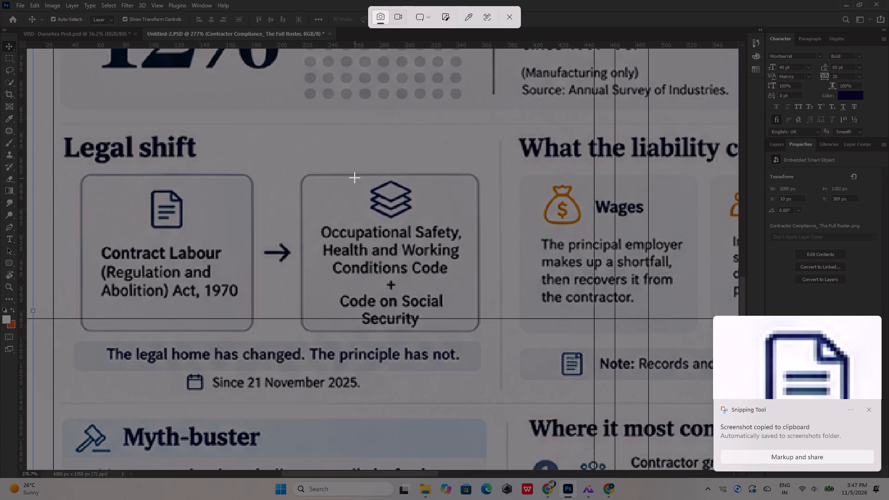
{"action": "left_click_drag", "start_coordinate": [355, 178], "coordinate": [423, 221]}
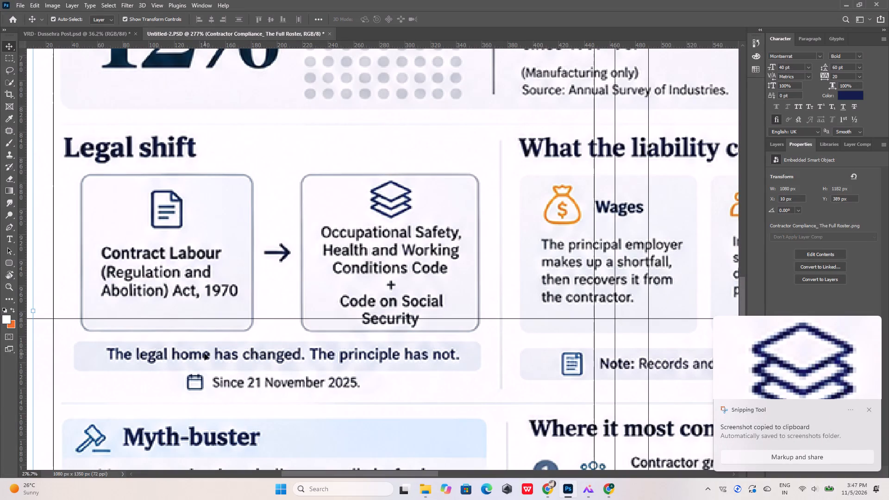
Move the vertical guide off the "Where it most commonly goes wrong" icon column and snip item 4's organisation-chart icon.
{"action": "scroll", "coordinate": [265, 257], "scroll_direction": "down", "scroll_amount": 13, "text": "alt"}
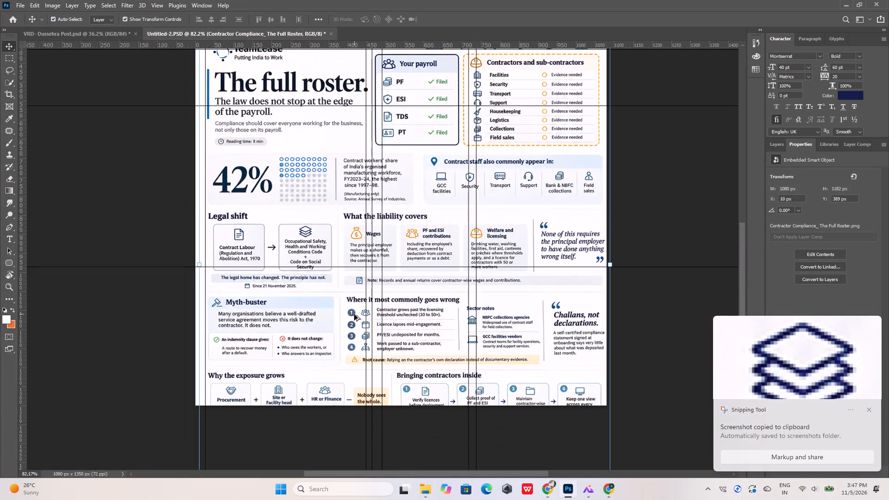
{"action": "scroll", "coordinate": [366, 335], "scroll_direction": "up", "scroll_amount": 12, "text": "alt"}
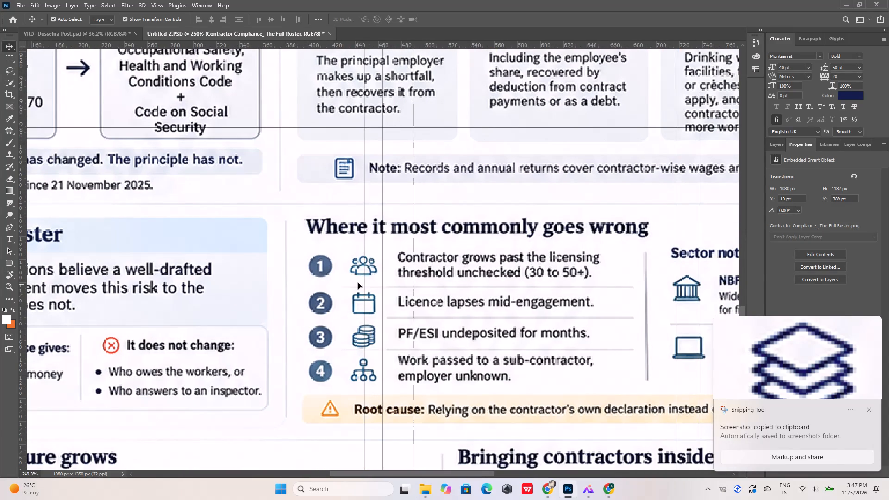
{"action": "left_click_drag", "start_coordinate": [363, 281], "coordinate": [243, 298]}
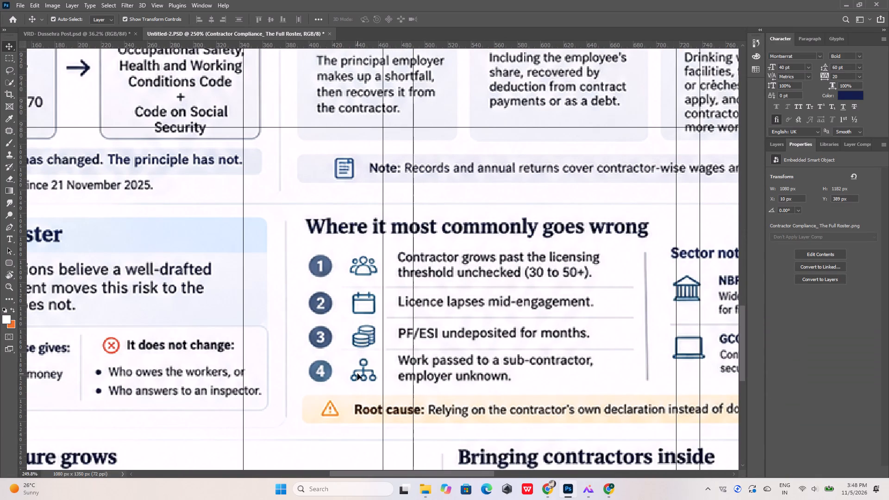
{"action": "key", "text": "Print"}
{"action": "left_click_drag", "start_coordinate": [346, 356], "coordinate": [381, 388]}
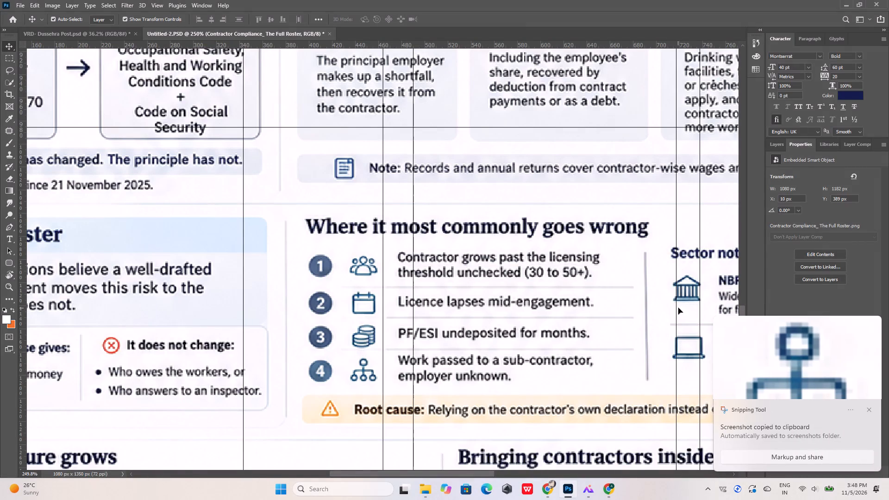
Move the two vertical guides off the "Sector notes" icons and capture separate snips of the bank and laptop icons.
{"action": "left_click_drag", "start_coordinate": [677, 311], "coordinate": [421, 332]}
{"action": "left_click_drag", "start_coordinate": [701, 312], "coordinate": [273, 348]}
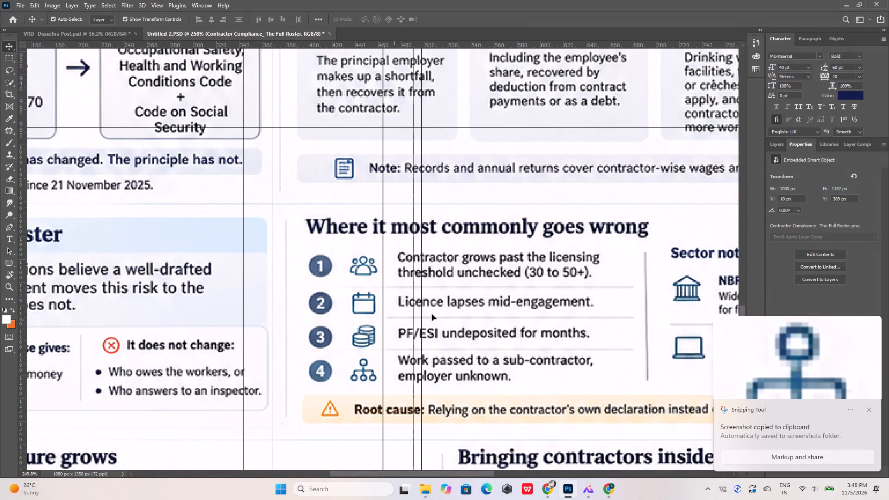
{"action": "scroll", "coordinate": [357, 236], "scroll_direction": "down", "scroll_amount": 5, "text": "alt"}
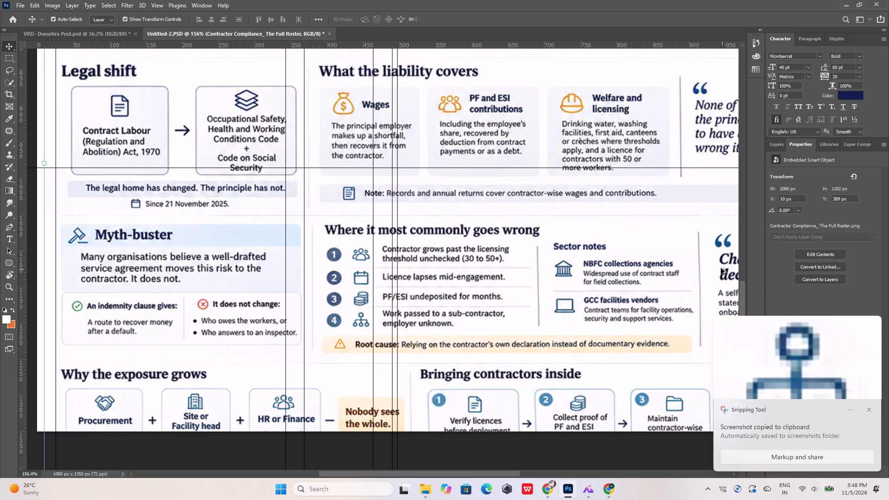
{"action": "scroll", "coordinate": [713, 265], "scroll_direction": "up", "scroll_amount": 8, "text": "alt"}
{"action": "scroll", "coordinate": [419, 289], "scroll_direction": "up", "scroll_amount": 1, "text": "alt"}
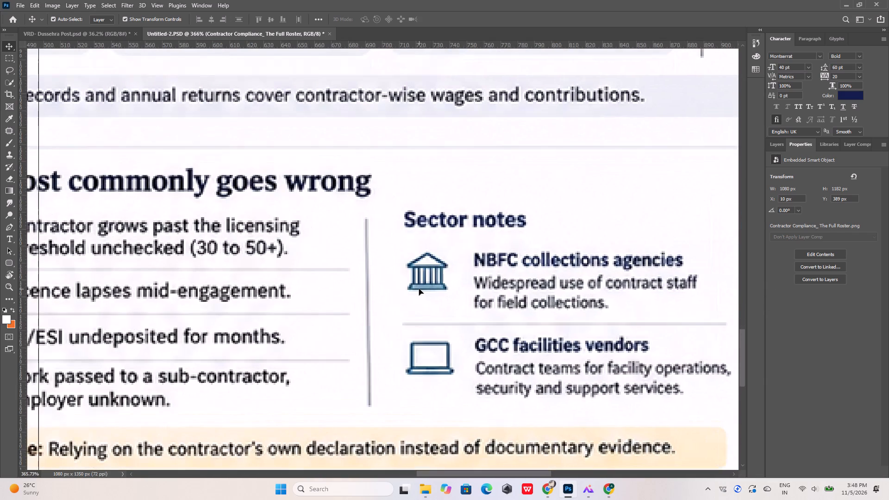
{"action": "key", "text": "Print"}
{"action": "left_click_drag", "start_coordinate": [401, 248], "coordinate": [457, 306]}
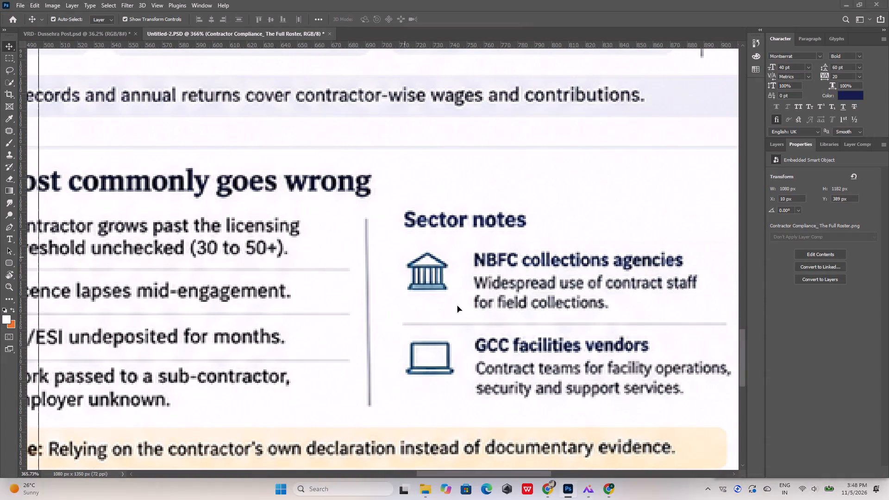
{"action": "key", "text": "Print"}
{"action": "left_click_drag", "start_coordinate": [401, 334], "coordinate": [444, 375]}
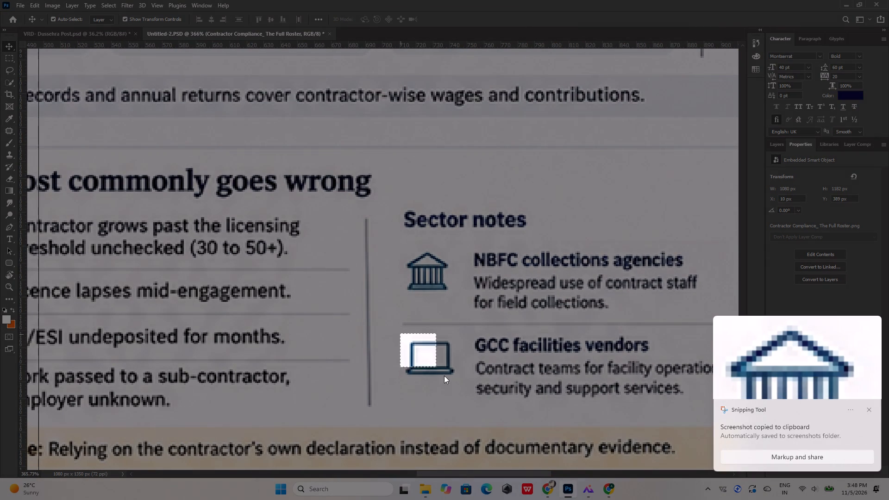
{"action": "left_click_drag", "start_coordinate": [444, 375], "coordinate": [458, 383]}
Snip the orange warning-triangle icon from the "Root cause" bar of the reference.
{"action": "scroll", "coordinate": [471, 260], "scroll_direction": "down", "scroll_amount": 3, "text": "alt"}
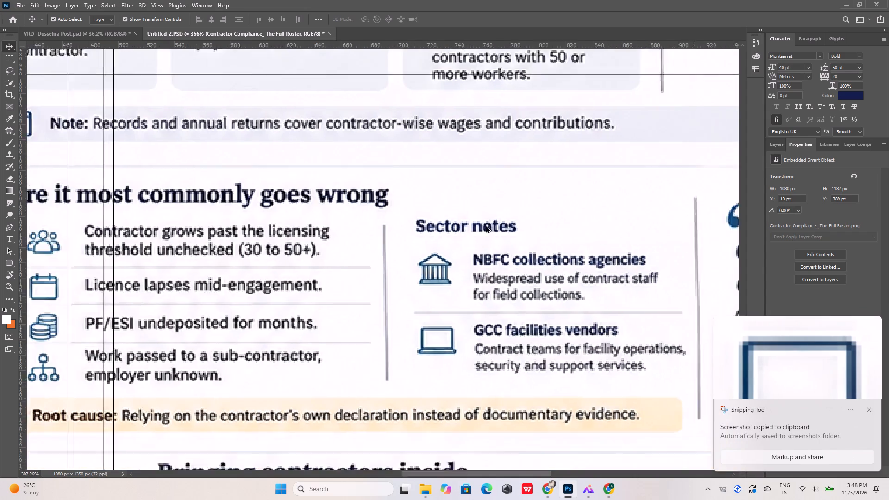
{"action": "scroll", "coordinate": [486, 226], "scroll_direction": "down", "scroll_amount": 9, "text": "alt"}
{"action": "scroll", "coordinate": [291, 297], "scroll_direction": "up", "scroll_amount": 13, "text": "alt"}
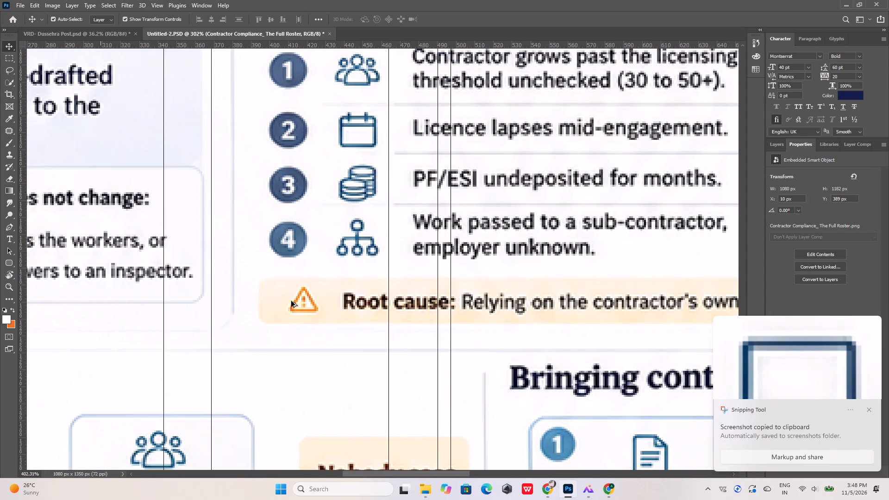
{"action": "key", "text": "Print"}
{"action": "left_click_drag", "start_coordinate": [282, 282], "coordinate": [284, 288]}
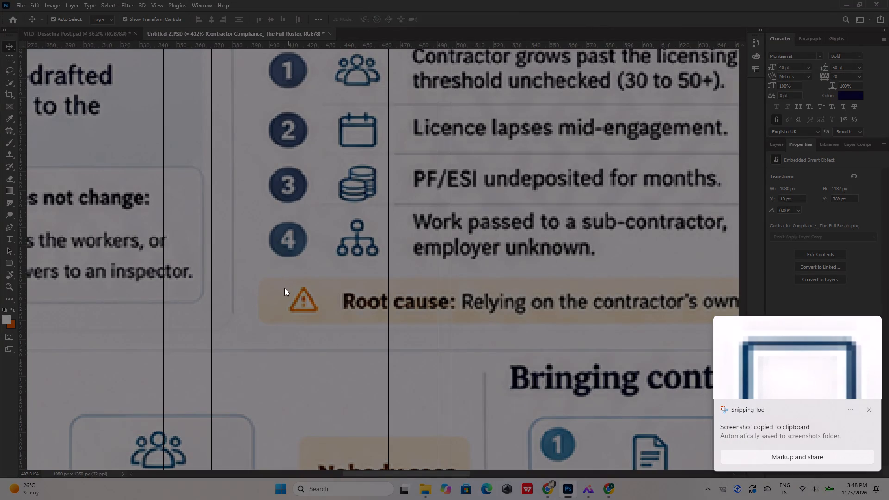
{"action": "left_click_drag", "start_coordinate": [284, 288], "coordinate": [327, 320]}
Capture separate snips of the green check, red cross and gavel icons in the reference's "Myth-buster" section.
{"action": "scroll", "coordinate": [383, 262], "scroll_direction": "down", "scroll_amount": 9, "text": "alt"}
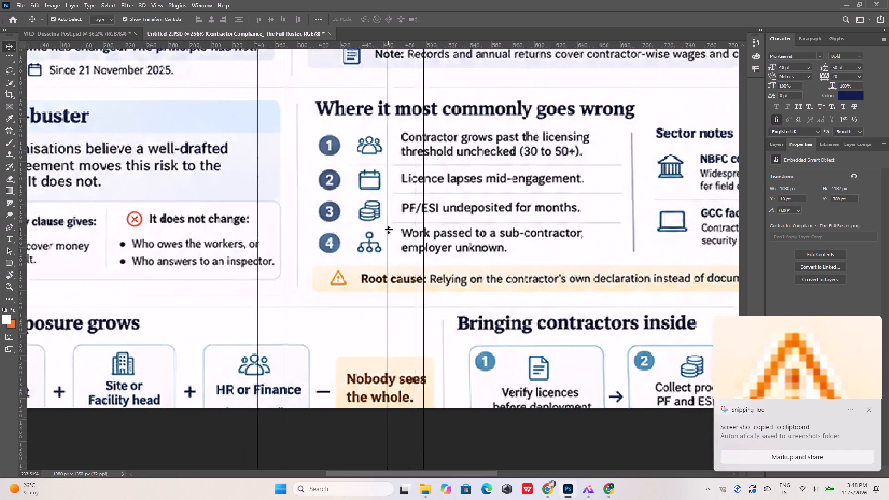
{"action": "scroll", "coordinate": [388, 246], "scroll_direction": "down", "scroll_amount": 4, "text": "alt"}
{"action": "scroll", "coordinate": [106, 235], "scroll_direction": "up", "scroll_amount": 4, "text": "alt"}
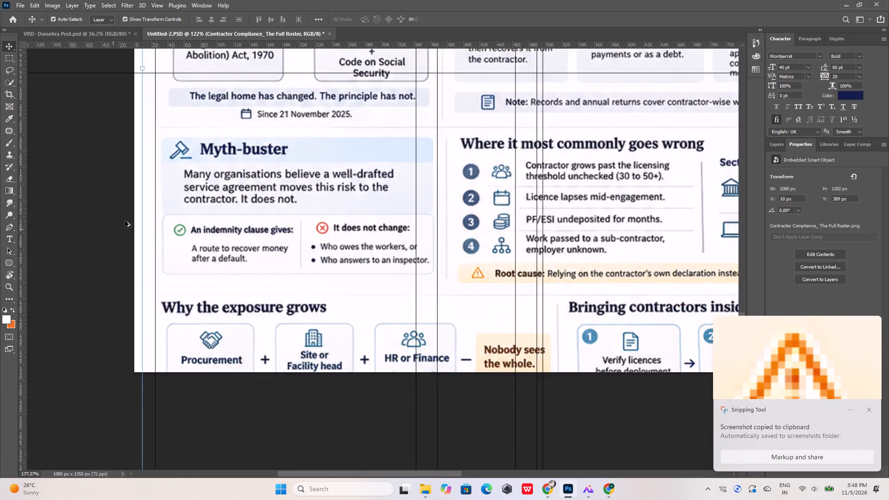
{"action": "scroll", "coordinate": [125, 221], "scroll_direction": "up", "scroll_amount": 5, "text": "alt"}
{"action": "key", "text": "Print"}
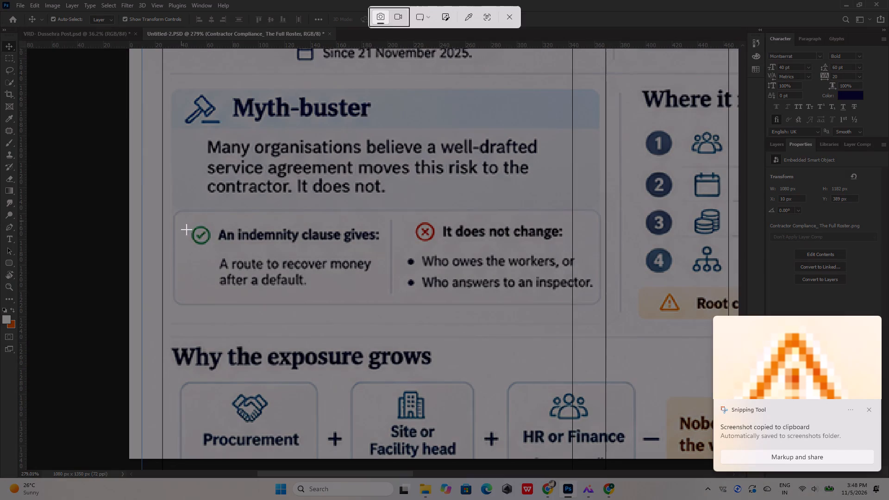
{"action": "left_click_drag", "start_coordinate": [185, 222], "coordinate": [214, 249]}
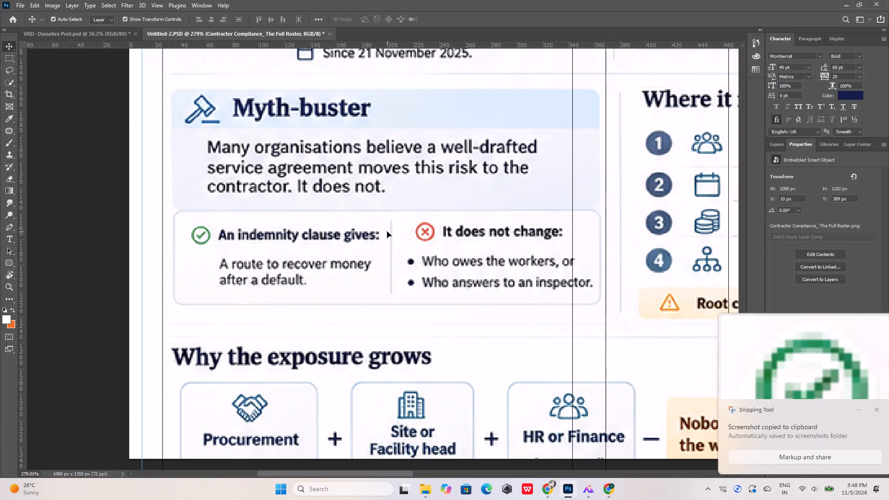
{"action": "key", "text": "Print"}
{"action": "left_click_drag", "start_coordinate": [407, 218], "coordinate": [436, 245]}
{"action": "key", "text": "Print"}
{"action": "left_click_drag", "start_coordinate": [179, 92], "coordinate": [201, 126]}
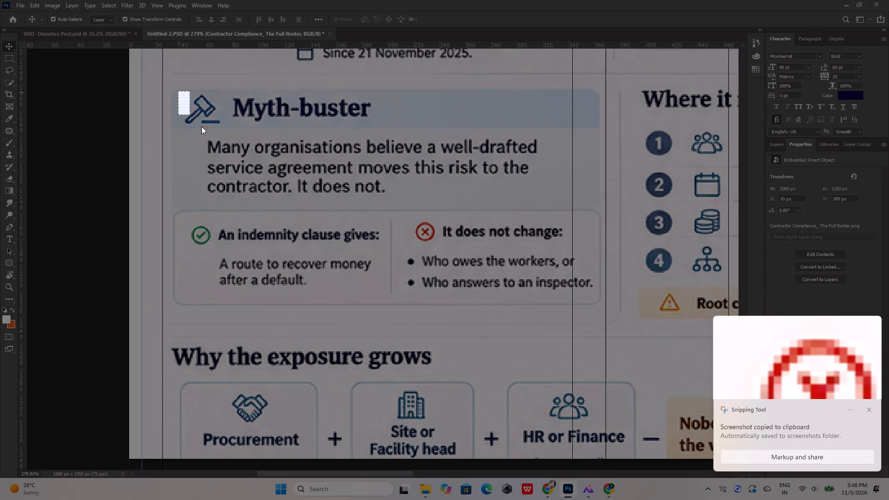
{"action": "left_click_drag", "start_coordinate": [201, 126], "coordinate": [224, 129]}
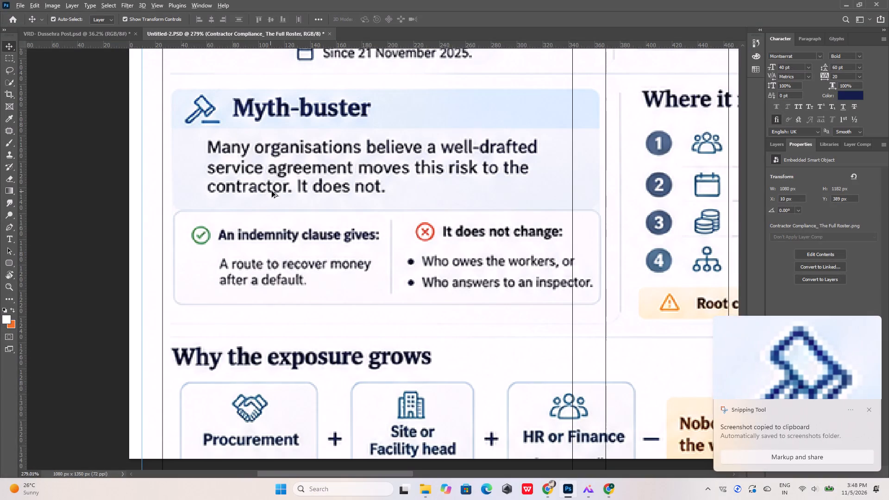
Move the reference image off the flyer's left column to about X 522 px, Y 598 px.
{"action": "scroll", "coordinate": [272, 191], "scroll_direction": "down", "scroll_amount": 10, "text": "alt"}
{"action": "scroll", "coordinate": [305, 80], "scroll_direction": "up", "scroll_amount": 8}
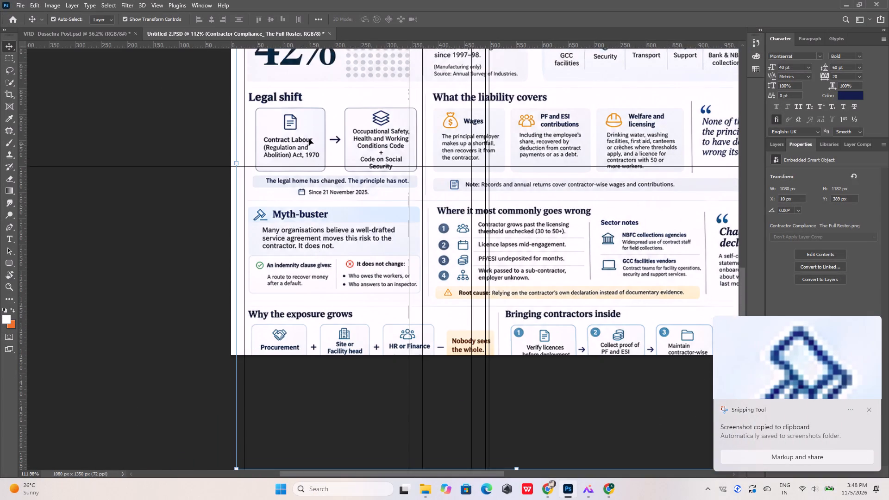
{"action": "scroll", "coordinate": [309, 139], "scroll_direction": "up", "scroll_amount": 17}
{"action": "scroll", "coordinate": [309, 157], "scroll_direction": "down", "scroll_amount": 11, "text": "alt"}
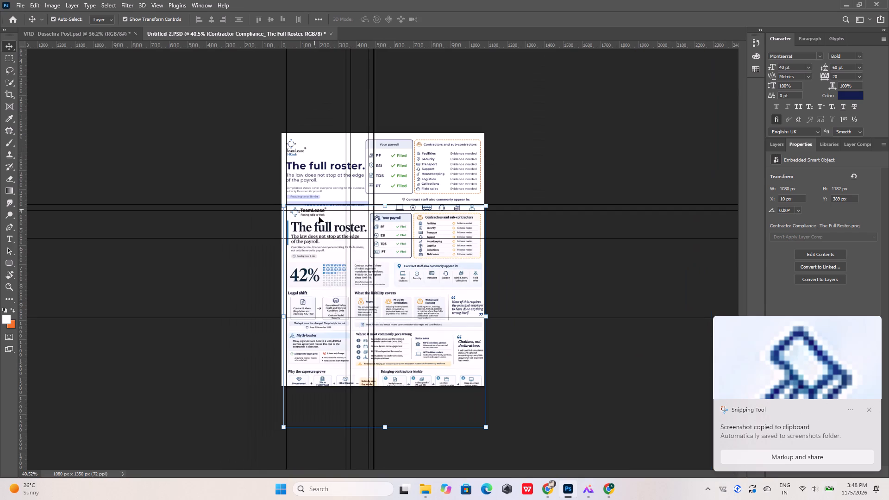
{"action": "left_click_drag", "start_coordinate": [333, 240], "coordinate": [467, 251]}
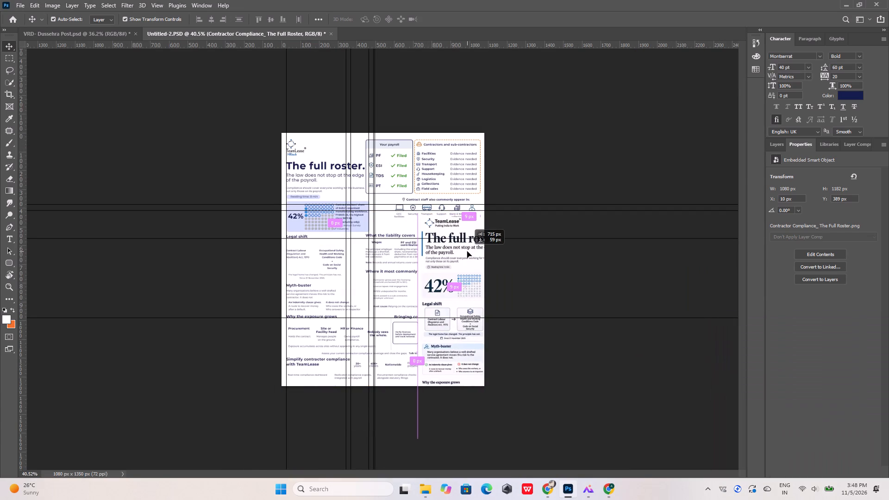
{"action": "left_click_drag", "start_coordinate": [467, 251], "coordinate": [463, 253]}
{"action": "scroll", "coordinate": [308, 301], "scroll_direction": "up", "scroll_amount": 2, "text": "alt"}
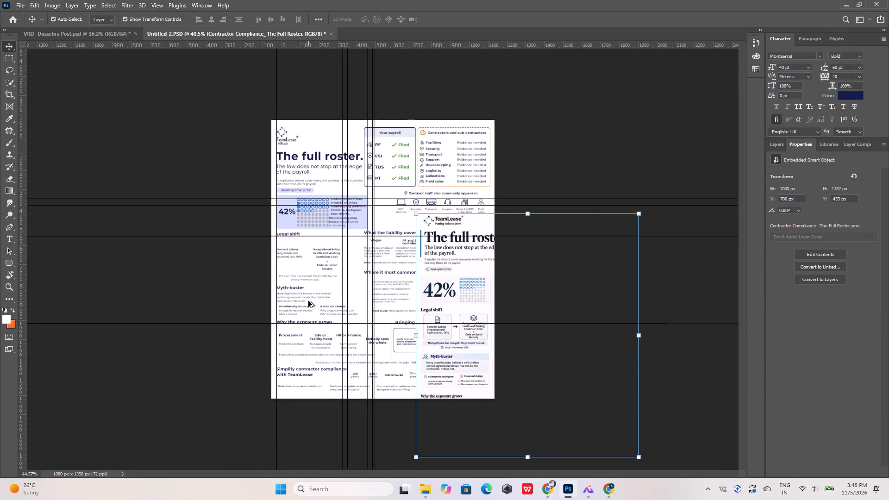
{"action": "scroll", "coordinate": [308, 301], "scroll_direction": "up", "scroll_amount": 3, "text": "alt"}
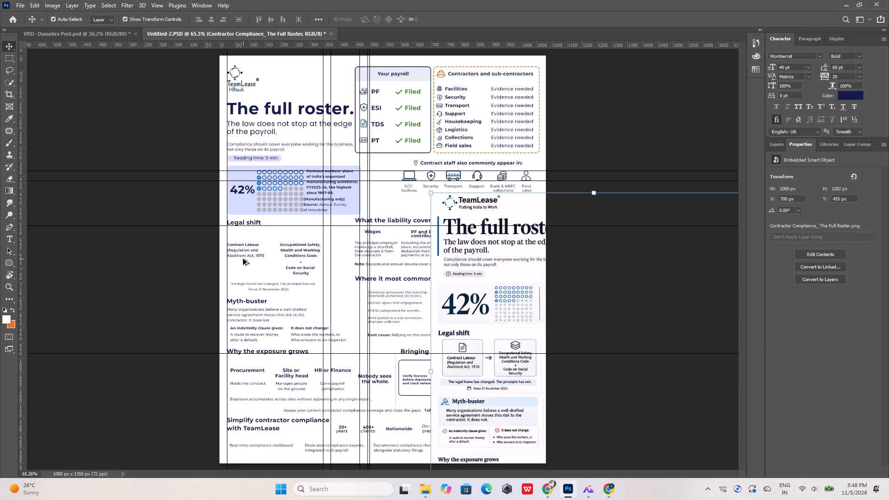
{"action": "left_click_drag", "start_coordinate": [458, 258], "coordinate": [450, 291]}
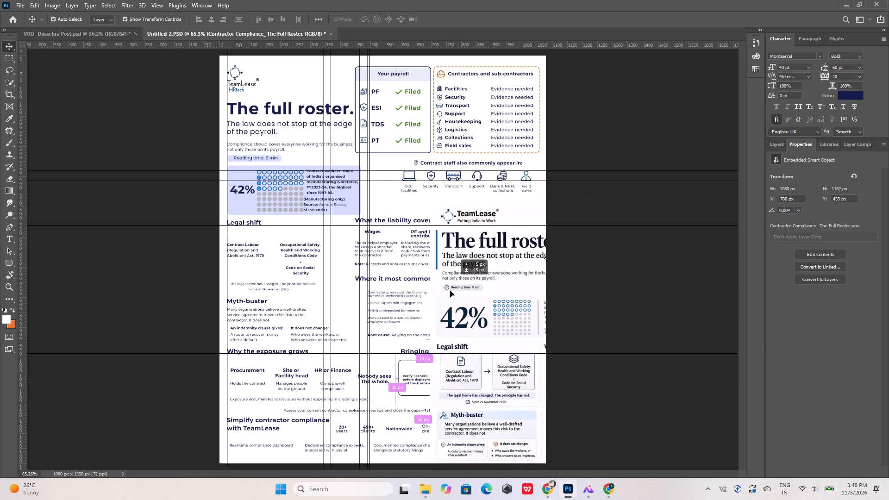
{"action": "left_click_drag", "start_coordinate": [450, 291], "coordinate": [441, 457]}
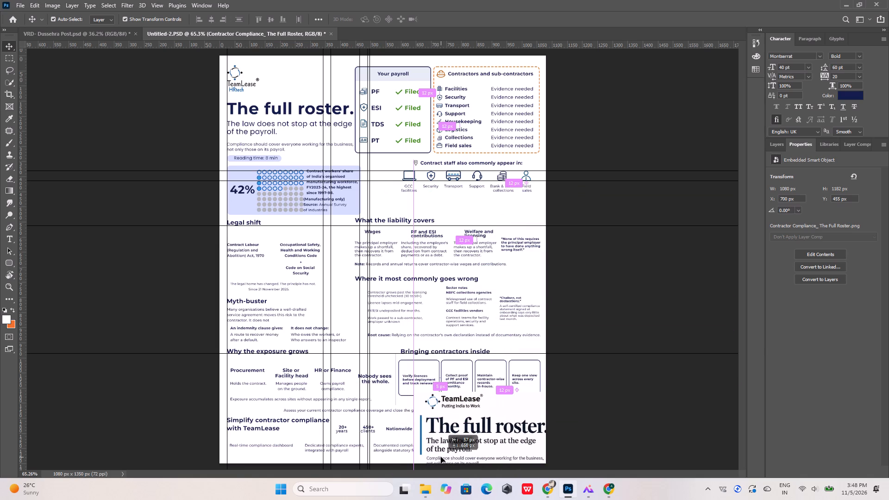
{"action": "left_click_drag", "start_coordinate": [441, 457], "coordinate": [406, 307]}
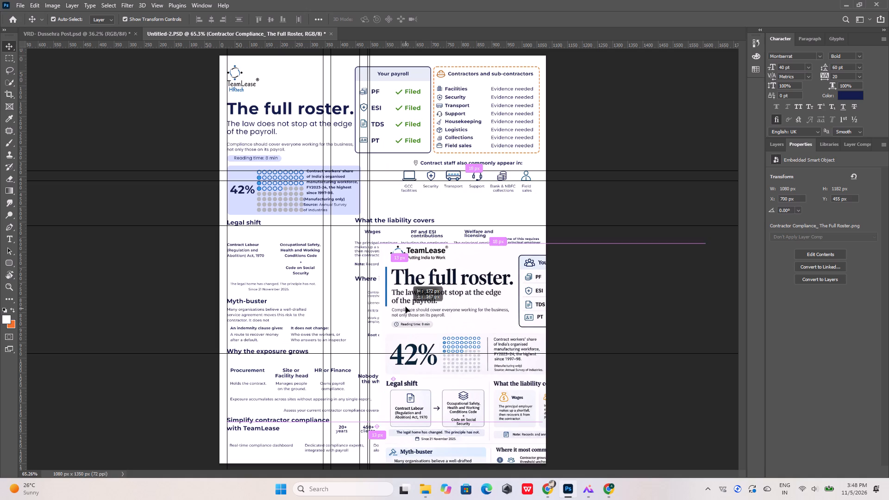
{"action": "left_click_drag", "start_coordinate": [406, 307], "coordinate": [404, 301]}
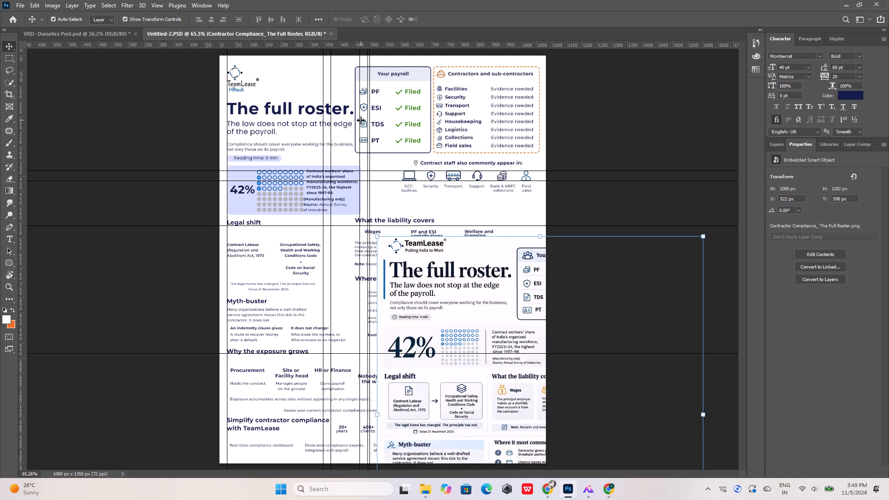
Duplicate the document icon from the "TDS" row and place the copy above the "Contract Labour" text under "Legal shift".
{"action": "left_click", "coordinate": [363, 124]}
{"action": "scroll", "coordinate": [363, 124], "scroll_direction": "up", "scroll_amount": 10, "text": "alt"}
{"action": "left_click_drag", "start_coordinate": [363, 124], "coordinate": [129, 382], "text": "alt"}
{"action": "scroll", "coordinate": [307, 248], "scroll_direction": "down", "scroll_amount": 11, "text": "alt"}
{"action": "scroll", "coordinate": [253, 255], "scroll_direction": "up", "scroll_amount": 6, "text": "alt"}
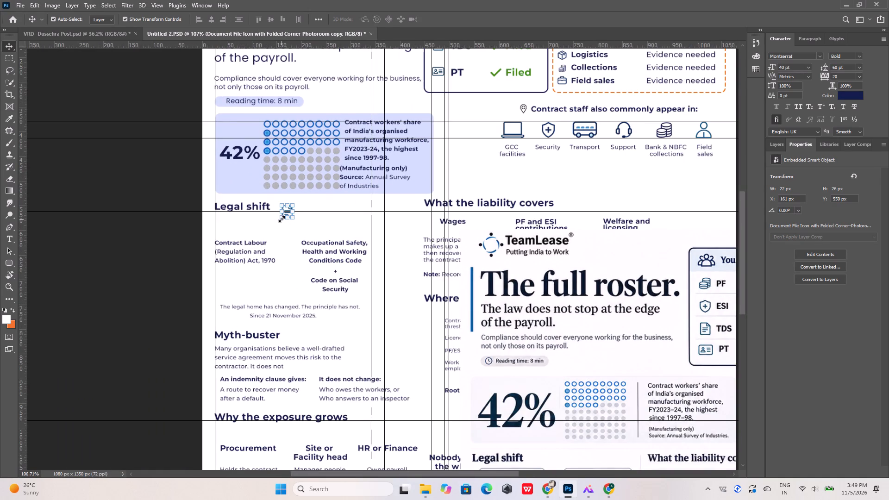
{"action": "scroll", "coordinate": [282, 219], "scroll_direction": "up", "scroll_amount": 9, "text": "alt"}
{"action": "left_click_drag", "start_coordinate": [294, 205], "coordinate": [178, 247]}
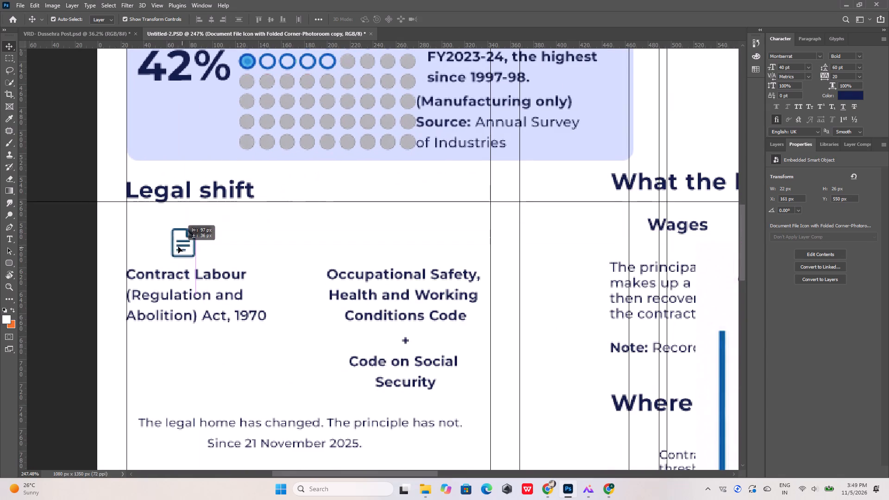
{"action": "left_click_drag", "start_coordinate": [178, 247], "coordinate": [173, 244]}
Enlarge the copied document icon proportionally to 3.60% and keep it above the "Contract Labour" text.
{"action": "left_click", "coordinate": [187, 223]}
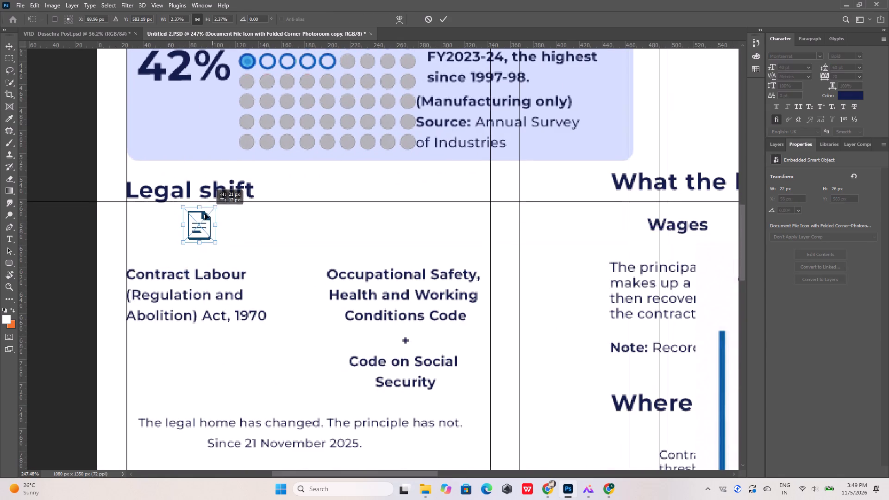
{"action": "left_click_drag", "start_coordinate": [195, 219], "coordinate": [220, 206]}
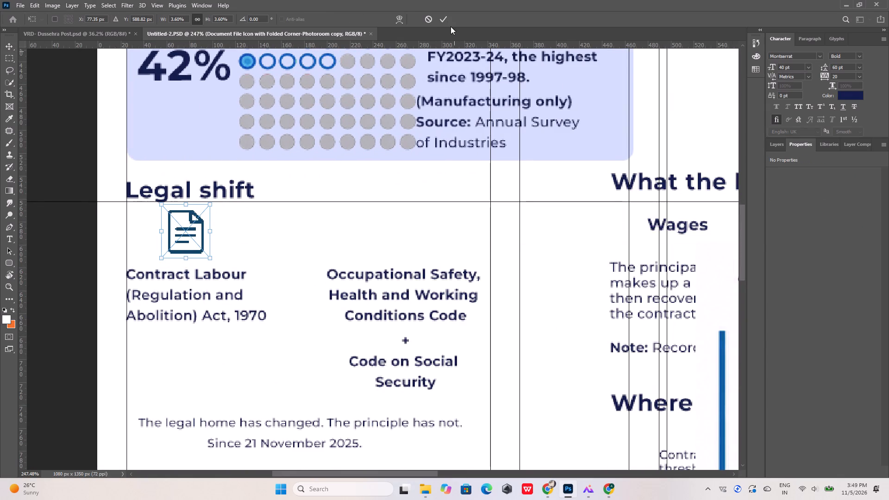
{"action": "left_click", "coordinate": [445, 20]}
Shift the "Contract Labour" text and its document icon together about 21 px to the right.
{"action": "left_click", "coordinate": [211, 277], "text": "alt"}
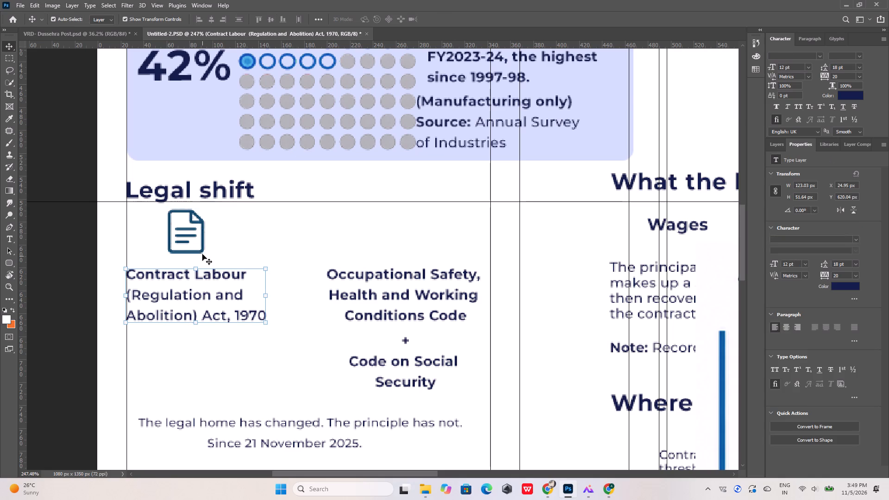
{"action": "left_click", "coordinate": [202, 246], "text": "shift"}
{"action": "key", "text": "shift+Right"}
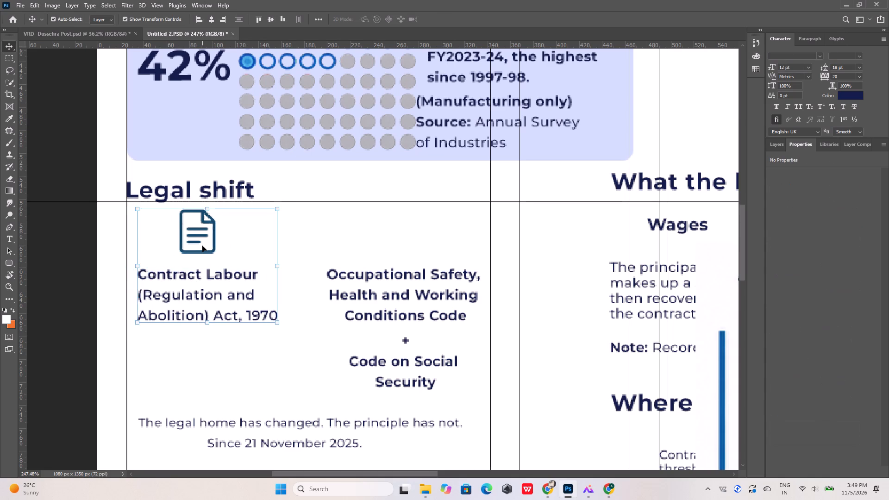
{"action": "key", "text": "shift+Right"}
{"action": "key", "text": "Right"}
{"action": "key", "text": "Right"}
{"action": "key", "text": "Right"}
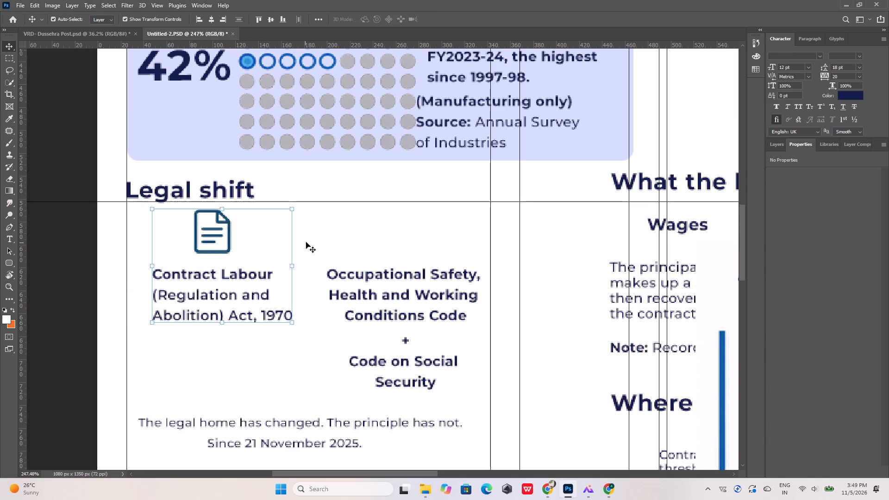
{"action": "key", "text": "Left"}
{"action": "key", "text": "Left"}
{"action": "left_click", "coordinate": [324, 239]}
Nudge only the document icon about 2 px right over the "Contract Labour" text.
{"action": "left_click", "coordinate": [219, 225]}
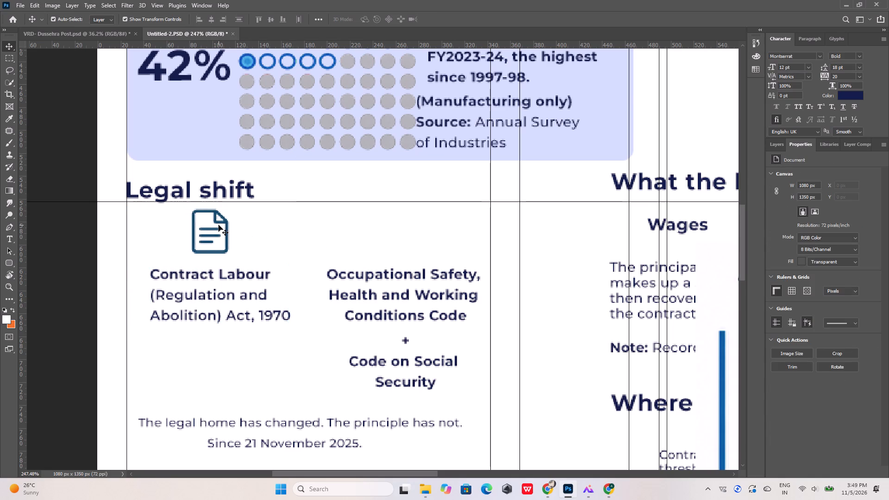
{"action": "left_click", "coordinate": [220, 222]}
{"action": "key", "text": "Right"}
{"action": "key", "text": "Right"}
{"action": "key", "text": "Right"}
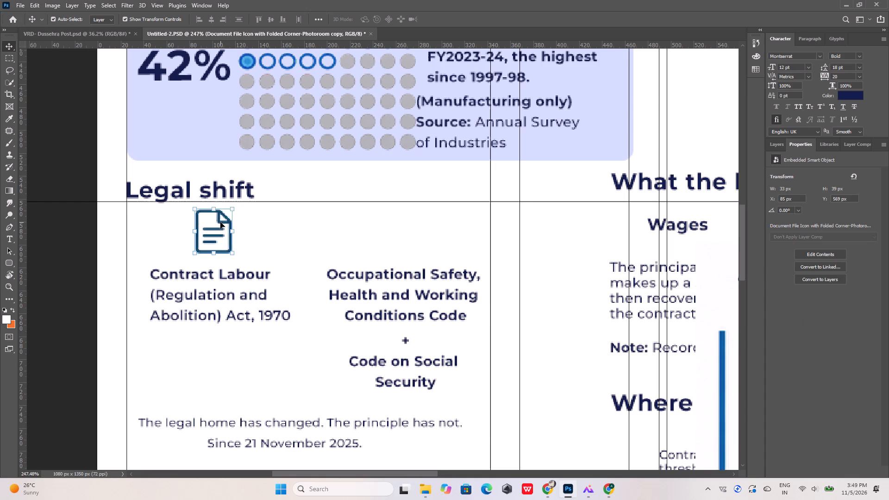
{"action": "key", "text": "Left"}
{"action": "left_click", "coordinate": [314, 238]}
Snip the stacked-layers icon above "Occupational Safety" in the reference's "Legal shift" section.
{"action": "scroll", "coordinate": [270, 255], "scroll_direction": "down", "scroll_amount": 6, "text": "alt"}
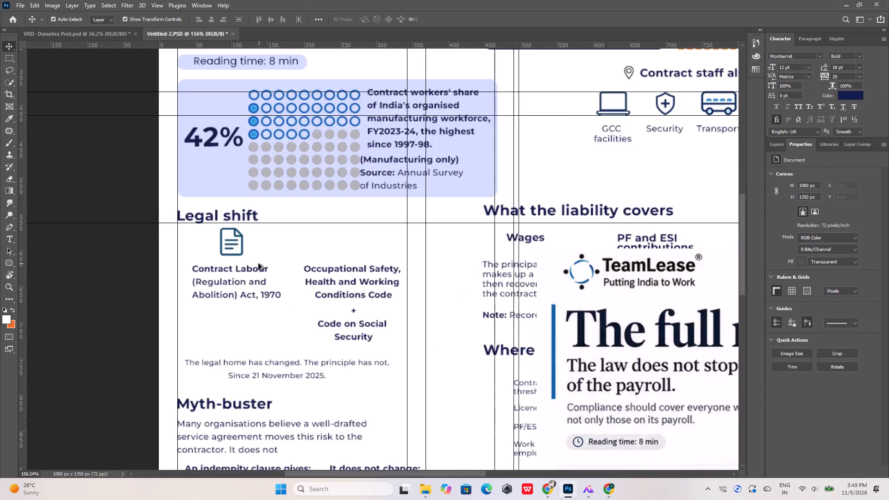
{"action": "scroll", "coordinate": [258, 263], "scroll_direction": "down", "scroll_amount": 6, "text": "alt"}
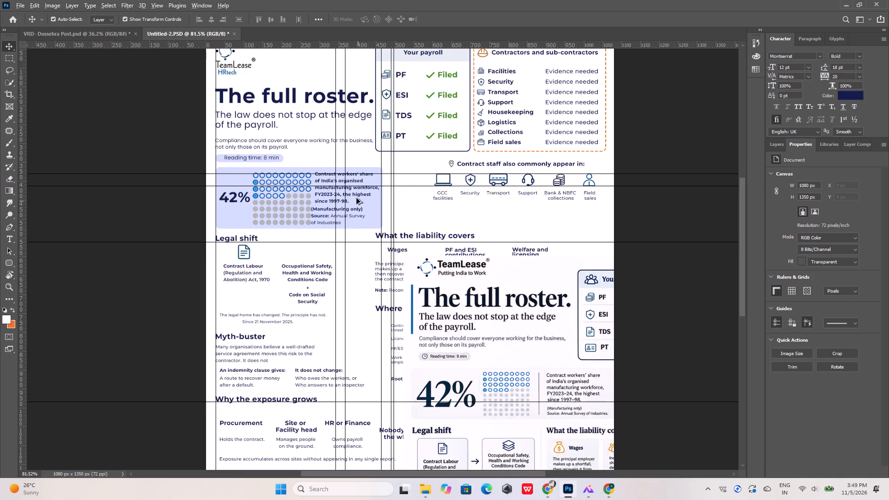
{"action": "scroll", "coordinate": [356, 196], "scroll_direction": "down", "scroll_amount": 4, "text": "alt"}
{"action": "scroll", "coordinate": [457, 390], "scroll_direction": "up", "scroll_amount": 12, "text": "alt"}
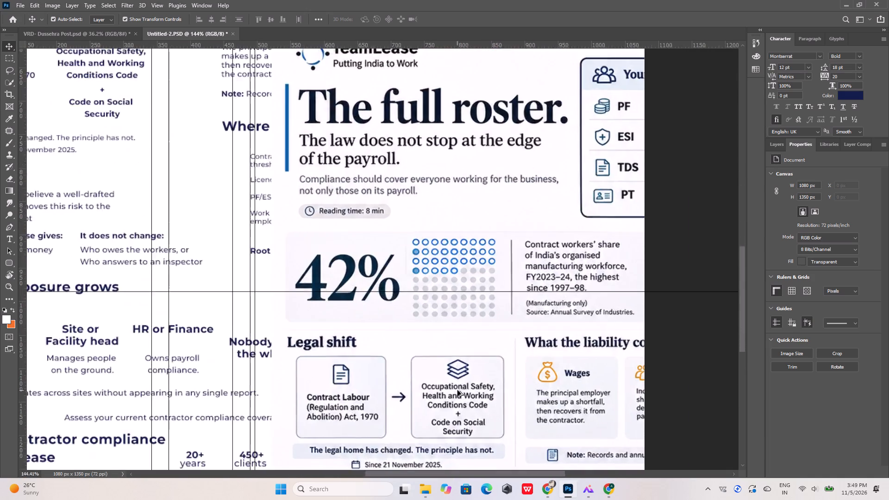
{"action": "scroll", "coordinate": [457, 390], "scroll_direction": "up", "scroll_amount": 3, "text": "alt"}
{"action": "key", "text": "Print"}
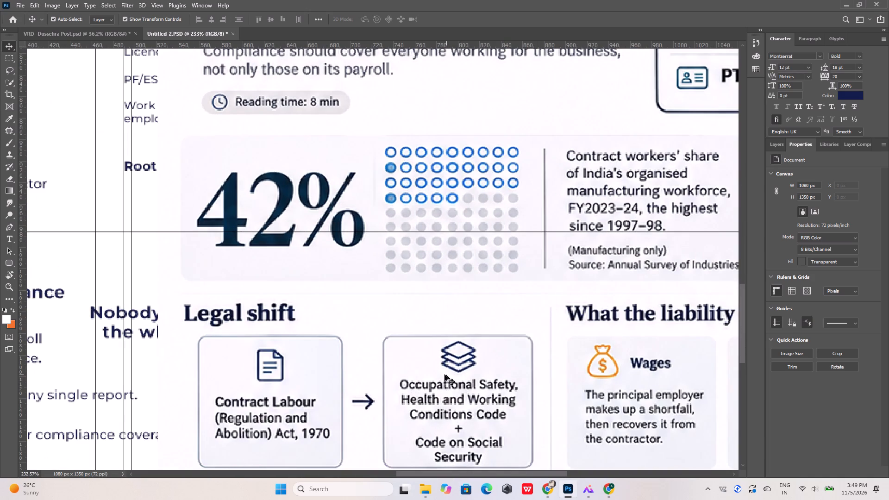
{"action": "left_click_drag", "start_coordinate": [433, 375], "coordinate": [490, 341]}
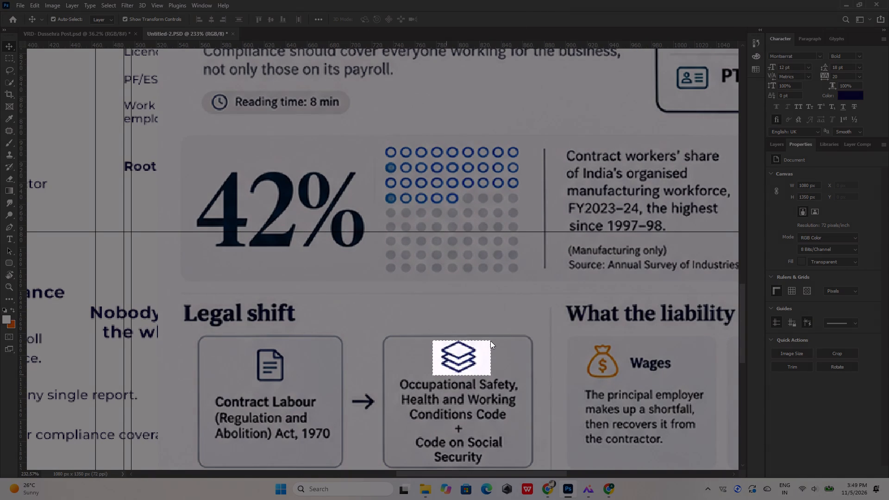
{"action": "left_click_drag", "start_coordinate": [490, 341], "coordinate": [490, 337]}
Switch to ChatGPT and, in the orange people-icon chat, send the request "GIVE ME HIGH QUALITY CUTOUT".
{"action": "left_click", "coordinate": [608, 485]}
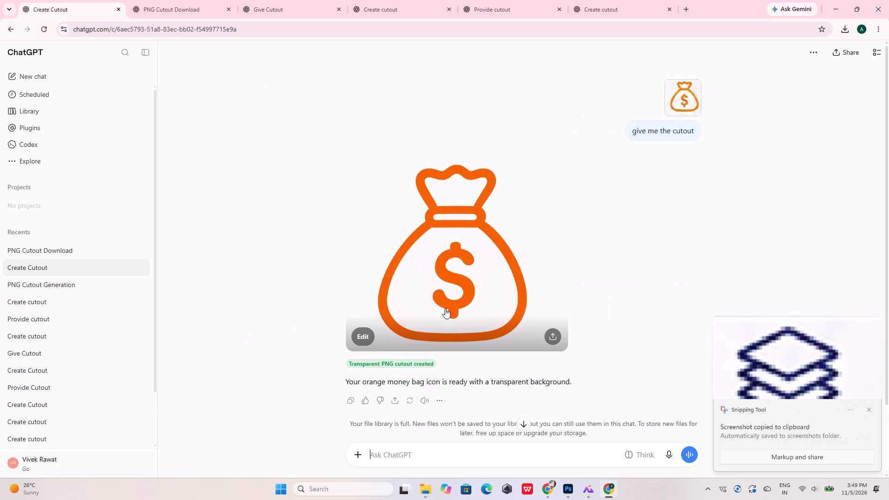
{"action": "left_click", "coordinate": [165, 4]}
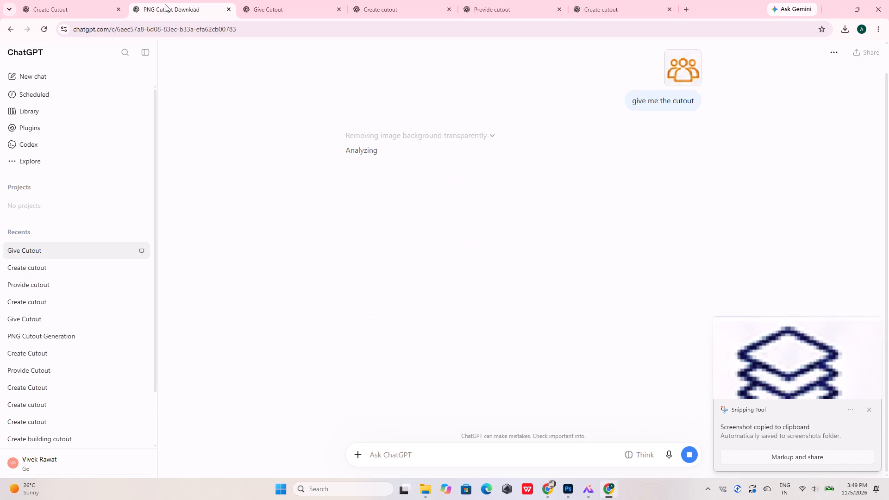
{"action": "scroll", "coordinate": [382, 238], "scroll_direction": "down", "scroll_amount": 6}
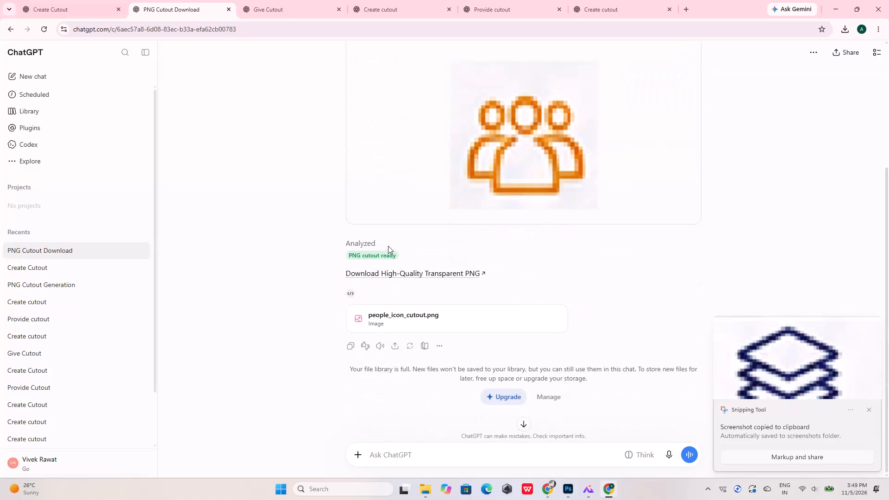
{"action": "scroll", "coordinate": [388, 246], "scroll_direction": "down", "scroll_amount": 5}
{"action": "left_click", "coordinate": [431, 455]}
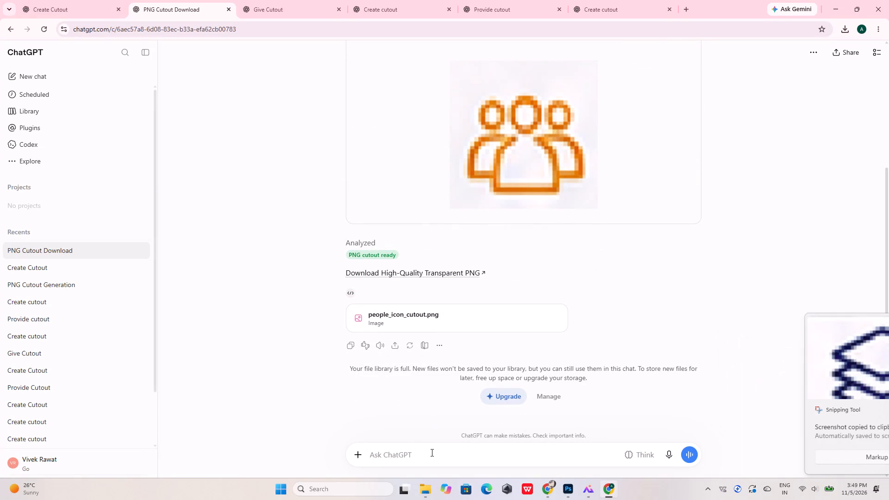
{"action": "type", "text": "GIVE ME TH"}
{"action": "key", "text": "BackSpace"}
{"action": "key", "text": "BackSpace"}
{"action": "type", "text": "HIGH QUALITY CUTOUT"}
{"action": "key", "text": "Return"}
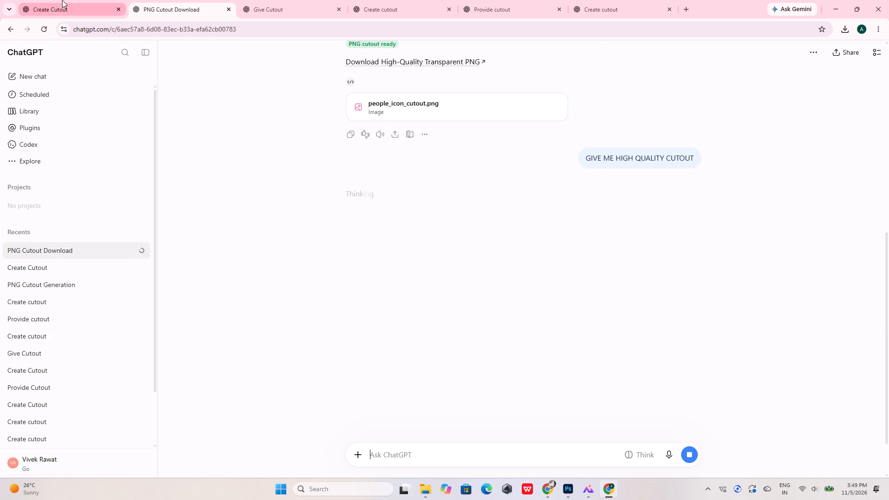
Download the orange dollar money-bag cutout from its ChatGPT chat and show the file in the Downloads folder.
{"action": "left_click", "coordinate": [62, 0]}
{"action": "left_click", "coordinate": [458, 191]}
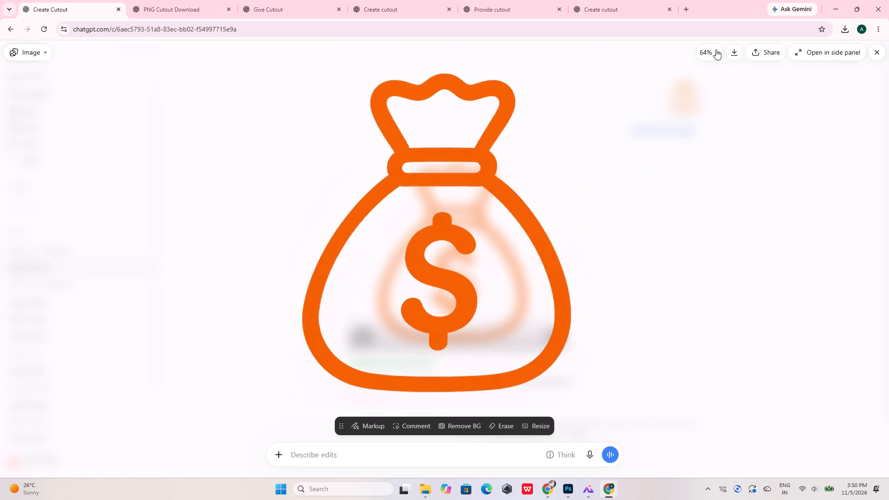
{"action": "left_click", "coordinate": [733, 48]}
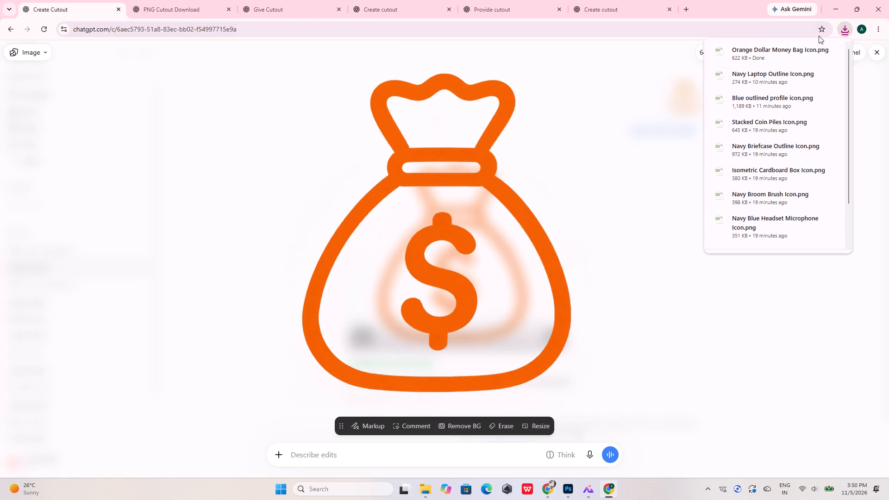
{"action": "left_click", "coordinate": [814, 53]}
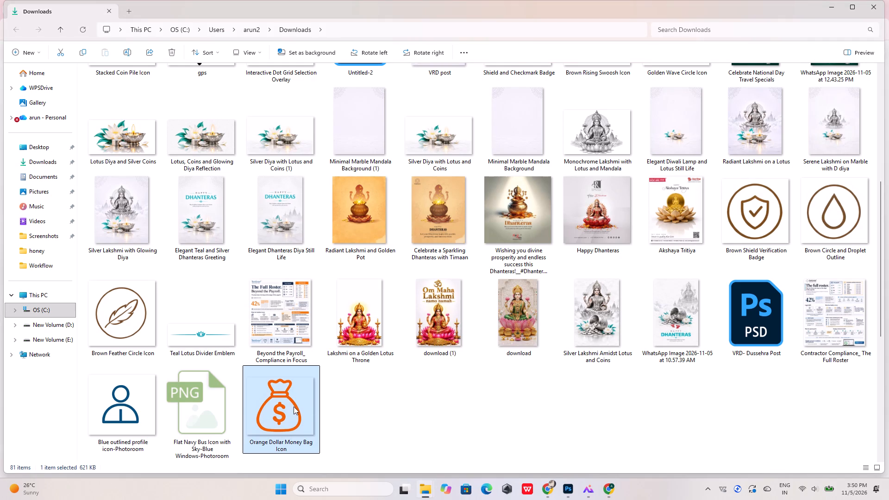
Place the Orange Dollar Money Bag Icon in the Photoshop flyer and scale it down to about 48 × 52 px.
{"action": "left_click_drag", "start_coordinate": [294, 406], "coordinate": [440, 306]}
{"action": "scroll", "coordinate": [402, 272], "scroll_direction": "down", "scroll_amount": 14, "text": "alt"}
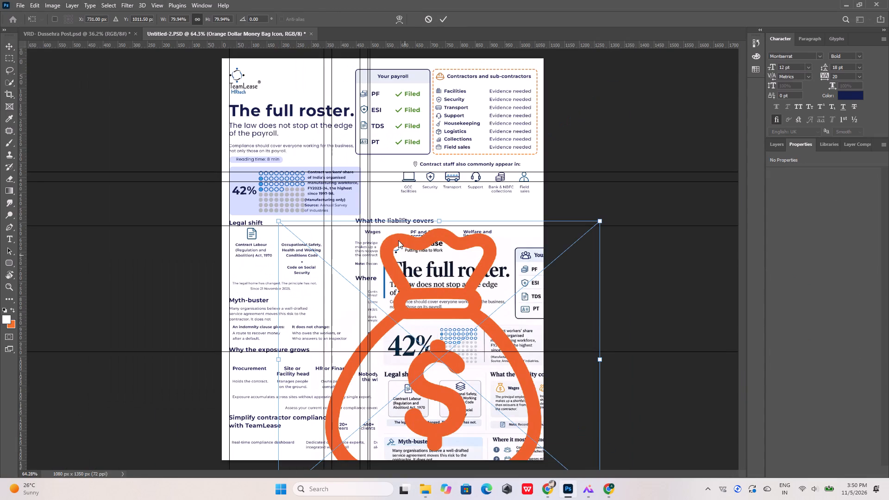
{"action": "left_click_drag", "start_coordinate": [488, 251], "coordinate": [455, 143]}
{"action": "left_click", "coordinate": [445, 17]}
{"action": "left_click_drag", "start_coordinate": [489, 244], "coordinate": [455, 111]}
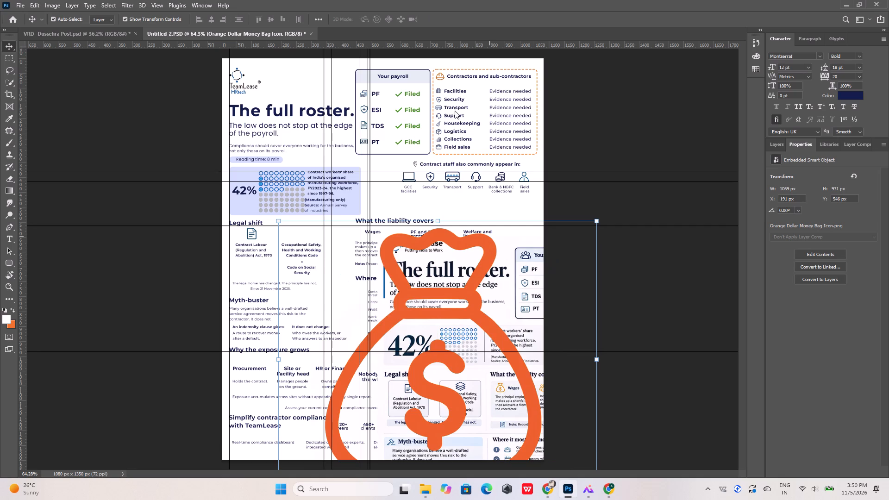
{"action": "left_click_drag", "start_coordinate": [455, 111], "coordinate": [453, 98]}
{"action": "left_click_drag", "start_coordinate": [564, 74], "coordinate": [490, 118]}
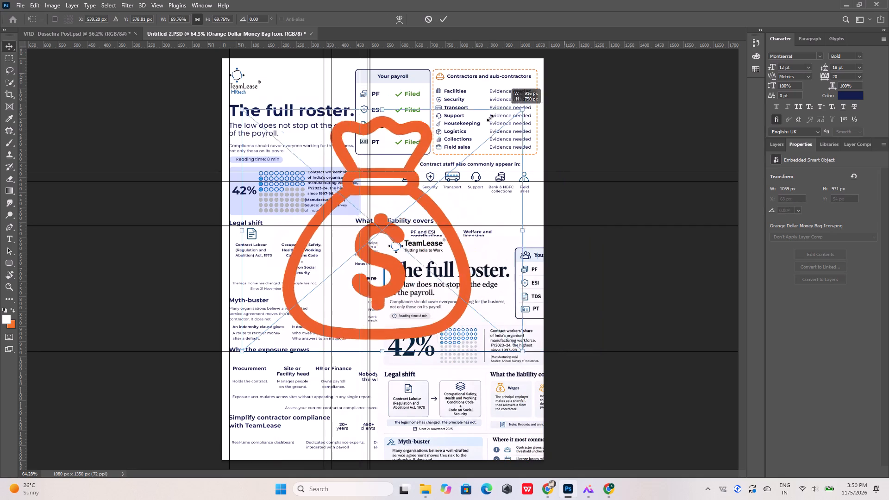
{"action": "left_click_drag", "start_coordinate": [490, 118], "coordinate": [289, 281]}
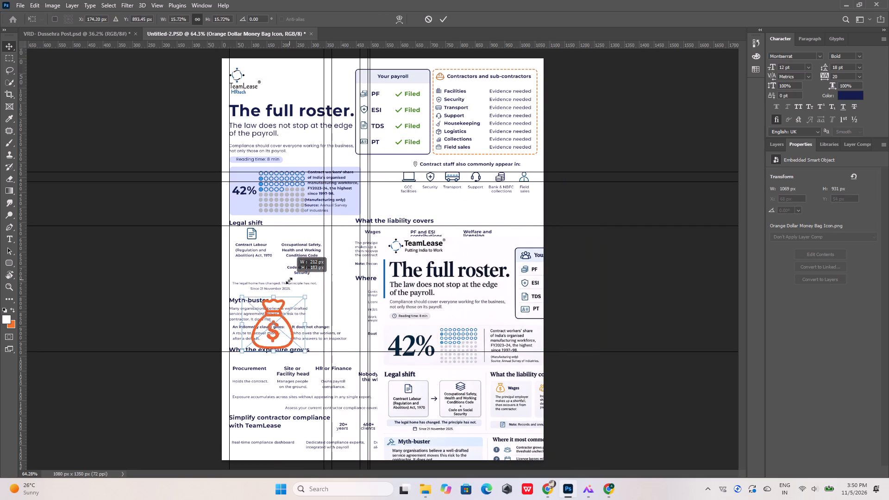
{"action": "left_click_drag", "start_coordinate": [289, 281], "coordinate": [258, 316]}
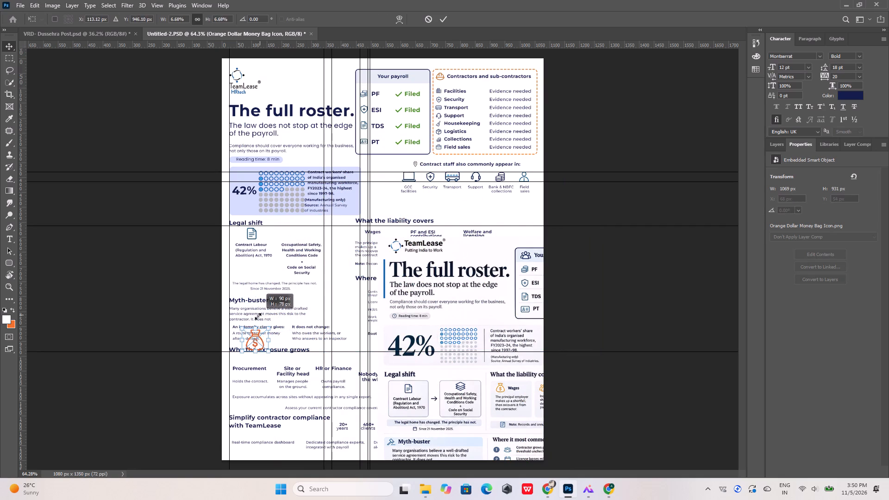
{"action": "left_click_drag", "start_coordinate": [258, 316], "coordinate": [250, 323]}
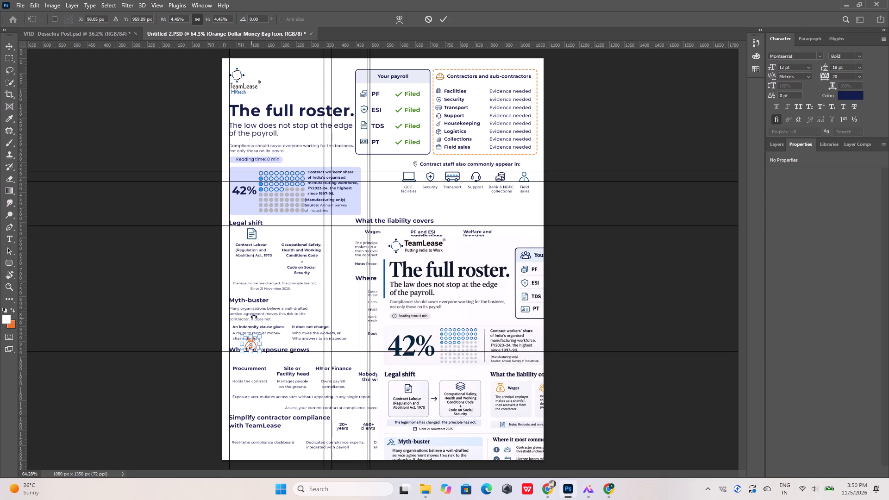
{"action": "left_click_drag", "start_coordinate": [423, 317], "coordinate": [488, 260]}
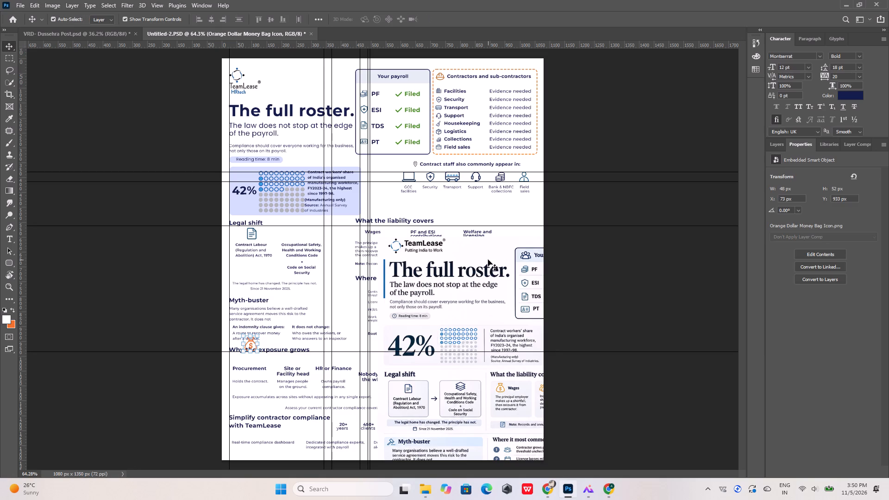
Move the reference flyer image up and right to about X 782 px, Y 222 px, uncovering the liability section.
{"action": "left_click", "coordinate": [467, 271]}
{"action": "left_click_drag", "start_coordinate": [467, 271], "coordinate": [544, 159]}
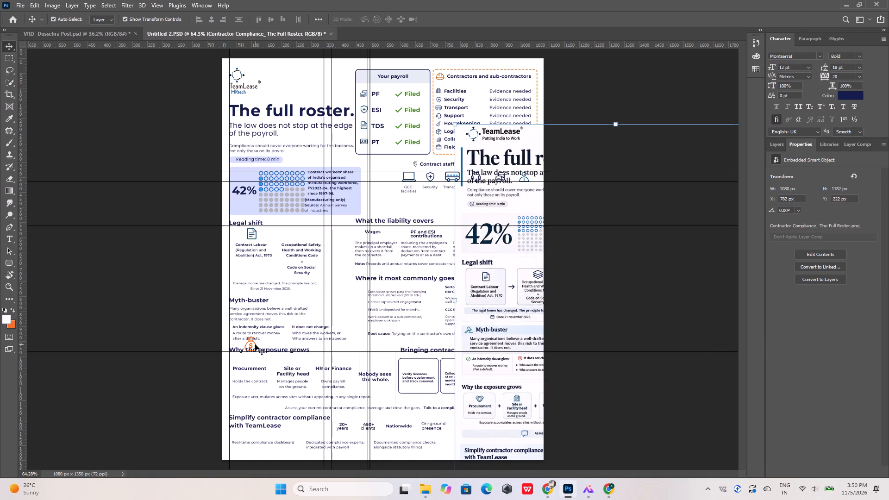
Position the money-bag icon just left of the "Wages" heading and scale it to about 2.16%.
{"action": "left_click", "coordinate": [254, 344]}
{"action": "left_click", "coordinate": [252, 344]}
{"action": "left_click_drag", "start_coordinate": [252, 344], "coordinate": [312, 290]}
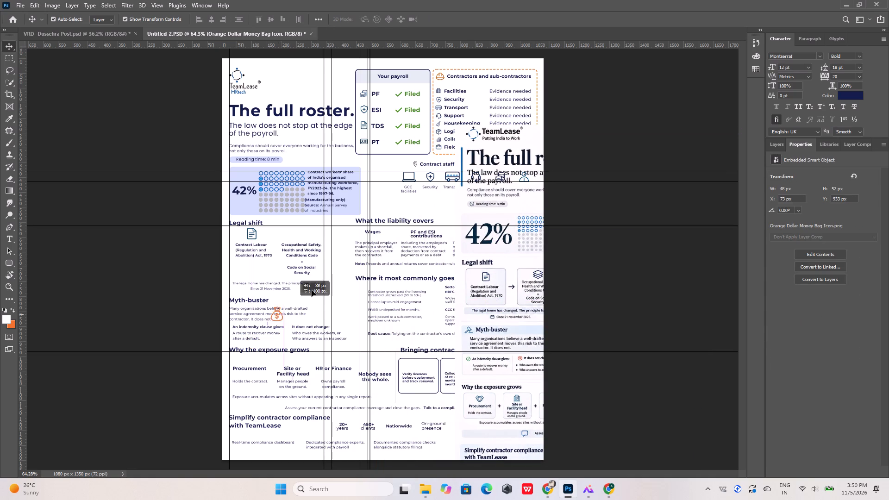
{"action": "left_click_drag", "start_coordinate": [312, 290], "coordinate": [361, 228]}
{"action": "scroll", "coordinate": [361, 228], "scroll_direction": "up", "scroll_amount": 13, "text": "alt"}
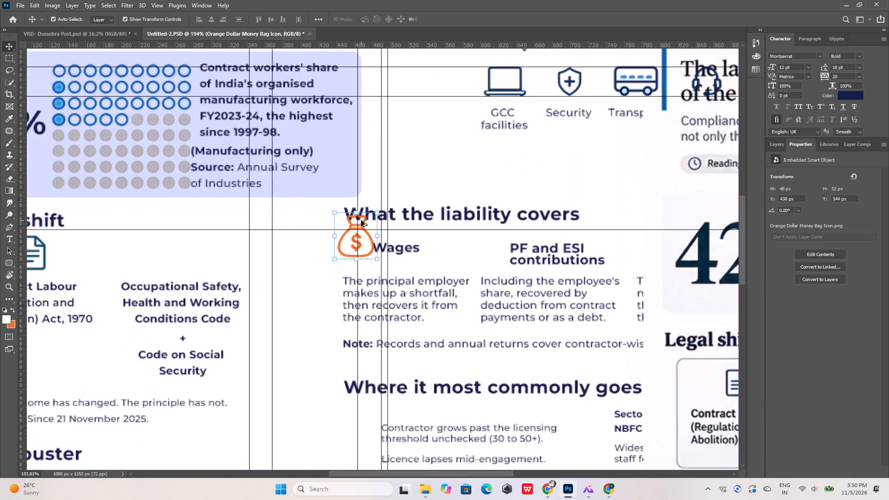
{"action": "scroll", "coordinate": [361, 220], "scroll_direction": "up", "scroll_amount": 3, "text": "alt"}
{"action": "left_click_drag", "start_coordinate": [384, 207], "coordinate": [363, 229]}
{"action": "key", "text": "ctrl+z"}
{"action": "left_click_drag", "start_coordinate": [395, 209], "coordinate": [353, 244]}
{"action": "left_click_drag", "start_coordinate": [337, 259], "coordinate": [356, 260]}
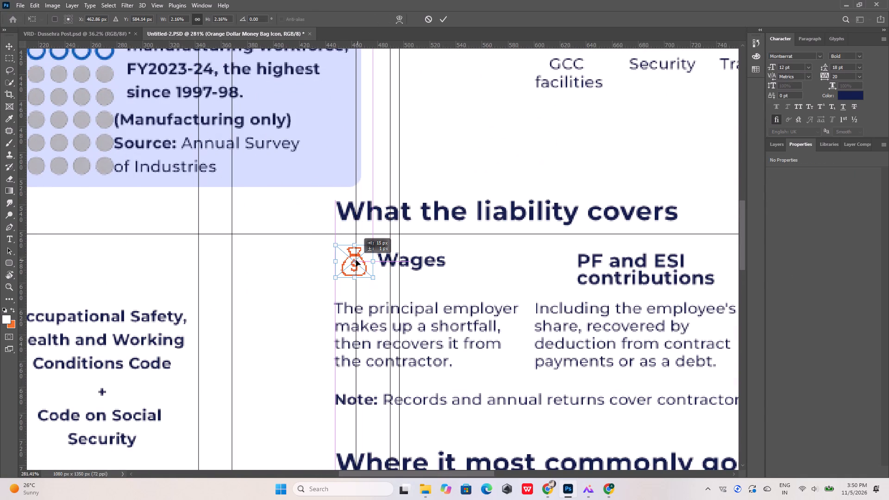
{"action": "left_click_drag", "start_coordinate": [356, 260], "coordinate": [353, 260]}
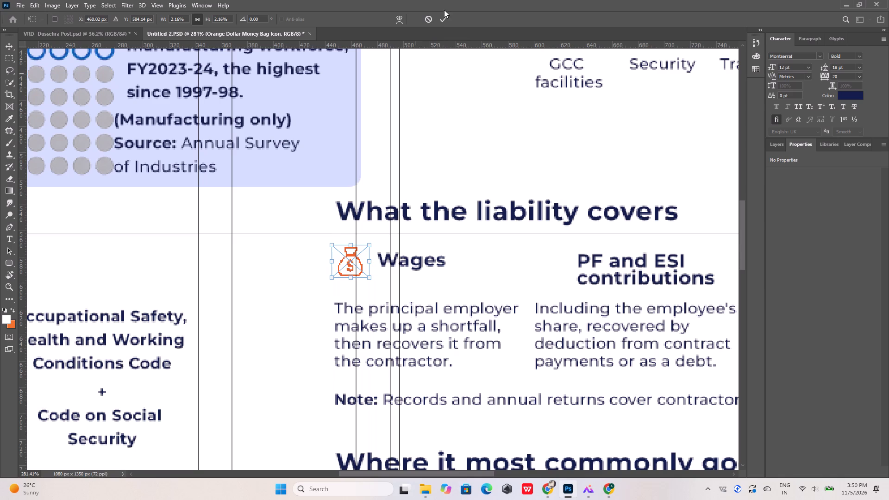
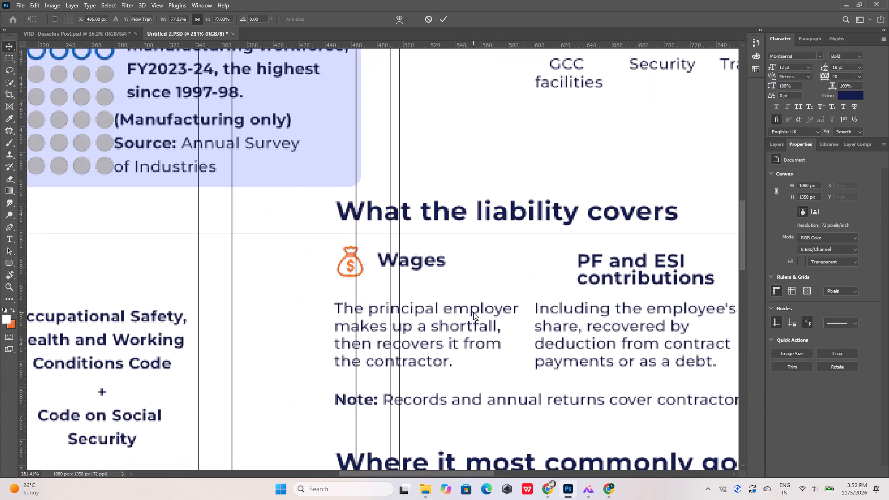
Scale the placed people icon down to about 2.29% and position it beside the "PF and ESI contributions" heading.
{"action": "scroll", "coordinate": [396, 287], "scroll_direction": "down", "scroll_amount": 14, "text": "alt"}
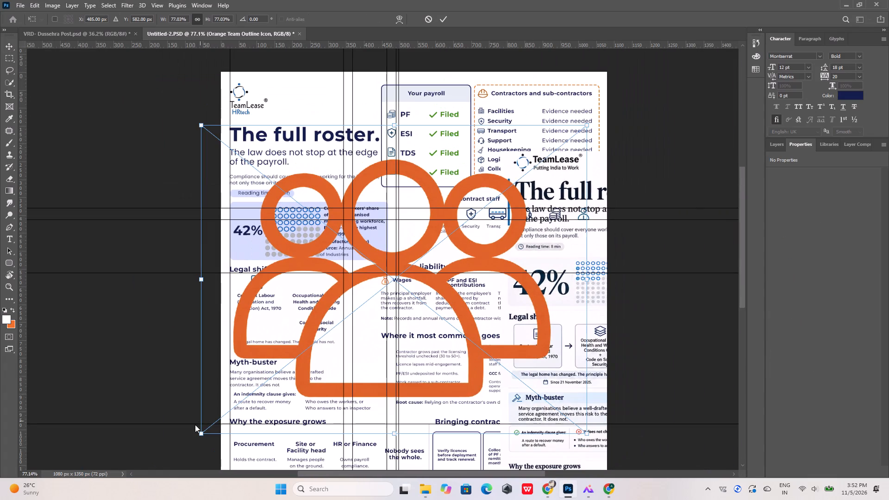
{"action": "left_click", "coordinate": [197, 433]}
{"action": "left_click_drag", "start_coordinate": [199, 435], "coordinate": [581, 197]}
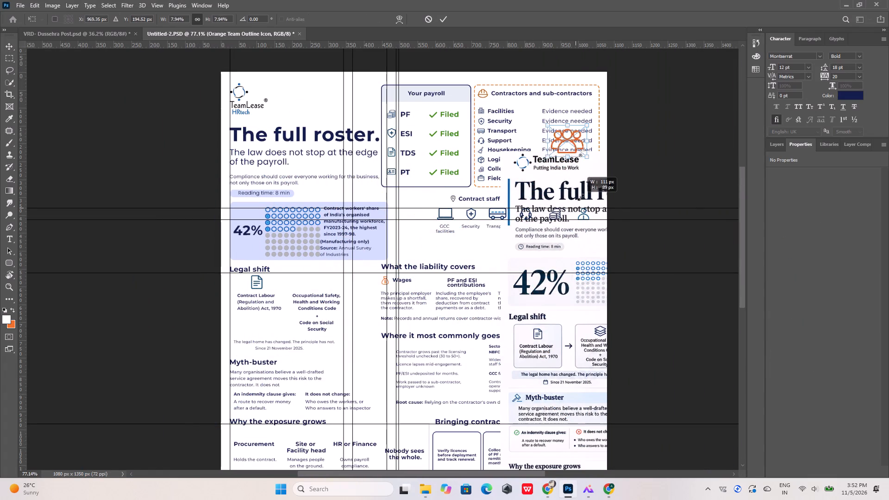
{"action": "left_click_drag", "start_coordinate": [581, 197], "coordinate": [584, 191]}
{"action": "left_click_drag", "start_coordinate": [573, 139], "coordinate": [428, 283]}
{"action": "scroll", "coordinate": [428, 278], "scroll_direction": "up", "scroll_amount": 16, "text": "alt"}
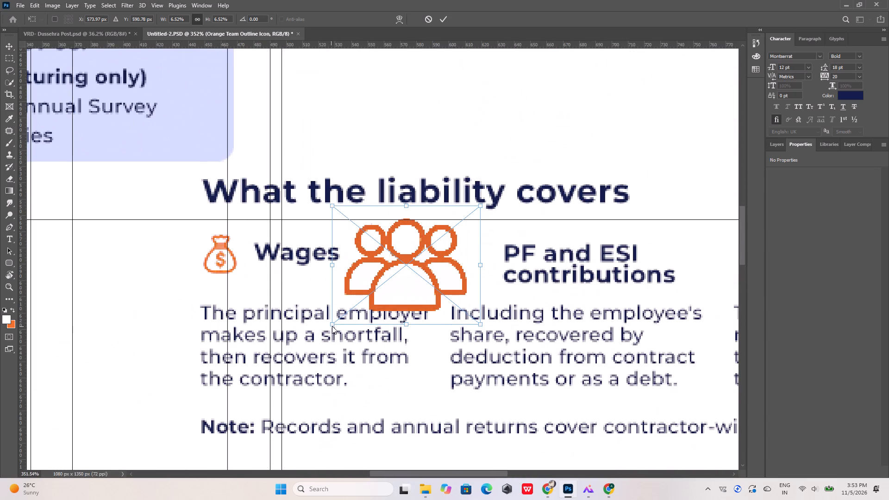
{"action": "left_click", "coordinate": [333, 325]}
{"action": "left_click_drag", "start_coordinate": [333, 325], "coordinate": [427, 257]}
{"action": "left_click_drag", "start_coordinate": [453, 226], "coordinate": [469, 259]}
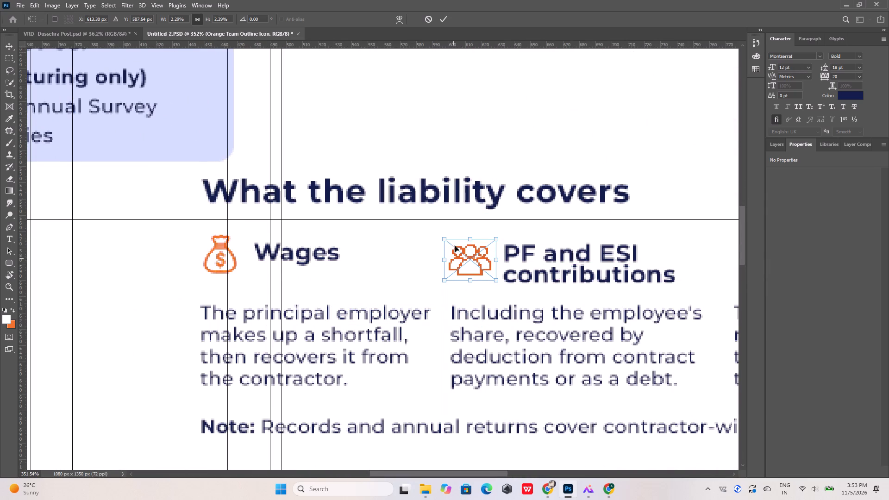
{"action": "left_click", "coordinate": [445, 17]}
{"action": "left_click", "coordinate": [491, 109]}
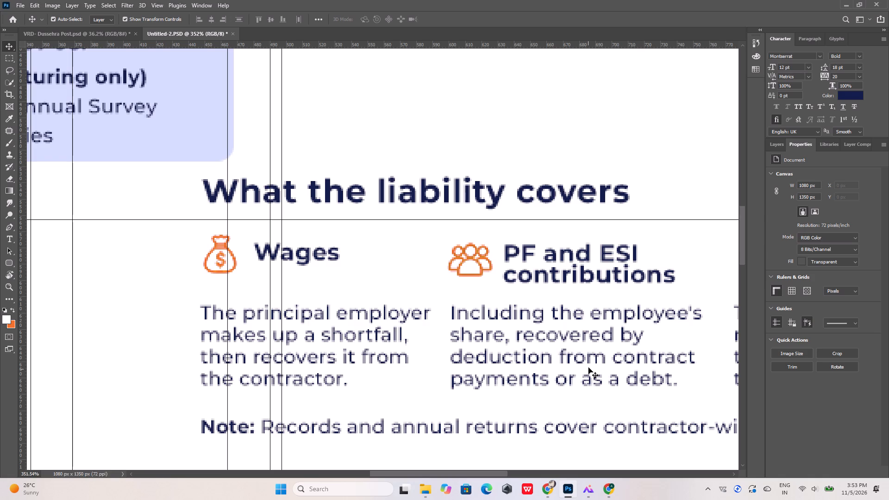
Nudge the orange people icon 2 px right, closer to the "PF and ESI contributions" heading.
{"action": "left_click", "coordinate": [478, 266]}
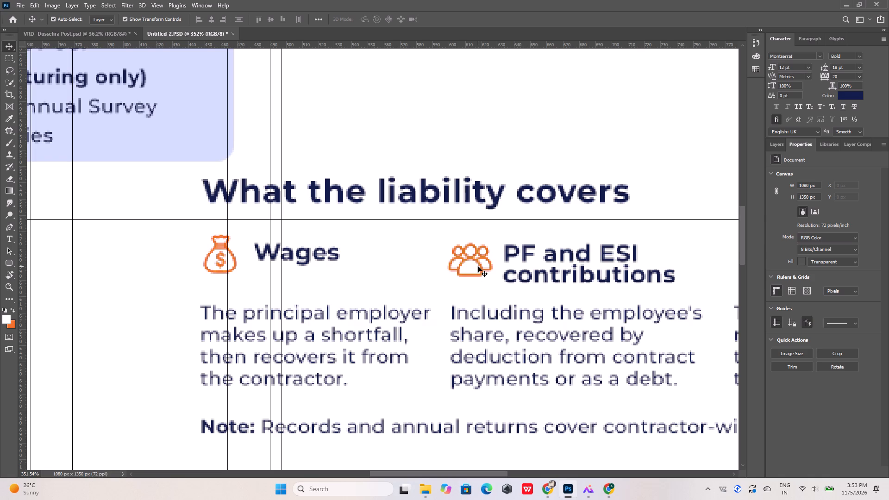
{"action": "left_click", "coordinate": [480, 264]}
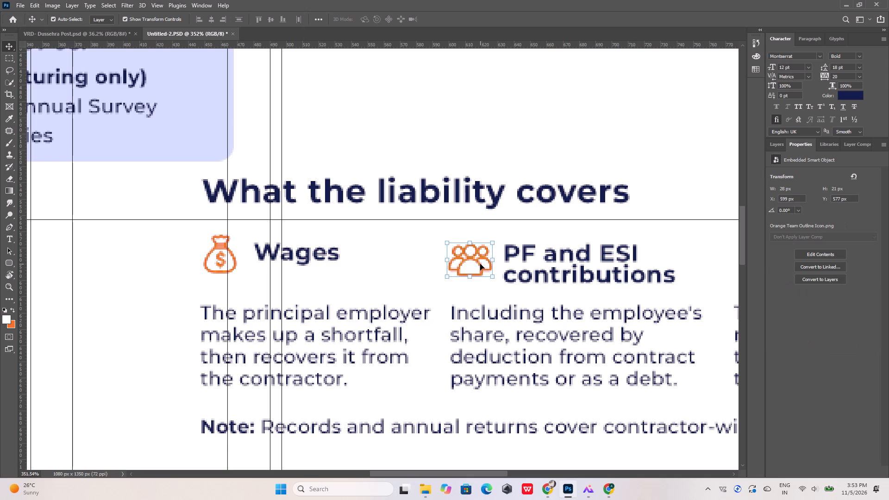
{"action": "key", "text": "Right"}
{"action": "key", "text": "Right"}
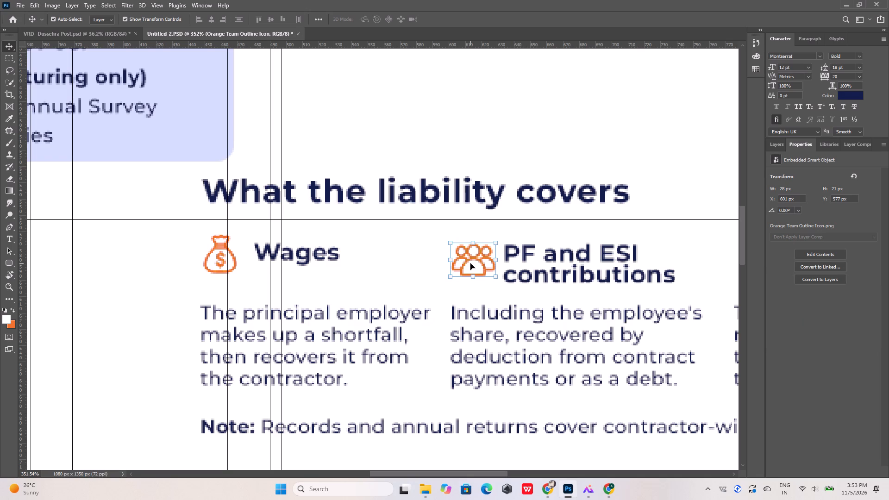
{"action": "left_click", "coordinate": [513, 157]}
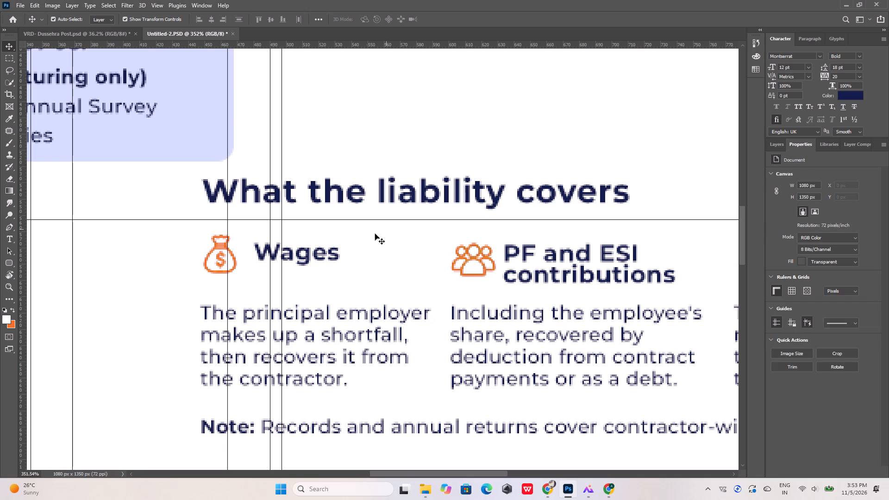
Add a horizontal guide at about 588 px, just under the "Wages" heading.
{"action": "left_click", "coordinate": [322, 254]}
{"action": "left_click", "coordinate": [403, 111]}
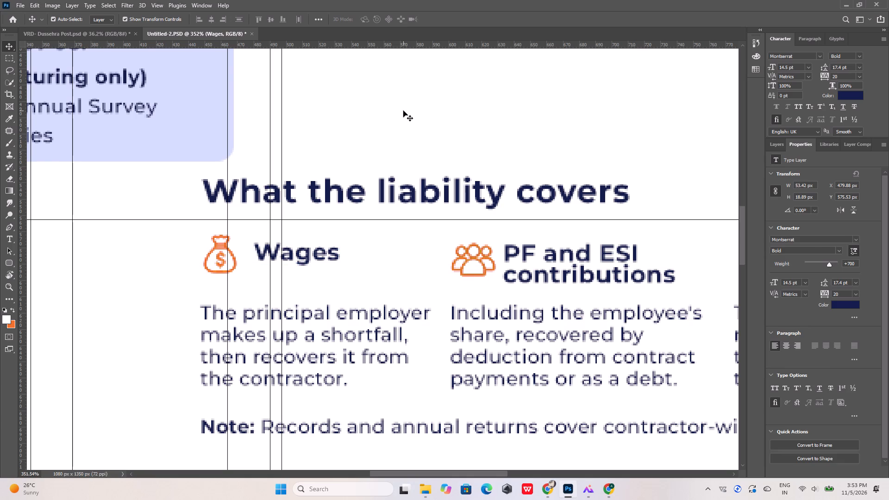
{"action": "left_click_drag", "start_coordinate": [395, 48], "coordinate": [353, 262]}
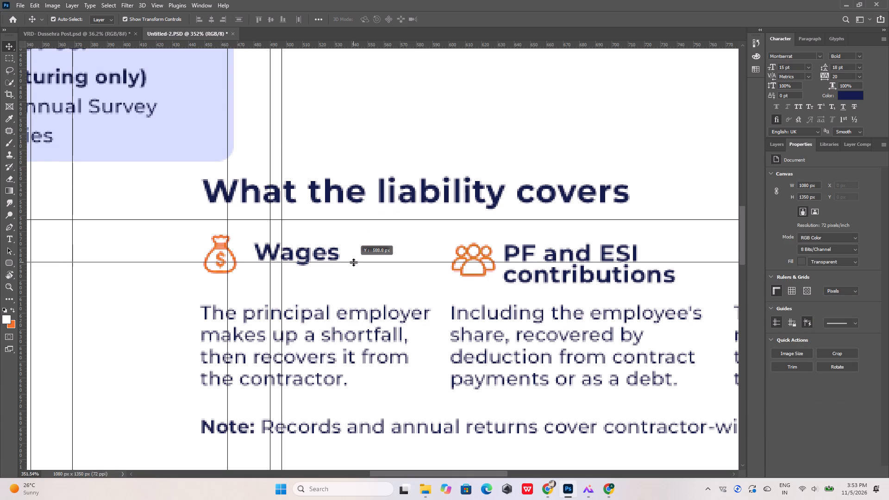
{"action": "left_click_drag", "start_coordinate": [353, 262], "coordinate": [355, 261]}
Nudge the "PF and ESI contributions" heading up 1 px to line up with the "Wages" heading.
{"action": "left_click", "coordinate": [524, 252]}
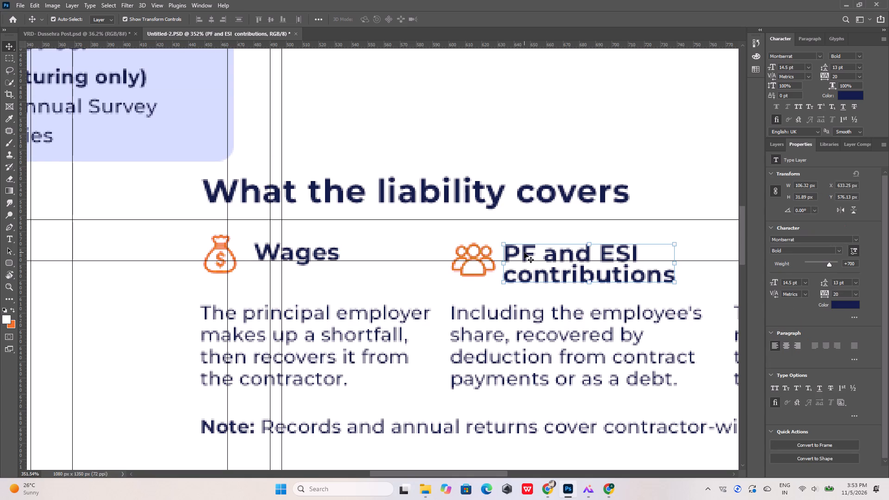
{"action": "key", "text": "Up"}
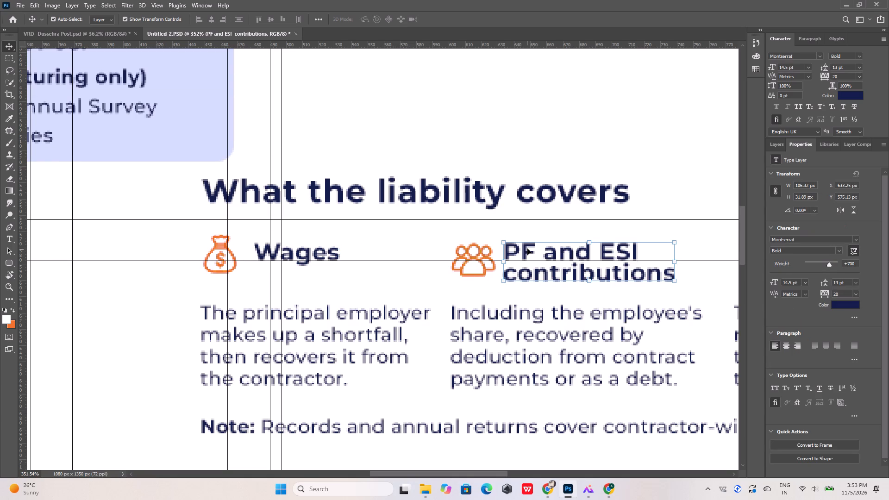
{"action": "key", "text": "Down"}
{"action": "key", "text": "Up"}
{"action": "left_click", "coordinate": [533, 105]}
Move the Contractor Compliance reference image left and up over the layout, to X 461 px, Y 96 px.
{"action": "scroll", "coordinate": [365, 232], "scroll_direction": "down", "scroll_amount": 13, "text": "alt"}
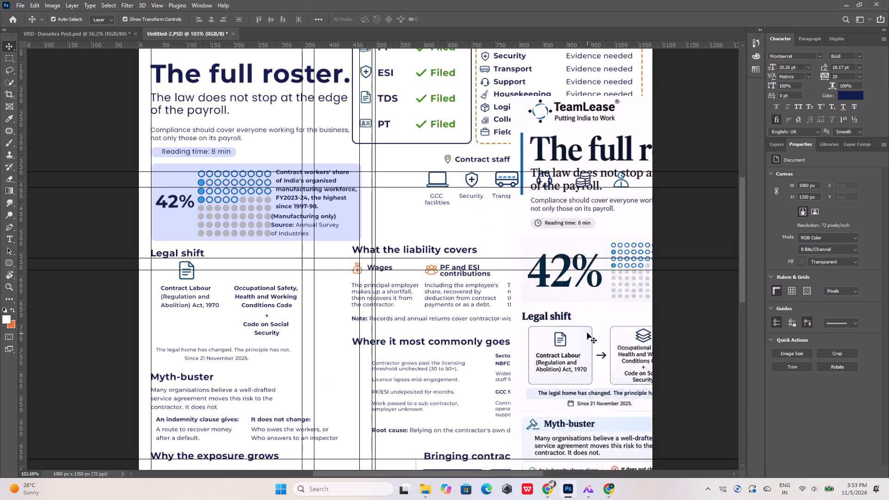
{"action": "left_click_drag", "start_coordinate": [589, 330], "coordinate": [531, 242]}
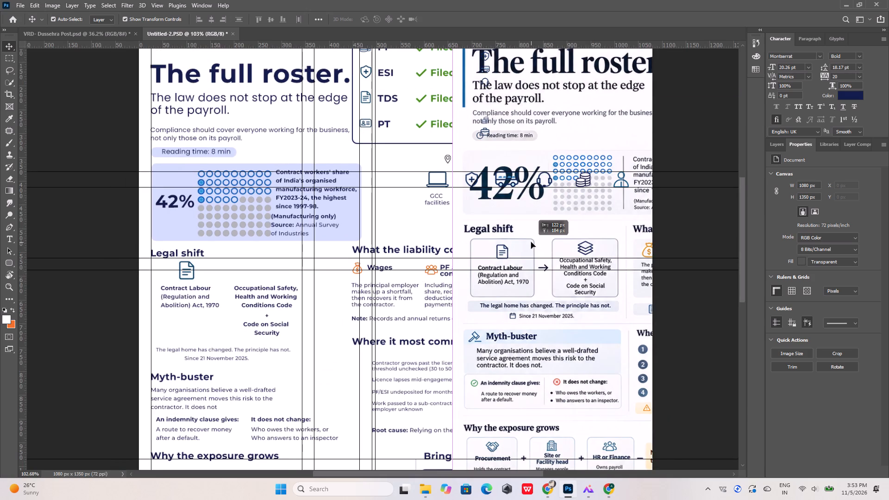
{"action": "left_click_drag", "start_coordinate": [531, 242], "coordinate": [496, 256]}
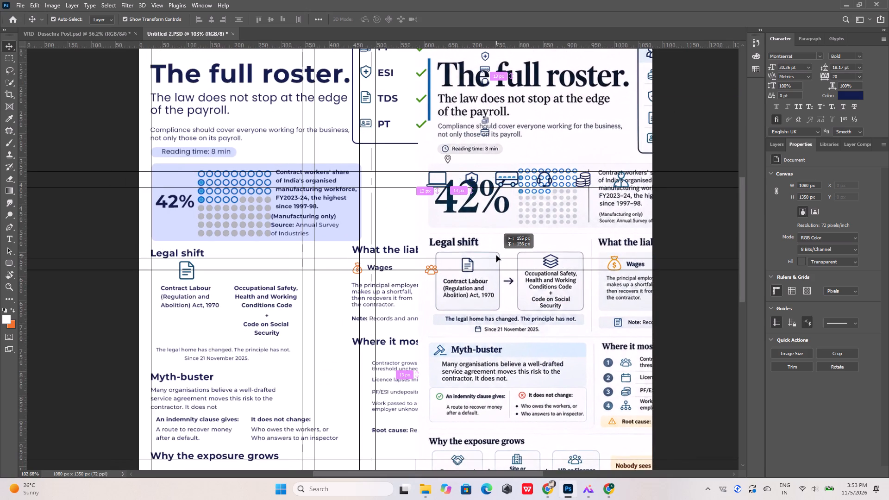
{"action": "left_click_drag", "start_coordinate": [496, 256], "coordinate": [437, 269]}
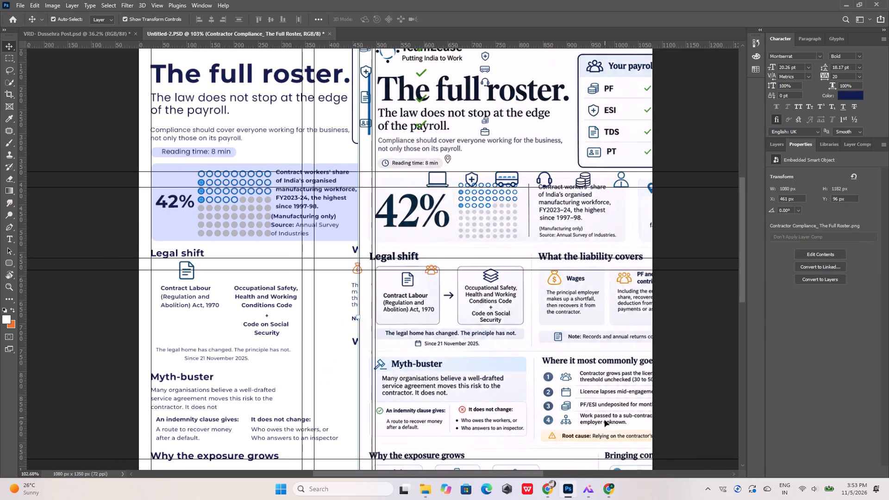
{"action": "left_click", "coordinate": [607, 490]}
{"action": "left_click", "coordinate": [278, 7]}
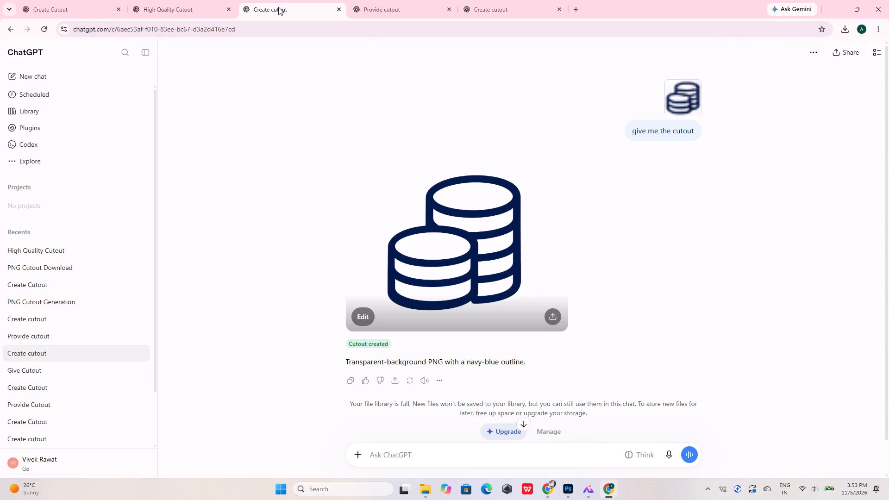
{"action": "left_click", "coordinate": [80, 1]}
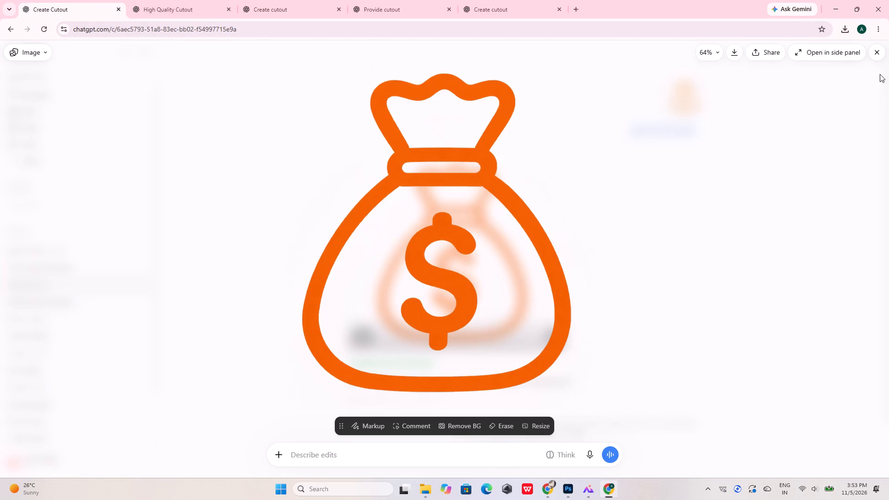
{"action": "left_click", "coordinate": [877, 56]}
{"action": "left_click", "coordinate": [30, 72]}
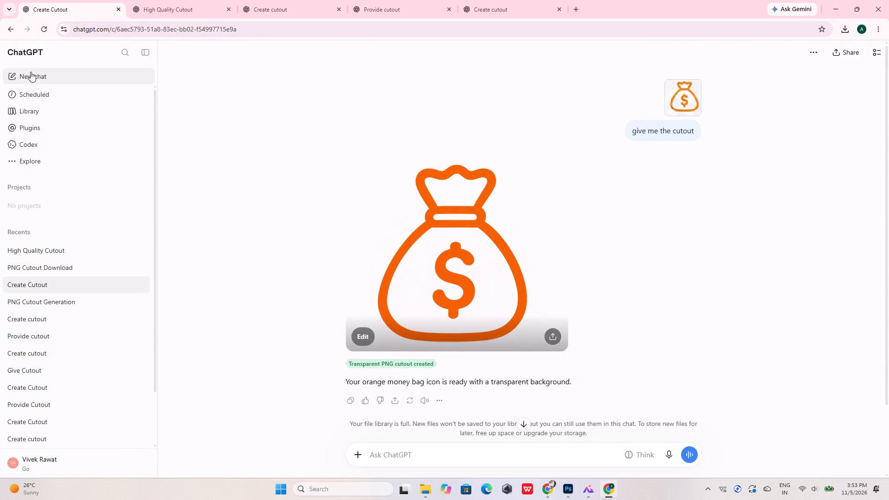
{"action": "left_click", "coordinate": [359, 234]}
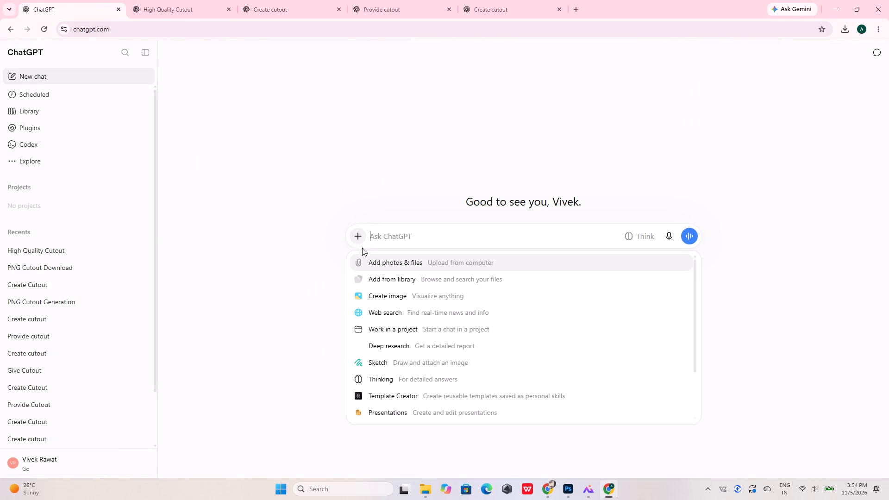
{"action": "left_click", "coordinate": [375, 261]}
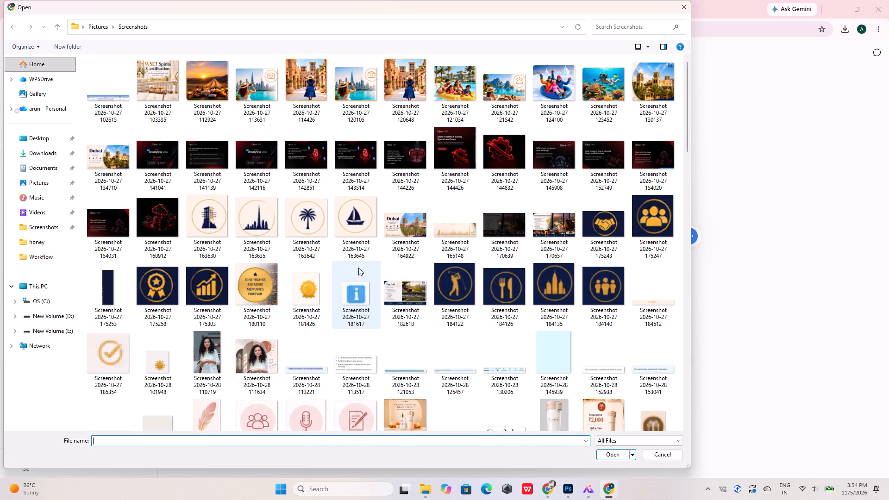
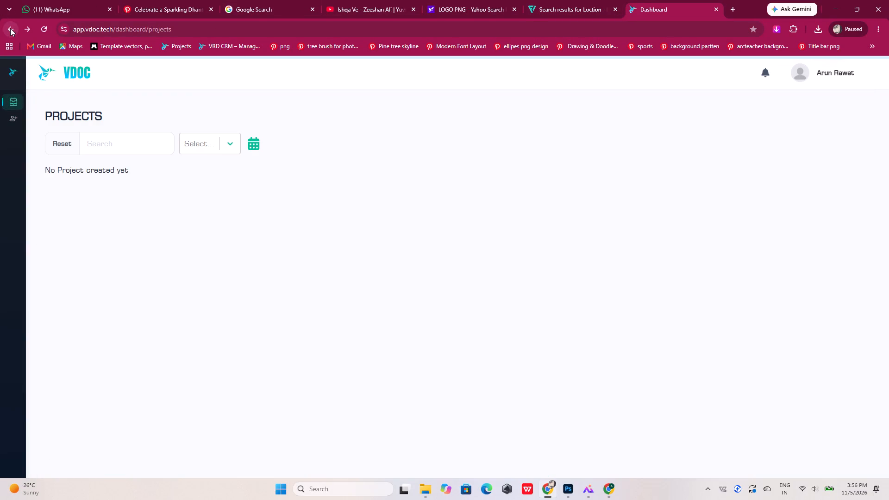
Close the projects dashboard page and open the Photoroom background remover in a new browser tab.
{"action": "left_click", "coordinate": [716, 11]}
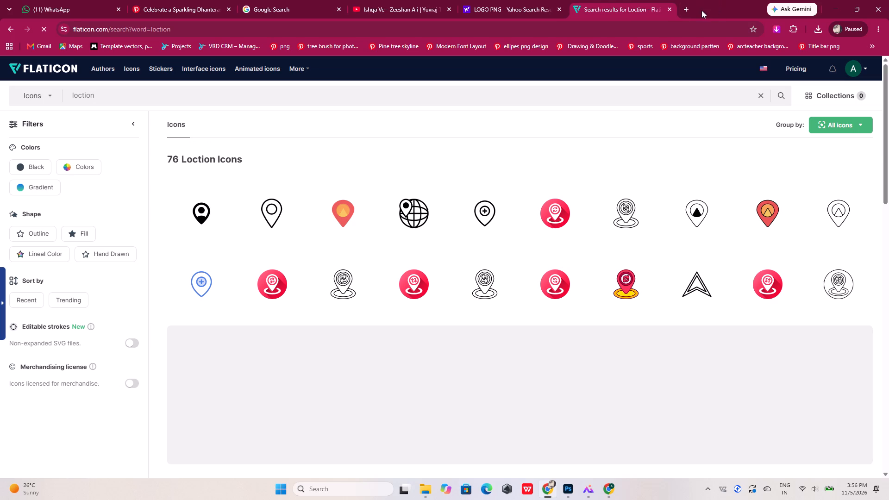
{"action": "left_click", "coordinate": [690, 10]}
{"action": "type", "text": "ph"}
{"action": "key", "text": "Return"}
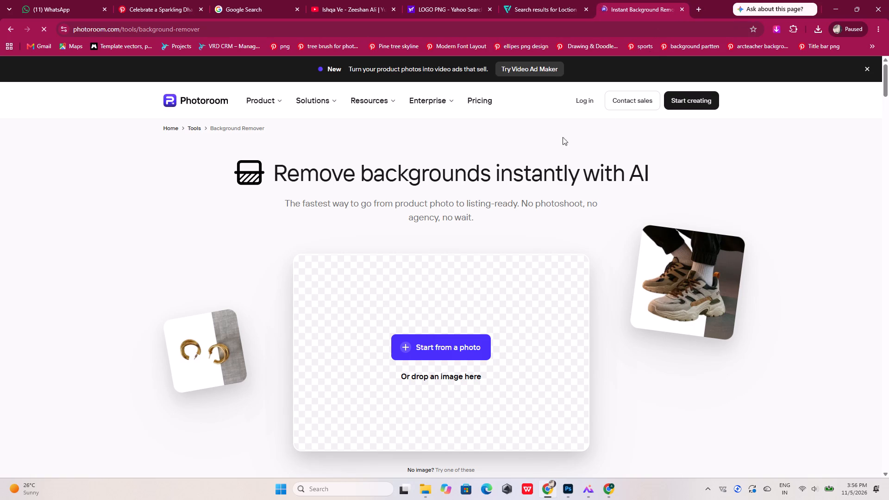
Remove the background from the Orange Warning Triangle Icon image in Downloads and download the cutout.
{"action": "left_click", "coordinate": [416, 344]}
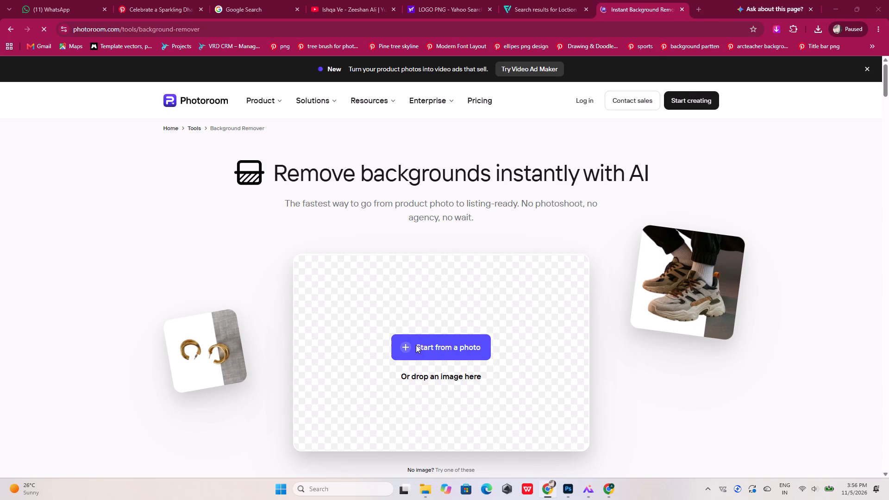
{"action": "left_click", "coordinate": [416, 345]}
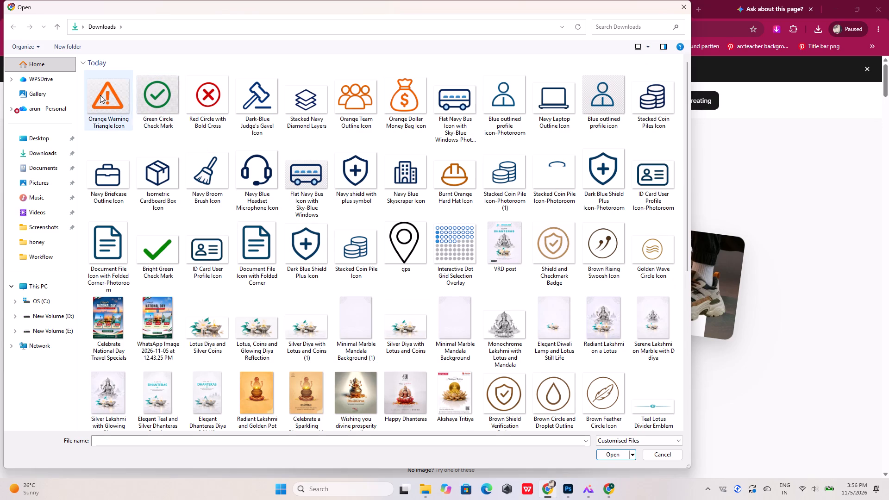
{"action": "left_click", "coordinate": [98, 94]}
{"action": "left_click", "coordinate": [603, 459]}
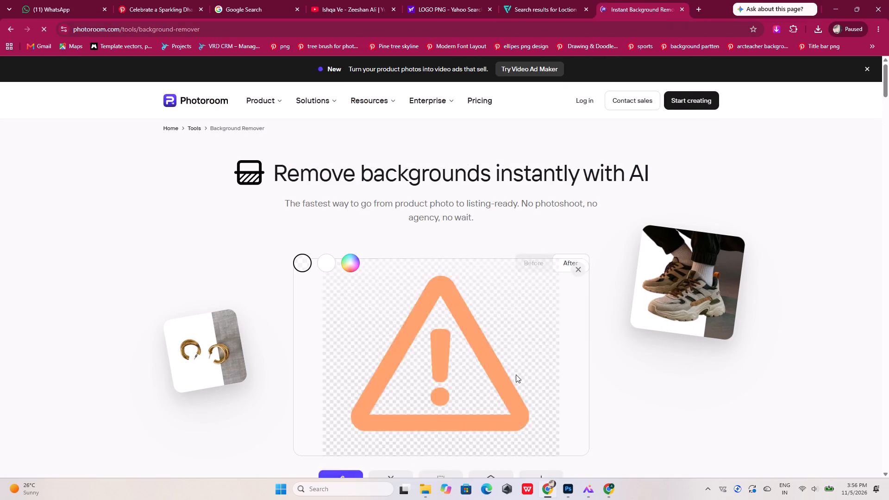
{"action": "scroll", "coordinate": [509, 375], "scroll_direction": "down", "scroll_amount": 4}
{"action": "left_click", "coordinate": [544, 323]}
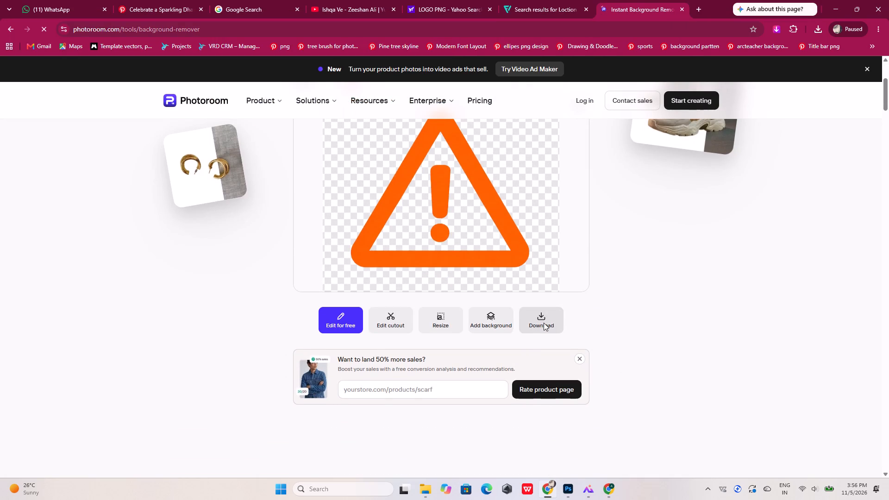
{"action": "left_click", "coordinate": [578, 148]}
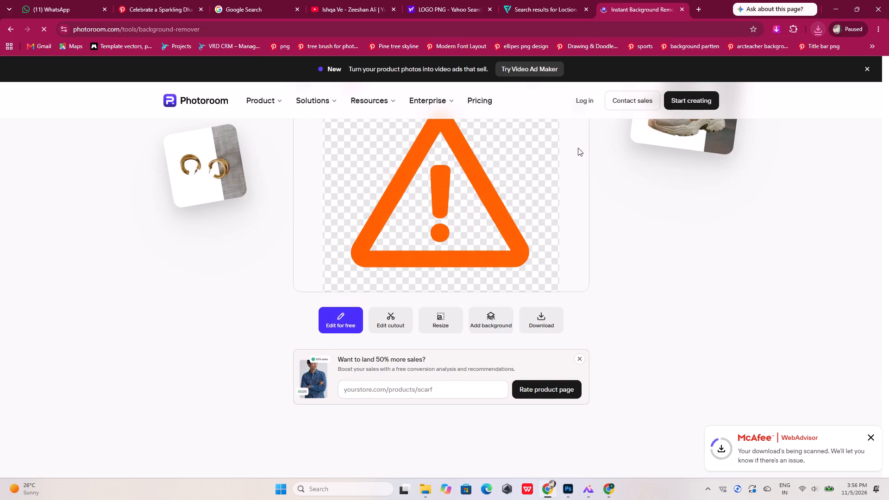
Reload the background remover, cut out the Green Circle Check Mark image and download the result.
{"action": "left_click", "coordinate": [44, 28]}
{"action": "left_click", "coordinate": [44, 28]}
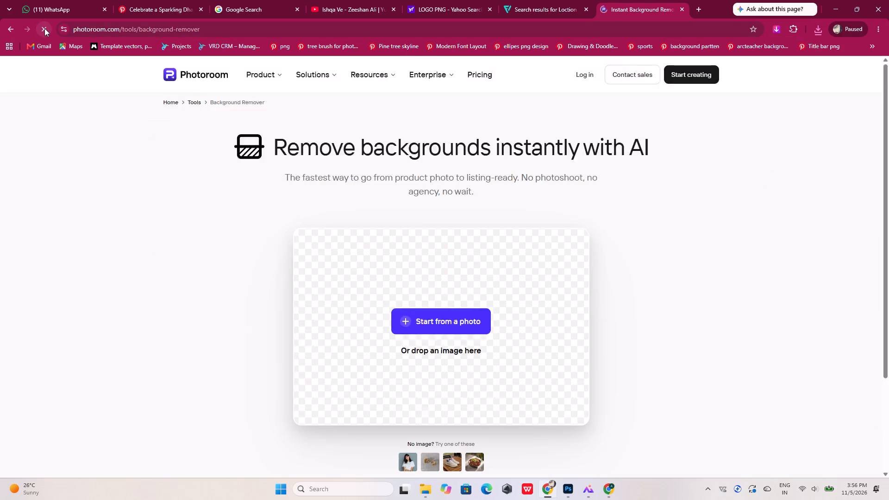
{"action": "left_click", "coordinate": [425, 155]}
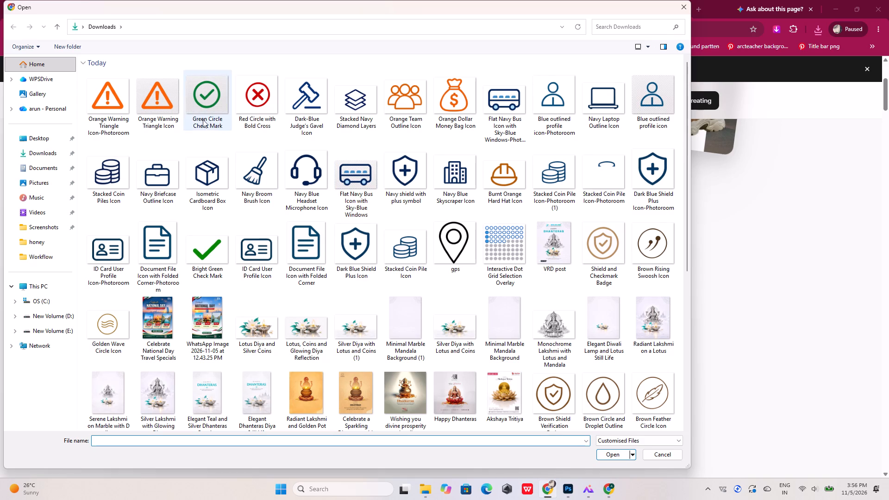
{"action": "left_click", "coordinate": [214, 103]}
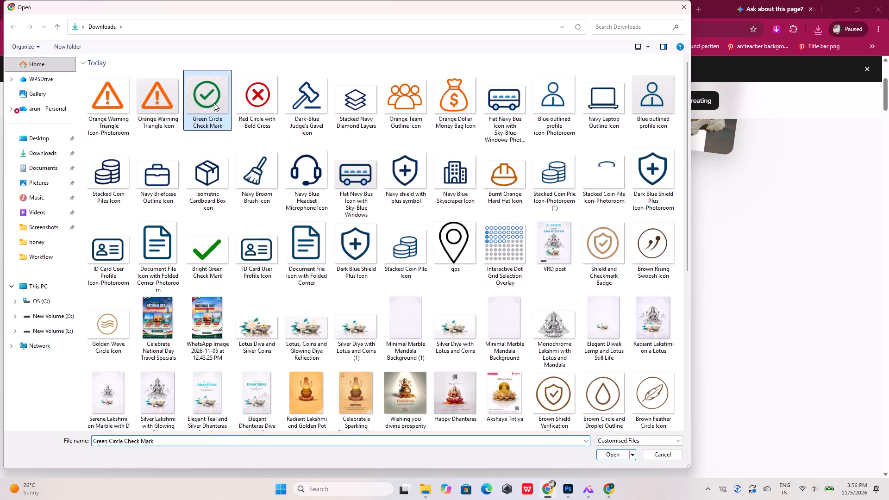
{"action": "left_click", "coordinate": [621, 459]}
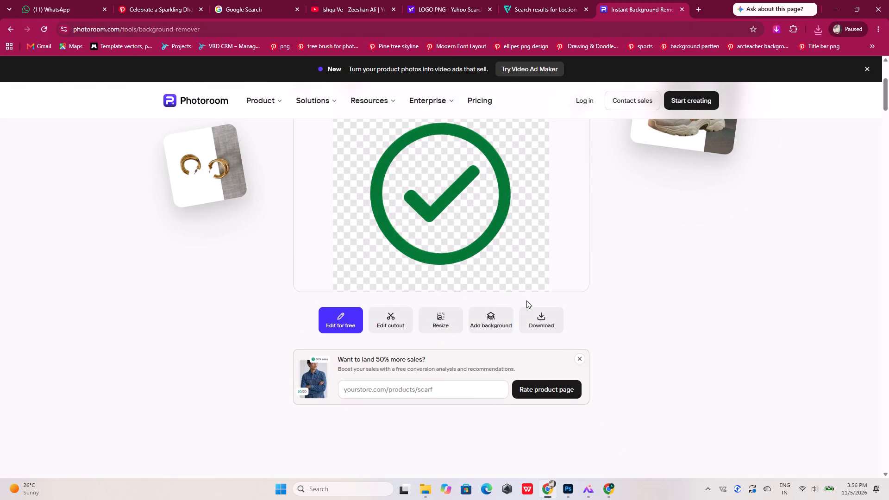
{"action": "left_click", "coordinate": [536, 314]}
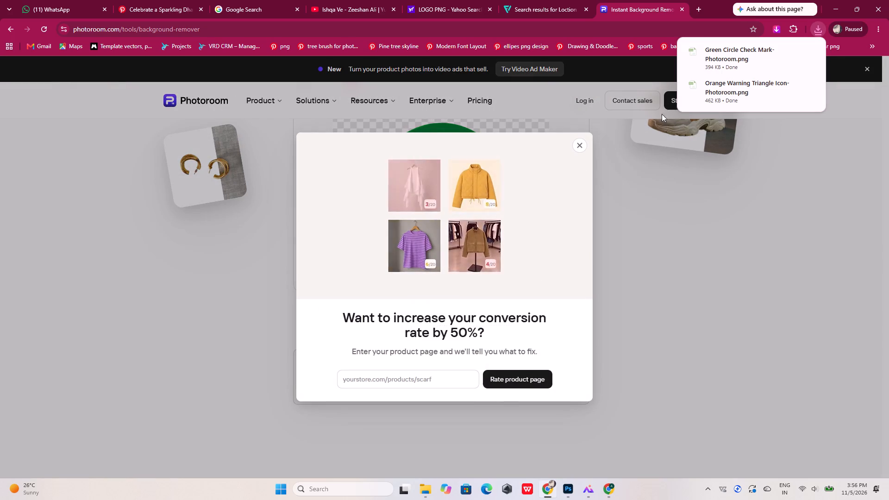
Place the seven Downloads files from Stacked Navy Diamond Layers through Green Circle Check Mark-Photoroom into the Untitled-2 Photoshop document.
{"action": "left_click", "coordinate": [795, 55]}
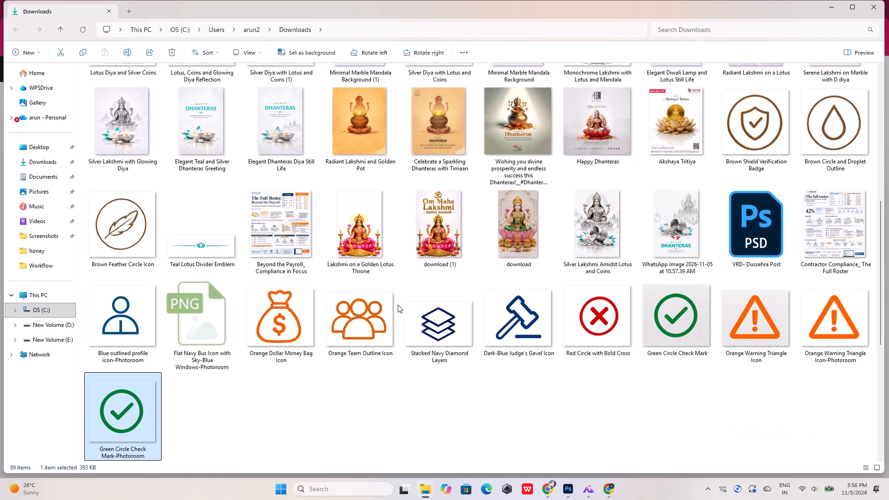
{"action": "left_click", "coordinate": [434, 320], "text": "shift"}
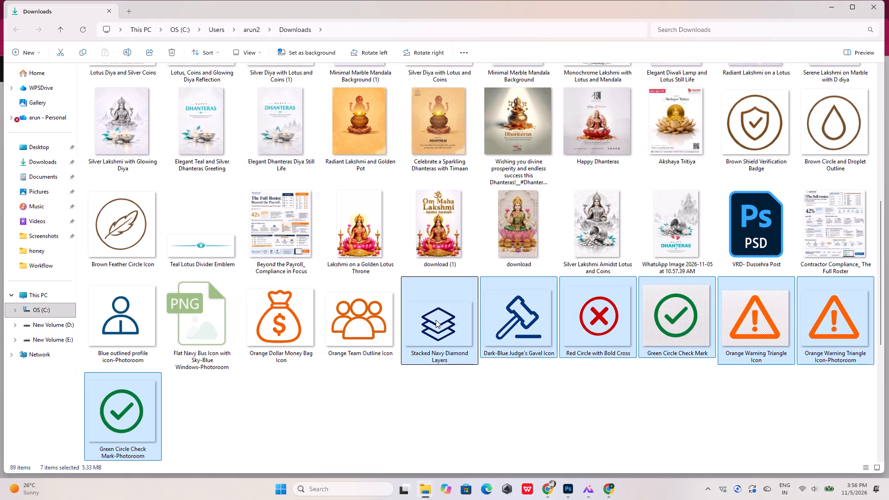
{"action": "left_click_drag", "start_coordinate": [436, 320], "coordinate": [491, 387]}
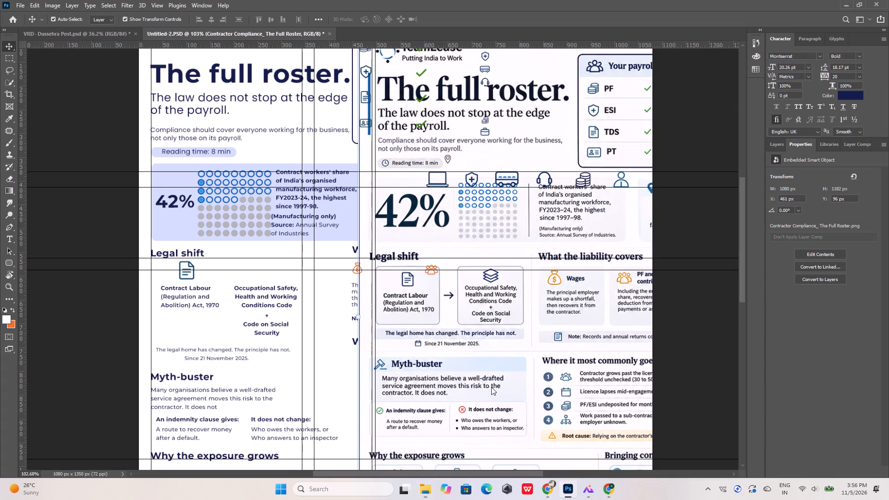
{"action": "left_click_drag", "start_coordinate": [491, 387], "coordinate": [445, 311]}
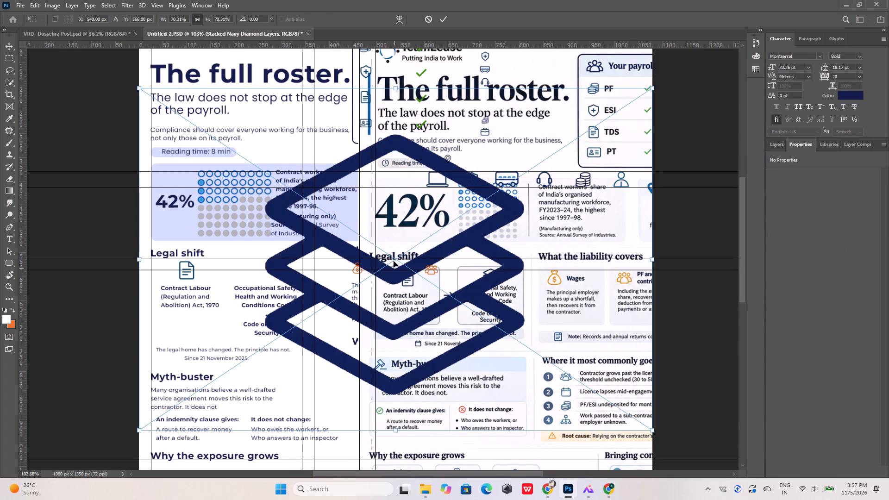
Scale the Stacked Navy Diamond Layers icon to about 7% at the page's left edge beside the Myth-buster text and place it.
{"action": "left_click_drag", "start_coordinate": [651, 88], "coordinate": [367, 256]}
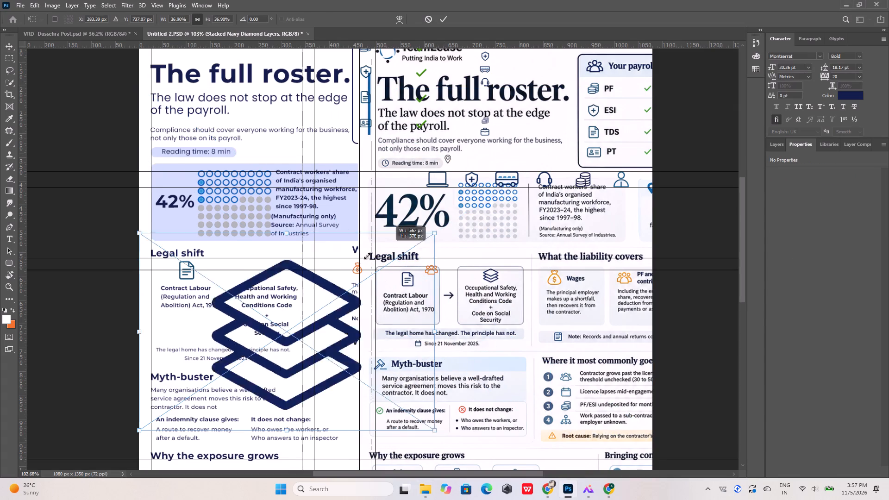
{"action": "left_click_drag", "start_coordinate": [367, 256], "coordinate": [186, 393]}
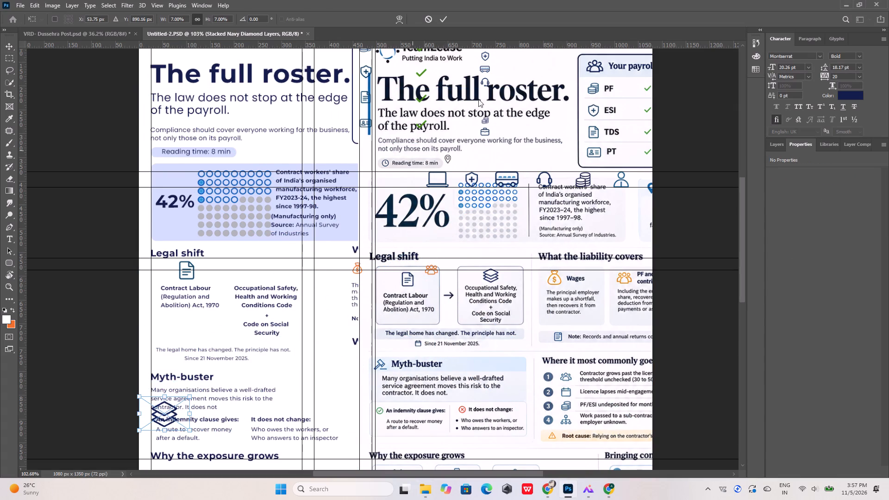
{"action": "left_click", "coordinate": [444, 19]}
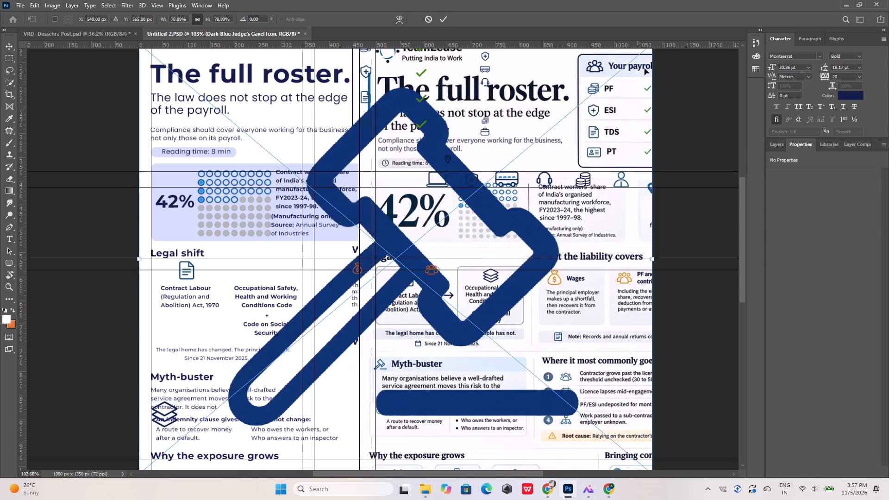
Scale the Dark-Blue Judge's Gavel icon to about 7.9% at the page's left edge below the diamond layers icon and place it.
{"action": "scroll", "coordinate": [363, 194], "scroll_direction": "down", "scroll_amount": 5, "text": "alt"}
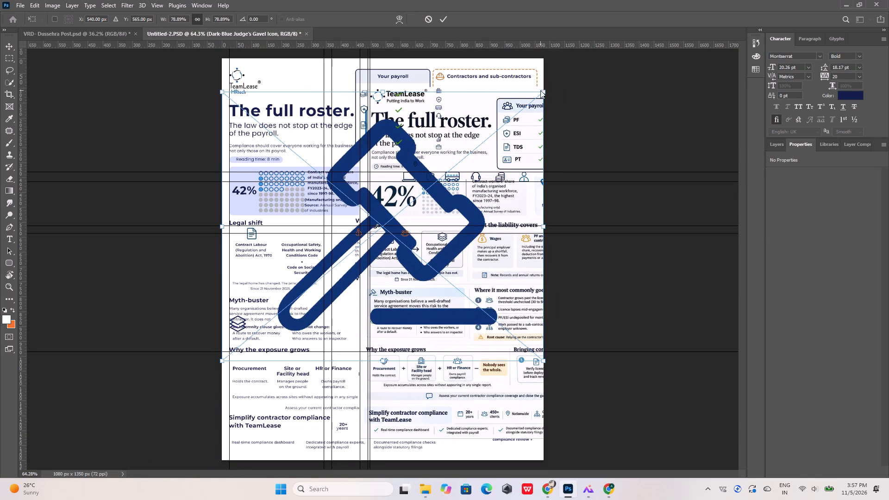
{"action": "left_click", "coordinate": [543, 90]}
{"action": "left_click_drag", "start_coordinate": [543, 90], "coordinate": [284, 313]}
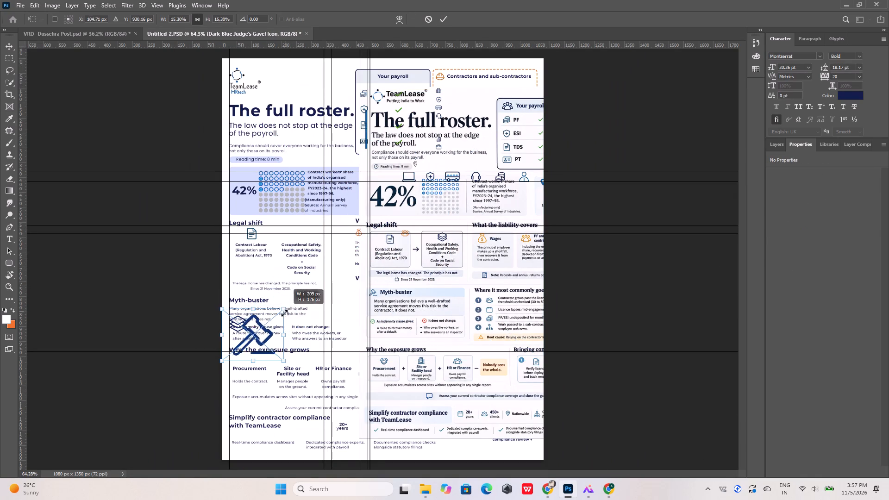
{"action": "left_click_drag", "start_coordinate": [284, 313], "coordinate": [258, 339]}
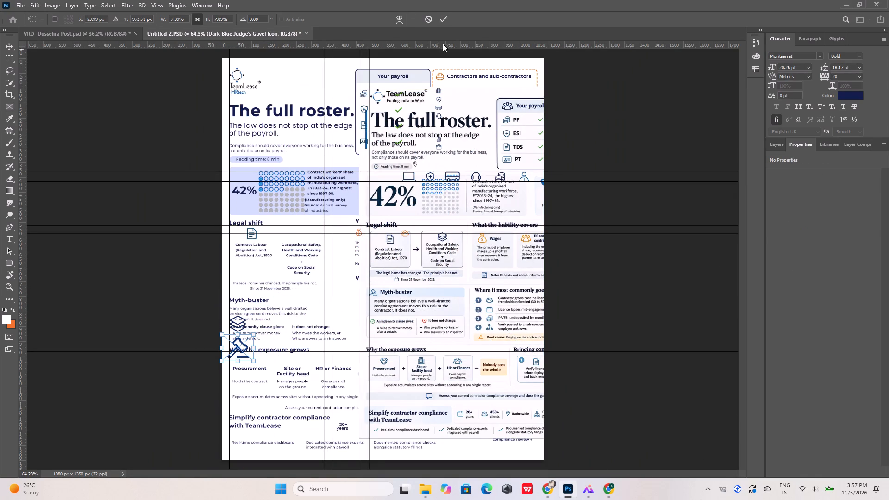
{"action": "left_click", "coordinate": [444, 20]}
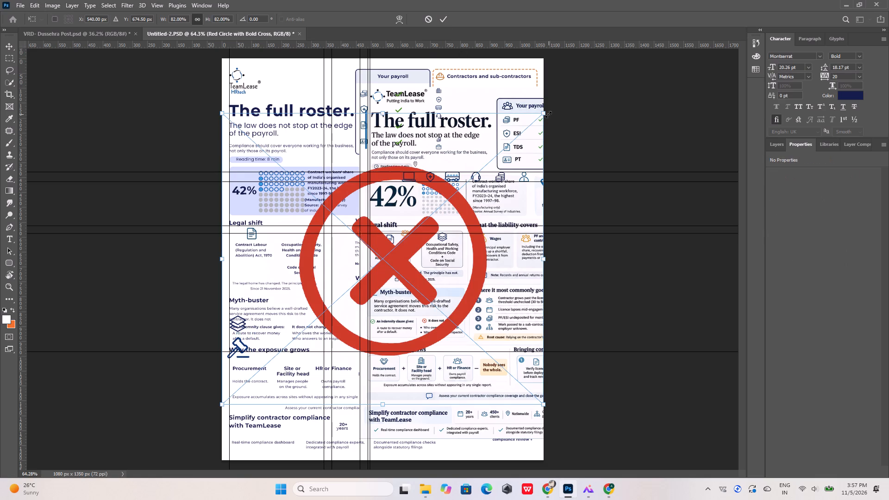
Shrink the Red Circle with Bold Cross icon to about 93 × 81 px at the page's left edge below the gavel and place it.
{"action": "left_click_drag", "start_coordinate": [547, 114], "coordinate": [267, 387]}
{"action": "left_click", "coordinate": [444, 18]}
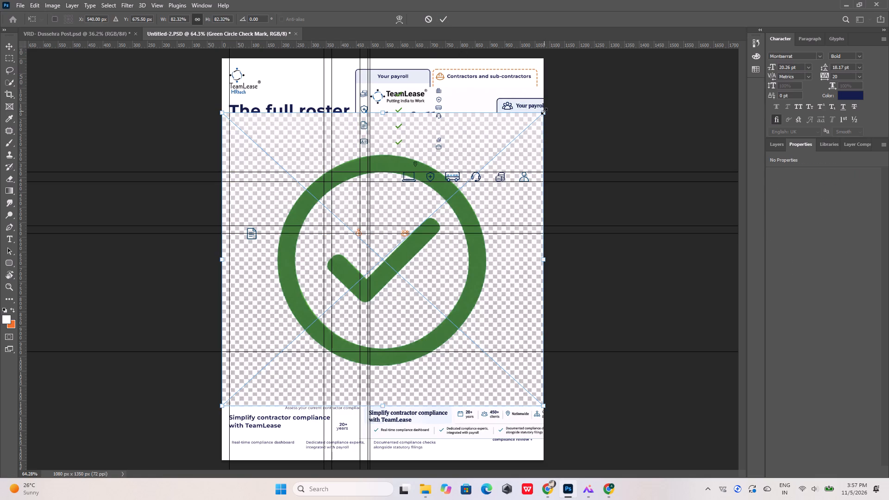
Skip placing the original Green Circle Check Mark and Orange Warning Triangle files with checkerboard backgrounds, continuing with the remaining files.
{"action": "key", "text": "Delete"}
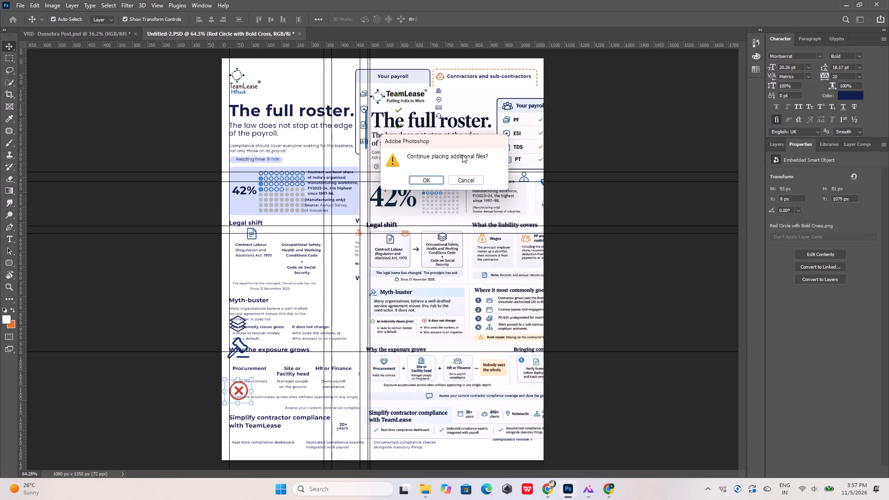
{"action": "left_click", "coordinate": [433, 181]}
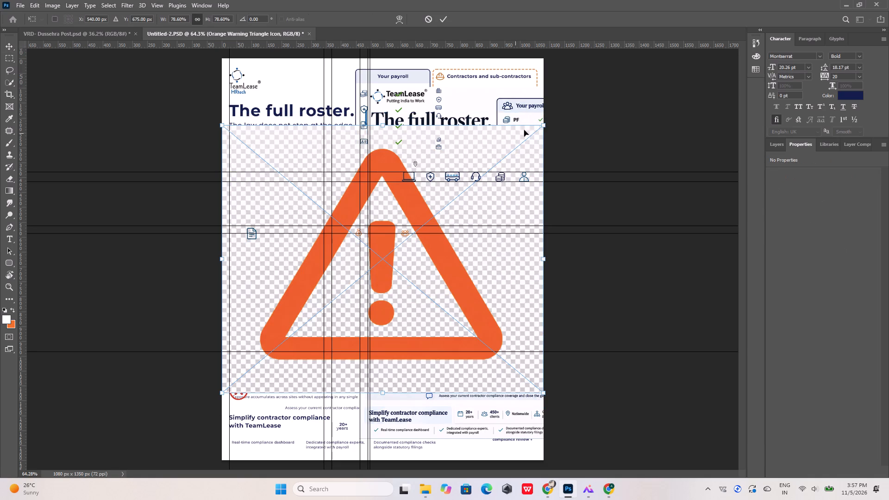
{"action": "key", "text": "Delete"}
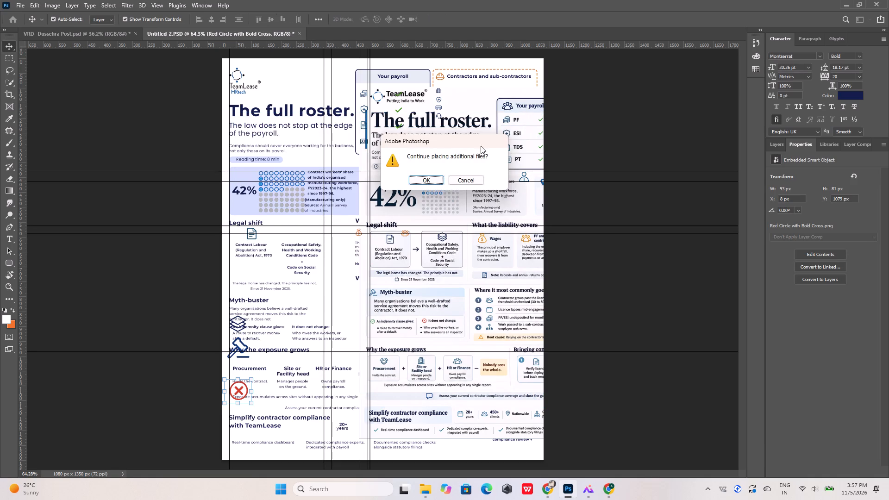
{"action": "left_click", "coordinate": [419, 180]}
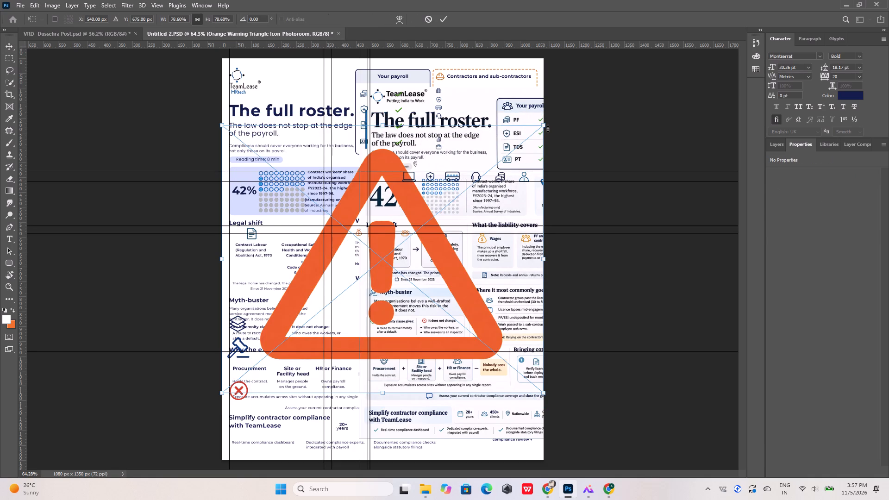
Scale the Orange Warning Triangle Icon-Photoroom cutout to about 7.7% at the page's left edge near the red cross and place it.
{"action": "left_click_drag", "start_coordinate": [546, 126], "coordinate": [256, 371]}
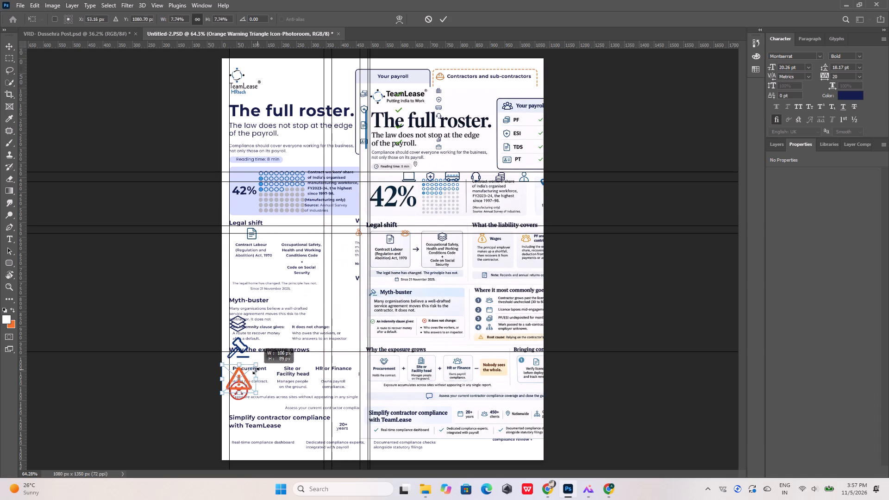
{"action": "left_click_drag", "start_coordinate": [256, 371], "coordinate": [255, 370]}
{"action": "left_click", "coordinate": [444, 23]}
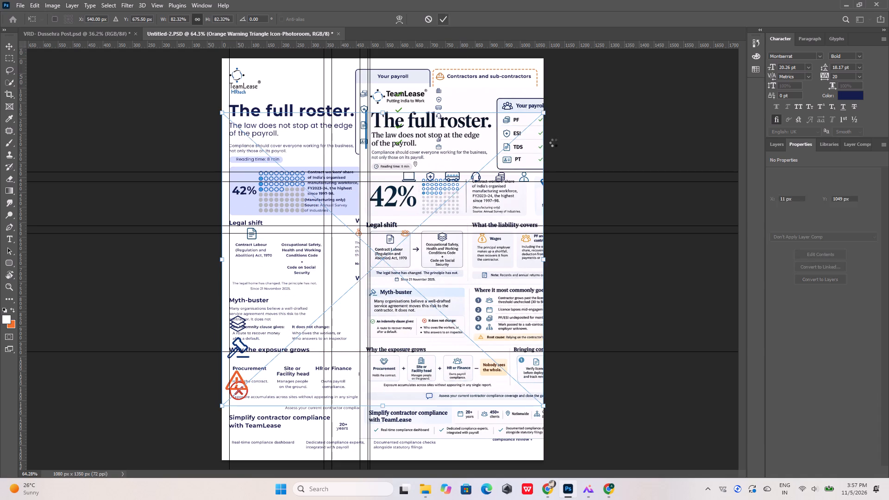
Scale the Green Circle Check Mark-Photoroom cutout to about 9.8% at the page's left edge over the red cross and place it.
{"action": "left_click_drag", "start_coordinate": [546, 110], "coordinate": [294, 355]}
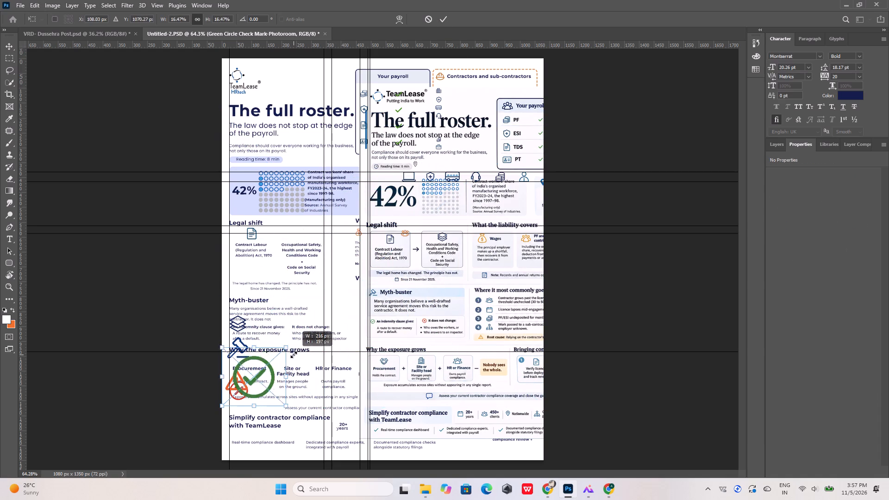
{"action": "left_click_drag", "start_coordinate": [294, 355], "coordinate": [269, 375]}
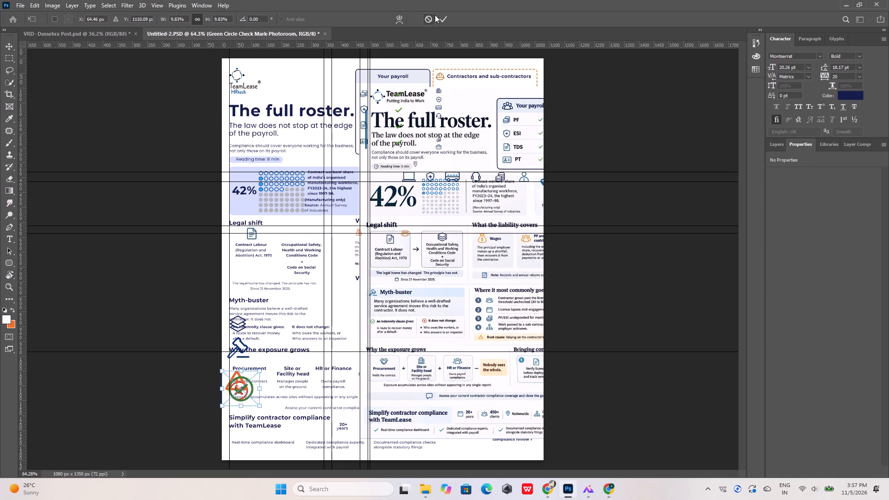
{"action": "left_click", "coordinate": [444, 20]}
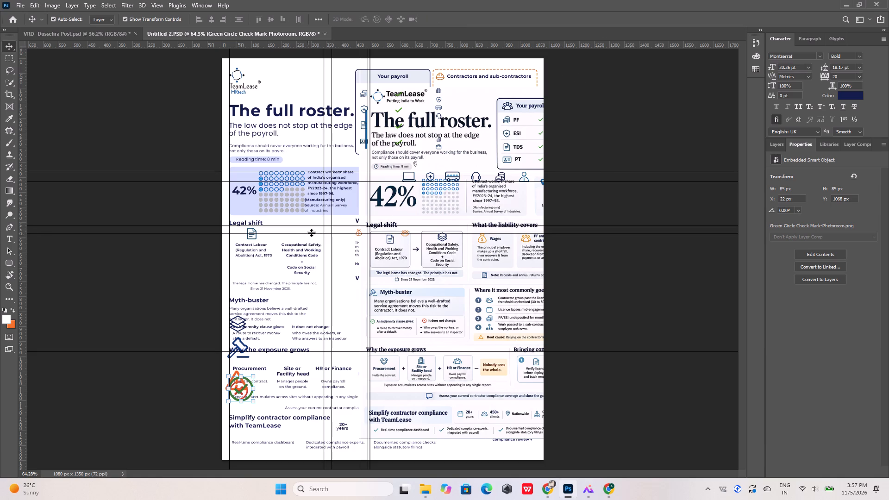
Move the stacked navy diamond layers icon above the "Occupational Safety, Health and Working Conditions Code" text, to about X 237, Y 559 px.
{"action": "left_click", "coordinate": [239, 322]}
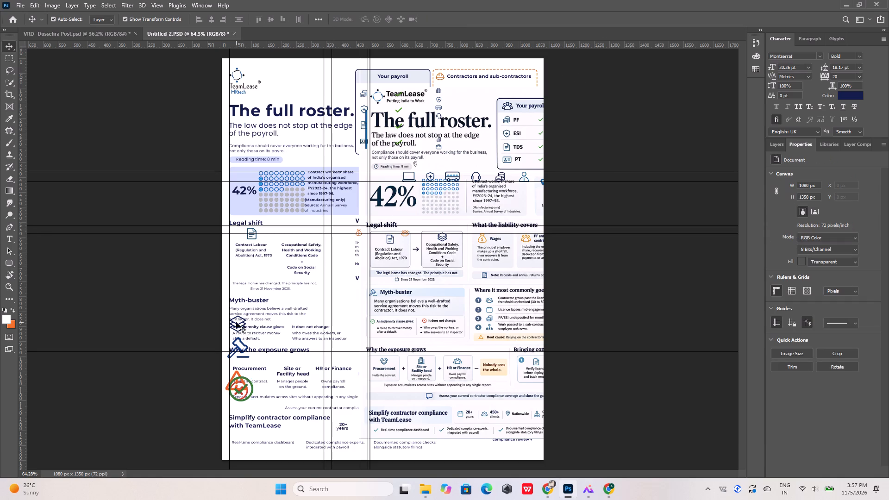
{"action": "left_click", "coordinate": [236, 322]}
{"action": "left_click", "coordinate": [234, 325]}
{"action": "left_click", "coordinate": [237, 324]}
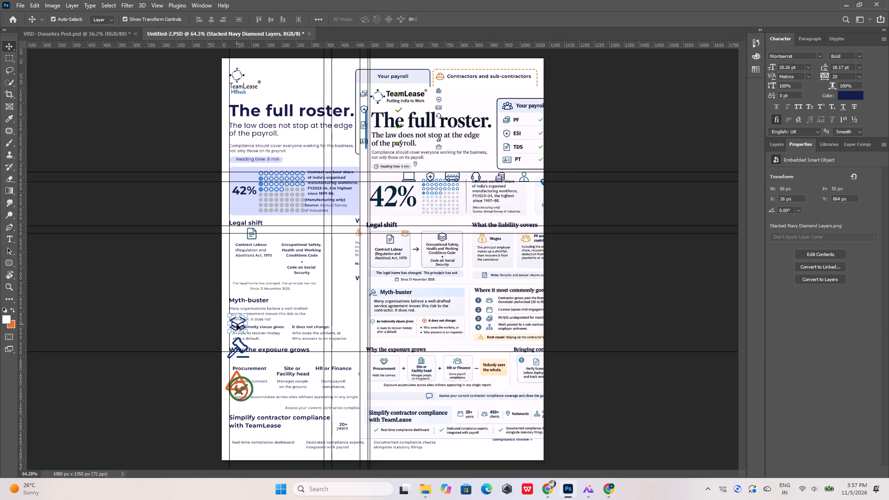
{"action": "left_click_drag", "start_coordinate": [237, 324], "coordinate": [304, 231]}
{"action": "scroll", "coordinate": [301, 229], "scroll_direction": "up", "scroll_amount": 9, "text": "alt"}
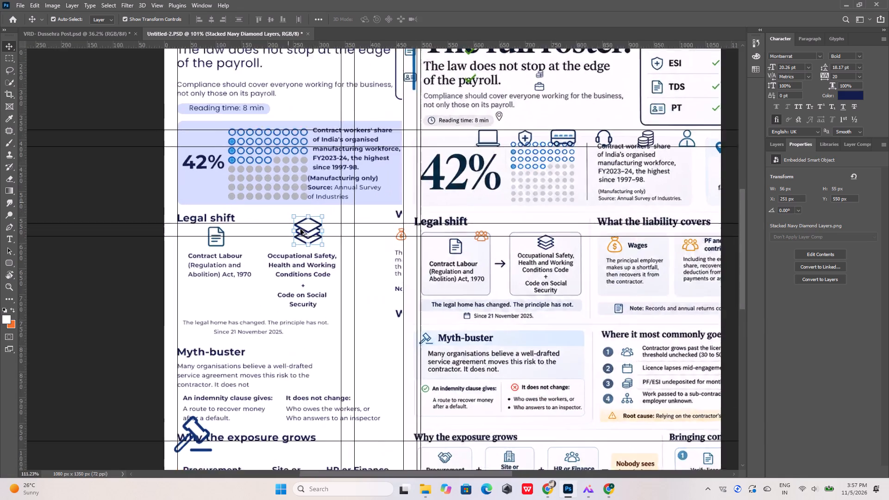
{"action": "scroll", "coordinate": [301, 229], "scroll_direction": "up", "scroll_amount": 5, "text": "alt"}
{"action": "left_click_drag", "start_coordinate": [312, 227], "coordinate": [301, 233]}
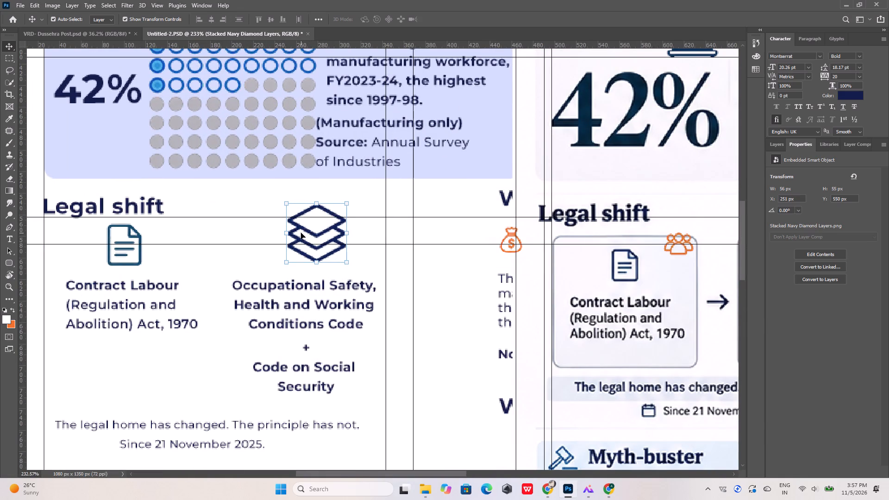
{"action": "left_click_drag", "start_coordinate": [315, 232], "coordinate": [303, 237]}
{"action": "left_click_drag", "start_coordinate": [314, 235], "coordinate": [303, 245]}
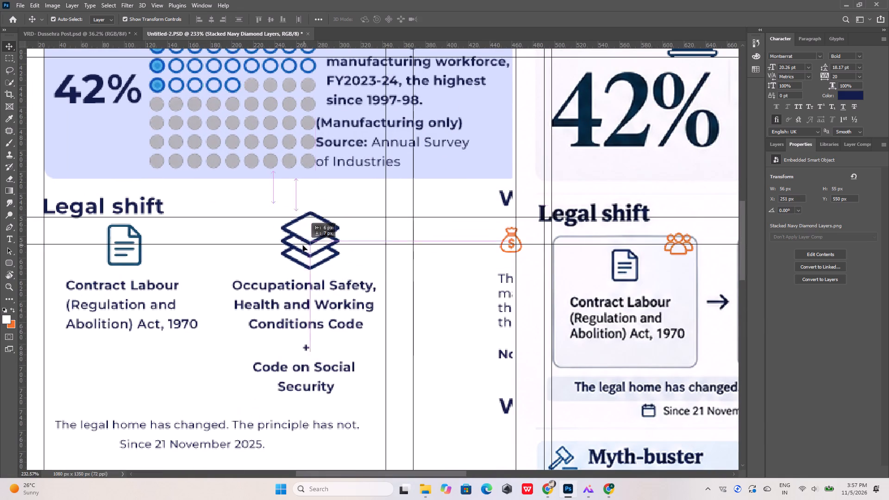
{"action": "left_click_drag", "start_coordinate": [303, 245], "coordinate": [300, 244]}
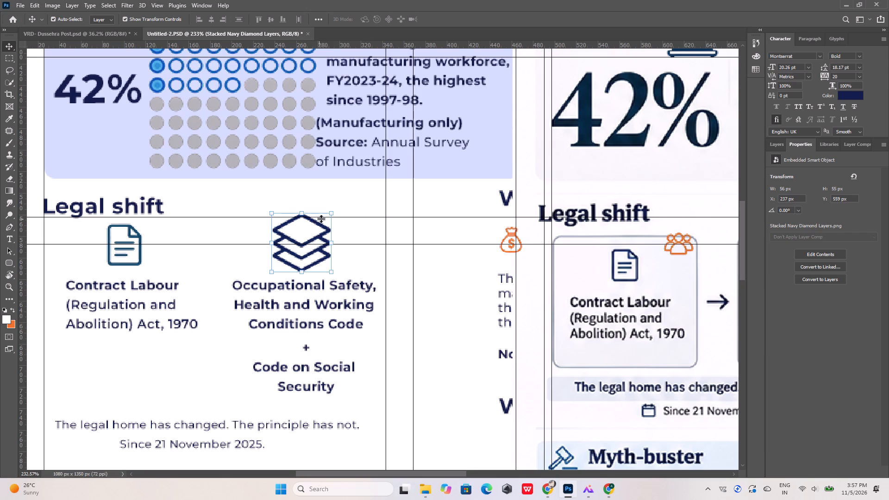
Scale the stacked layers icon to about 6.52% and reposition it at about X 240, Y 561 px above the Occupational Safety text.
{"action": "left_click", "coordinate": [334, 214]}
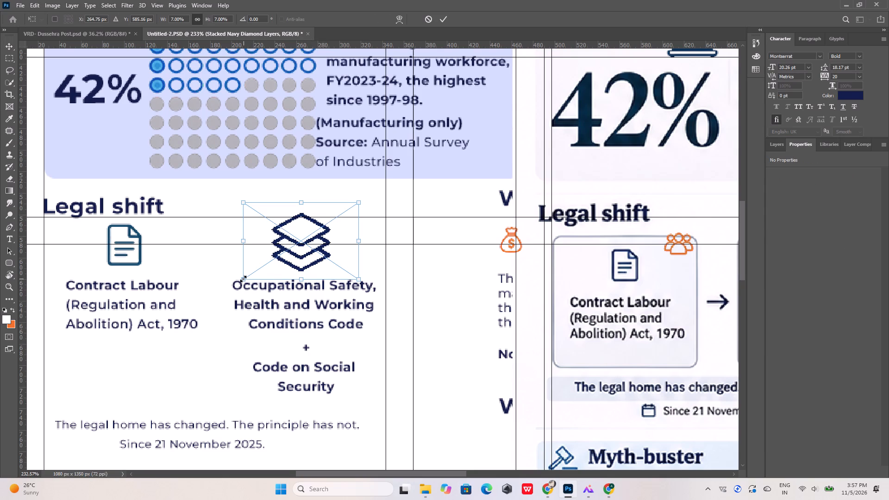
{"action": "left_click_drag", "start_coordinate": [242, 279], "coordinate": [249, 271]}
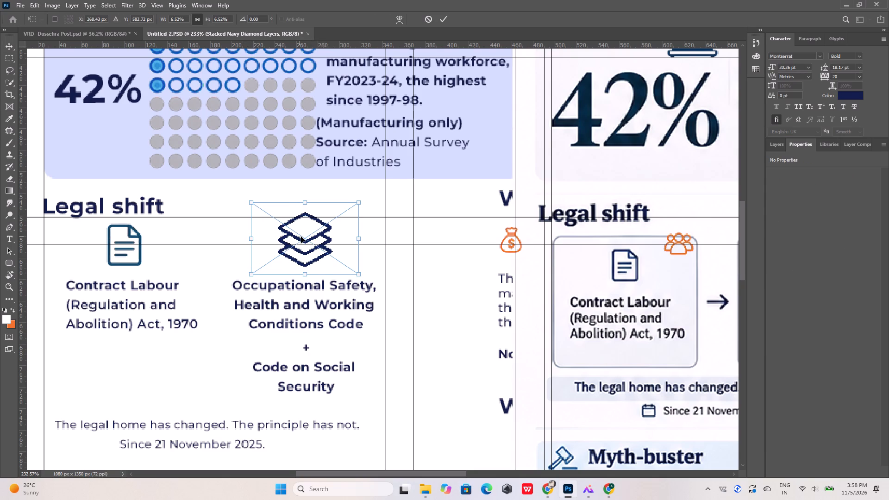
{"action": "scroll", "coordinate": [301, 236], "scroll_direction": "up", "scroll_amount": 9, "text": "alt"}
{"action": "left_click_drag", "start_coordinate": [304, 246], "coordinate": [297, 253]}
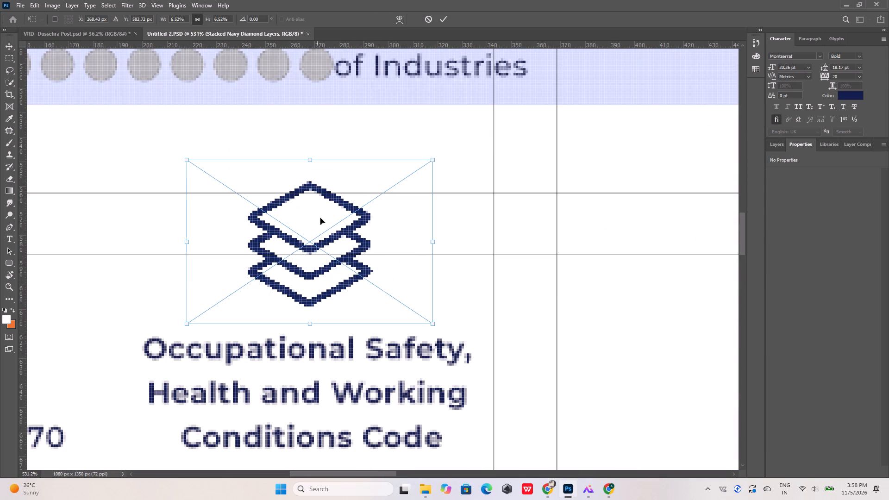
{"action": "left_click_drag", "start_coordinate": [335, 201], "coordinate": [326, 212]}
{"action": "left_click", "coordinate": [447, 19]}
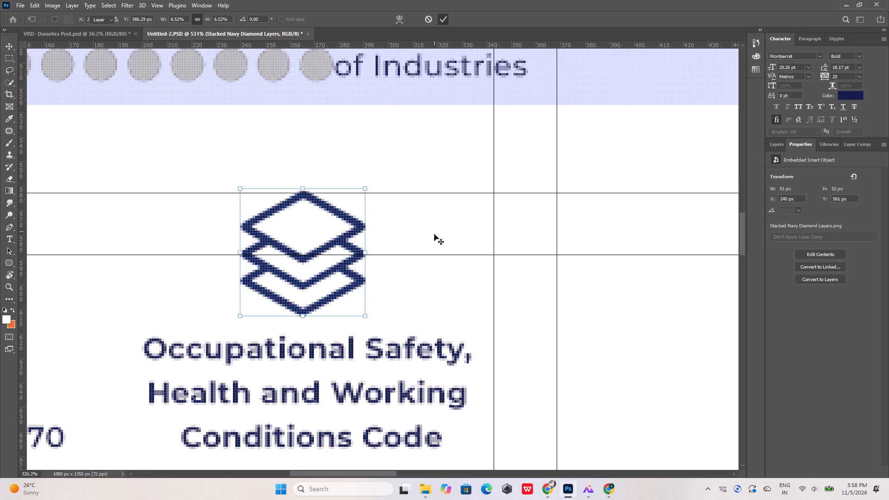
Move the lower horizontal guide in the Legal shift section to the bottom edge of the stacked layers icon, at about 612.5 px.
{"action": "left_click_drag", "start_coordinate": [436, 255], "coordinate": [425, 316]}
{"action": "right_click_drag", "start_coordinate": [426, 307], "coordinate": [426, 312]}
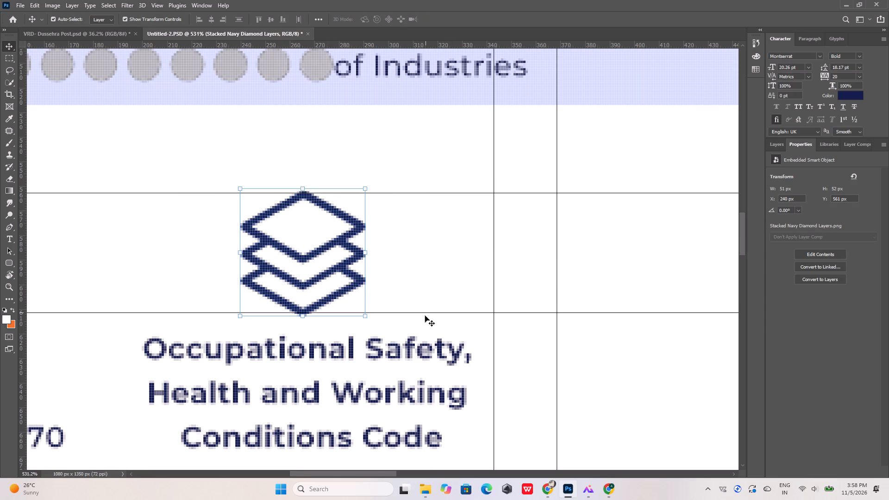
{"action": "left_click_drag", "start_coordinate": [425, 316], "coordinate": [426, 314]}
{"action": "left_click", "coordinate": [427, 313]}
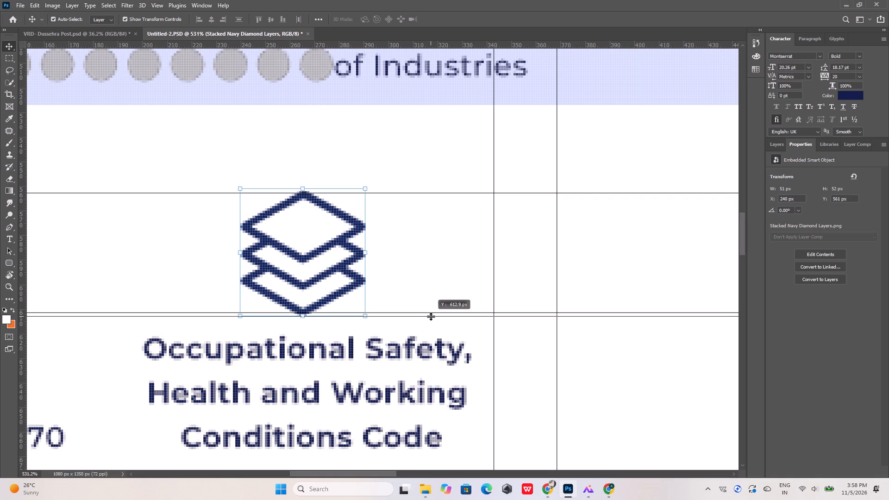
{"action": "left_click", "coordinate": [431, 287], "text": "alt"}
Align the two horizontal guides in the Legal shift section with the top and bottom edges of the document icon.
{"action": "scroll", "coordinate": [430, 270], "scroll_direction": "down", "scroll_amount": 11, "text": "alt"}
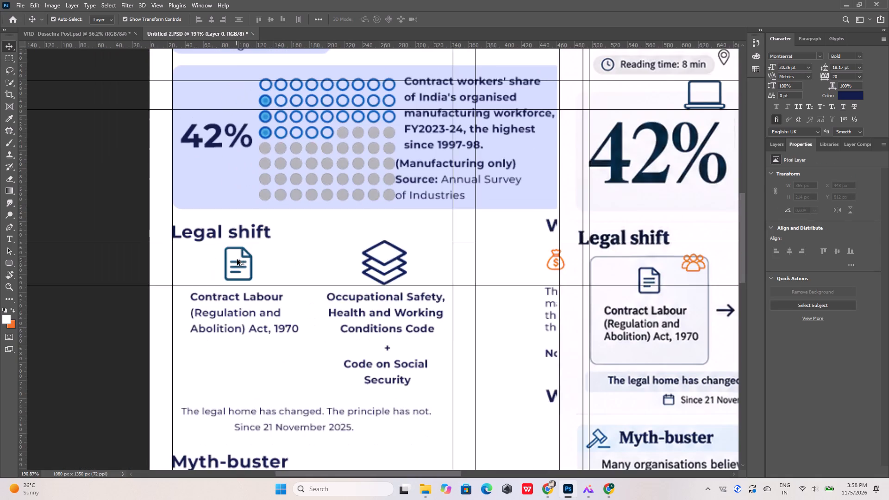
{"action": "scroll", "coordinate": [237, 259], "scroll_direction": "up", "scroll_amount": 10, "text": "alt"}
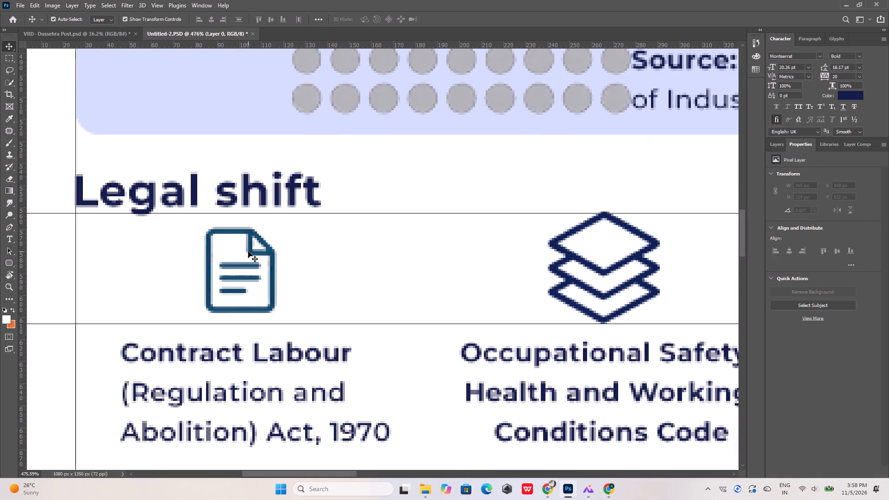
{"action": "left_click_drag", "start_coordinate": [466, 213], "coordinate": [465, 228]}
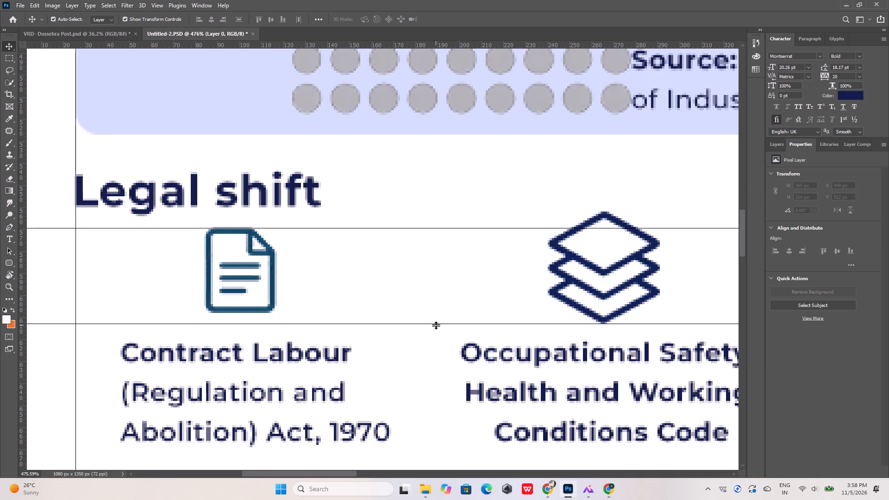
{"action": "left_click_drag", "start_coordinate": [436, 325], "coordinate": [442, 313]}
Scale the stacked layers icon to about 5.14% so it fits between the two guides at the document icon's height.
{"action": "left_click", "coordinate": [623, 256]}
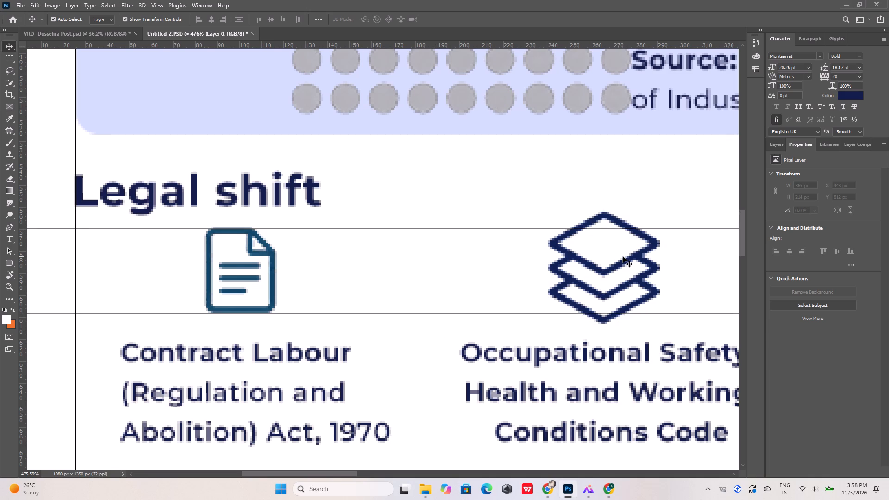
{"action": "left_click", "coordinate": [623, 256]}
{"action": "double_click", "coordinate": [625, 259]}
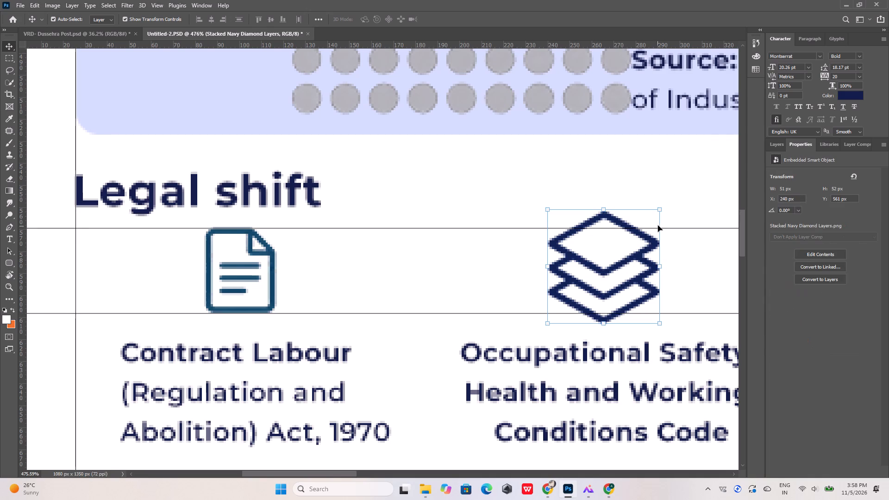
{"action": "left_click", "coordinate": [660, 210]}
{"action": "left_click_drag", "start_coordinate": [714, 194], "coordinate": [709, 195]}
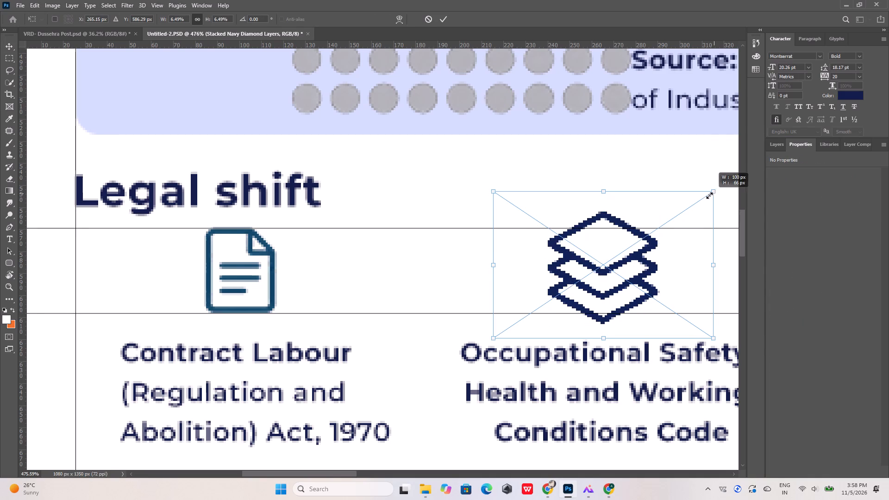
{"action": "left_click_drag", "start_coordinate": [709, 195], "coordinate": [691, 220]}
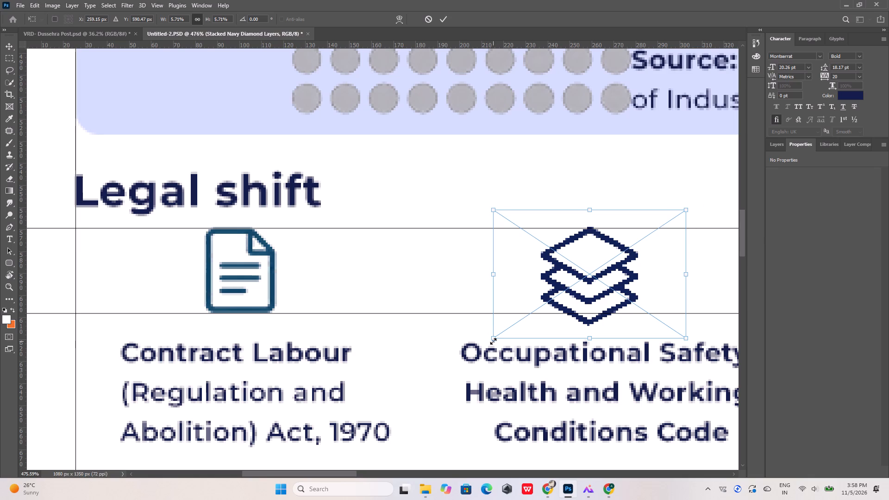
{"action": "left_click_drag", "start_coordinate": [493, 341], "coordinate": [512, 328]}
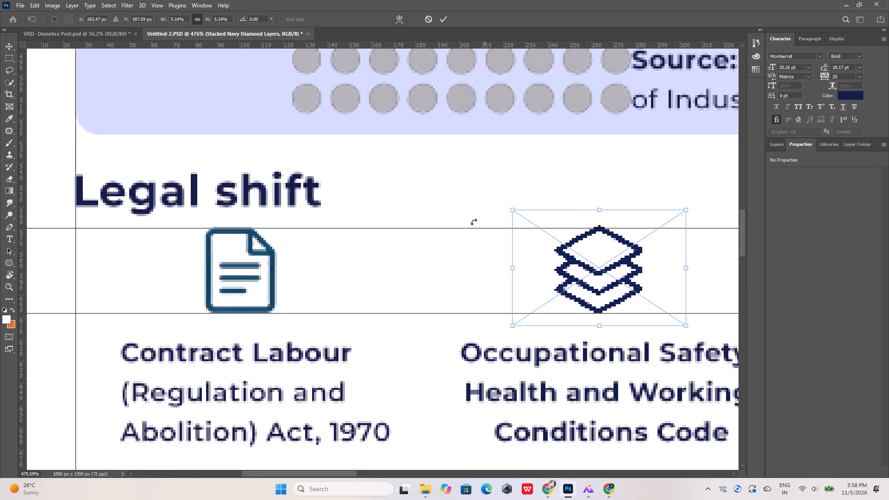
{"action": "left_click", "coordinate": [445, 21]}
{"action": "left_click", "coordinate": [451, 101]}
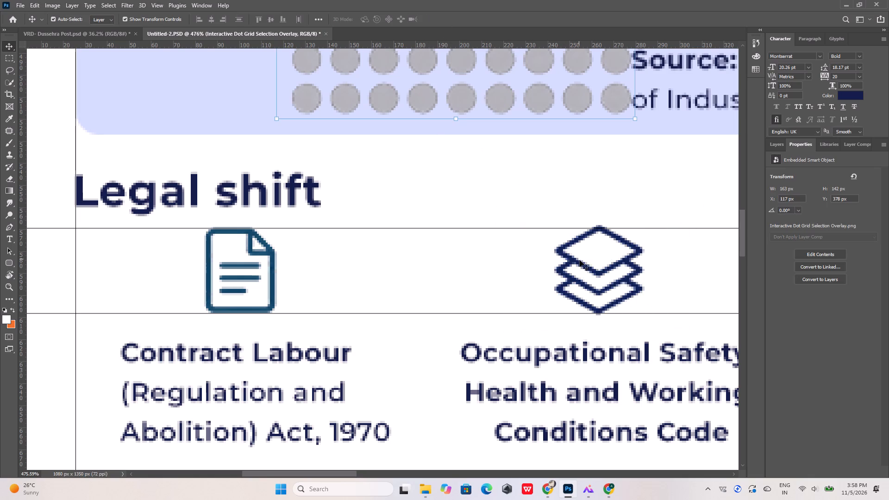
Nudge the stacked layers icon about 7 px to the right to centre it over the Occupational Safety text.
{"action": "left_click", "coordinate": [580, 261]}
{"action": "key", "text": "Right"}
{"action": "key", "text": "Right"}
{"action": "key", "text": "Right"}
{"action": "key", "text": "Right"}
{"action": "key", "text": "Right"}
{"action": "key", "text": "Right"}
{"action": "key", "text": "Right"}
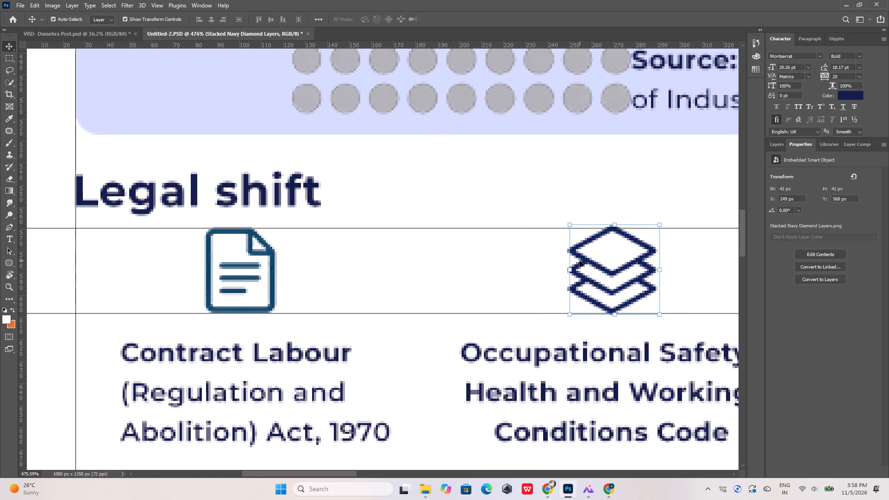
{"action": "left_click", "coordinate": [402, 241]}
Reposition the Contractor Compliance reference image to about X 394, Y -43 px, leaving the layout's left column uncovered.
{"action": "scroll", "coordinate": [337, 283], "scroll_direction": "down", "scroll_amount": 10, "text": "alt"}
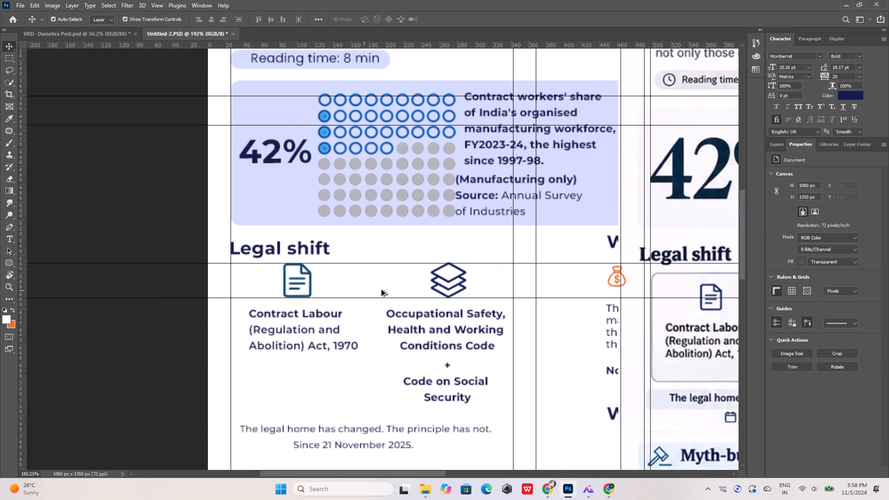
{"action": "scroll", "coordinate": [384, 198], "scroll_direction": "down", "scroll_amount": 10, "text": "alt"}
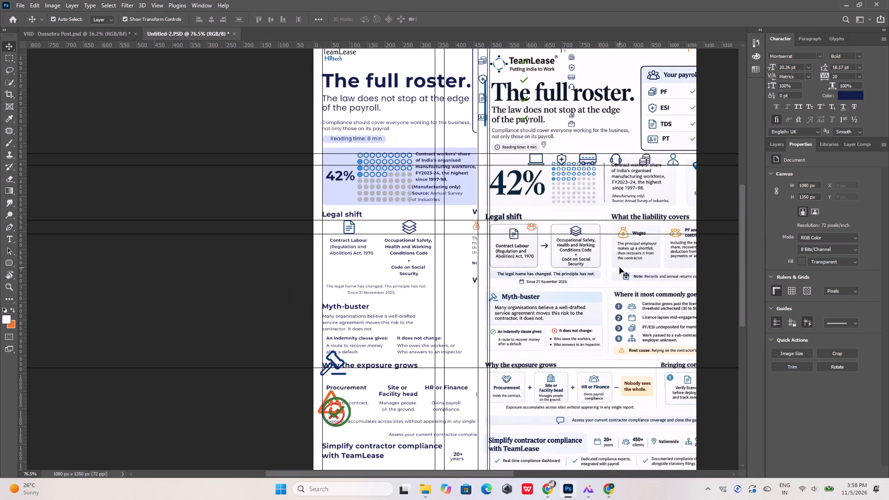
{"action": "left_click_drag", "start_coordinate": [620, 268], "coordinate": [456, 301]}
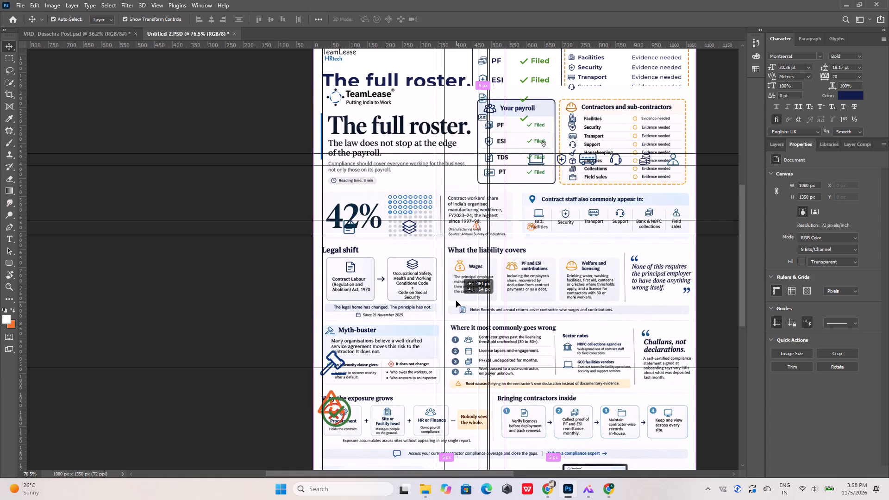
{"action": "left_click_drag", "start_coordinate": [456, 301], "coordinate": [598, 330]}
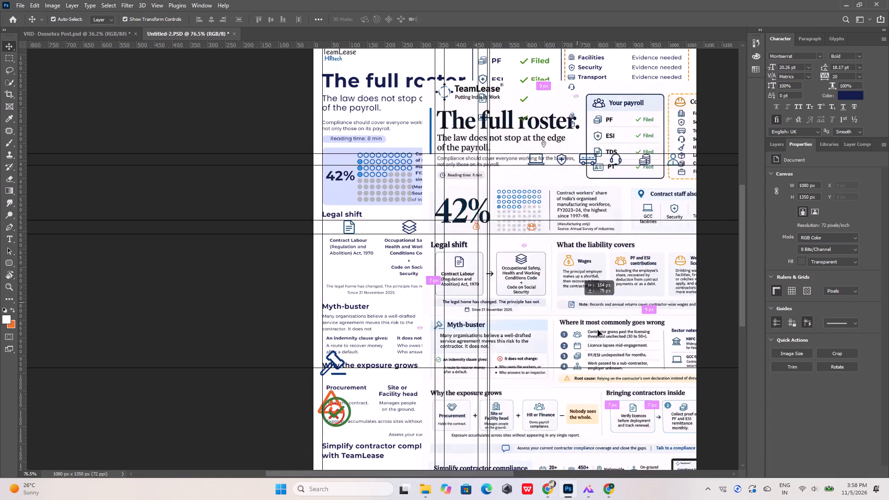
{"action": "left_click_drag", "start_coordinate": [598, 330], "coordinate": [632, 443]}
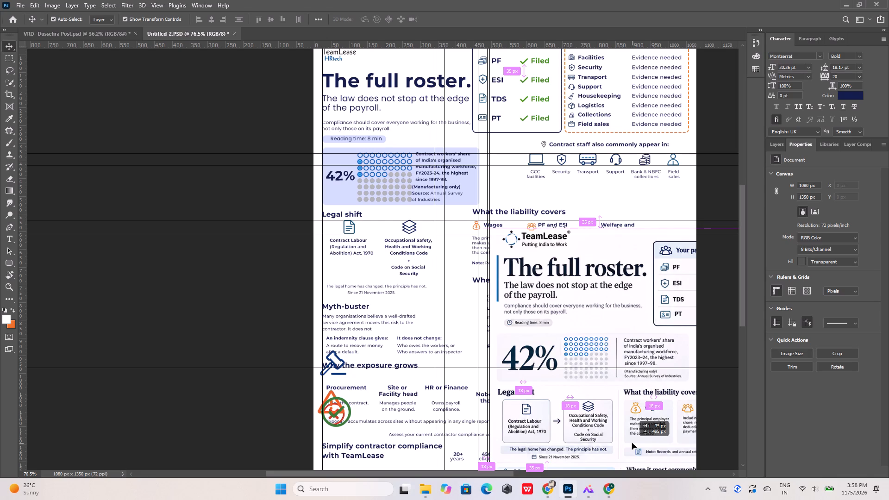
{"action": "left_click_drag", "start_coordinate": [632, 443], "coordinate": [593, 383]}
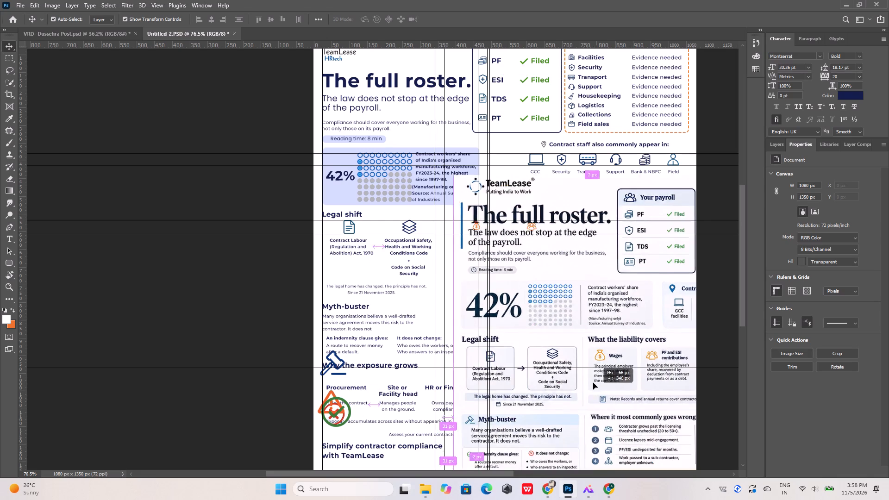
{"action": "left_click_drag", "start_coordinate": [593, 383], "coordinate": [521, 275]}
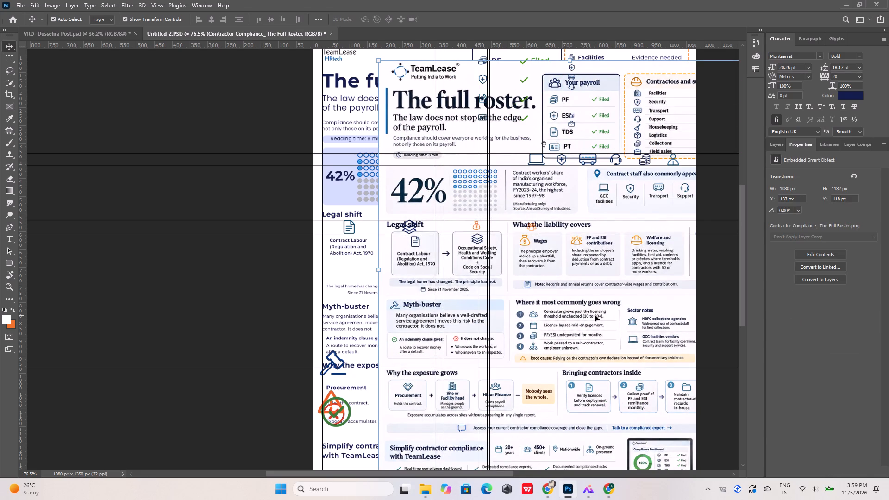
{"action": "left_click_drag", "start_coordinate": [595, 315], "coordinate": [567, 303]}
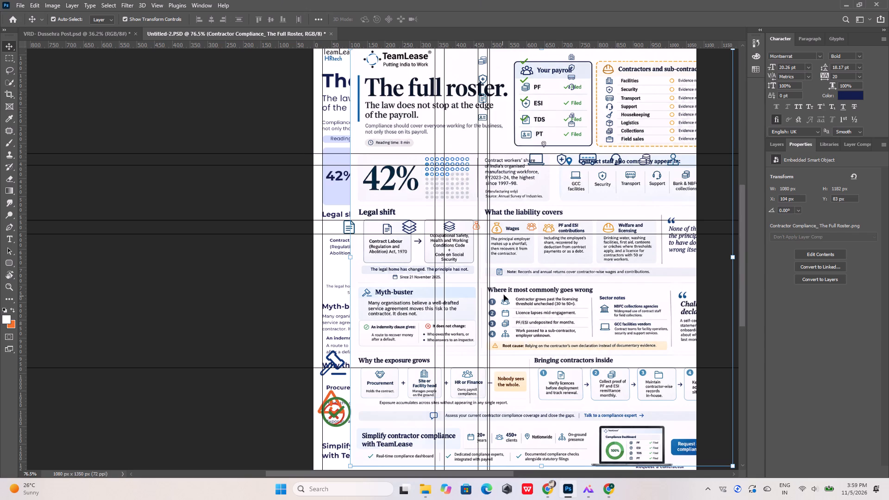
{"action": "left_click_drag", "start_coordinate": [509, 290], "coordinate": [612, 245]}
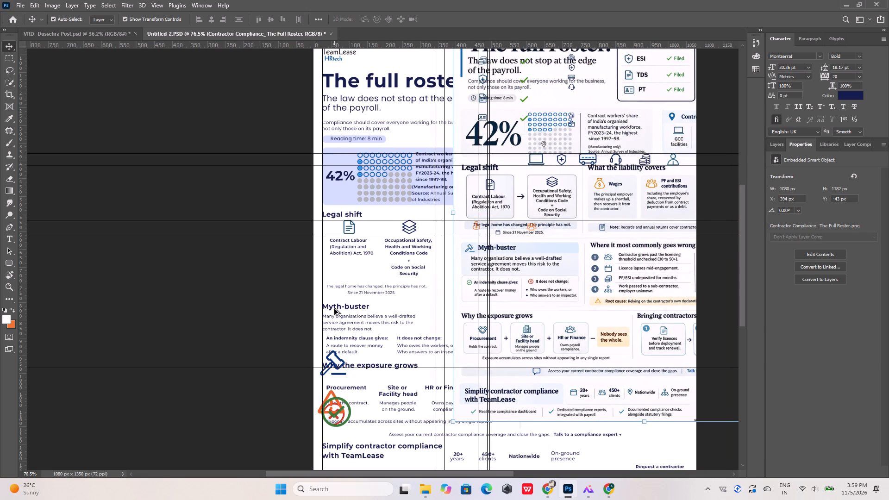
Shift the "Myth-buster" heading 40 px to the right to make room for an icon before it.
{"action": "scroll", "coordinate": [334, 309], "scroll_direction": "up", "scroll_amount": 5, "text": "alt"}
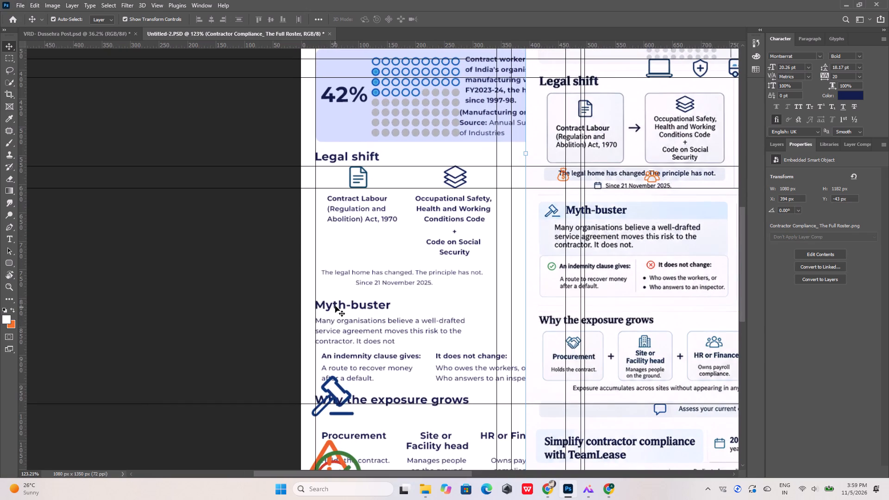
{"action": "left_click", "coordinate": [335, 306]}
{"action": "key", "text": "shift+Right"}
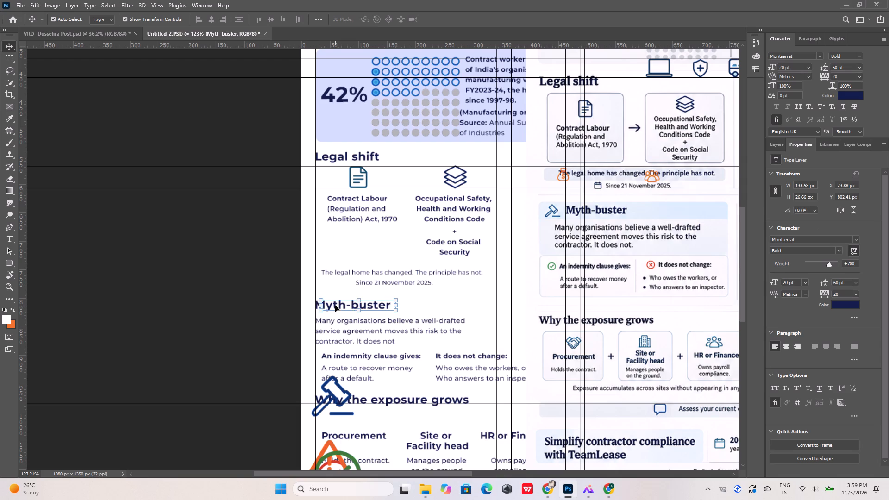
{"action": "key", "text": "shift+Right"}
{"action": "key", "text": "shift+Right"}
{"action": "key", "text": "shift+Right"}
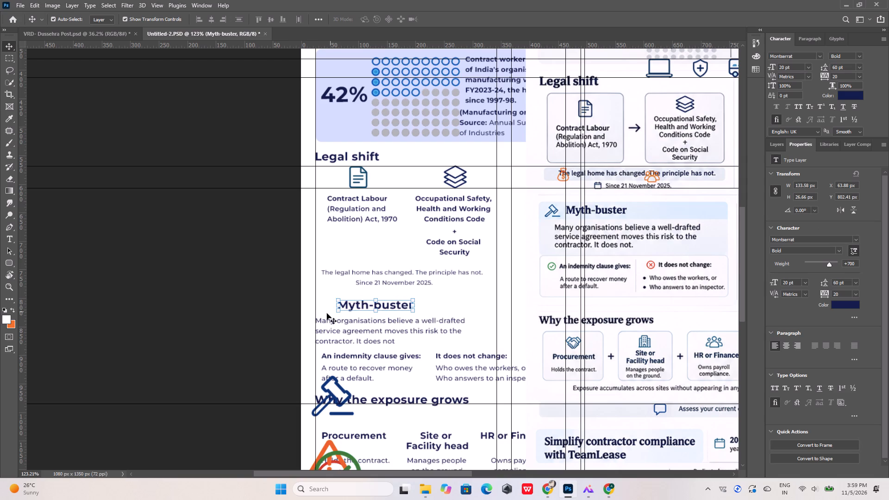
Move the judge's gavel icon up beside the "Myth-buster" heading and scale it to about 3.42%.
{"action": "left_click", "coordinate": [330, 389]}
{"action": "left_click", "coordinate": [328, 391]}
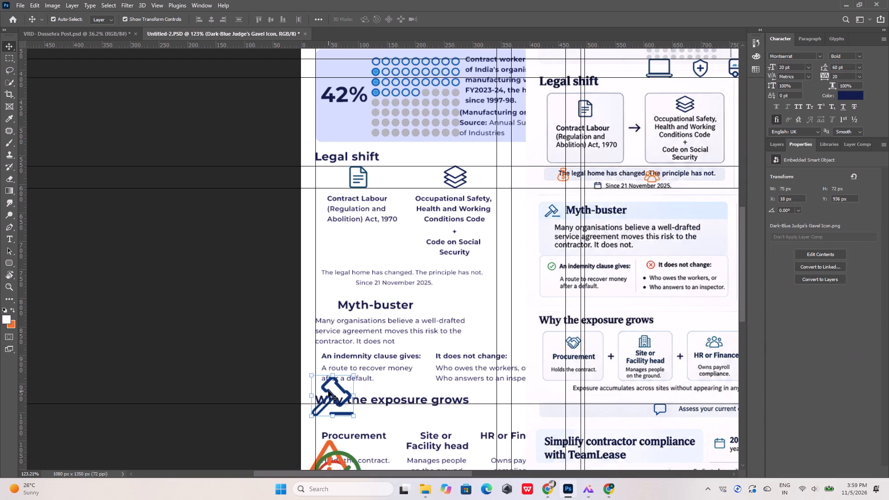
{"action": "left_click_drag", "start_coordinate": [328, 391], "coordinate": [332, 281]}
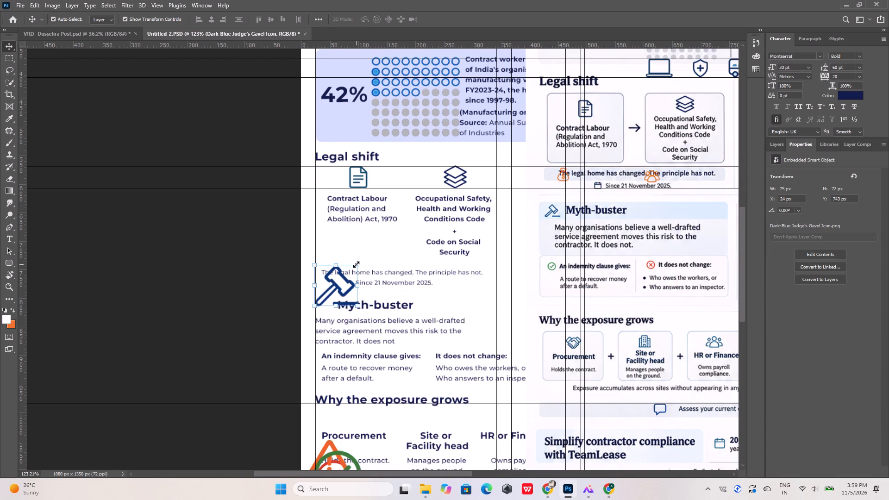
{"action": "left_click", "coordinate": [356, 264]}
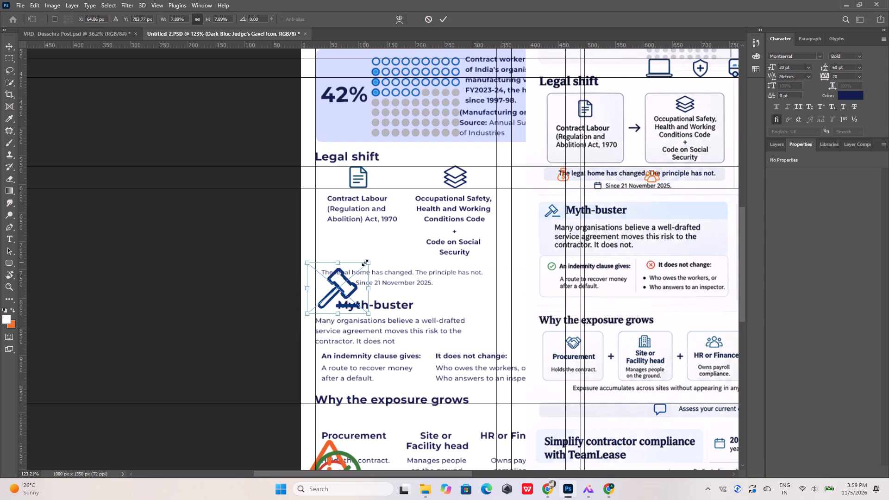
{"action": "left_click_drag", "start_coordinate": [366, 262], "coordinate": [339, 291]}
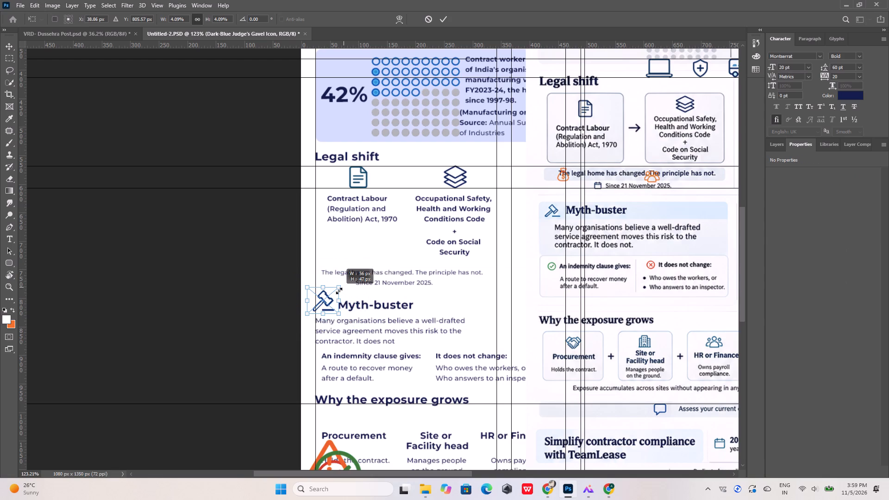
{"action": "left_click_drag", "start_coordinate": [339, 291], "coordinate": [334, 296]}
{"action": "scroll", "coordinate": [314, 310], "scroll_direction": "up", "scroll_amount": 5, "text": "alt"}
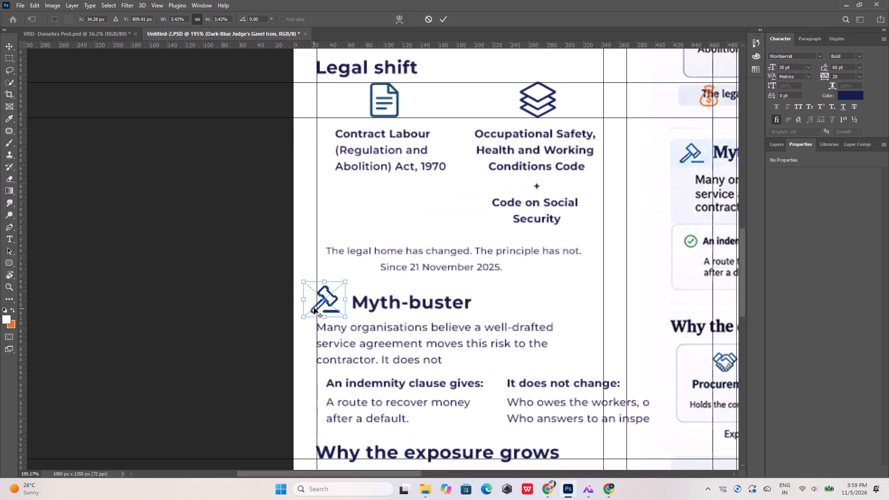
{"action": "scroll", "coordinate": [314, 308], "scroll_direction": "up", "scroll_amount": 10, "text": "alt"}
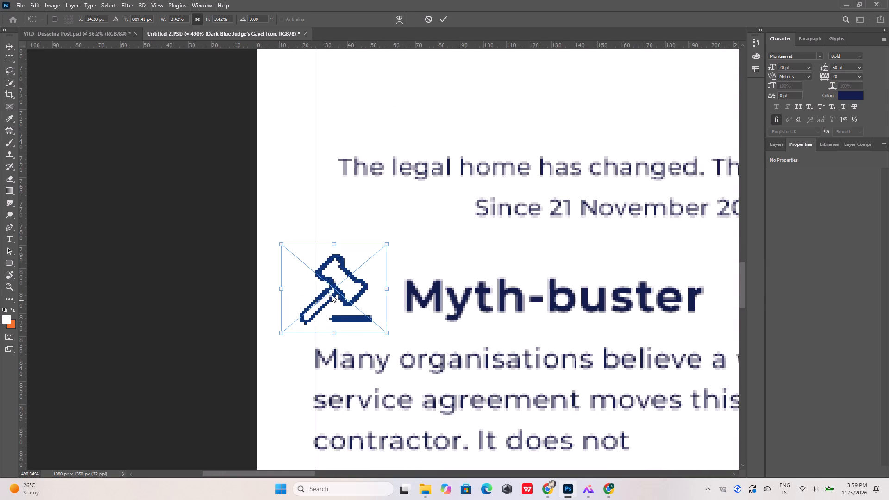
{"action": "scroll", "coordinate": [336, 291], "scroll_direction": "up", "scroll_amount": 5, "text": "alt"}
{"action": "left_click", "coordinate": [436, 20]}
{"action": "left_click", "coordinate": [442, 19]}
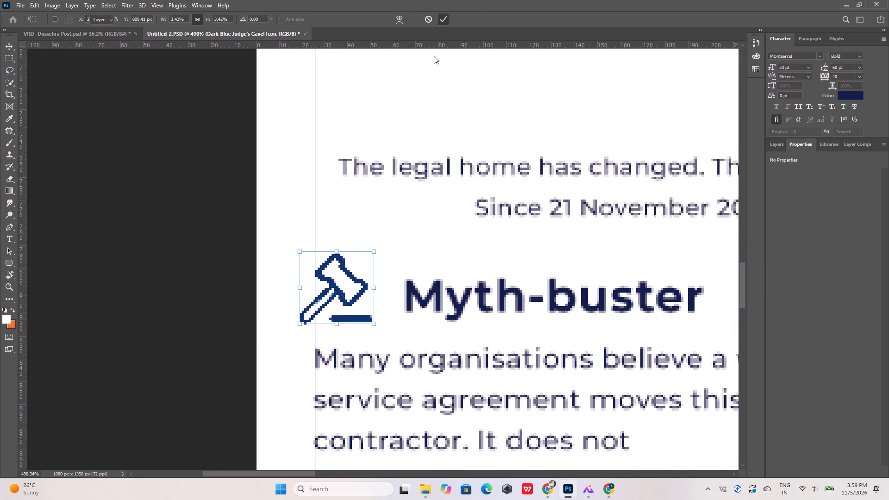
Shift the gavel icon to X 26 px so its left edge meets the left margin guide before the "Myth-buster" heading.
{"action": "key", "text": "shift+Right"}
{"action": "key", "text": "shift+Right"}
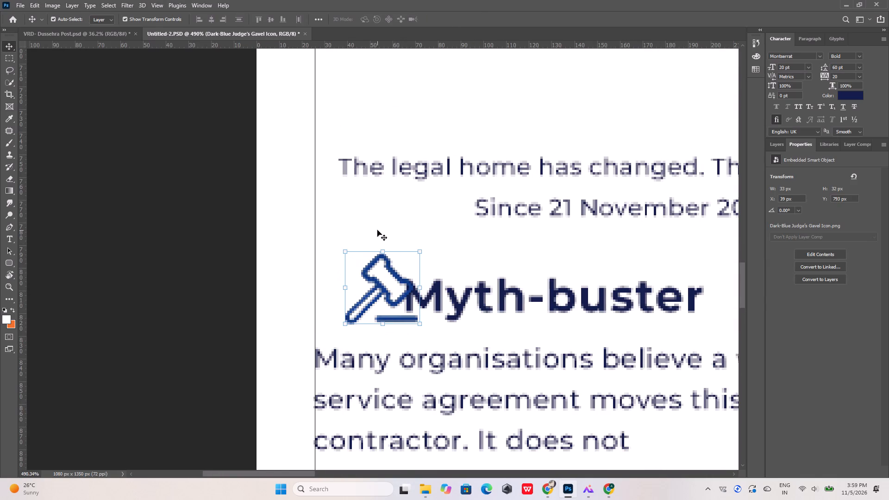
{"action": "key", "text": "Left"}
{"action": "key", "text": "Left"}
{"action": "key", "text": "Left"}
{"action": "key", "text": "Left"}
{"action": "key", "text": "Left"}
{"action": "key", "text": "Left"}
{"action": "key", "text": "Left"}
{"action": "key", "text": "Left"}
{"action": "key", "text": "Left"}
{"action": "key", "text": "Left"}
{"action": "key", "text": "Left"}
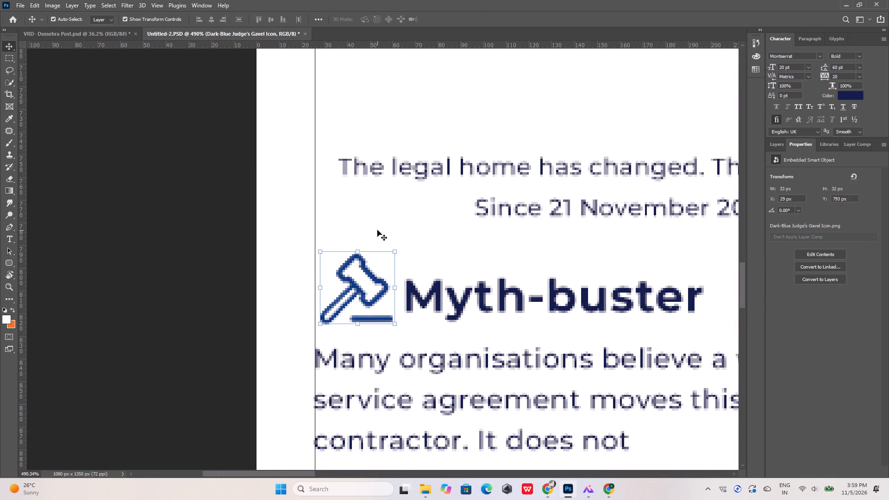
{"action": "key", "text": "Left"}
{"action": "key", "text": "Left"}
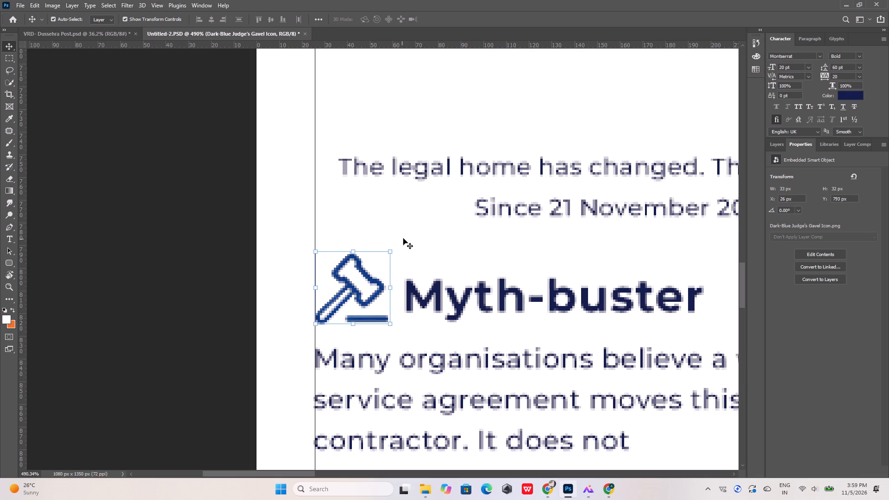
{"action": "left_click", "coordinate": [406, 236]}
Reduce the gavel icon to about 2.25% and place it at about X 30, Y 802 px, level with the "Myth-buster" heading.
{"action": "scroll", "coordinate": [406, 236], "scroll_direction": "down", "scroll_amount": 18, "text": "alt"}
{"action": "scroll", "coordinate": [403, 239], "scroll_direction": "down", "scroll_amount": 5, "text": "alt"}
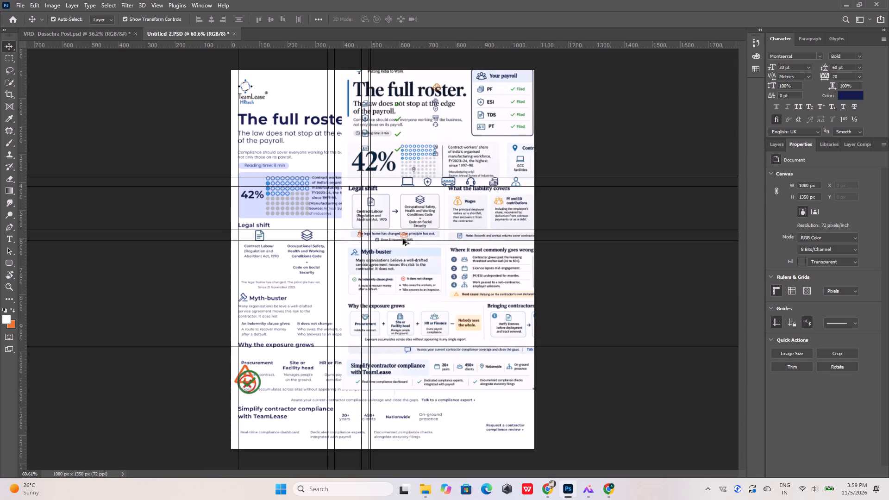
{"action": "scroll", "coordinate": [317, 261], "scroll_direction": "up", "scroll_amount": 11, "text": "alt"}
{"action": "scroll", "coordinate": [433, 252], "scroll_direction": "down", "scroll_amount": 8, "text": "alt"}
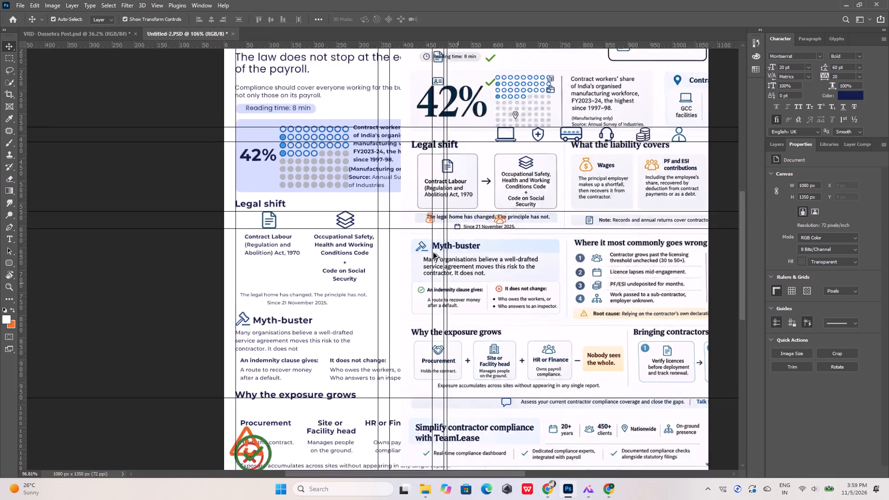
{"action": "scroll", "coordinate": [433, 253], "scroll_direction": "down", "scroll_amount": 2, "text": "alt"}
{"action": "scroll", "coordinate": [276, 258], "scroll_direction": "up", "scroll_amount": 20, "text": "alt"}
{"action": "scroll", "coordinate": [276, 258], "scroll_direction": "up", "scroll_amount": 3, "text": "alt"}
{"action": "left_click", "coordinate": [322, 306]}
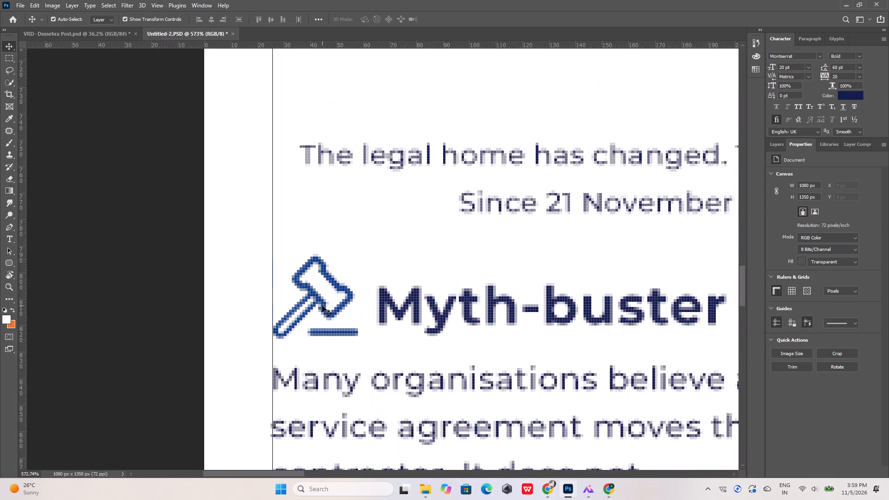
{"action": "left_click", "coordinate": [360, 254]}
{"action": "left_click_drag", "start_coordinate": [376, 246], "coordinate": [346, 284]}
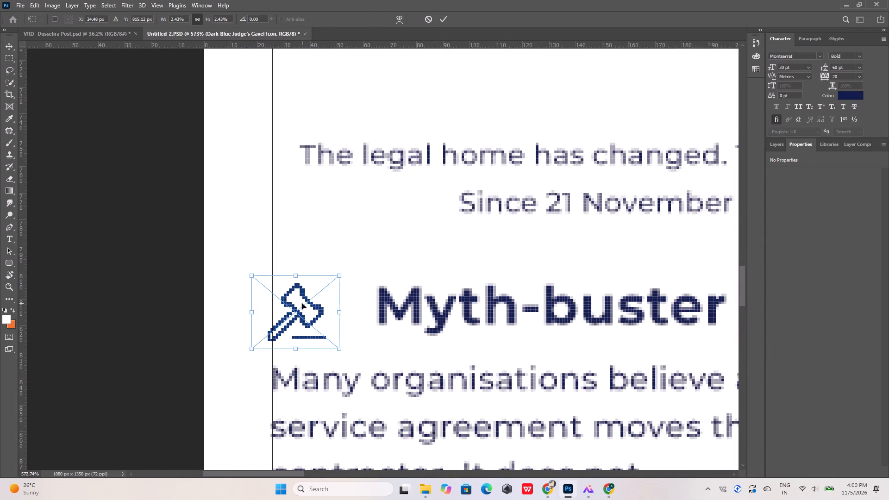
{"action": "left_click_drag", "start_coordinate": [307, 302], "coordinate": [321, 297]}
{"action": "left_click_drag", "start_coordinate": [265, 345], "coordinate": [268, 343]}
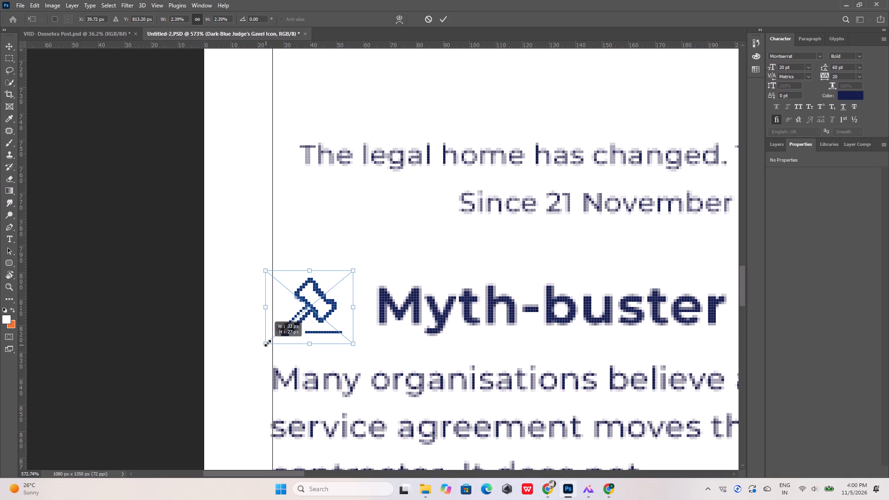
{"action": "left_click_drag", "start_coordinate": [268, 343], "coordinate": [273, 338]}
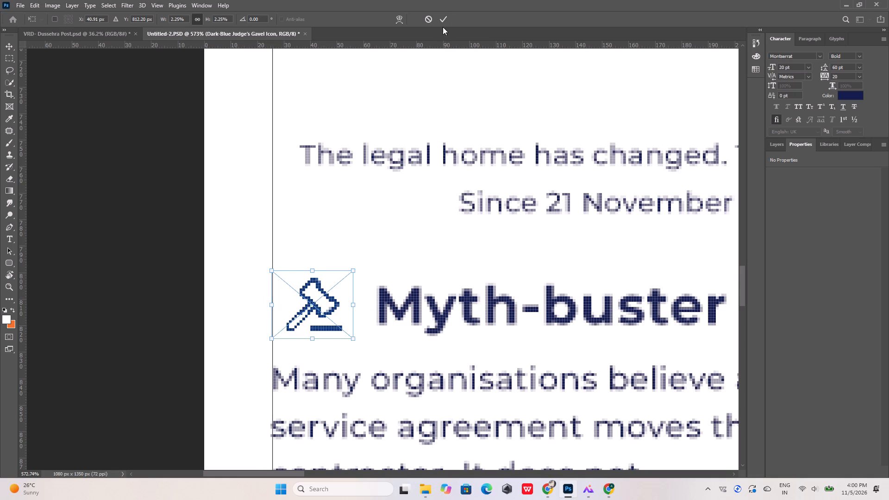
{"action": "left_click", "coordinate": [443, 27]}
{"action": "left_click", "coordinate": [448, 14]}
{"action": "left_click", "coordinate": [430, 79]}
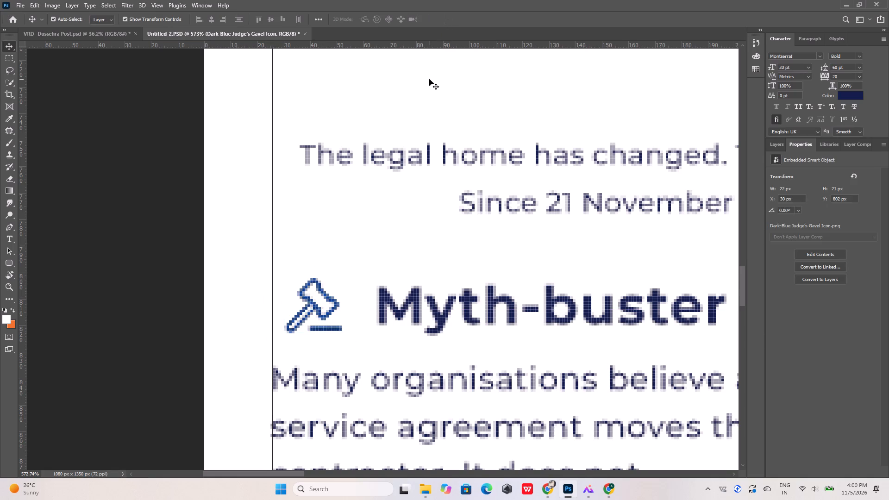
Nudge the "An indemnity clause gives" and "It does not change" text blocks together 3 px to the right.
{"action": "scroll", "coordinate": [270, 233], "scroll_direction": "down", "scroll_amount": 17, "text": "alt"}
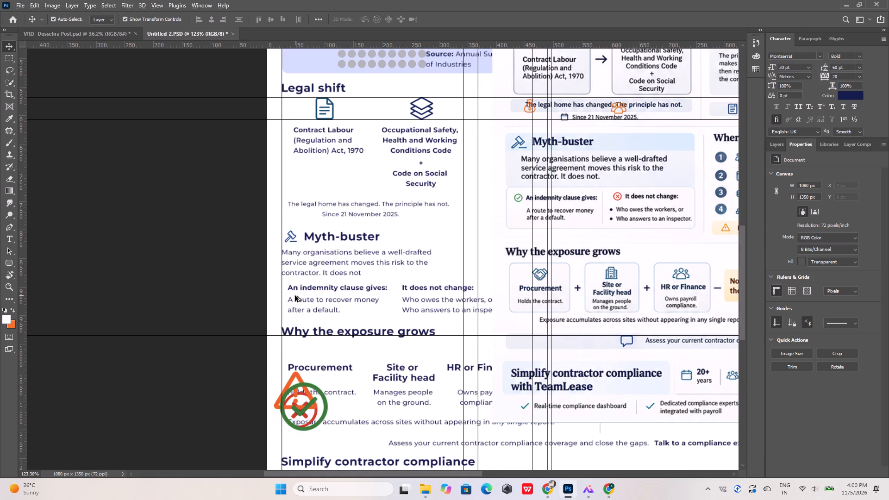
{"action": "scroll", "coordinate": [295, 295], "scroll_direction": "up", "scroll_amount": 1, "text": "alt"}
{"action": "left_click_drag", "start_coordinate": [302, 281], "coordinate": [446, 316]}
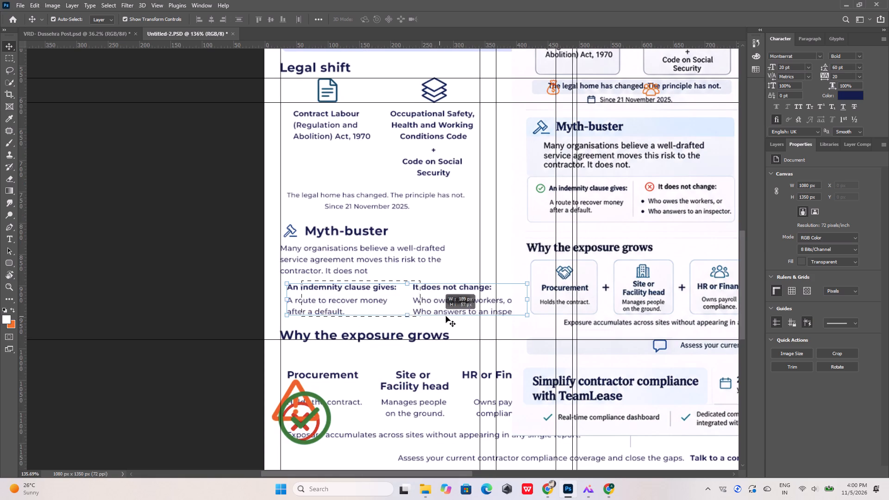
{"action": "left_click_drag", "start_coordinate": [446, 316], "coordinate": [458, 315]}
{"action": "key", "text": "Right"}
{"action": "key", "text": "Right"}
{"action": "key", "text": "Right"}
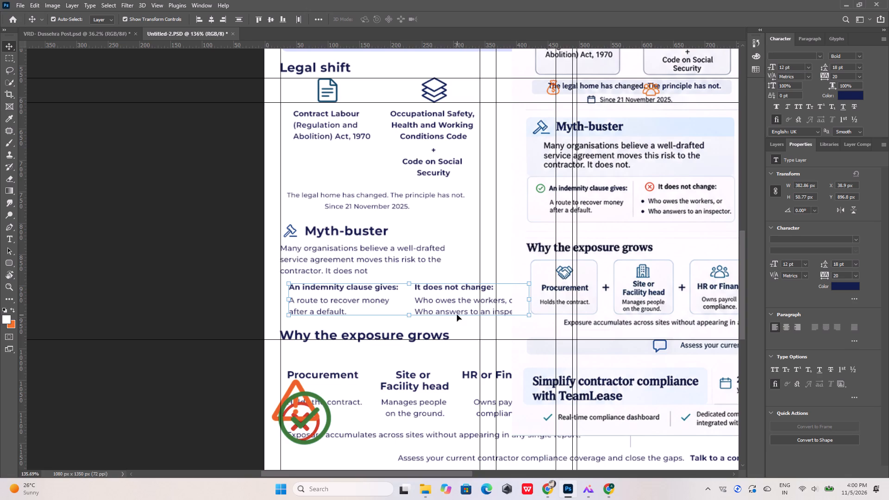
{"action": "left_click", "coordinate": [230, 318]}
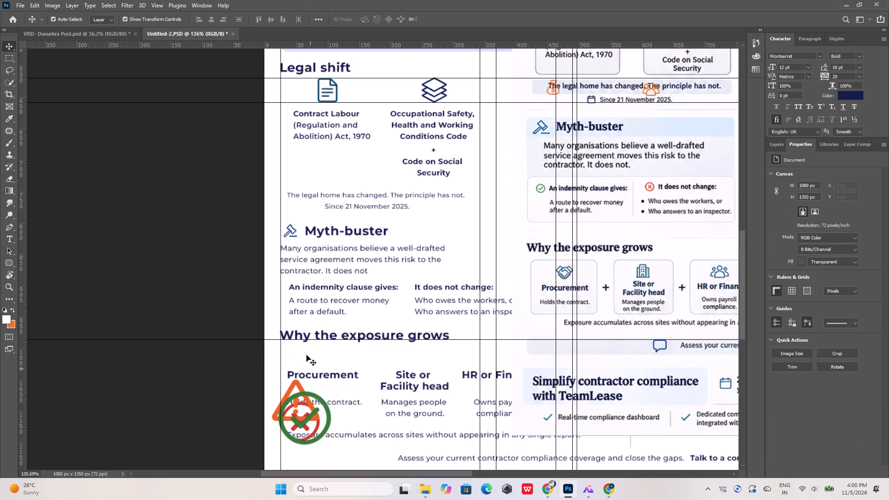
Move the Contractor Compliance reference image to about X 580, Y -11 px to uncover more of the layout.
{"action": "scroll", "coordinate": [220, 251], "scroll_direction": "down", "scroll_amount": 5, "text": "alt"}
{"action": "left_click", "coordinate": [498, 251]}
{"action": "left_click_drag", "start_coordinate": [499, 250], "coordinate": [569, 263]}
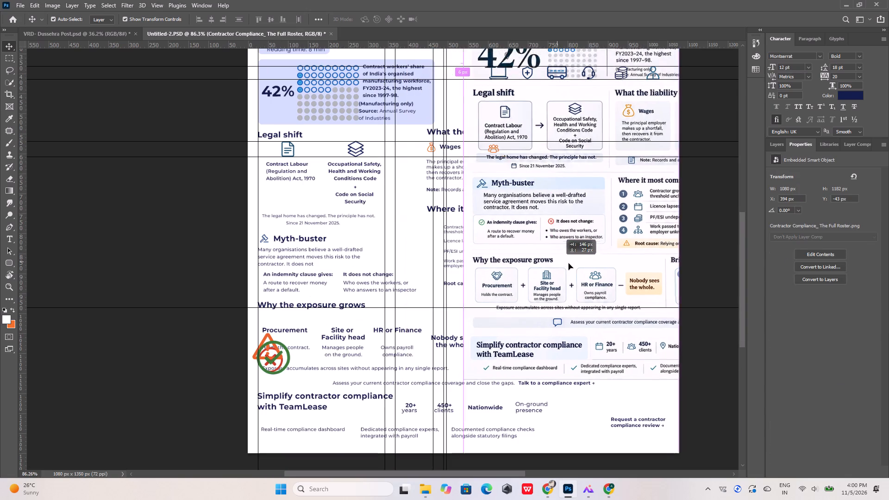
{"action": "left_click_drag", "start_coordinate": [569, 263], "coordinate": [573, 263]}
Shift both Myth-buster clause text blocks 18 px to the right, to X 56.9 px, making room for an icon.
{"action": "scroll", "coordinate": [290, 288], "scroll_direction": "up", "scroll_amount": 4, "text": "alt"}
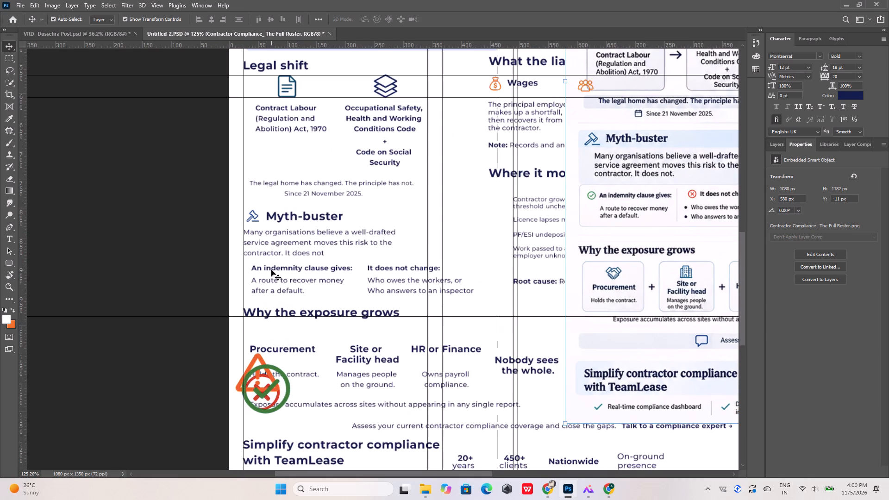
{"action": "left_click_drag", "start_coordinate": [265, 262], "coordinate": [407, 293]}
{"action": "key", "text": "Right"}
{"action": "key", "text": "Right"}
{"action": "key", "text": "Right"}
{"action": "key", "text": "Right"}
{"action": "key", "text": "Right"}
{"action": "key", "text": "Right"}
{"action": "key", "text": "Right"}
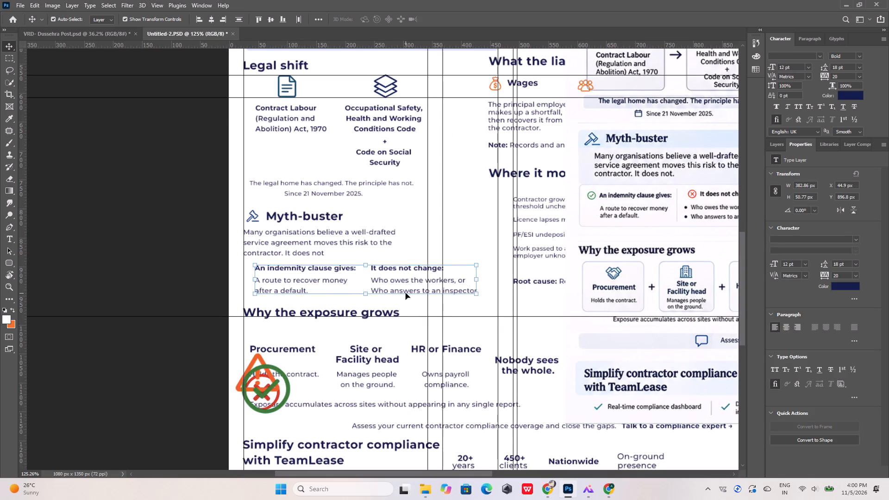
{"action": "key", "text": "Right"}
{"action": "key", "text": "Right"}
{"action": "key", "text": "Right"}
{"action": "key", "text": "Right"}
{"action": "key", "text": "Right"}
{"action": "key", "text": "Right"}
{"action": "key", "text": "Right"}
{"action": "key", "text": "Right"}
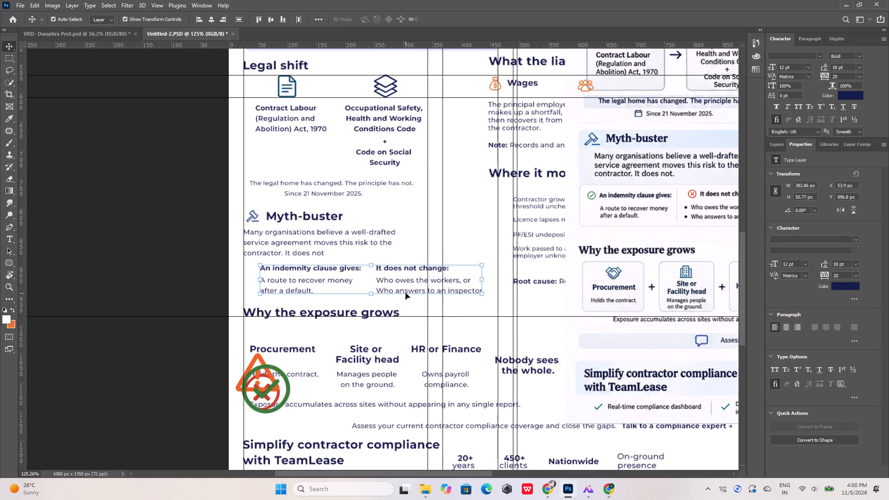
{"action": "key", "text": "Right"}
{"action": "key", "text": "Right"}
{"action": "key", "text": "Right"}
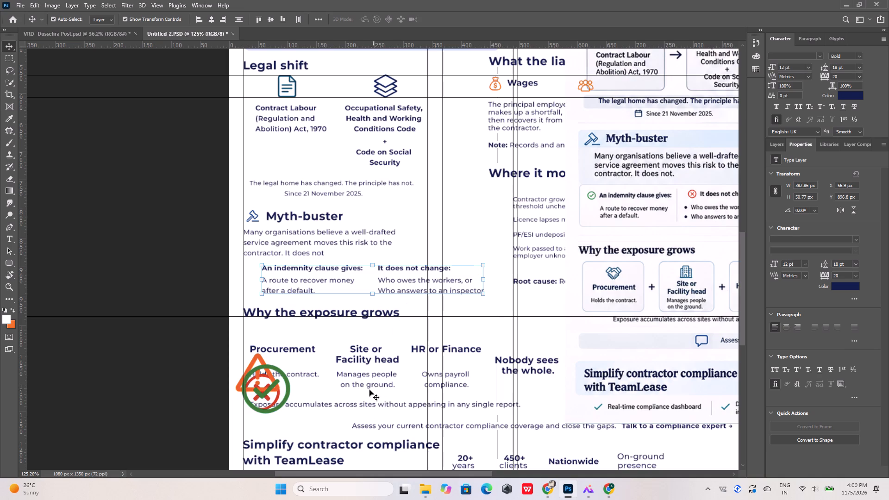
{"action": "left_click", "coordinate": [318, 363]}
Reduce the green check mark icon to about 1.71% and place it at about X 44, Y 902 px, beside "An indemnity clause gives:".
{"action": "left_click", "coordinate": [286, 378]}
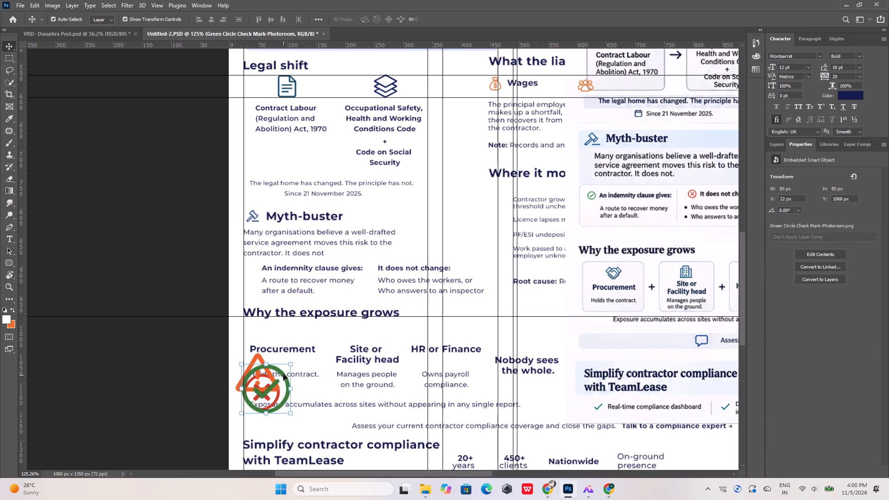
{"action": "left_click_drag", "start_coordinate": [283, 374], "coordinate": [273, 253]}
{"action": "scroll", "coordinate": [267, 252], "scroll_direction": "up", "scroll_amount": 5, "text": "alt"}
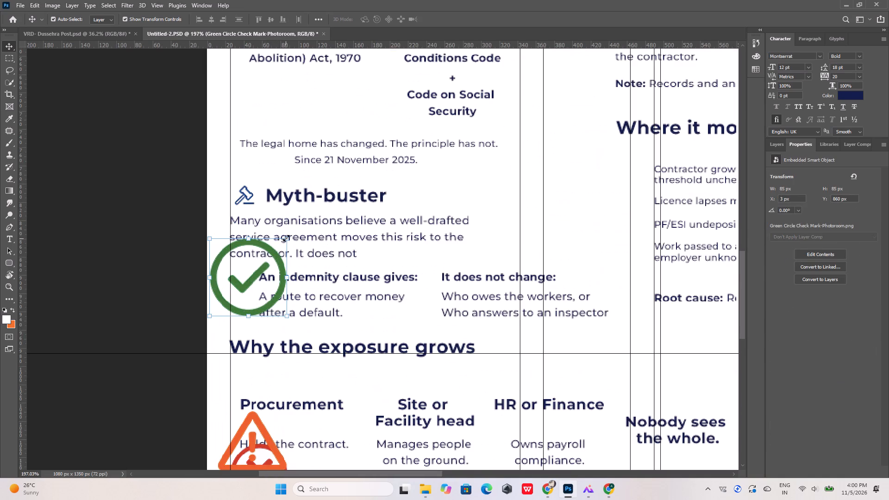
{"action": "left_click_drag", "start_coordinate": [287, 238], "coordinate": [310, 231]}
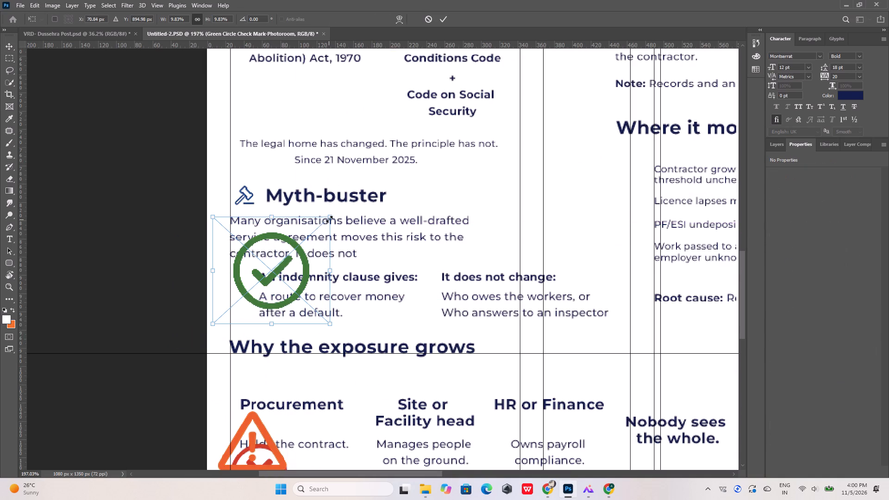
{"action": "left_click_drag", "start_coordinate": [330, 219], "coordinate": [236, 304]}
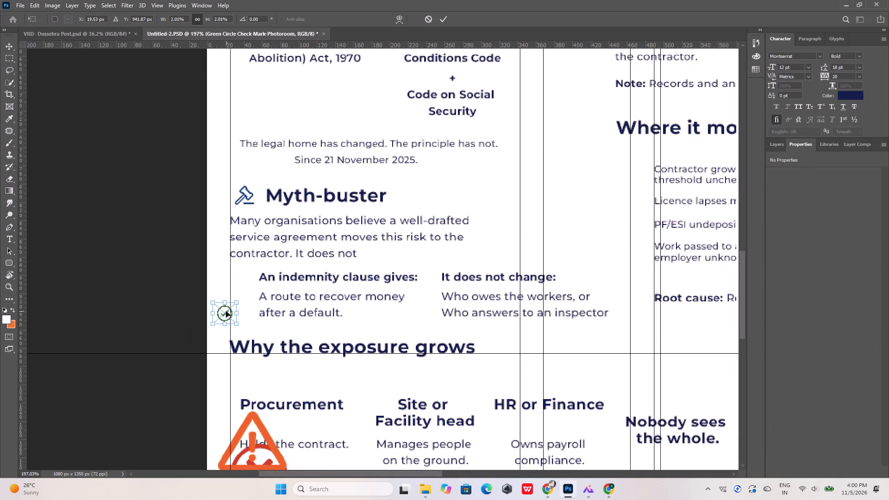
{"action": "left_click_drag", "start_coordinate": [224, 314], "coordinate": [243, 280]}
{"action": "scroll", "coordinate": [243, 277], "scroll_direction": "up", "scroll_amount": 7, "text": "alt"}
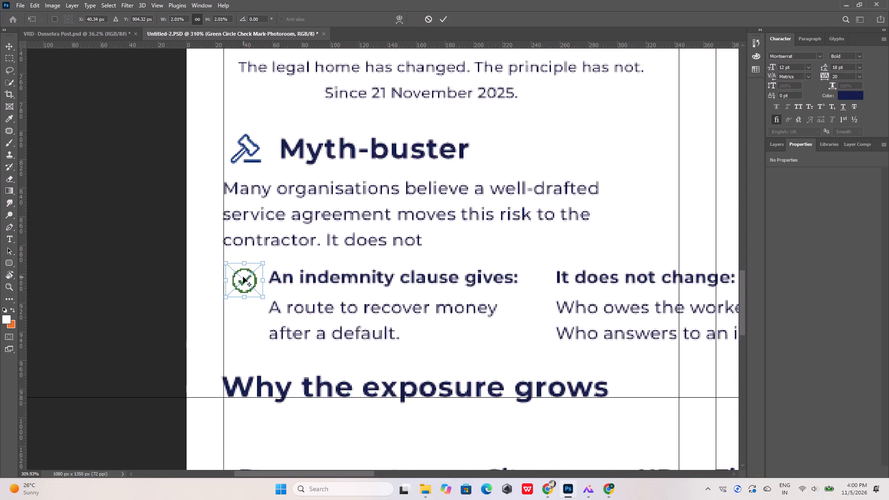
{"action": "scroll", "coordinate": [243, 277], "scroll_direction": "up", "scroll_amount": 8, "text": "alt"}
{"action": "left_click", "coordinate": [295, 242]}
{"action": "left_click_drag", "start_coordinate": [295, 241], "coordinate": [286, 256]}
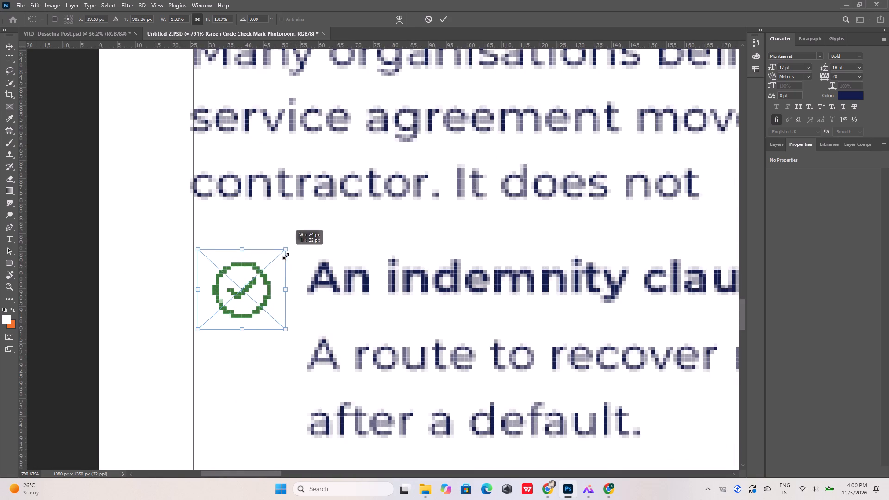
{"action": "left_click_drag", "start_coordinate": [286, 256], "coordinate": [283, 259]}
{"action": "left_click_drag", "start_coordinate": [250, 291], "coordinate": [254, 279]}
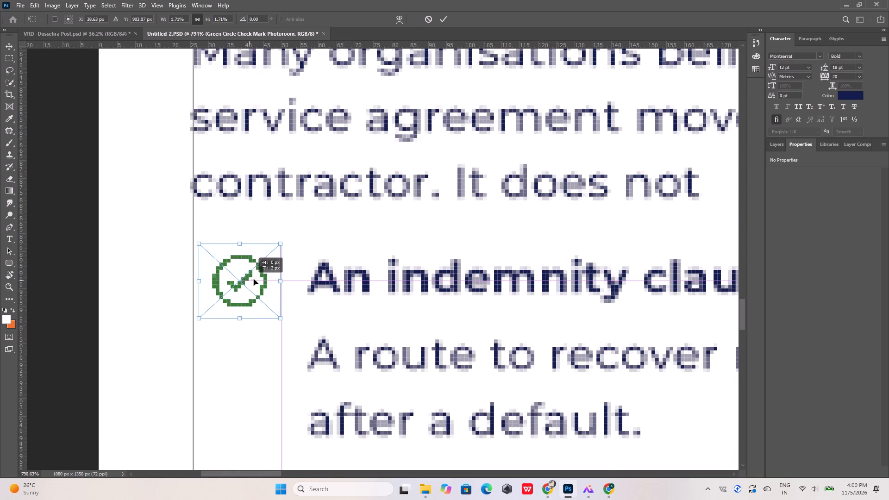
{"action": "left_click_drag", "start_coordinate": [254, 279], "coordinate": [266, 278]}
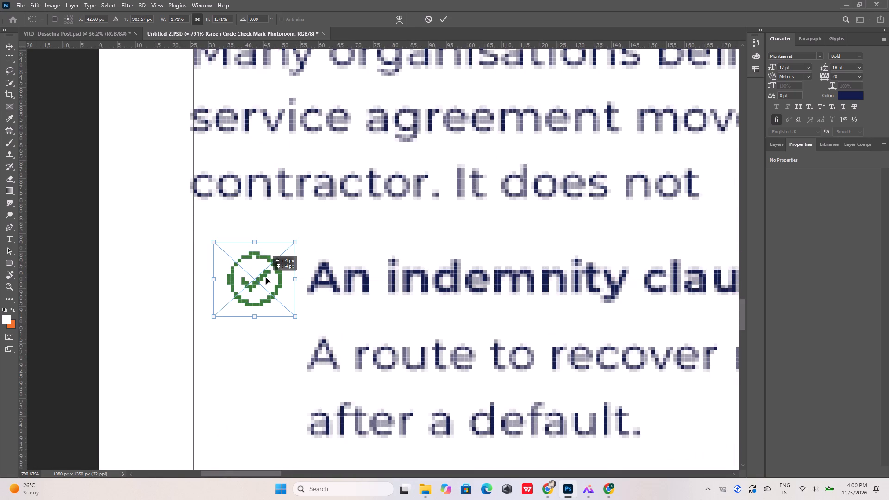
{"action": "left_click_drag", "start_coordinate": [266, 278], "coordinate": [269, 276]}
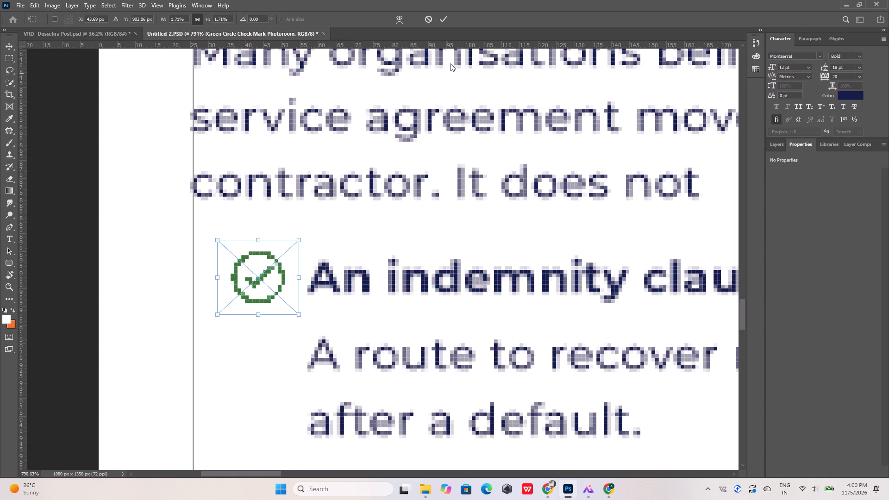
{"action": "left_click", "coordinate": [446, 15]}
{"action": "left_click", "coordinate": [357, 254]}
Apply a slight rotation of about -0.28° to the "Exposure accumulates across sites" text line.
{"action": "scroll", "coordinate": [208, 222], "scroll_direction": "down", "scroll_amount": 15, "text": "alt"}
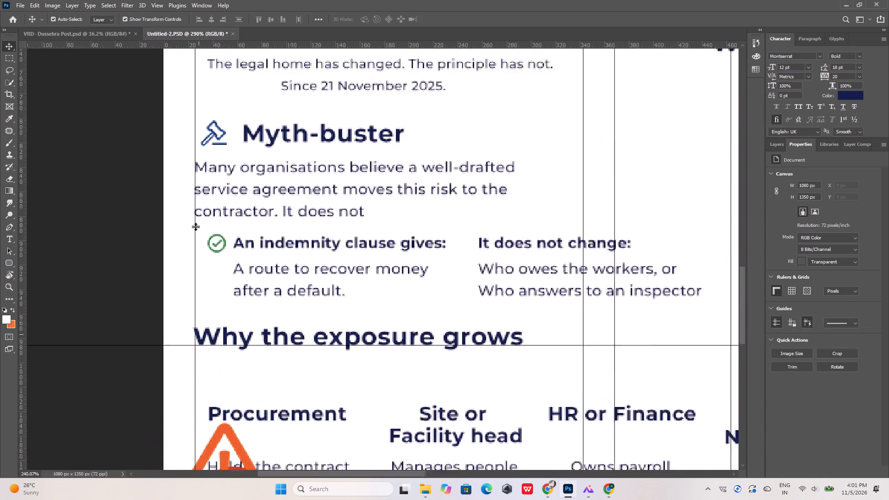
{"action": "scroll", "coordinate": [195, 226], "scroll_direction": "down", "scroll_amount": 1, "text": "alt"}
{"action": "left_click", "coordinate": [217, 416]}
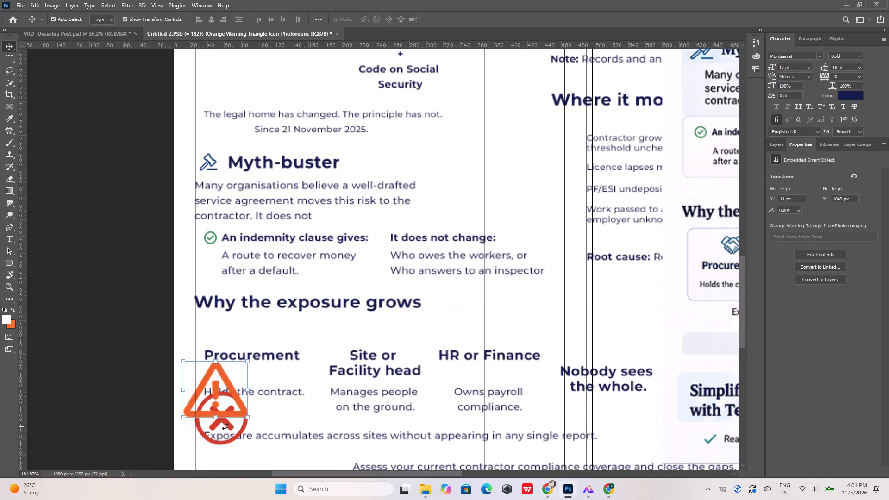
{"action": "left_click", "coordinate": [234, 435]}
{"action": "left_click", "coordinate": [226, 423]}
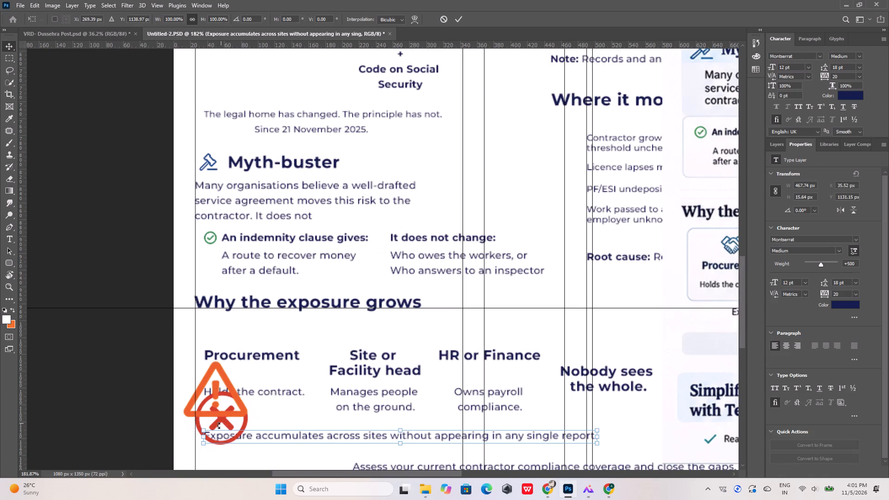
{"action": "scroll", "coordinate": [218, 425], "scroll_direction": "up", "scroll_amount": 11, "text": "alt"}
{"action": "key", "text": "ctrl+z"}
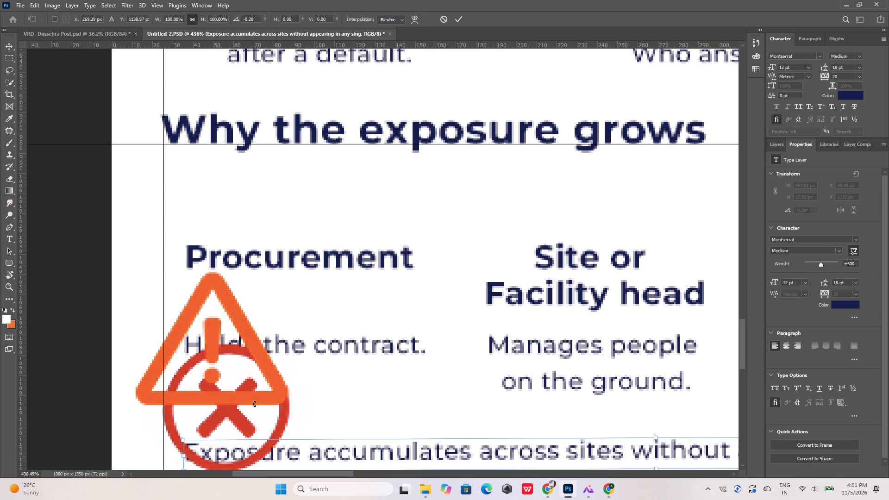
{"action": "left_click", "coordinate": [457, 20]}
Reduce the red circle cross icon to about 1.91% and place it at about X 244, Y 901 px, beside "It does not change:".
{"action": "left_click", "coordinate": [241, 420]}
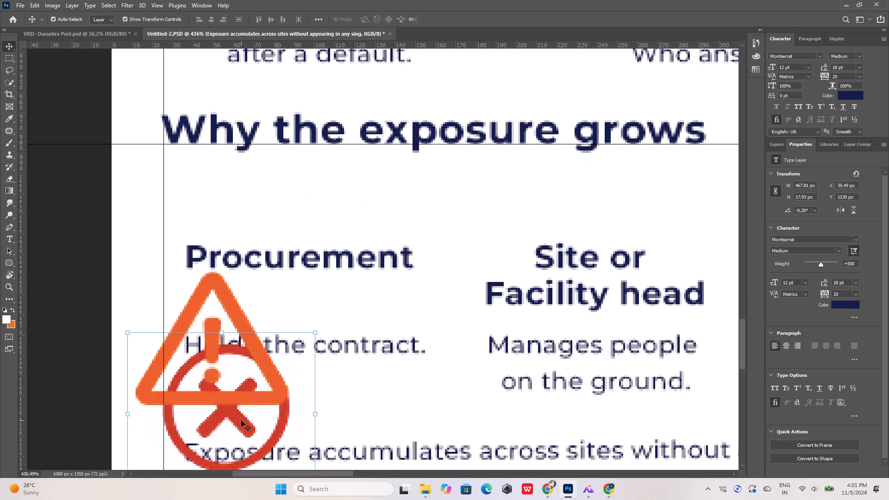
{"action": "left_click_drag", "start_coordinate": [241, 420], "coordinate": [397, 181]}
{"action": "scroll", "coordinate": [350, 272], "scroll_direction": "down", "scroll_amount": 2, "text": "alt"}
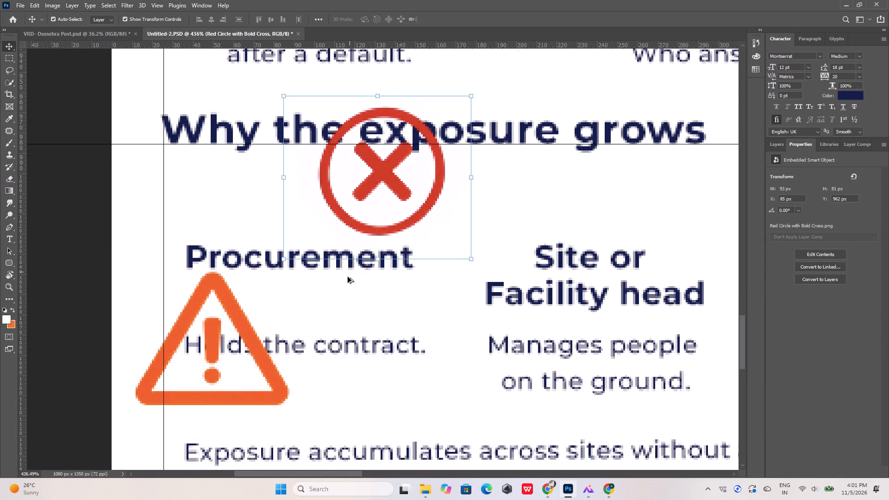
{"action": "scroll", "coordinate": [348, 277], "scroll_direction": "down", "scroll_amount": 9, "text": "alt"}
{"action": "scroll", "coordinate": [373, 212], "scroll_direction": "up", "scroll_amount": 5, "text": "alt"}
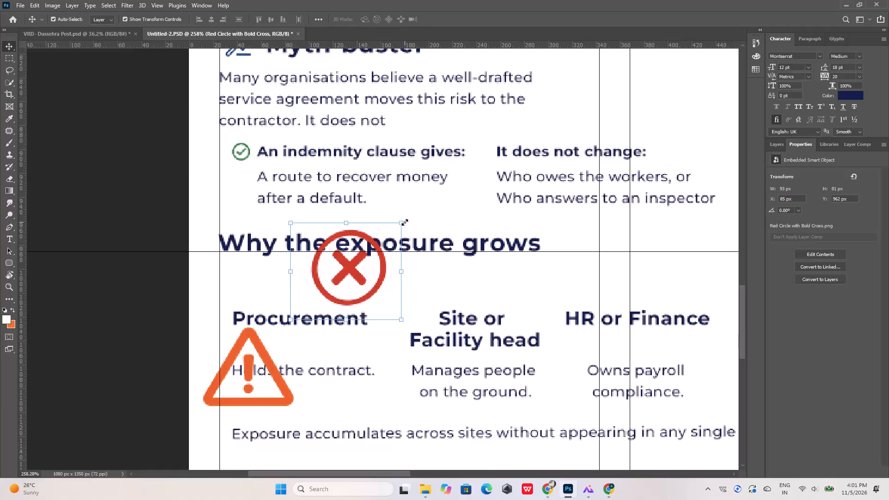
{"action": "left_click_drag", "start_coordinate": [405, 222], "coordinate": [513, 132]}
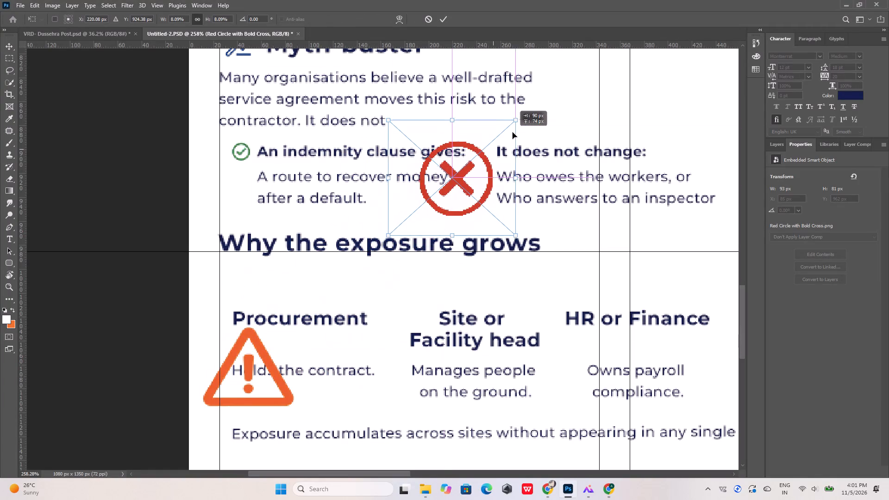
{"action": "left_click_drag", "start_coordinate": [513, 132], "coordinate": [513, 132]}
{"action": "left_click_drag", "start_coordinate": [518, 119], "coordinate": [430, 217]}
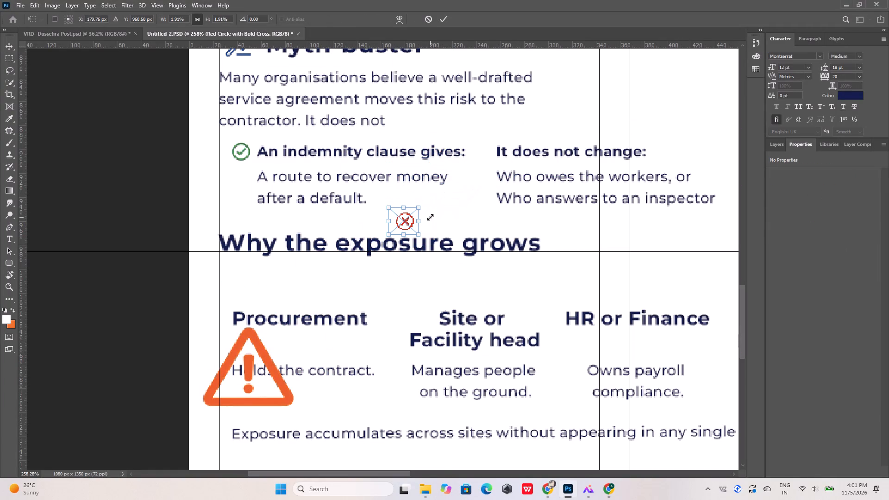
{"action": "left_click_drag", "start_coordinate": [400, 221], "coordinate": [476, 150]}
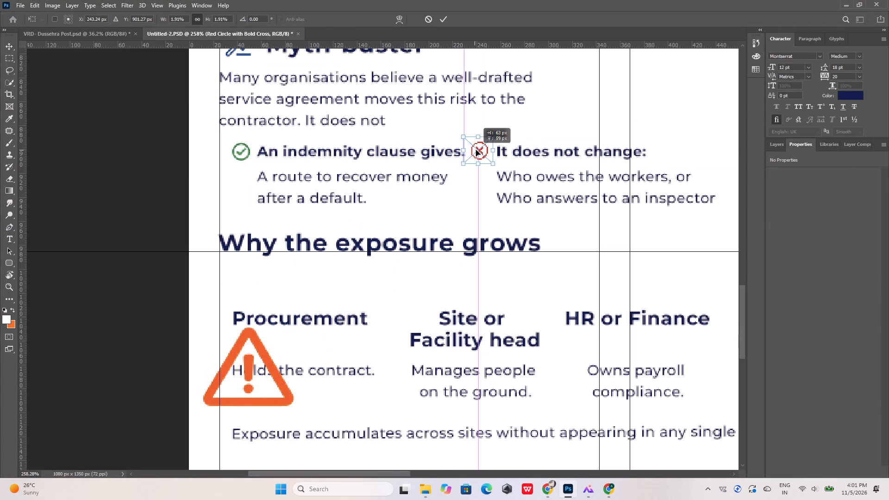
{"action": "left_click_drag", "start_coordinate": [476, 150], "coordinate": [478, 150]}
Add two horizontal guides, along the top and bottom edges of the green check mark icon.
{"action": "scroll", "coordinate": [219, 129], "scroll_direction": "up", "scroll_amount": 6, "text": "alt"}
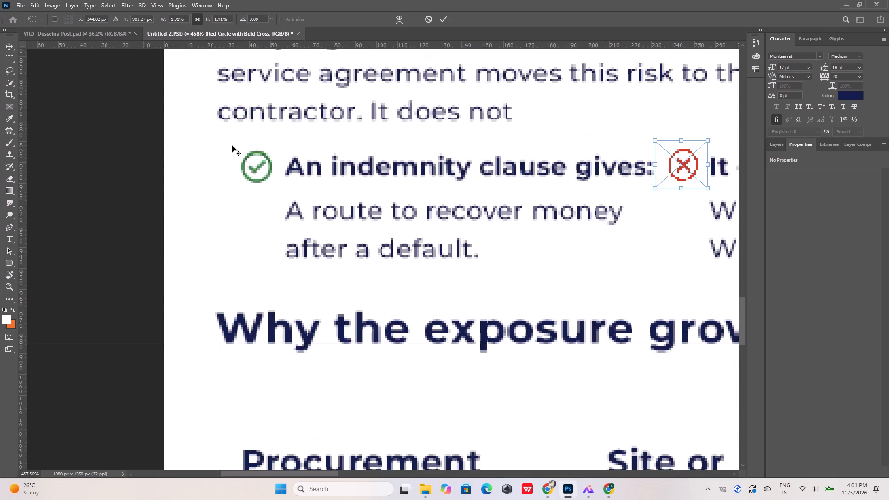
{"action": "scroll", "coordinate": [235, 148], "scroll_direction": "up", "scroll_amount": 8, "text": "alt"}
{"action": "left_click_drag", "start_coordinate": [303, 45], "coordinate": [301, 158]}
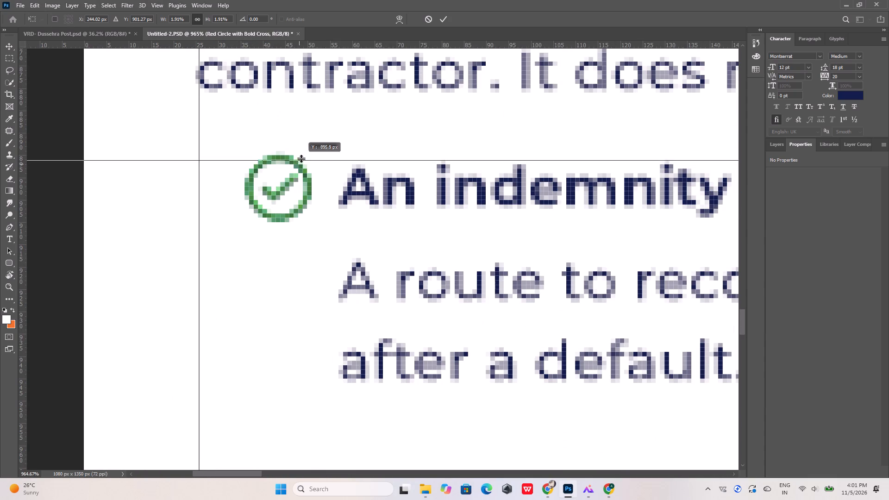
{"action": "left_click_drag", "start_coordinate": [301, 158], "coordinate": [302, 155]}
{"action": "left_click_drag", "start_coordinate": [313, 45], "coordinate": [297, 217]}
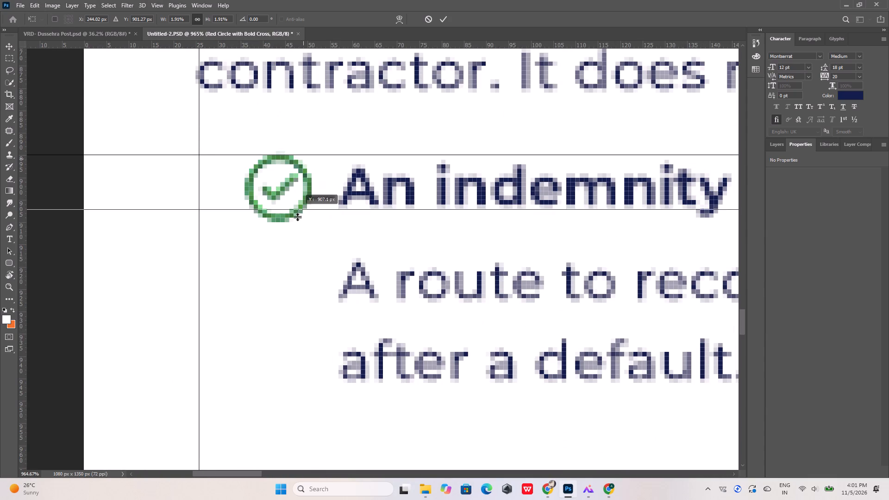
{"action": "left_click_drag", "start_coordinate": [297, 217], "coordinate": [297, 222]}
Lower the red cross icon to about Y 902 px so it sits between the two new guides, and apply its transform.
{"action": "scroll", "coordinate": [238, 205], "scroll_direction": "down", "scroll_amount": 17, "text": "alt"}
{"action": "scroll", "coordinate": [401, 183], "scroll_direction": "up", "scroll_amount": 4, "text": "alt"}
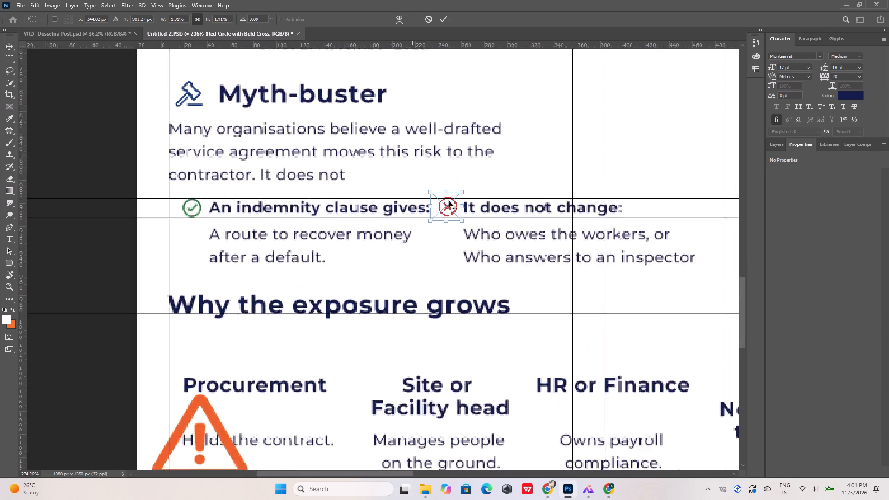
{"action": "scroll", "coordinate": [449, 201], "scroll_direction": "up", "scroll_amount": 14, "text": "alt"}
{"action": "left_click_drag", "start_coordinate": [435, 219], "coordinate": [435, 228]}
{"action": "left_click_drag", "start_coordinate": [437, 225], "coordinate": [438, 234]}
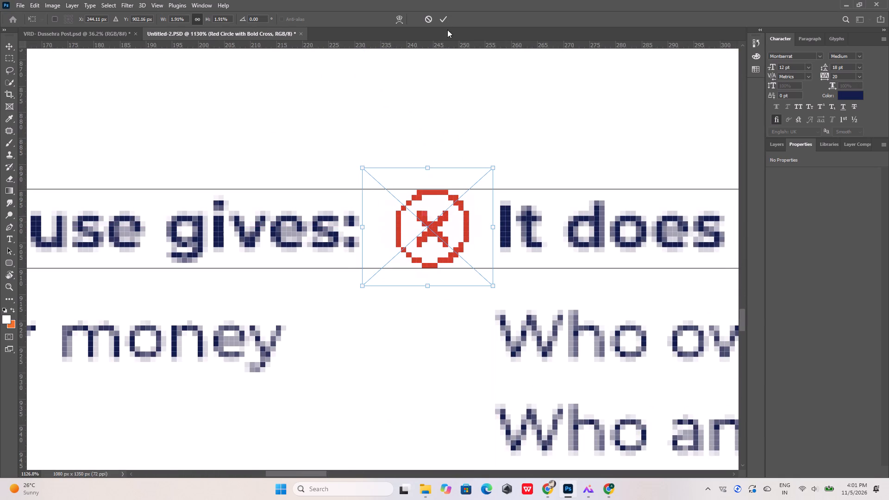
{"action": "left_click", "coordinate": [444, 17]}
{"action": "left_click", "coordinate": [445, 74]}
Shift the red cross icon together with the "It does not change:" heading and its two lines 25 px to the right.
{"action": "scroll", "coordinate": [318, 231], "scroll_direction": "down", "scroll_amount": 18, "text": "alt"}
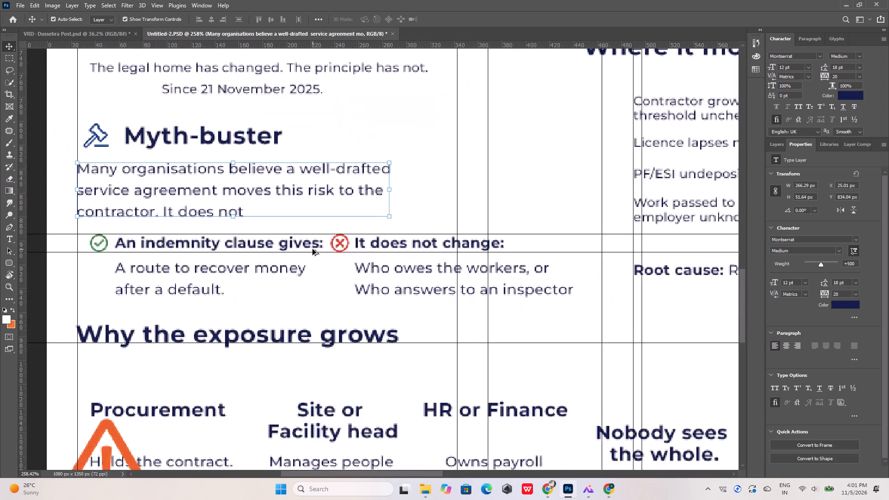
{"action": "scroll", "coordinate": [313, 249], "scroll_direction": "down", "scroll_amount": 4, "text": "alt"}
{"action": "scroll", "coordinate": [388, 265], "scroll_direction": "down", "scroll_amount": 11, "text": "alt"}
{"action": "scroll", "coordinate": [388, 271], "scroll_direction": "up", "scroll_amount": 4, "text": "alt"}
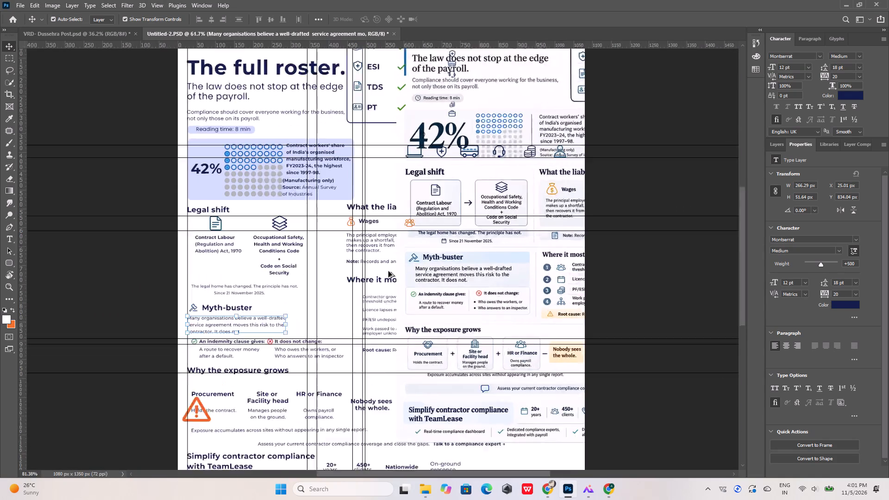
{"action": "scroll", "coordinate": [388, 271], "scroll_direction": "up", "scroll_amount": 2, "text": "alt"}
{"action": "scroll", "coordinate": [254, 306], "scroll_direction": "up", "scroll_amount": 5, "text": "alt"}
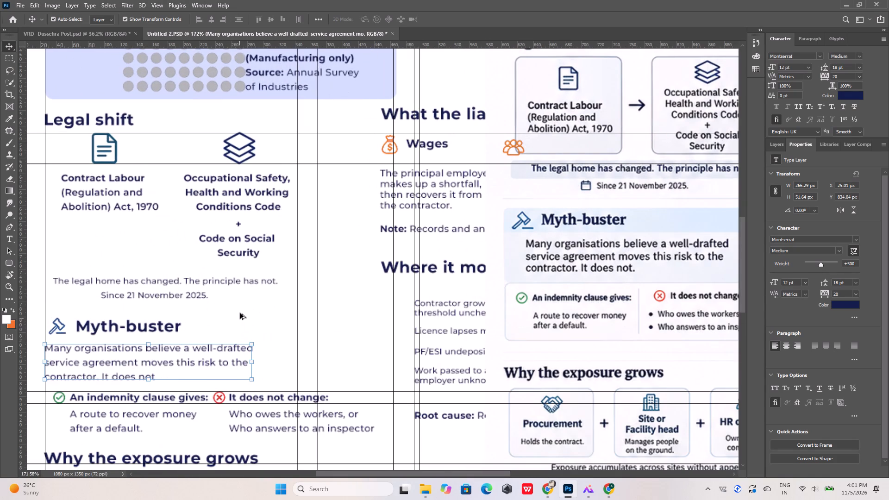
{"action": "scroll", "coordinate": [242, 251], "scroll_direction": "down", "scroll_amount": 5, "text": "alt"}
{"action": "scroll", "coordinate": [225, 353], "scroll_direction": "up", "scroll_amount": 13, "text": "alt"}
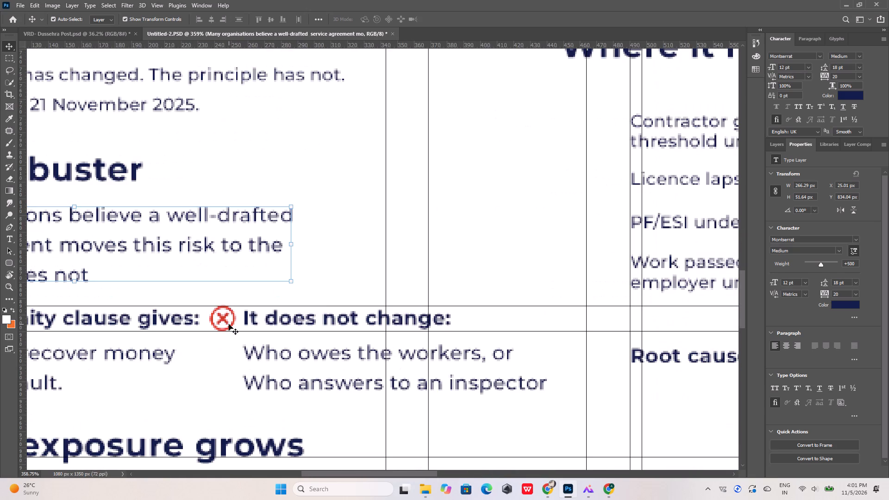
{"action": "left_click", "coordinate": [229, 324]}
{"action": "left_click", "coordinate": [269, 320], "text": "shift"}
{"action": "left_click", "coordinate": [272, 355], "text": "shift"}
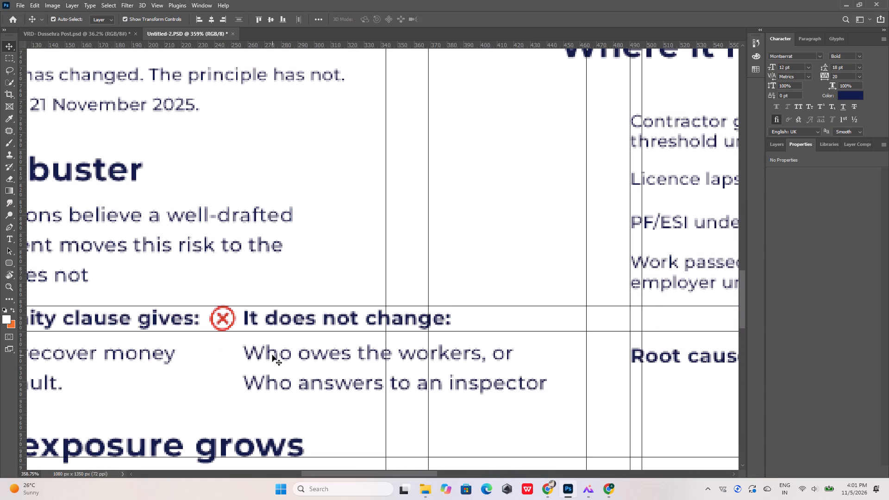
{"action": "left_click", "coordinate": [272, 381], "text": "shift"}
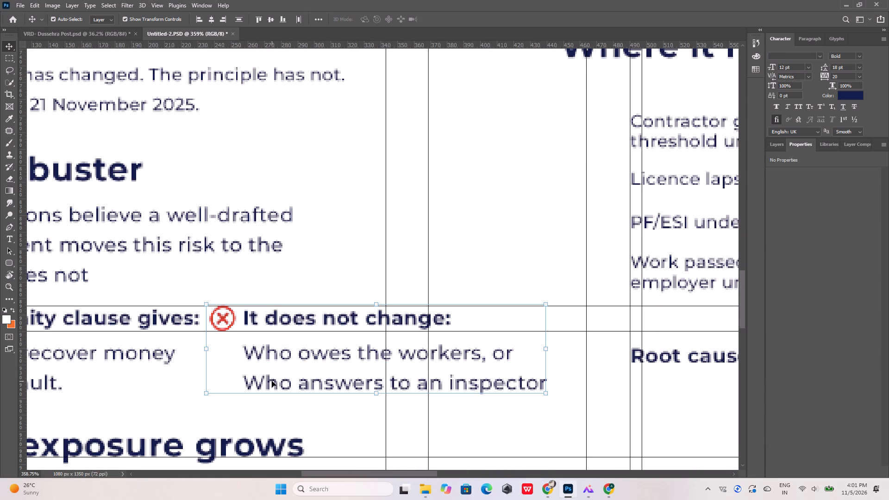
{"action": "key", "text": "shift+Right"}
{"action": "key", "text": "shift+Right"}
{"action": "key", "text": "Right"}
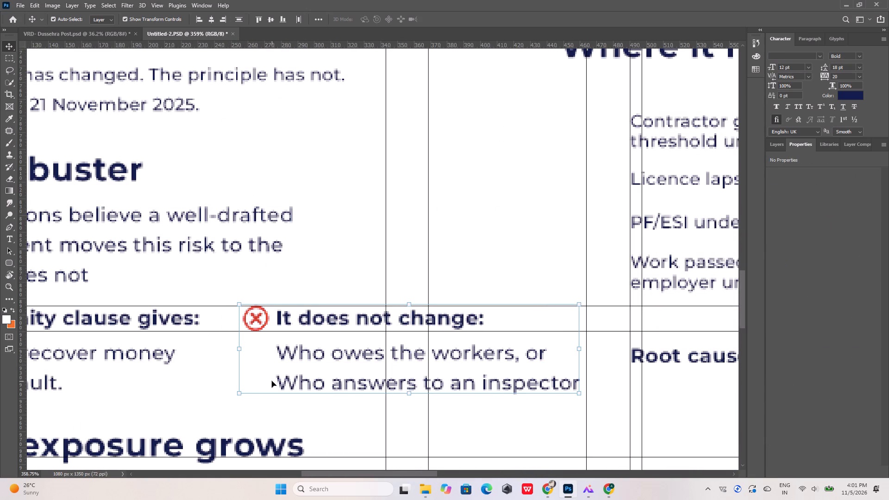
{"action": "key", "text": "Right"}
{"action": "key", "text": "Right"}
{"action": "key", "text": "Right"}
{"action": "key", "text": "Right"}
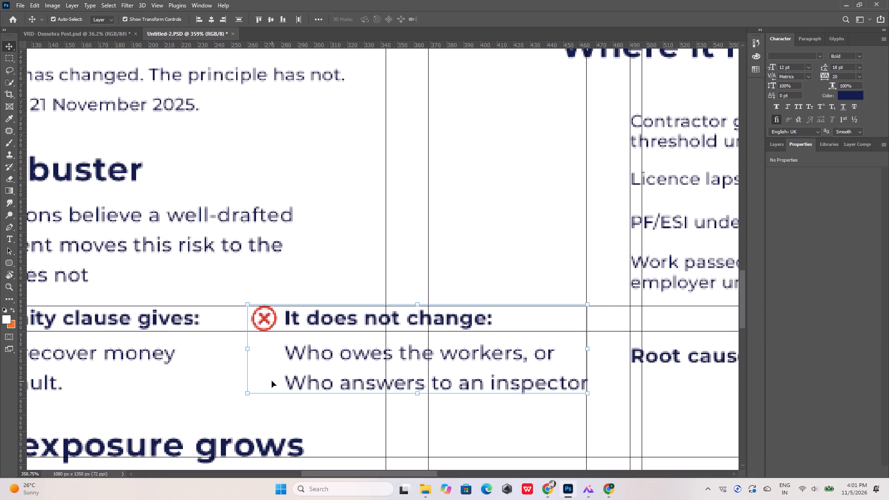
{"action": "left_click", "coordinate": [277, 275]}
Nudge the red cross icon alone 8 px left to X 252 px, widening the gap before "It does not change:".
{"action": "left_click", "coordinate": [265, 318]}
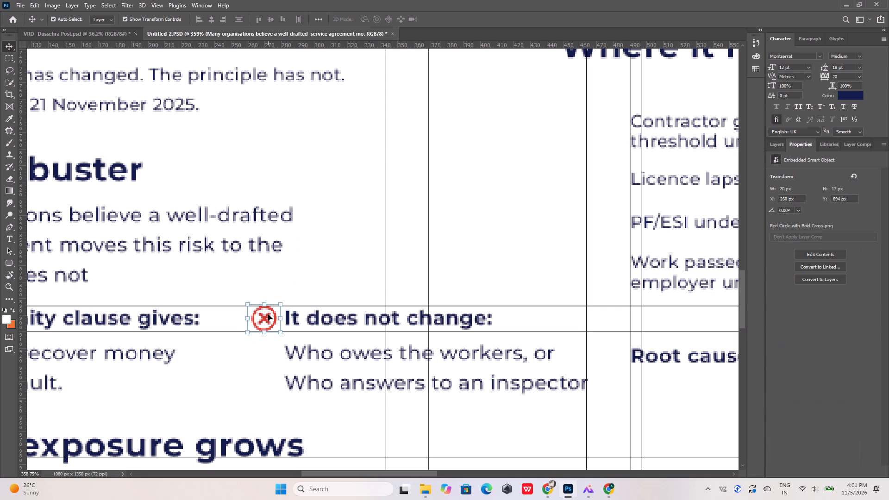
{"action": "key", "text": "Left"}
{"action": "key", "text": "Left"}
{"action": "key", "text": "Left"}
{"action": "key", "text": "Left"}
{"action": "key", "text": "Left"}
{"action": "key", "text": "Left"}
{"action": "key", "text": "Left"}
{"action": "key", "text": "Left"}
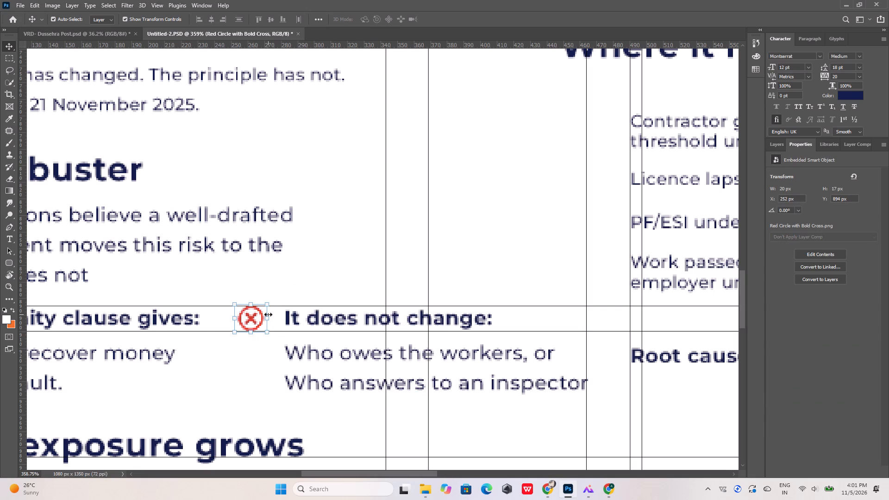
{"action": "left_click", "coordinate": [296, 263]}
{"action": "scroll", "coordinate": [329, 301], "scroll_direction": "down", "scroll_amount": 10, "text": "alt"}
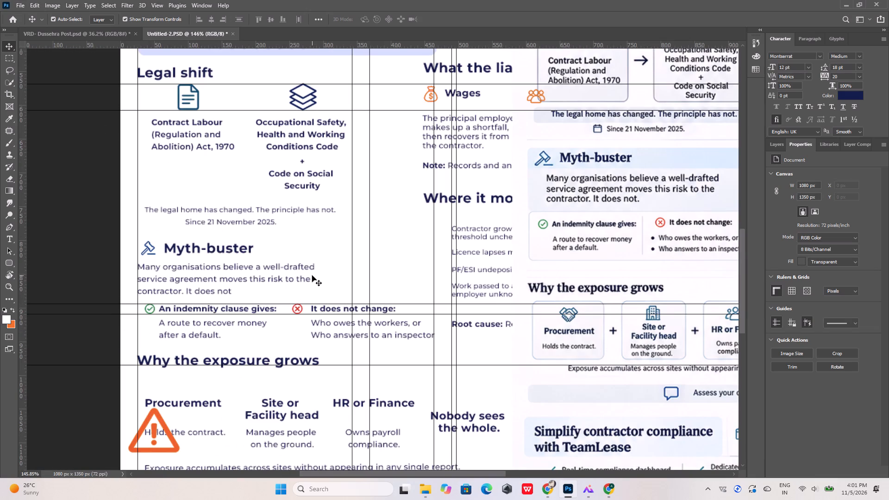
Shift the red cross icon and the "It does not change:" heading together 26 px to the right.
{"action": "scroll", "coordinate": [318, 312], "scroll_direction": "up", "scroll_amount": 10, "text": "alt"}
{"action": "left_click", "coordinate": [313, 306]}
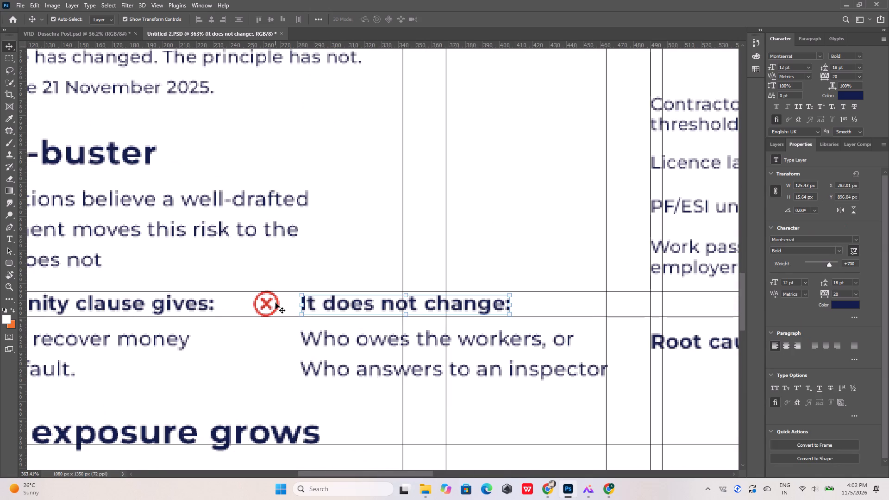
{"action": "left_click", "coordinate": [275, 303], "text": "shift"}
{"action": "left_click", "coordinate": [263, 300], "text": "shift"}
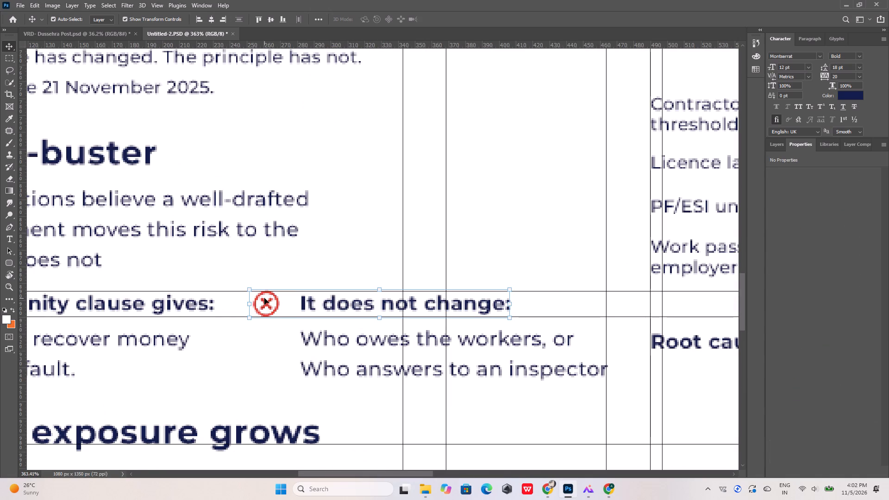
{"action": "key", "text": "Right"}
{"action": "key", "text": "Right"}
{"action": "key", "text": "Right"}
{"action": "key", "text": "Right"}
{"action": "key", "text": "Right"}
{"action": "key", "text": "Right"}
{"action": "key", "text": "Right"}
{"action": "key", "text": "Right"}
{"action": "key", "text": "Right"}
{"action": "key", "text": "Right"}
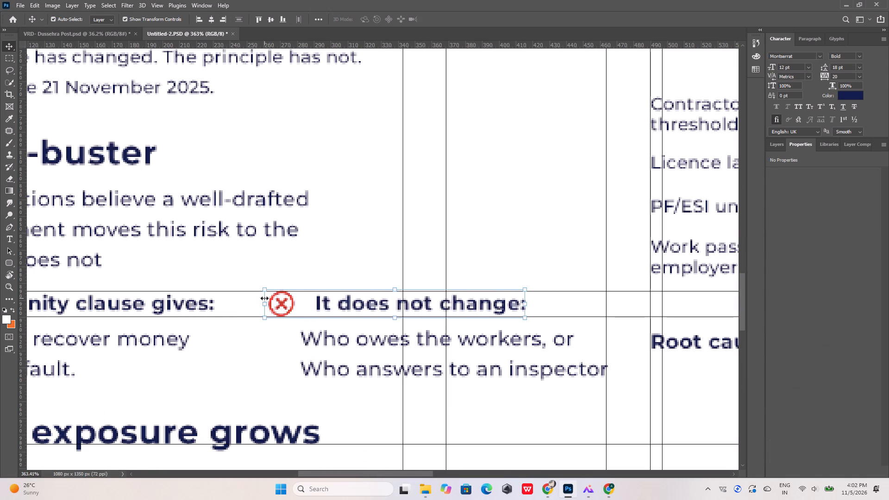
{"action": "key", "text": "Right"}
{"action": "key", "text": "Right"}
{"action": "key", "text": "Right"}
{"action": "key", "text": "Right"}
{"action": "key", "text": "Right"}
{"action": "key", "text": "Right"}
{"action": "key", "text": "Right"}
{"action": "key", "text": "Right"}
{"action": "key", "text": "Right"}
{"action": "key", "text": "Right"}
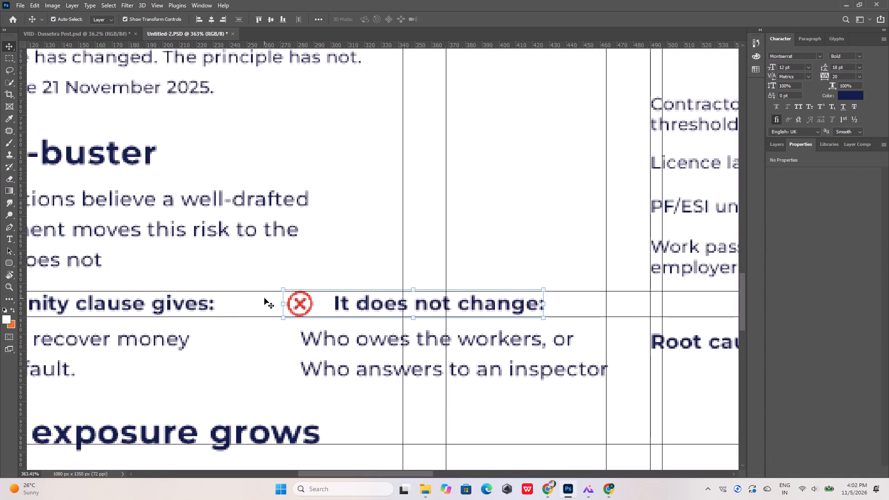
{"action": "key", "text": "Right"}
{"action": "key", "text": "Right"}
{"action": "key", "text": "Right"}
{"action": "key", "text": "Right"}
{"action": "key", "text": "Right"}
{"action": "key", "text": "Right"}
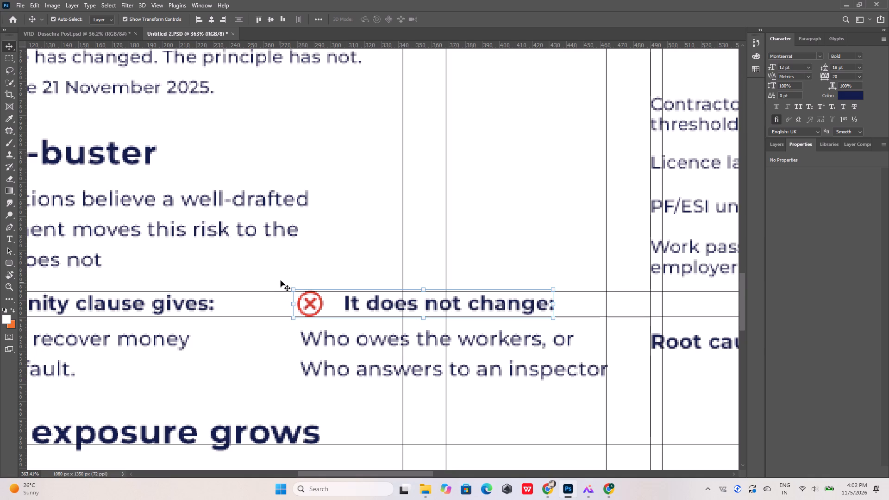
Nudge the red cross icon alone a net 3 px right, closer to the "It does not change:" heading.
{"action": "left_click", "coordinate": [307, 253]}
{"action": "left_click", "coordinate": [312, 303]}
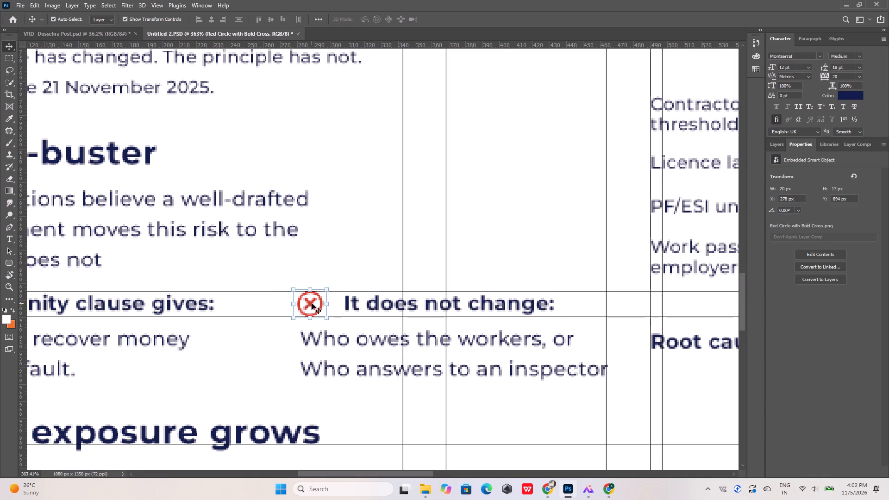
{"action": "key", "text": "Right"}
{"action": "key", "text": "Right"}
{"action": "key", "text": "Right"}
{"action": "key", "text": "Right"}
{"action": "key", "text": "Right"}
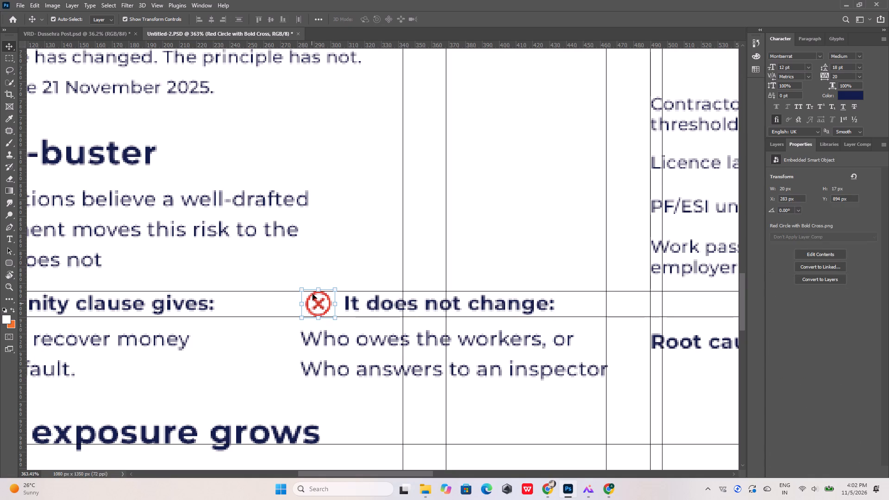
{"action": "left_click", "coordinate": [313, 244]}
{"action": "left_click", "coordinate": [320, 302]}
{"action": "key", "text": "Left"}
{"action": "key", "text": "Left"}
{"action": "left_click", "coordinate": [345, 226]}
Remove the two horizontal guides along the top and bottom of the check mark and red cross icons.
{"action": "scroll", "coordinate": [325, 292], "scroll_direction": "down", "scroll_amount": 12, "text": "alt"}
{"action": "scroll", "coordinate": [279, 278], "scroll_direction": "down", "scroll_amount": 5, "text": "alt"}
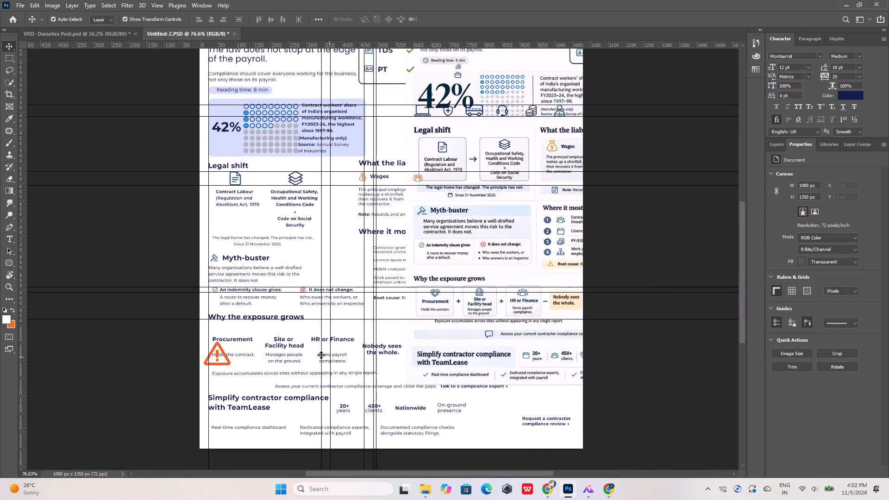
{"action": "scroll", "coordinate": [415, 319], "scroll_direction": "up", "scroll_amount": 5, "text": "alt"}
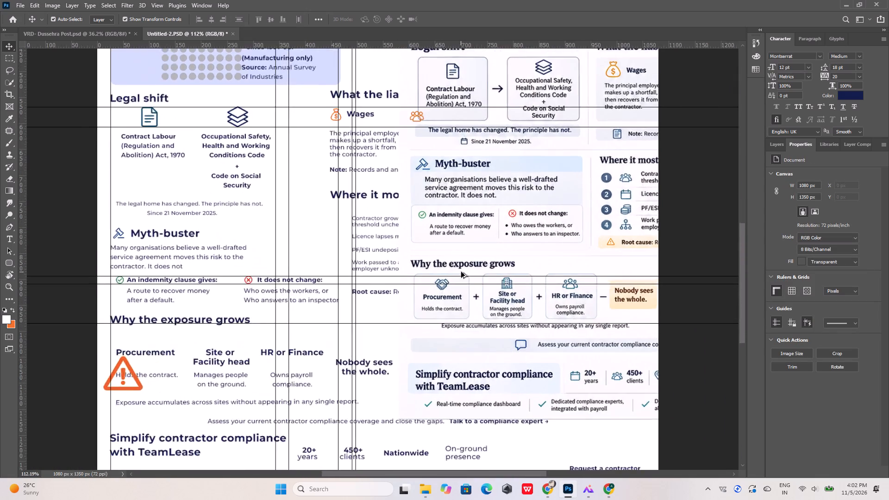
{"action": "scroll", "coordinate": [461, 272], "scroll_direction": "up", "scroll_amount": 5, "text": "alt"}
{"action": "left_click_drag", "start_coordinate": [461, 292], "coordinate": [512, 5]}
{"action": "left_click_drag", "start_coordinate": [490, 278], "coordinate": [495, 26]}
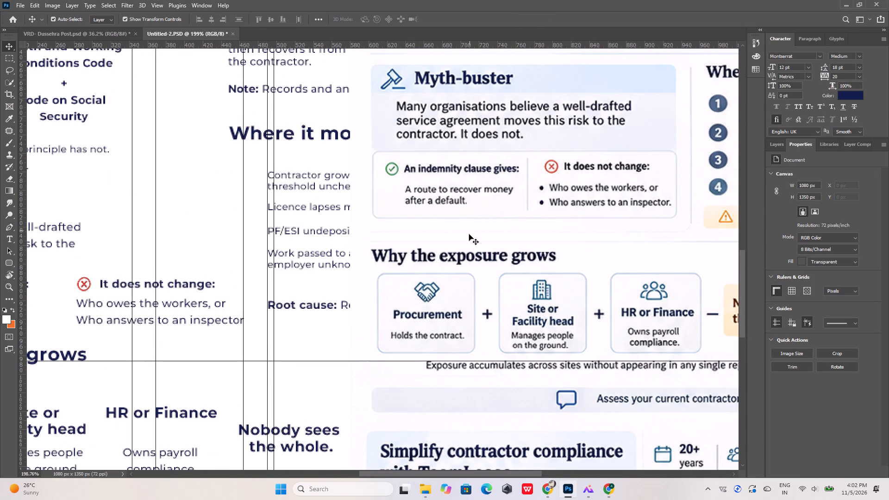
{"action": "scroll", "coordinate": [434, 291], "scroll_direction": "up", "scroll_amount": 7, "text": "alt"}
{"action": "key", "text": "asterisk"}
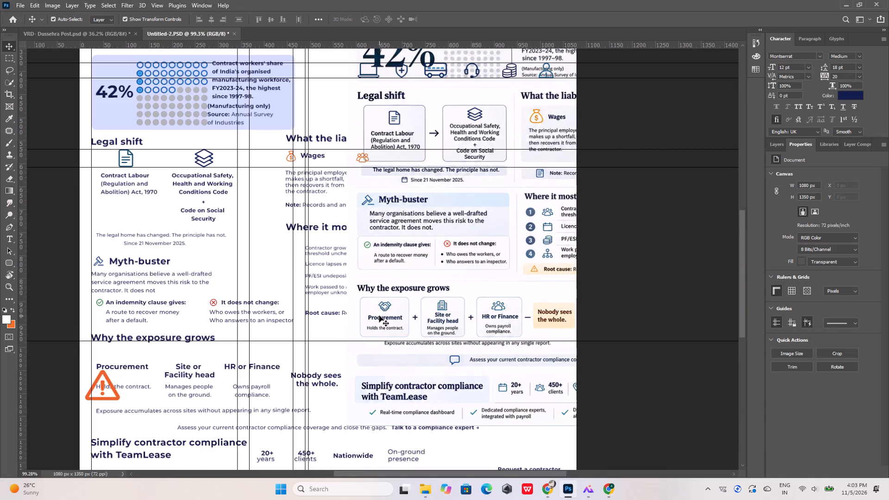
{"action": "scroll", "coordinate": [379, 316], "scroll_direction": "down", "scroll_amount": 4, "text": "alt"}
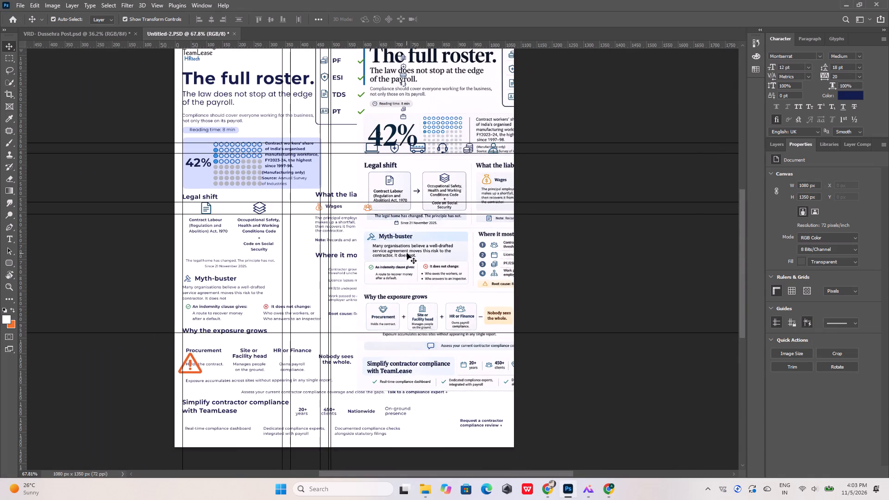
{"action": "left_click_drag", "start_coordinate": [410, 252], "coordinate": [402, 423]}
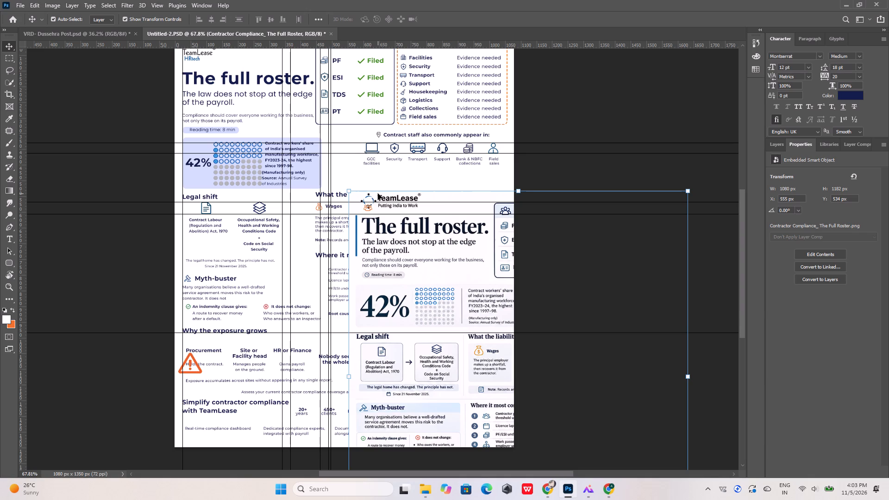
{"action": "left_click_drag", "start_coordinate": [417, 285], "coordinate": [327, 167]}
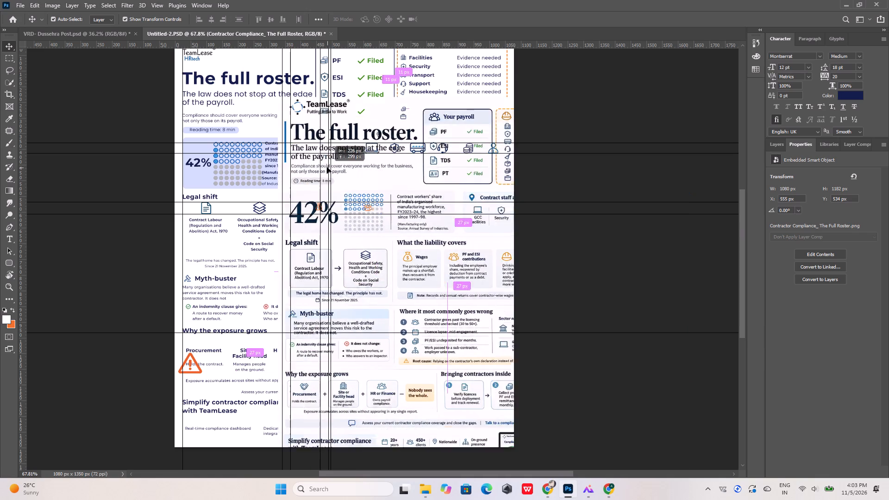
{"action": "left_click_drag", "start_coordinate": [327, 167], "coordinate": [515, 222]}
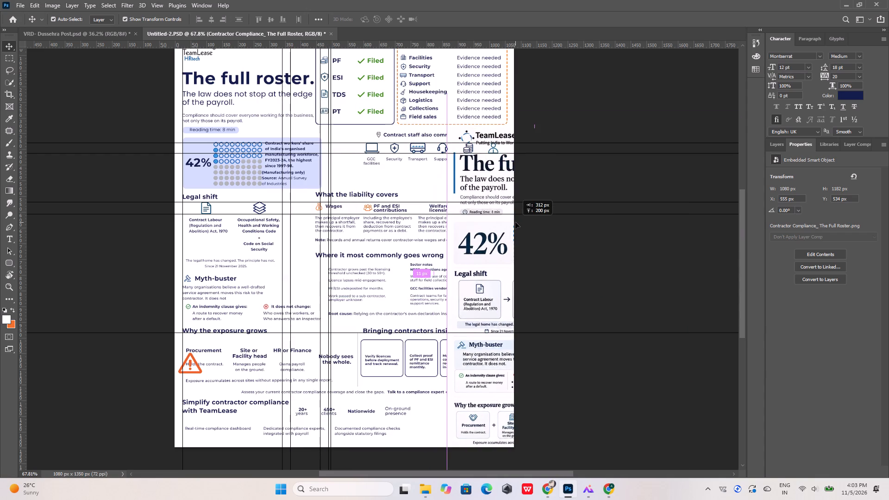
{"action": "left_click_drag", "start_coordinate": [515, 222], "coordinate": [480, 214]}
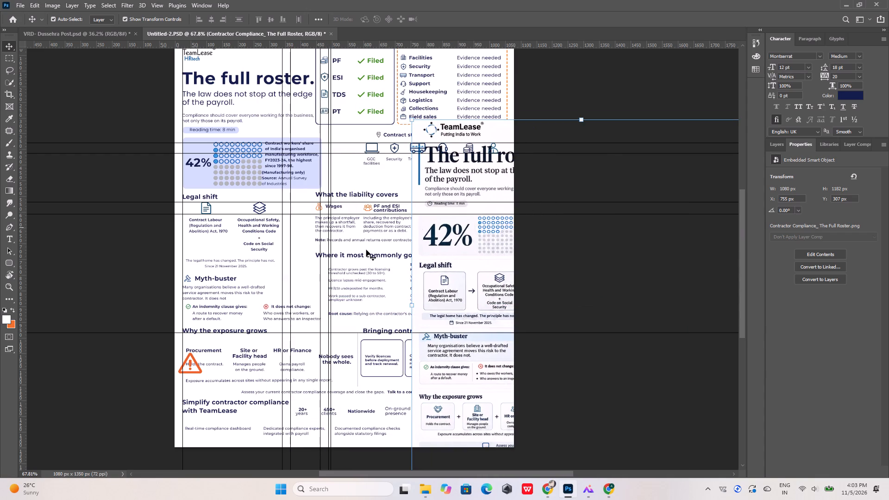
Move the orange warning triangle from the Procurement text to the "Root cause:" line, at X 447 px, Y 878 px.
{"action": "left_click", "coordinate": [195, 363]}
{"action": "left_click_drag", "start_coordinate": [194, 362], "coordinate": [298, 305]}
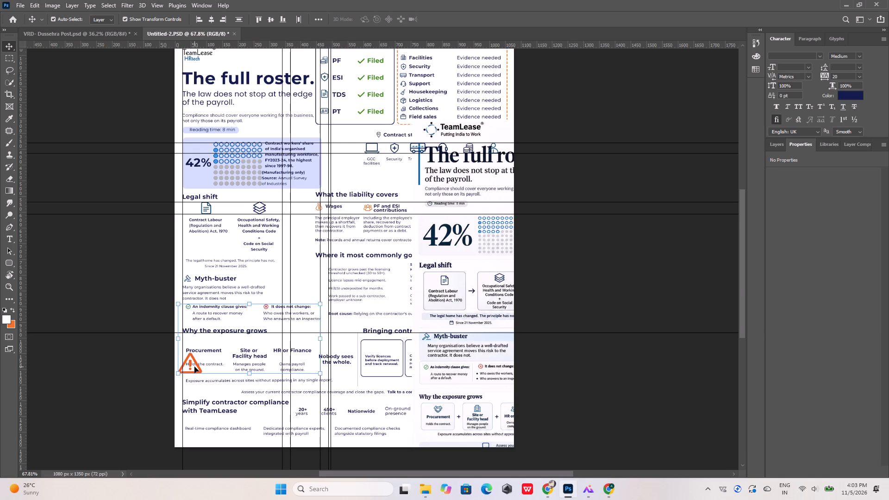
{"action": "left_click", "coordinate": [205, 346]}
{"action": "scroll", "coordinate": [193, 371], "scroll_direction": "up", "scroll_amount": 5, "text": "alt"}
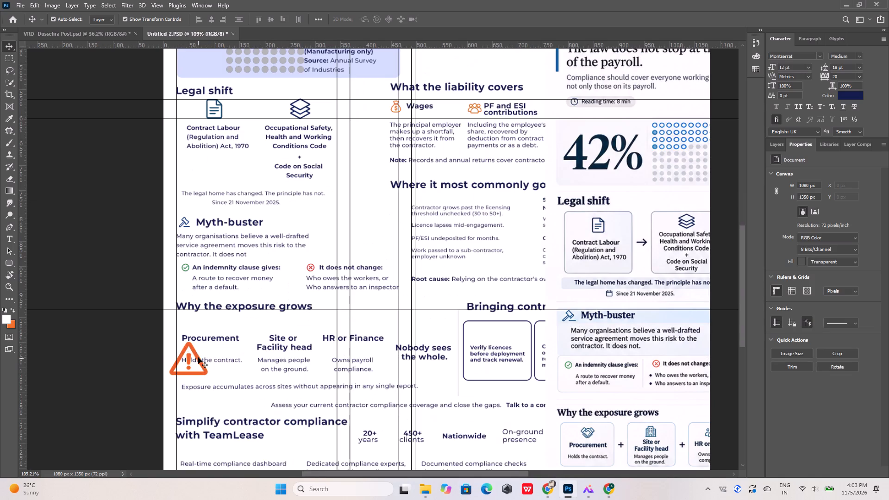
{"action": "left_click", "coordinate": [199, 357]}
{"action": "left_click_drag", "start_coordinate": [197, 356], "coordinate": [402, 282]}
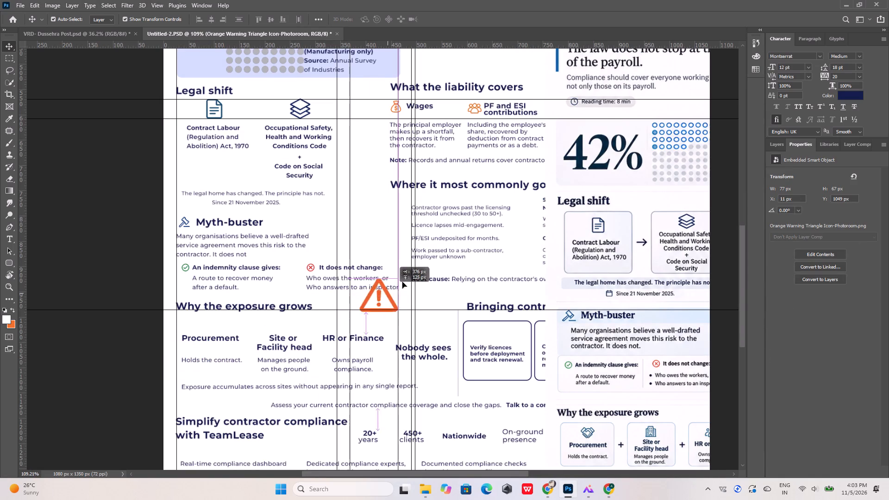
{"action": "left_click_drag", "start_coordinate": [402, 282], "coordinate": [418, 270]}
Scale the orange warning triangle to 1.73% (19 × 16 px) and place it just before "Root cause:", at X 468 px, Y 916 px.
{"action": "scroll", "coordinate": [424, 267], "scroll_direction": "up", "scroll_amount": 10, "text": "alt"}
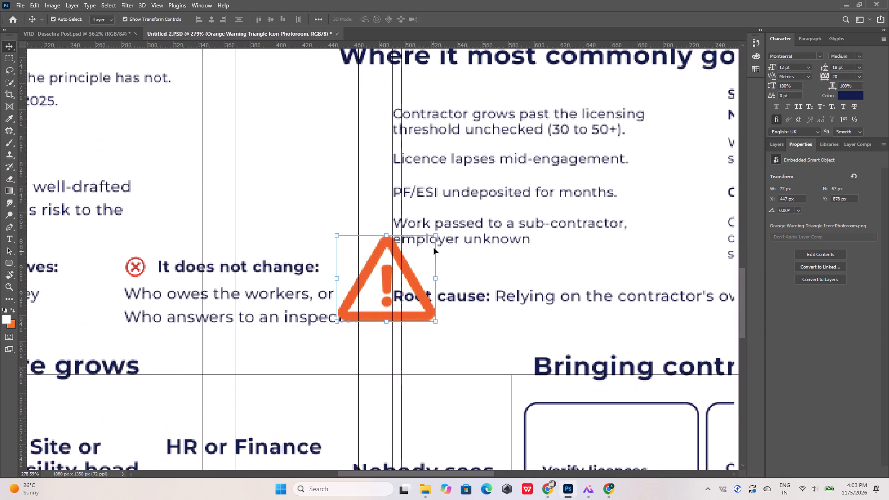
{"action": "left_click", "coordinate": [437, 237]}
{"action": "left_click_drag", "start_coordinate": [451, 226], "coordinate": [358, 305]}
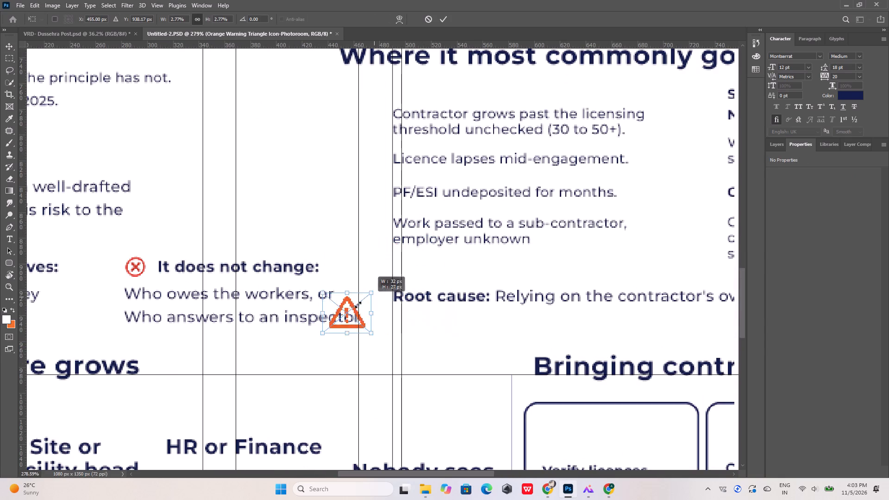
{"action": "left_click_drag", "start_coordinate": [358, 305], "coordinate": [352, 307]}
{"action": "left_click_drag", "start_coordinate": [335, 320], "coordinate": [373, 295]}
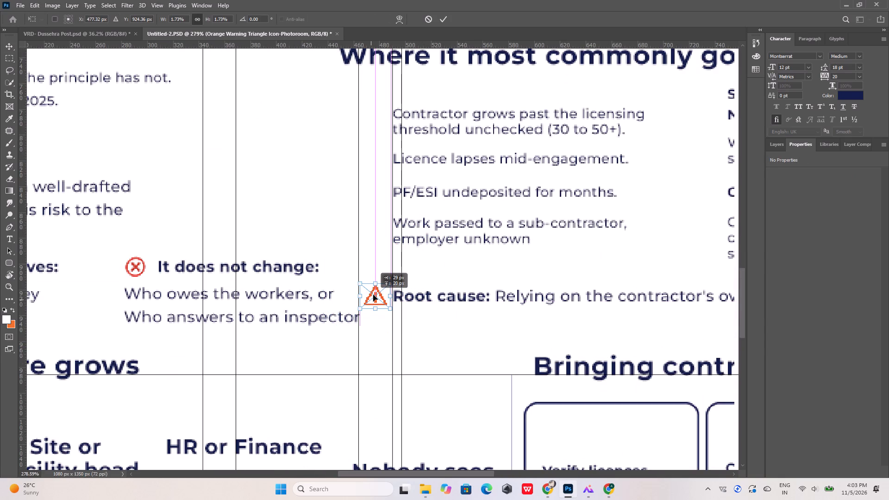
{"action": "left_click_drag", "start_coordinate": [373, 295], "coordinate": [373, 294]}
{"action": "left_click", "coordinate": [447, 21]}
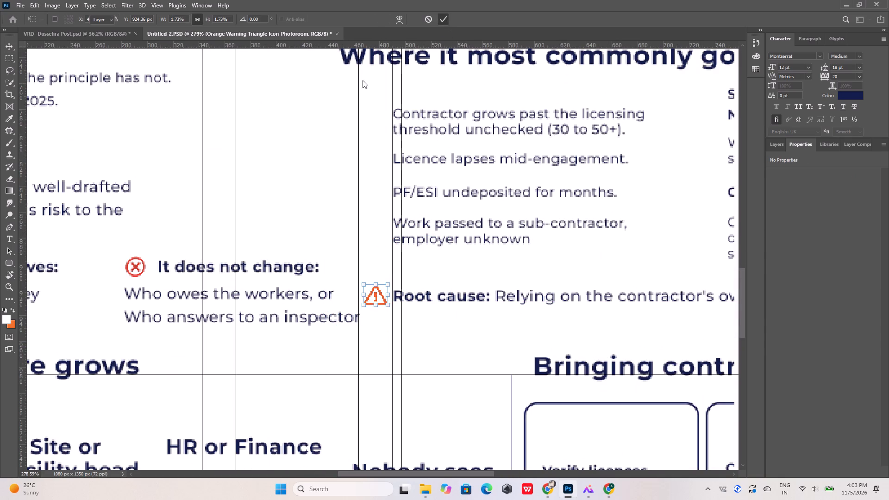
{"action": "left_click", "coordinate": [313, 106]}
{"action": "scroll", "coordinate": [271, 216], "scroll_direction": "down", "scroll_amount": 16, "text": "alt"}
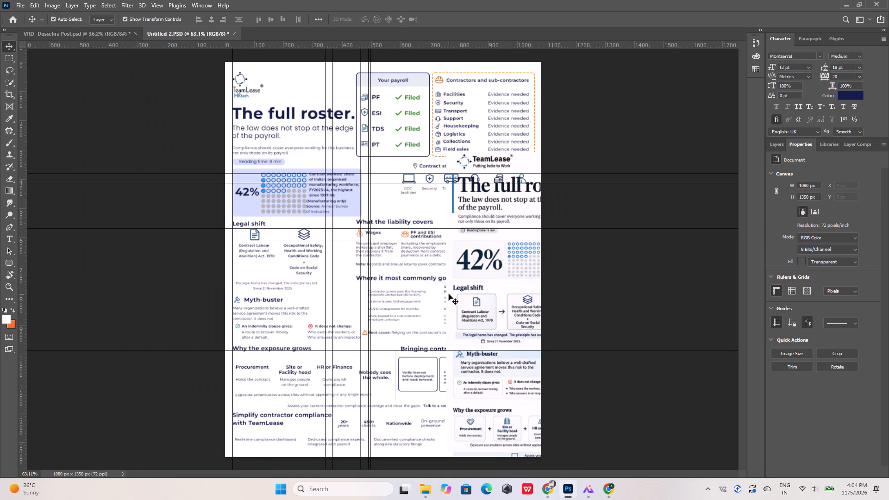
{"action": "left_click", "coordinate": [611, 317]}
Reduce the warning triangle beside "Root cause:" to 1.27% and centre it in the gap at about X 477.5 px, Y 925 px.
{"action": "scroll", "coordinate": [403, 230], "scroll_direction": "up", "scroll_amount": 10, "text": "alt"}
{"action": "scroll", "coordinate": [399, 235], "scroll_direction": "down", "scroll_amount": 9, "text": "alt"}
{"action": "scroll", "coordinate": [375, 349], "scroll_direction": "up", "scroll_amount": 9, "text": "alt"}
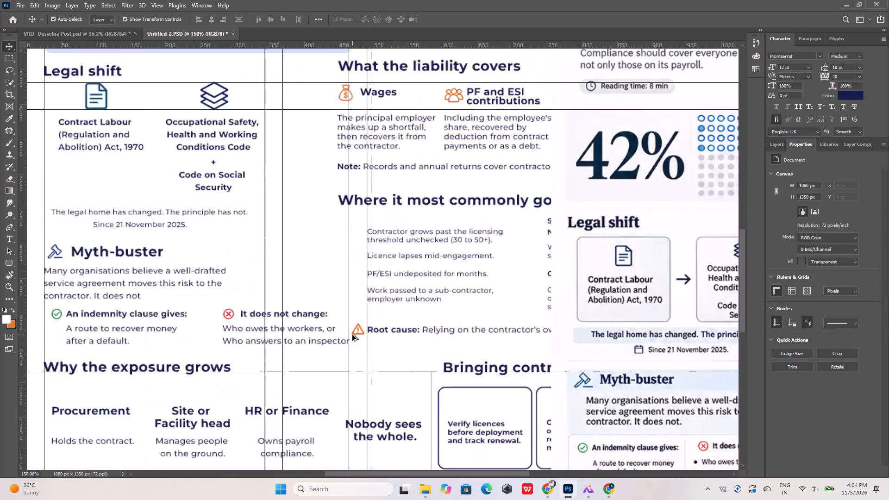
{"action": "scroll", "coordinate": [352, 335], "scroll_direction": "up", "scroll_amount": 16, "text": "alt"}
{"action": "left_click", "coordinate": [367, 326]}
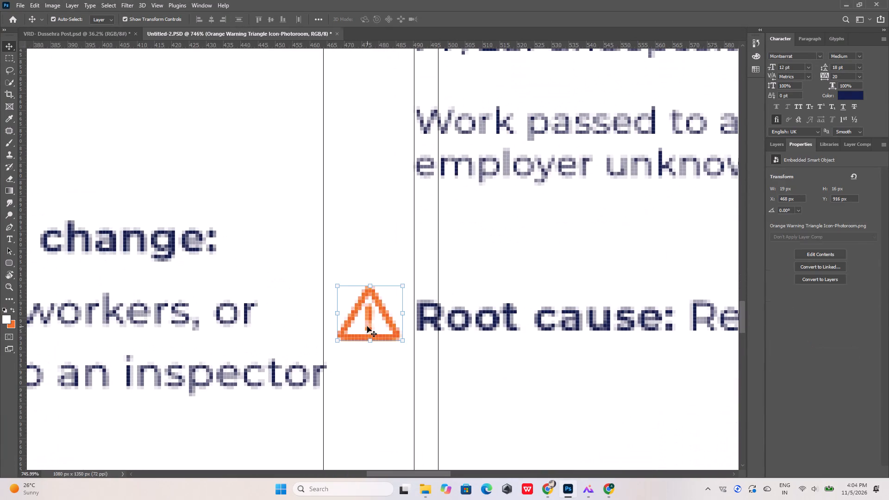
{"action": "left_click", "coordinate": [338, 340]}
{"action": "left_click_drag", "start_coordinate": [336, 342], "coordinate": [343, 335]}
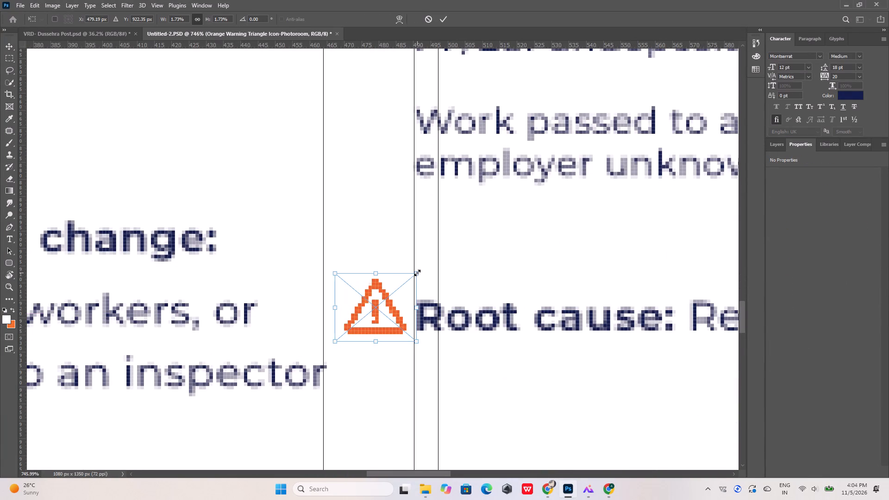
{"action": "left_click_drag", "start_coordinate": [417, 273], "coordinate": [394, 292]}
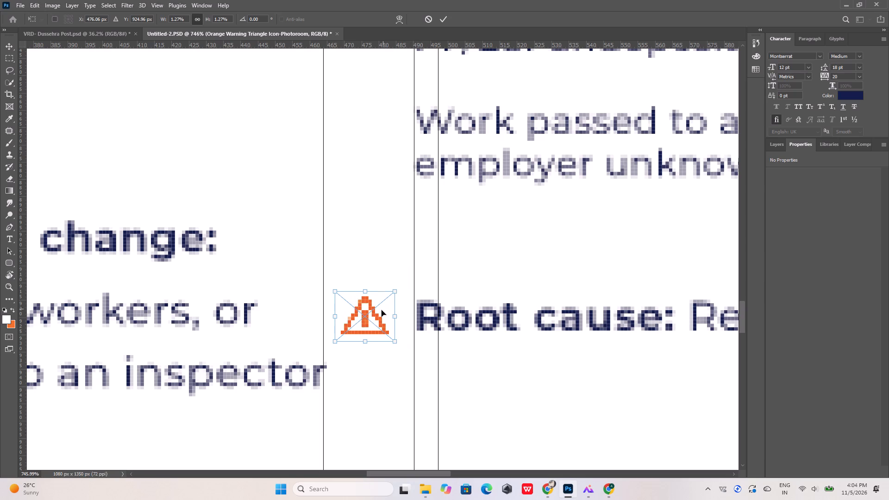
{"action": "left_click_drag", "start_coordinate": [372, 318], "coordinate": [379, 318]}
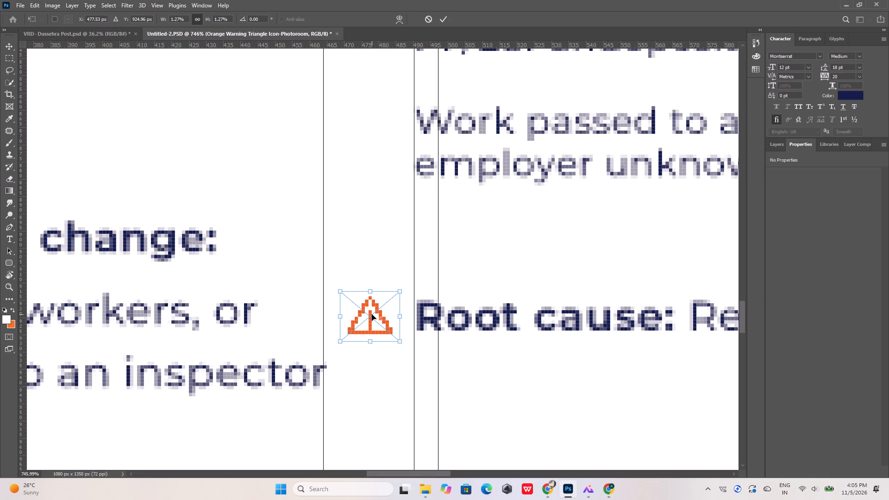
{"action": "left_click", "coordinate": [444, 21]}
{"action": "left_click", "coordinate": [479, 231]}
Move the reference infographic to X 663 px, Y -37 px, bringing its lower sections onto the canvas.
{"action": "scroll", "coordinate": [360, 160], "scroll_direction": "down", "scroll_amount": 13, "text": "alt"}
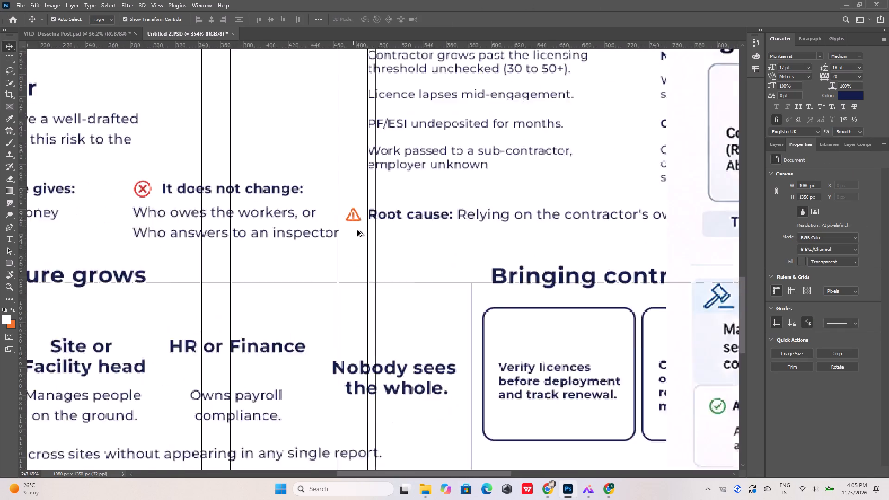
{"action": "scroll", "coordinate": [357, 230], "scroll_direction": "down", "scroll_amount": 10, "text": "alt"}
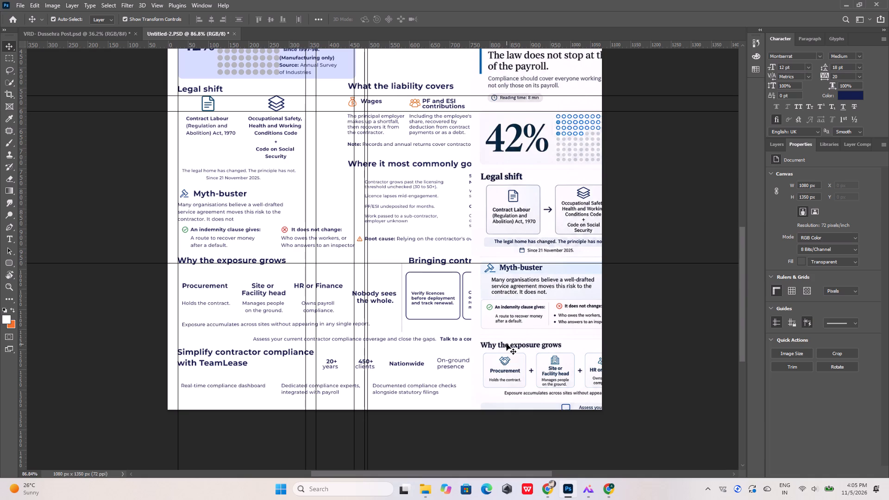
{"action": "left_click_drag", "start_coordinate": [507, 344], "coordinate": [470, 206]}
{"action": "left_click", "coordinate": [607, 489]}
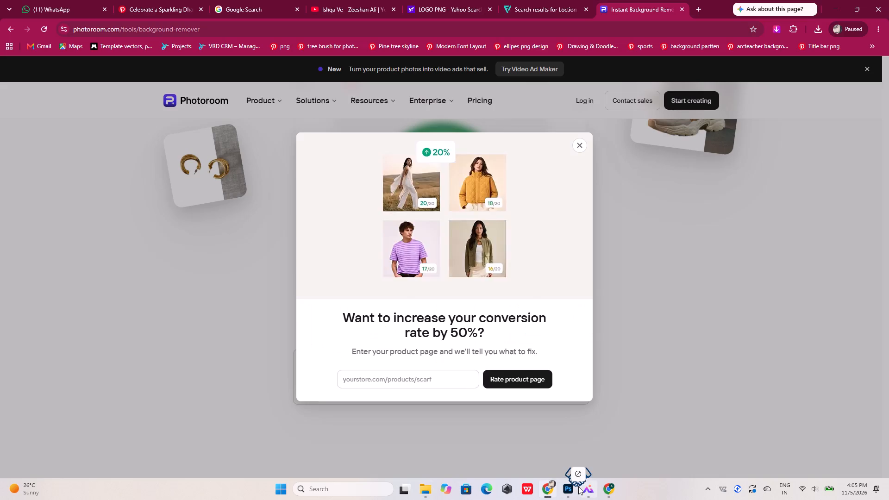
{"action": "left_click_drag", "start_coordinate": [578, 487], "coordinate": [404, 259]}
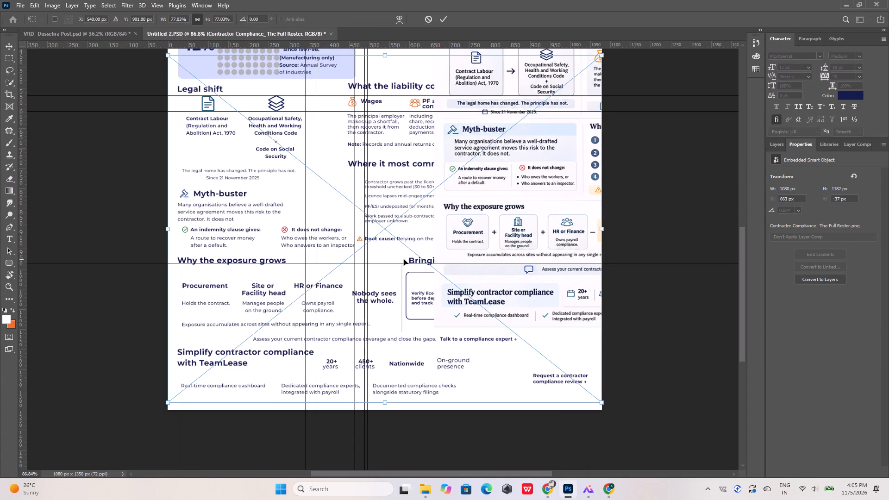
{"action": "left_click_drag", "start_coordinate": [605, 56], "coordinate": [275, 287]}
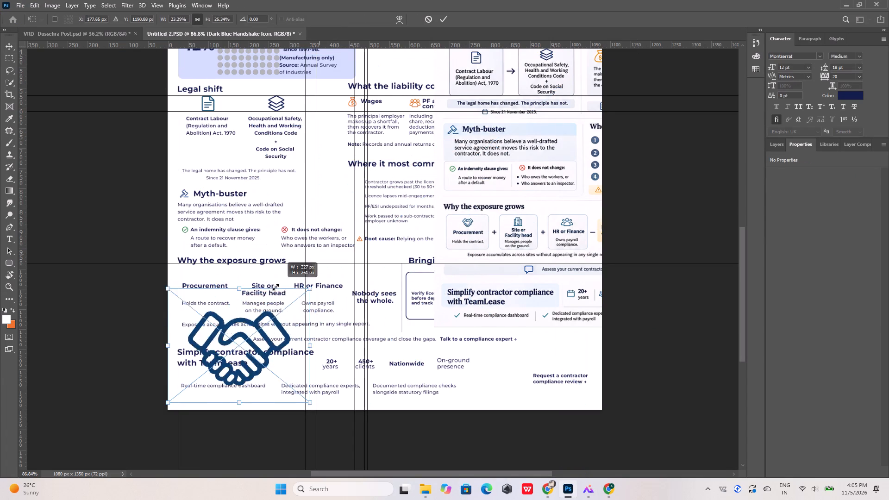
{"action": "left_click_drag", "start_coordinate": [275, 287], "coordinate": [198, 369]}
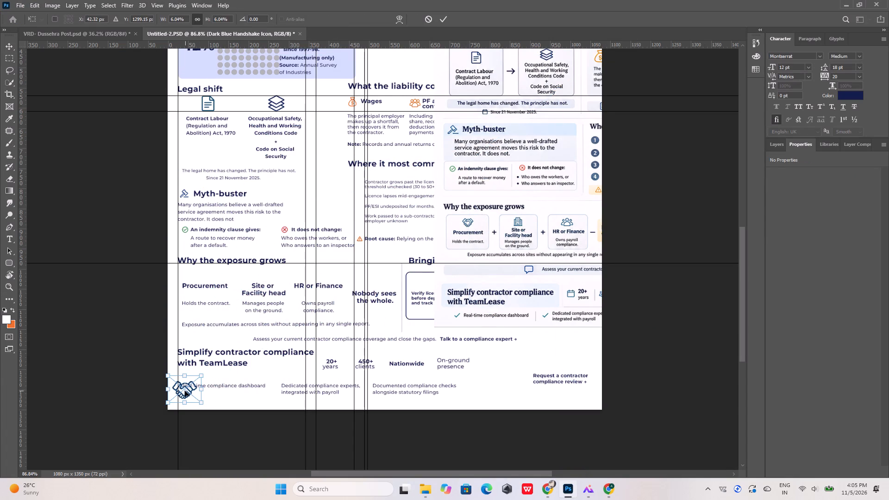
{"action": "left_click_drag", "start_coordinate": [184, 392], "coordinate": [200, 272]}
Reduce the handshake icon to about 42 × 31 px and position it over "Procurement" at X 67 px, Y 1003 px.
{"action": "scroll", "coordinate": [196, 273], "scroll_direction": "up", "scroll_amount": 3, "text": "alt"}
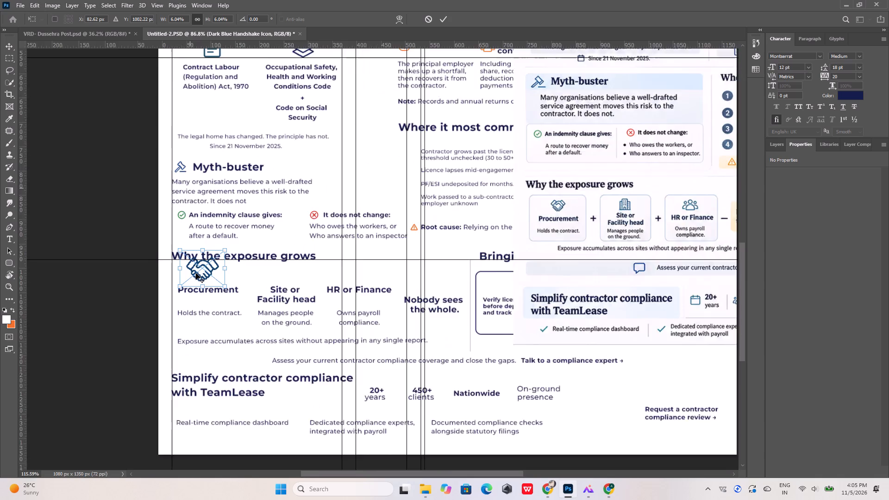
{"action": "scroll", "coordinate": [196, 273], "scroll_direction": "up", "scroll_amount": 7, "text": "alt"}
{"action": "left_click", "coordinate": [255, 230]}
{"action": "left_click_drag", "start_coordinate": [253, 229], "coordinate": [237, 254]}
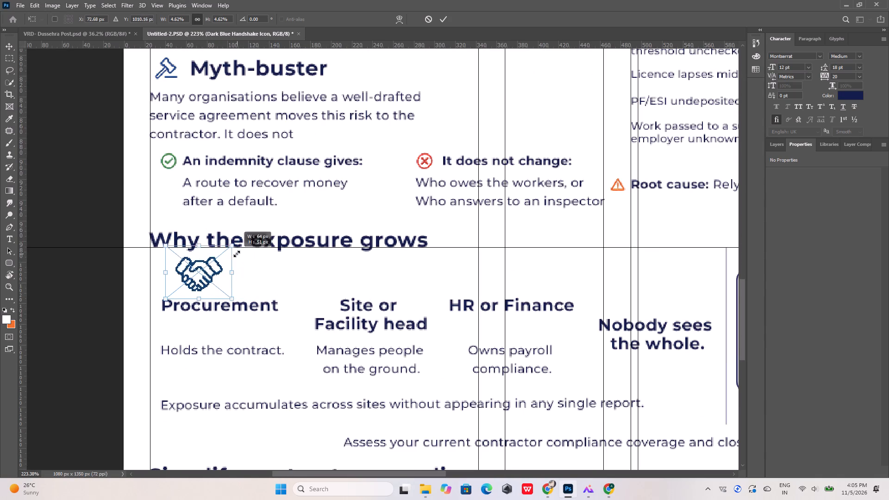
{"action": "left_click_drag", "start_coordinate": [237, 254], "coordinate": [231, 258]}
{"action": "left_click_drag", "start_coordinate": [202, 266], "coordinate": [222, 270]}
{"action": "left_click", "coordinate": [444, 22]}
{"action": "left_click", "coordinate": [332, 173]}
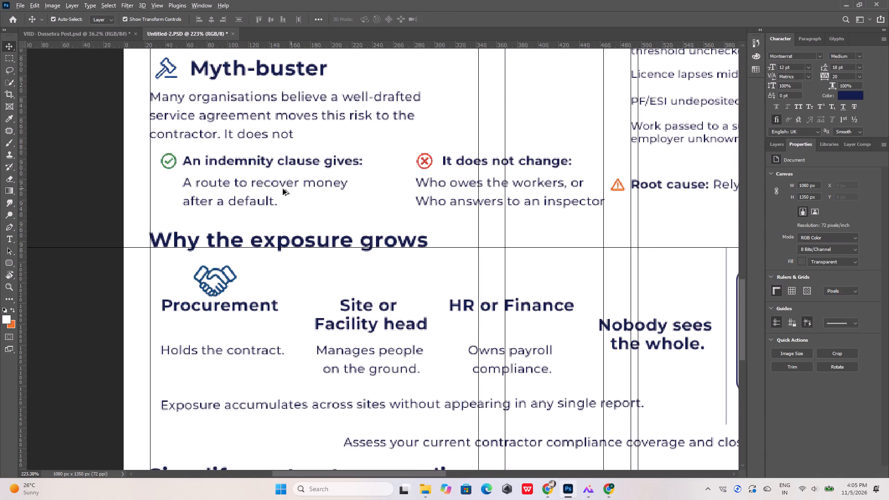
Nudge the handshake icon up 4 px to widen its gap above the "Procurement" heading.
{"action": "scroll", "coordinate": [258, 190], "scroll_direction": "down", "scroll_amount": 11, "text": "alt"}
{"action": "scroll", "coordinate": [244, 223], "scroll_direction": "up", "scroll_amount": 9, "text": "alt"}
{"action": "left_click", "coordinate": [244, 224]}
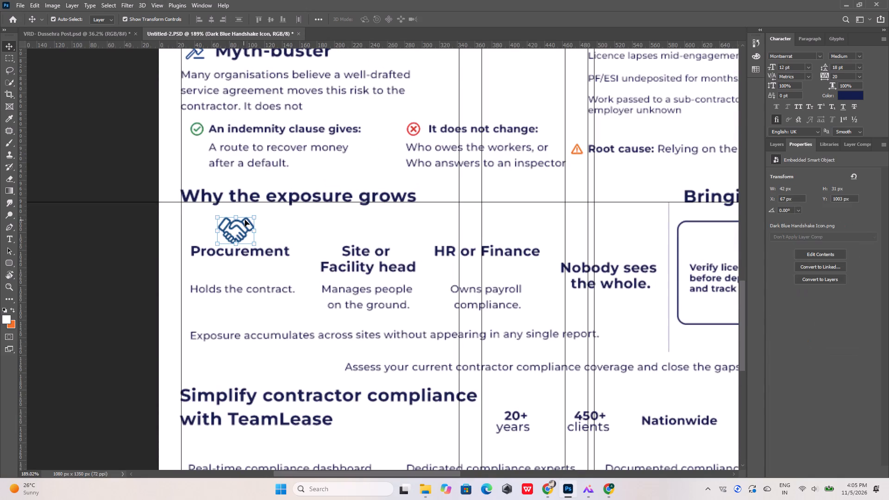
{"action": "key", "text": "Up"}
{"action": "key", "text": "Up"}
{"action": "key", "text": "Up"}
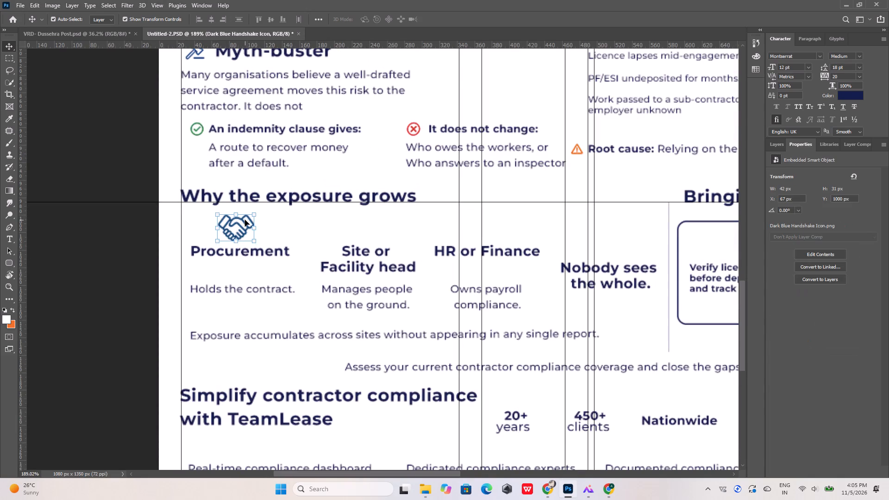
{"action": "key", "text": "Up"}
{"action": "left_click", "coordinate": [289, 224]}
Move the reference infographic to X 842 px, Y 224 px, uncovering the Facilities list and its icons.
{"action": "scroll", "coordinate": [268, 230], "scroll_direction": "down", "scroll_amount": 9, "text": "alt"}
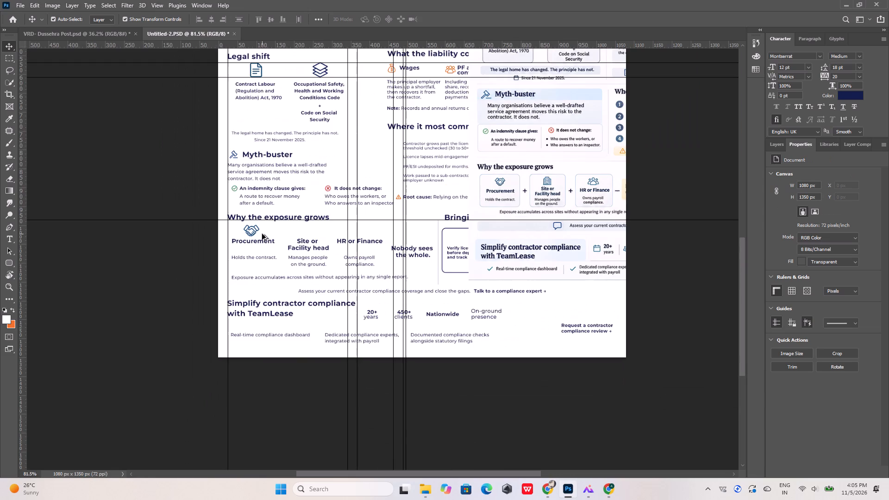
{"action": "scroll", "coordinate": [334, 248], "scroll_direction": "down", "scroll_amount": 6, "text": "alt"}
{"action": "scroll", "coordinate": [387, 163], "scroll_direction": "up", "scroll_amount": 5, "text": "alt"}
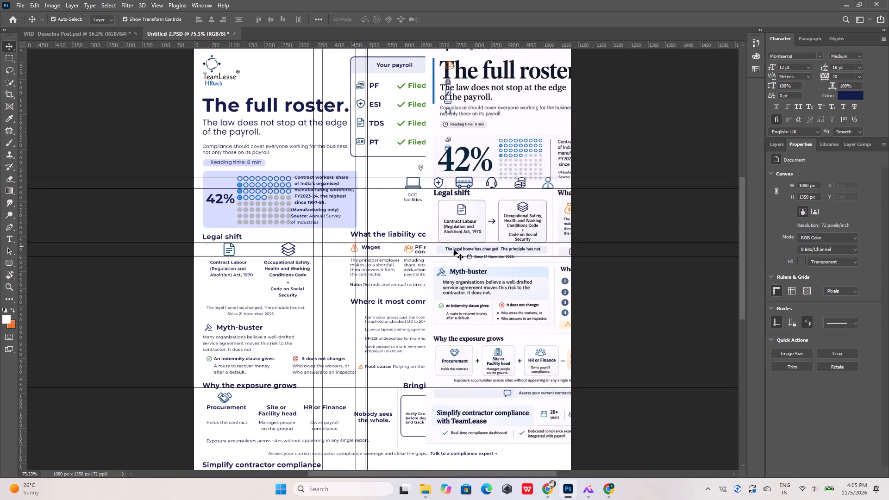
{"action": "left_click", "coordinate": [513, 329]}
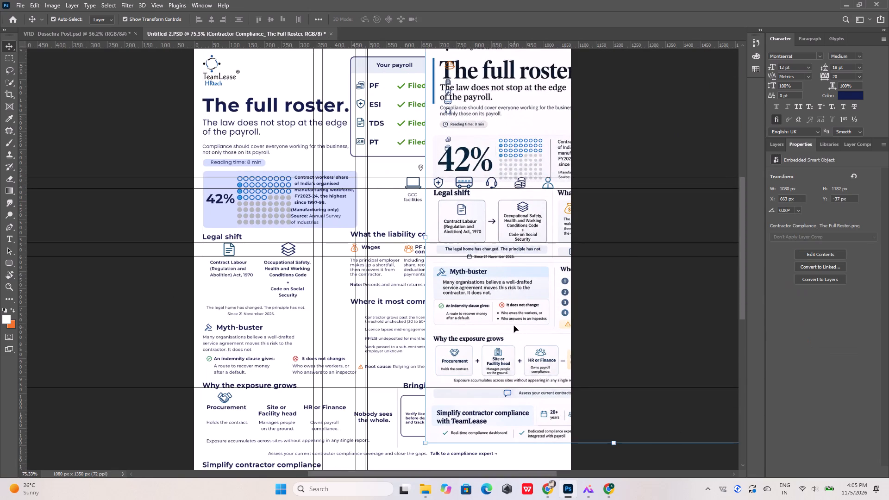
{"action": "left_click_drag", "start_coordinate": [514, 325], "coordinate": [576, 417]}
Duplicate the navy building icon beside "Facilities", placing the copy over the 42% panel at X 409 px, Y 413 px.
{"action": "left_click", "coordinate": [445, 81]}
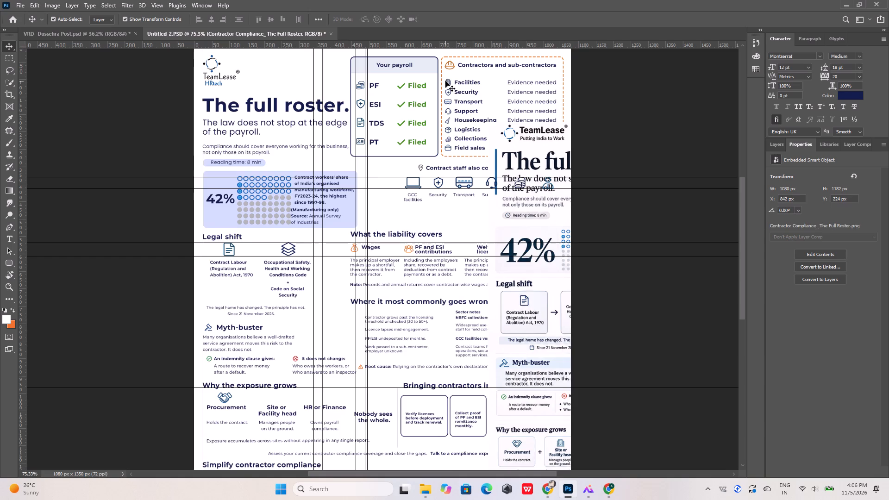
{"action": "scroll", "coordinate": [446, 81], "scroll_direction": "up", "scroll_amount": 12, "text": "alt"}
{"action": "left_click_drag", "start_coordinate": [453, 82], "coordinate": [155, 392], "text": "alt"}
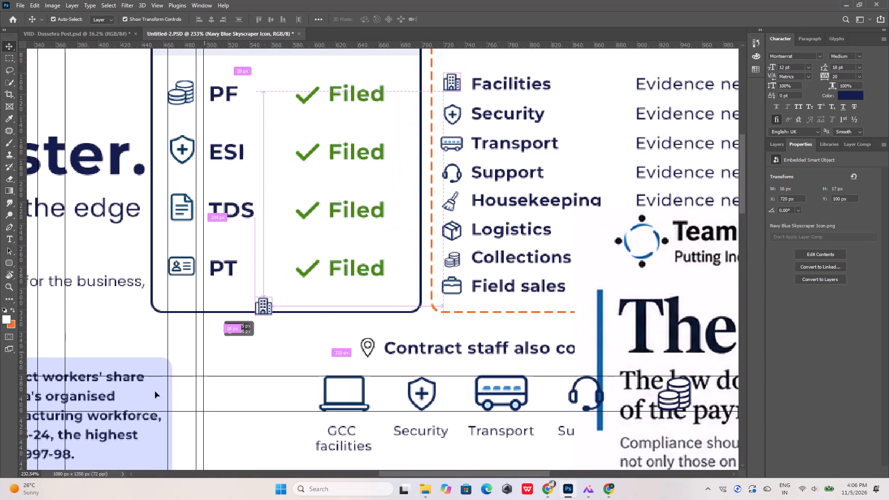
{"action": "left_click_drag", "start_coordinate": [155, 392], "coordinate": [119, 418], "text": "alt"}
Move the building icon copy from the 42% panel down to just above "Site or Facility head", centred about X 232 px, Y 1017 px.
{"action": "scroll", "coordinate": [325, 236], "scroll_direction": "down", "scroll_amount": 13, "text": "alt"}
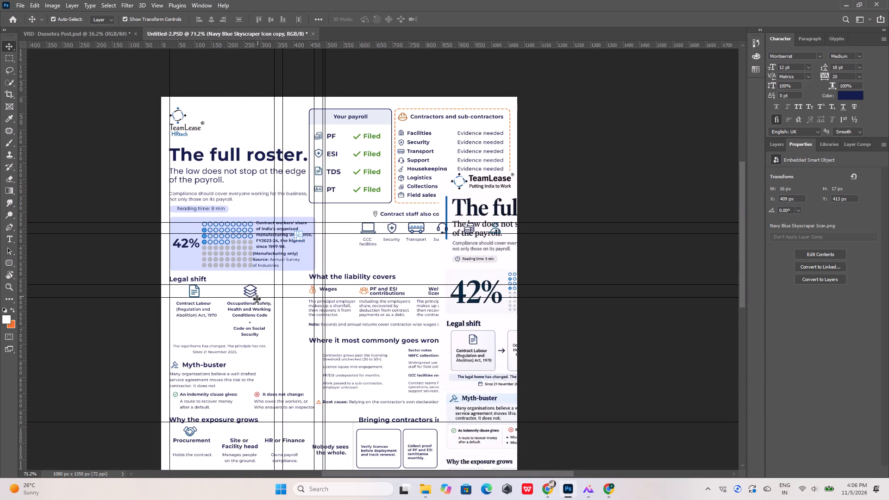
{"action": "scroll", "coordinate": [254, 304], "scroll_direction": "up", "scroll_amount": 1, "text": "alt"}
{"action": "scroll", "coordinate": [305, 221], "scroll_direction": "up", "scroll_amount": 3, "text": "alt"}
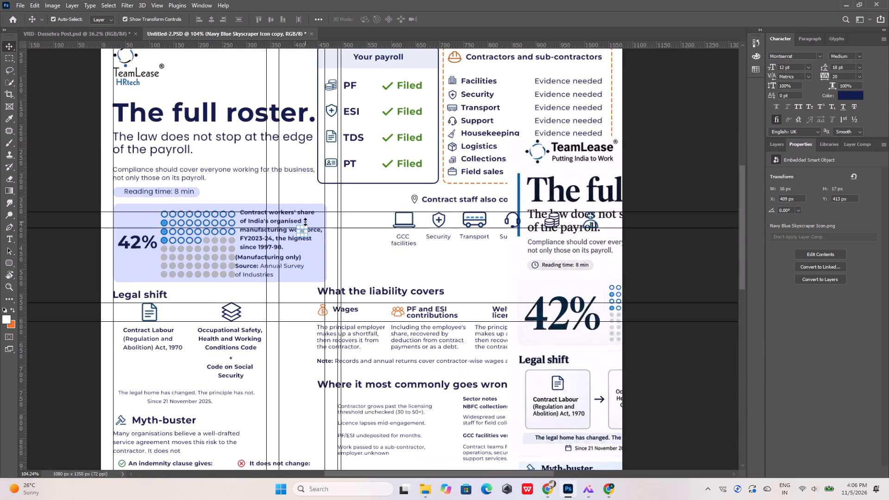
{"action": "key", "text": "shift+Down"}
{"action": "key", "text": "shift+Down"}
{"action": "key", "text": "shift+Down"}
{"action": "key", "text": "shift+Down"}
{"action": "key", "text": "shift+Down"}
{"action": "key", "text": "shift+Down"}
{"action": "key", "text": "shift+Down"}
{"action": "key", "text": "shift+Down"}
{"action": "key", "text": "shift+Down"}
{"action": "key", "text": "shift+Down"}
{"action": "key", "text": "shift+Down"}
{"action": "key", "text": "shift+Down"}
{"action": "key", "text": "shift+Down"}
{"action": "key", "text": "shift+Down"}
{"action": "key", "text": "shift+Down"}
{"action": "key", "text": "shift+Down"}
{"action": "key", "text": "shift+Down"}
{"action": "key", "text": "shift+Down"}
{"action": "key", "text": "shift+Down"}
{"action": "key", "text": "shift+Down"}
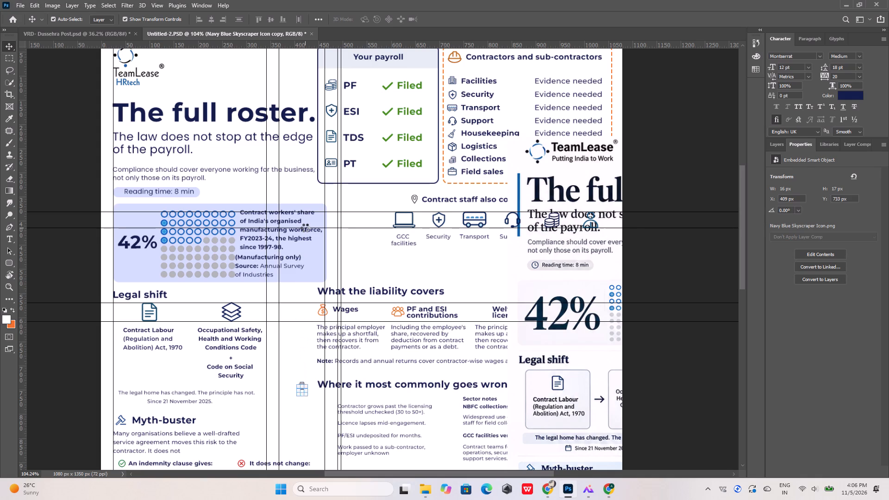
{"action": "scroll", "coordinate": [339, 246], "scroll_direction": "down", "scroll_amount": 9, "text": "alt"}
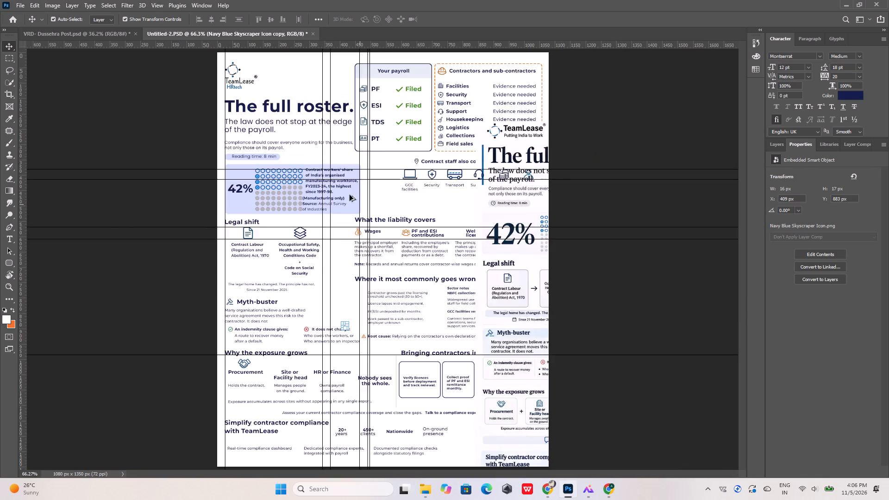
{"action": "scroll", "coordinate": [350, 195], "scroll_direction": "down", "scroll_amount": 2, "text": "alt"}
{"action": "scroll", "coordinate": [338, 317], "scroll_direction": "up", "scroll_amount": 15, "text": "alt"}
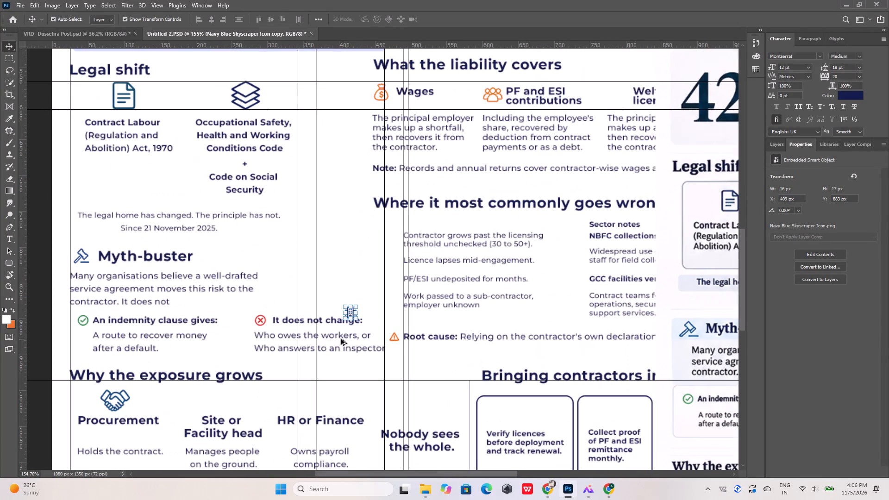
{"action": "left_click_drag", "start_coordinate": [344, 320], "coordinate": [250, 391]}
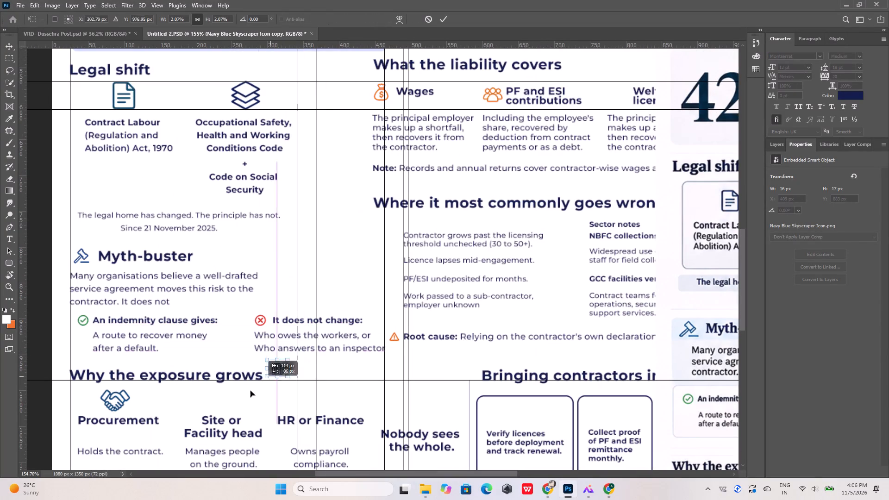
{"action": "left_click_drag", "start_coordinate": [250, 391], "coordinate": [212, 411]}
Enlarge the building icon above "Site or Facility head" proportionally to about 30 × 30 px.
{"action": "scroll", "coordinate": [225, 403], "scroll_direction": "up", "scroll_amount": 8, "text": "alt"}
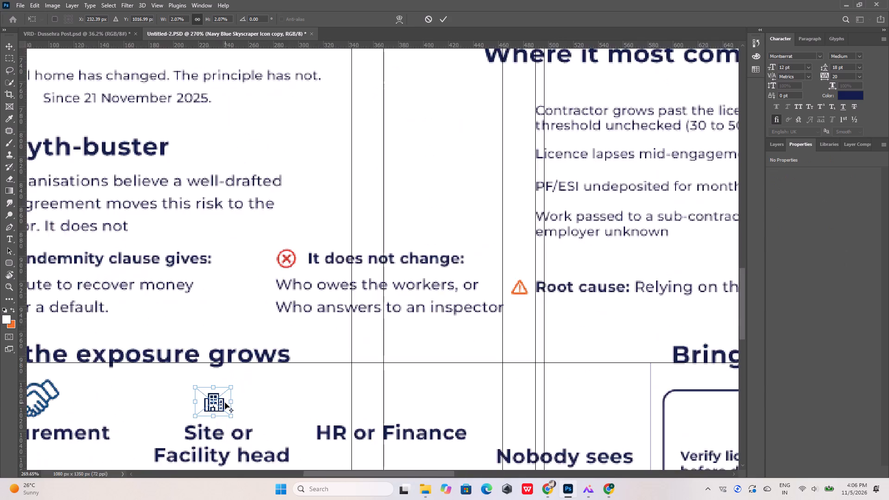
{"action": "scroll", "coordinate": [225, 403], "scroll_direction": "up", "scroll_amount": 3, "text": "alt"}
{"action": "left_click", "coordinate": [236, 377]}
{"action": "left_click_drag", "start_coordinate": [236, 377], "coordinate": [276, 349]}
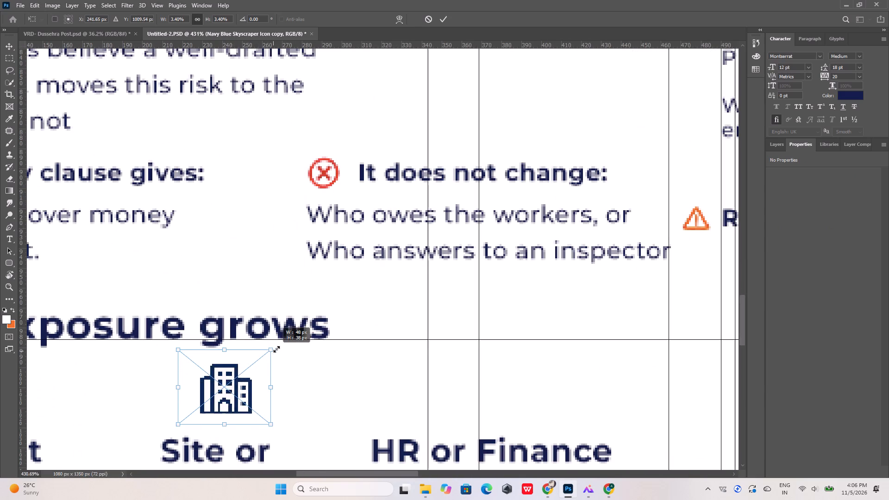
{"action": "left_click_drag", "start_coordinate": [276, 349], "coordinate": [284, 342]}
{"action": "scroll", "coordinate": [361, 288], "scroll_direction": "down", "scroll_amount": 10, "text": "alt"}
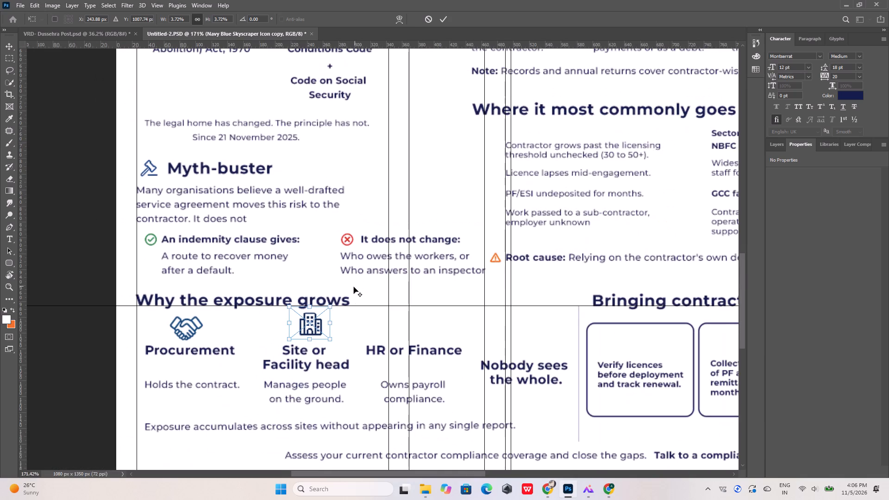
{"action": "key", "text": "Left"}
{"action": "key", "text": "Left"}
{"action": "key", "text": "Left"}
{"action": "key", "text": "Left"}
{"action": "left_click", "coordinate": [441, 24]}
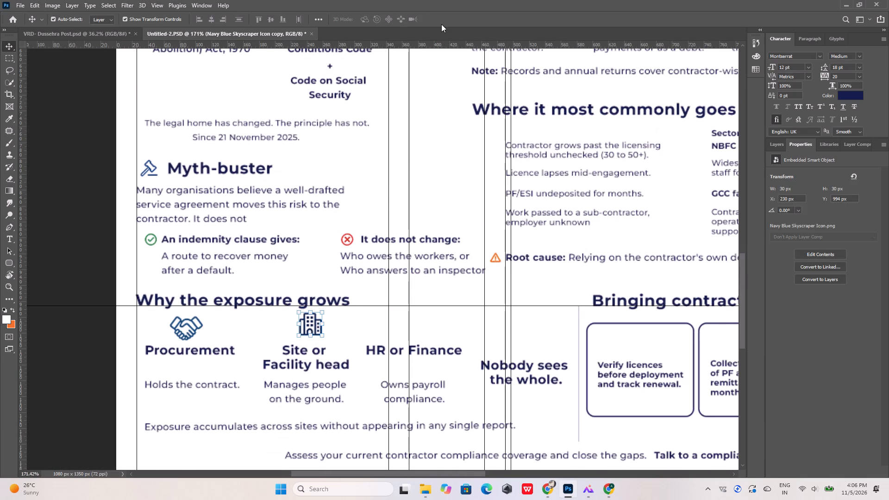
Nudge the building icon 13 px left and 2 px down to X 217 px, Y 996 px.
{"action": "key", "text": "Left"}
{"action": "key", "text": "Left"}
{"action": "key", "text": "Left"}
{"action": "key", "text": "Left"}
{"action": "key", "text": "Left"}
{"action": "key", "text": "Left"}
{"action": "key", "text": "Left"}
{"action": "key", "text": "Left"}
{"action": "key", "text": "Left"}
{"action": "key", "text": "Left"}
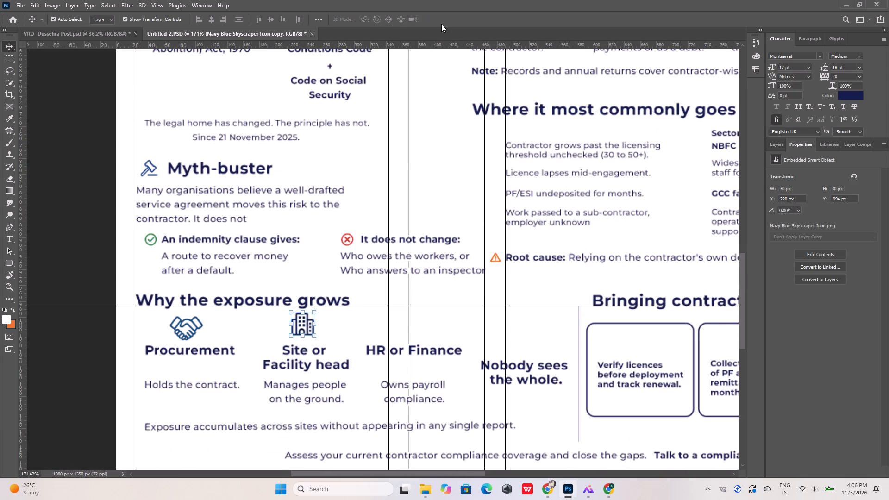
{"action": "key", "text": "Left"}
{"action": "key", "text": "Down"}
{"action": "key", "text": "Left"}
{"action": "key", "text": "Left"}
{"action": "key", "text": "Down"}
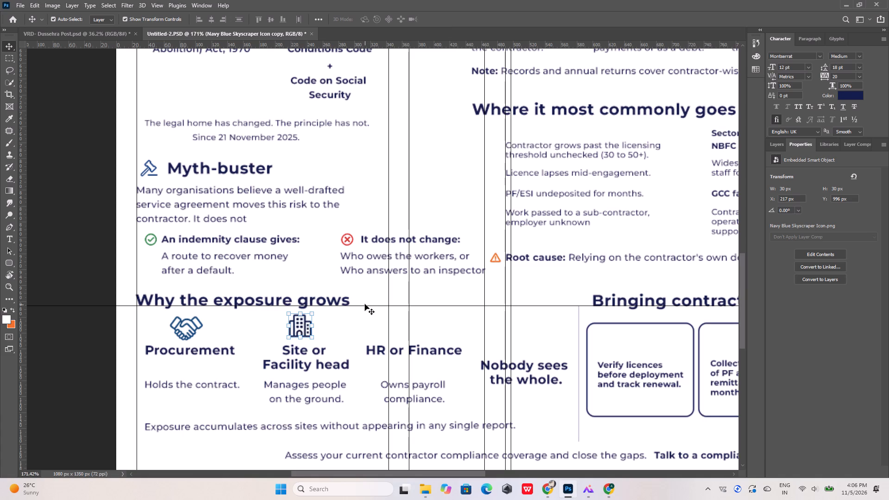
Mark the handshake icon's top and bottom edges by lowering the existing horizontal guide and adding a second one beneath the icon.
{"action": "left_click_drag", "start_coordinate": [365, 306], "coordinate": [365, 316]}
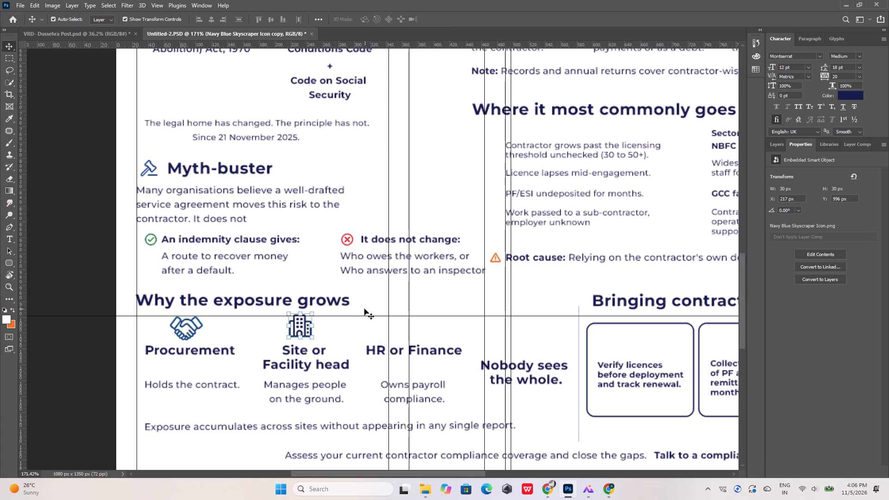
{"action": "left_click_drag", "start_coordinate": [332, 44], "coordinate": [304, 342]}
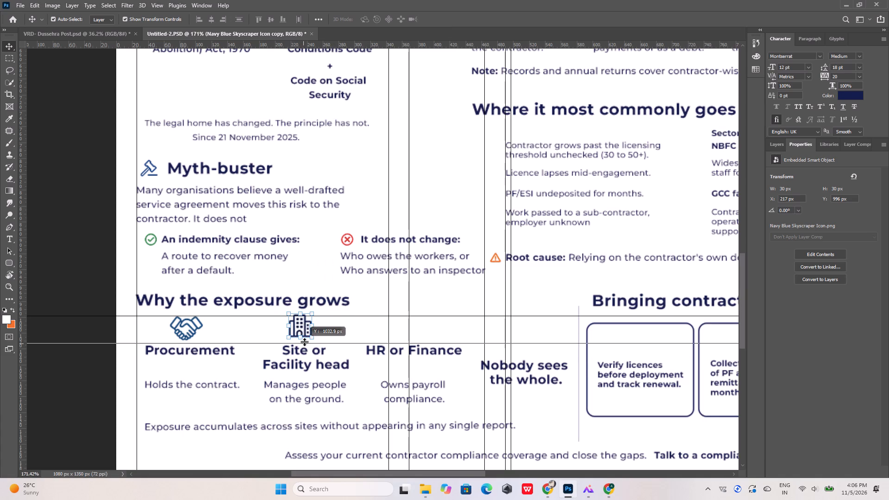
{"action": "left_click_drag", "start_coordinate": [304, 342], "coordinate": [305, 340]}
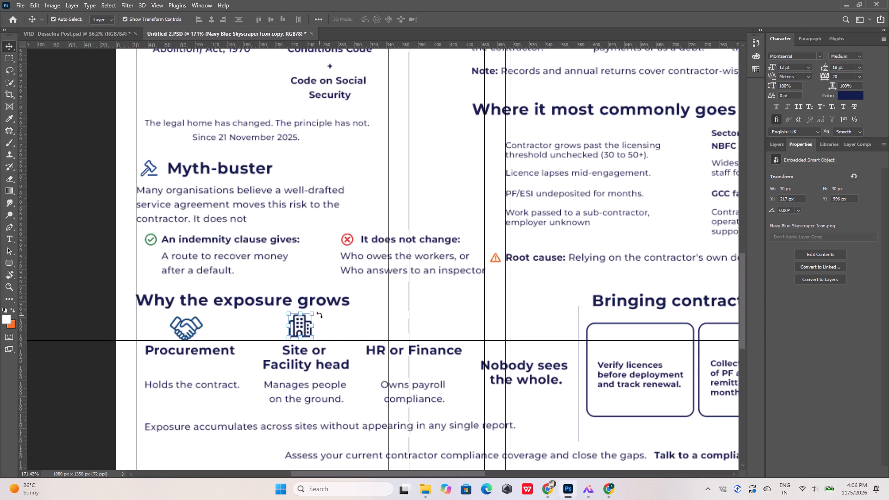
Fit the building icon between the two horizontal guides, moving it down 4 px and enlarging it to about 31 × 31 px.
{"action": "key", "text": "Down"}
{"action": "key", "text": "Down"}
{"action": "key", "text": "Down"}
{"action": "key", "text": "Down"}
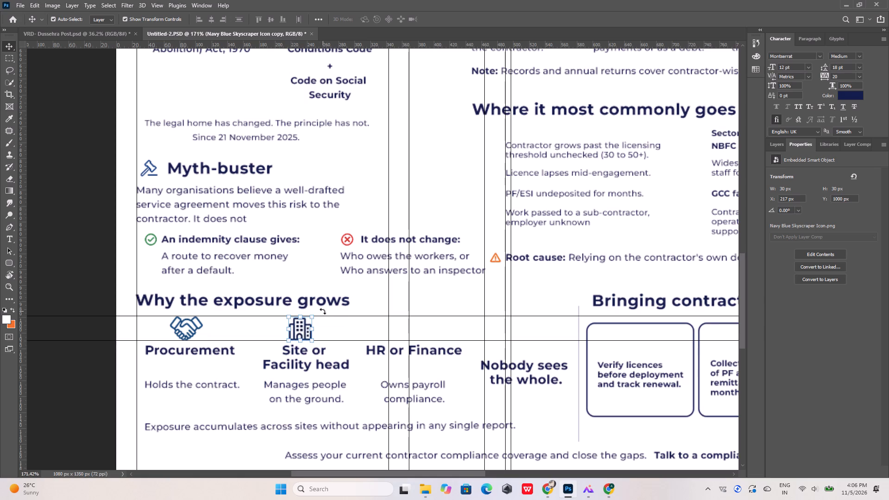
{"action": "scroll", "coordinate": [307, 322], "scroll_direction": "up", "scroll_amount": 6, "text": "alt"}
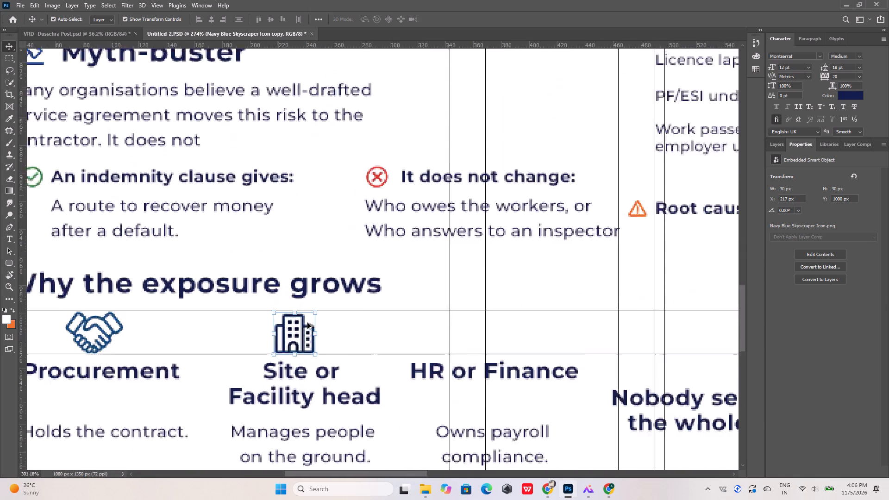
{"action": "scroll", "coordinate": [307, 323], "scroll_direction": "up", "scroll_amount": 5, "text": "alt"}
{"action": "left_click", "coordinate": [322, 307]}
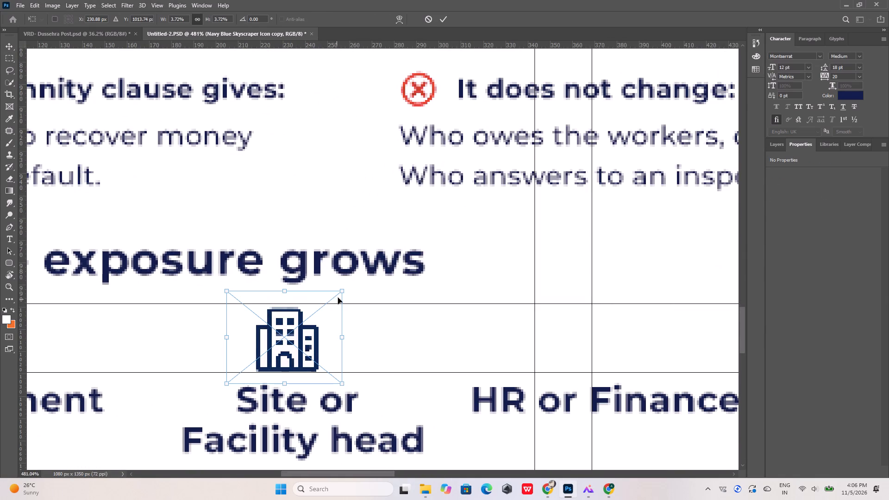
{"action": "left_click_drag", "start_coordinate": [344, 291], "coordinate": [349, 287]}
{"action": "left_click", "coordinate": [349, 287]}
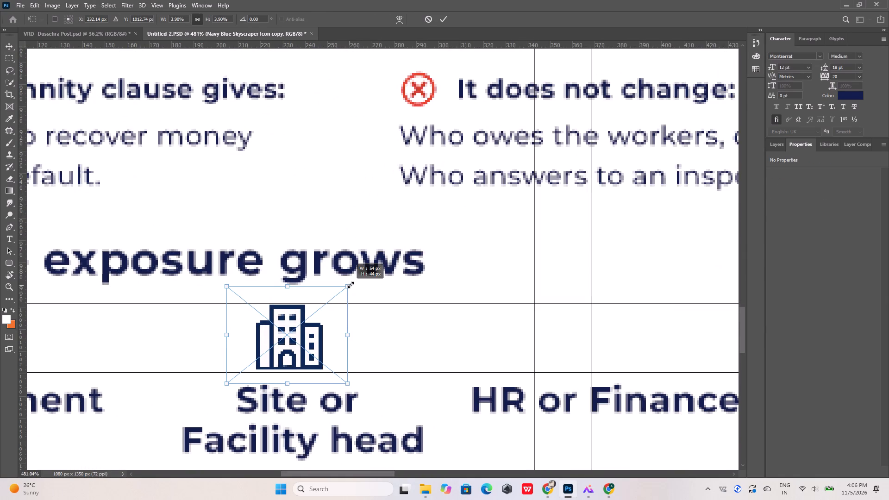
{"action": "left_click", "coordinate": [227, 383]}
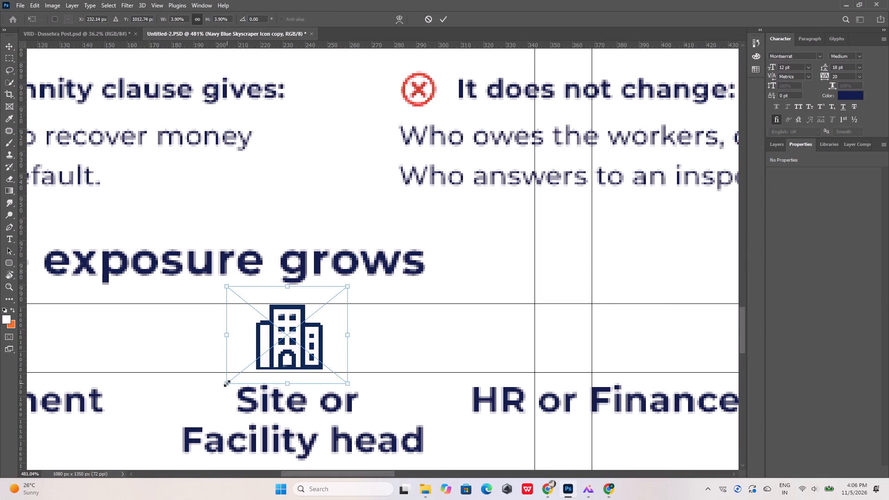
{"action": "left_click_drag", "start_coordinate": [227, 383], "coordinate": [225, 390]}
{"action": "left_click", "coordinate": [442, 20]}
{"action": "left_click", "coordinate": [325, 168]}
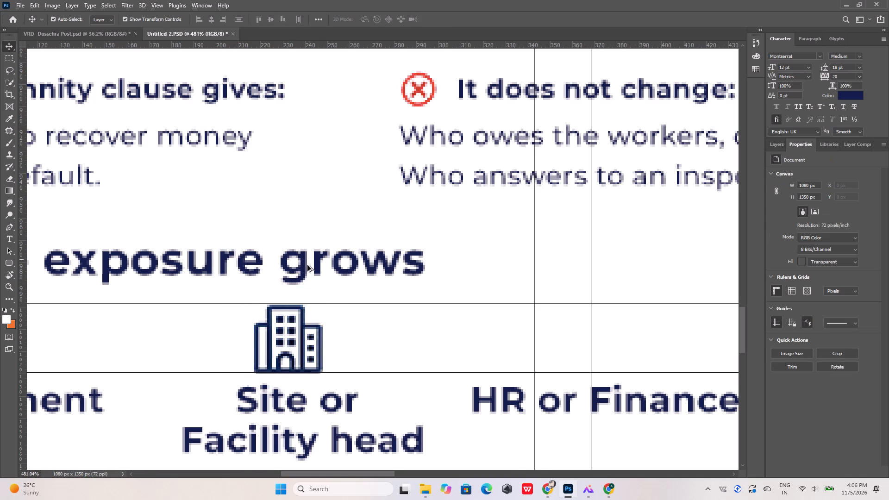
Nudge the building icon right to X 223 px, Y 999 px, centring it over "Site or Facility head".
{"action": "scroll", "coordinate": [307, 291], "scroll_direction": "down", "scroll_amount": 9, "text": "alt"}
{"action": "left_click", "coordinate": [306, 315]}
{"action": "key", "text": "Right"}
{"action": "key", "text": "Right"}
{"action": "key", "text": "Right"}
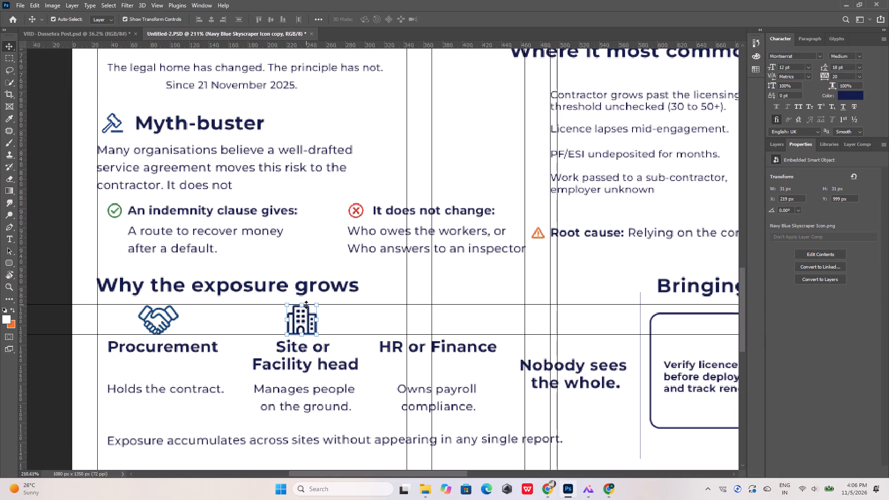
{"action": "key", "text": "Right"}
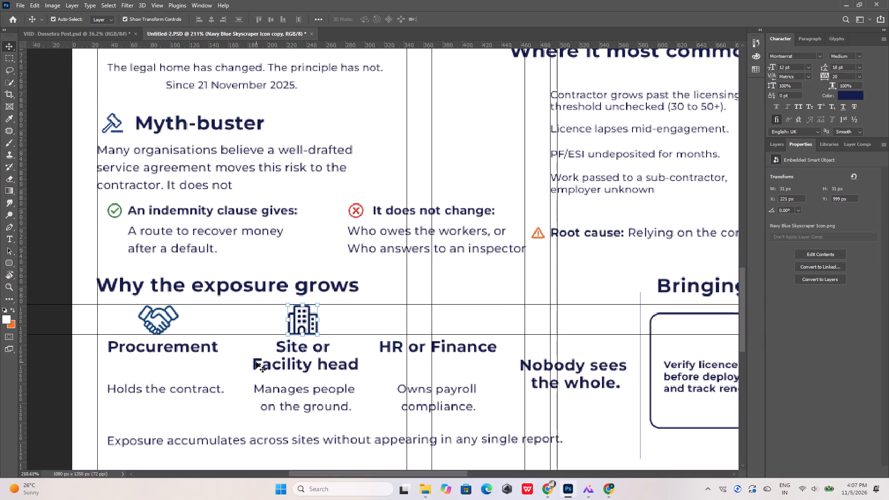
{"action": "key", "text": "Right"}
{"action": "key", "text": "Right"}
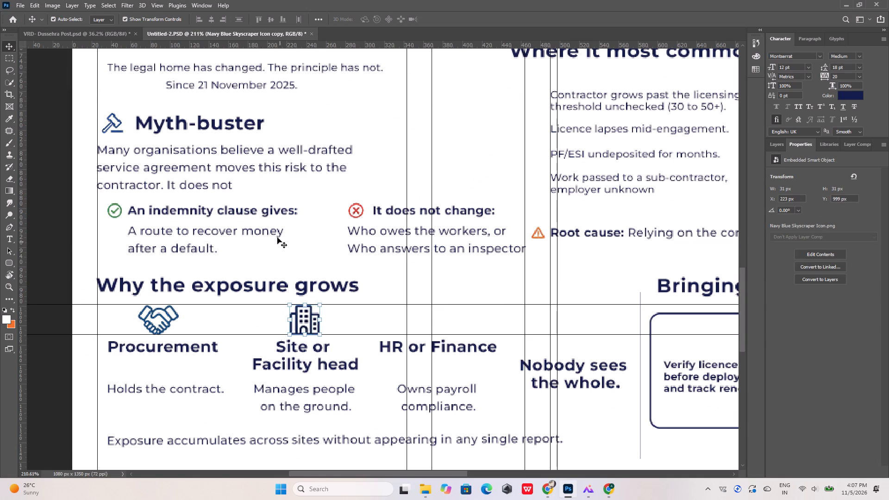
{"action": "left_click", "coordinate": [277, 237]}
Check the reference's "Why the exposure grows" icons, and move the reference infographic to X 846 px, Y 523 px.
{"action": "scroll", "coordinate": [234, 266], "scroll_direction": "down", "scroll_amount": 10, "text": "alt"}
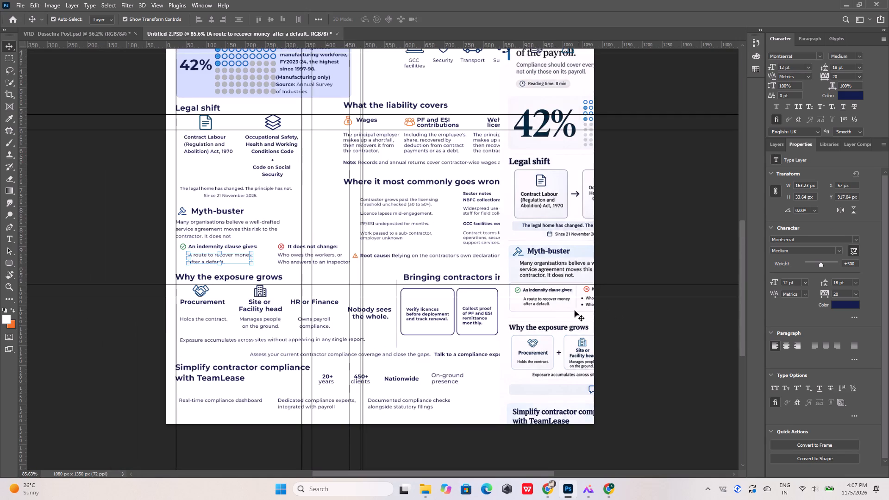
{"action": "left_click", "coordinate": [570, 310]}
{"action": "left_click_drag", "start_coordinate": [565, 312], "coordinate": [457, 237]}
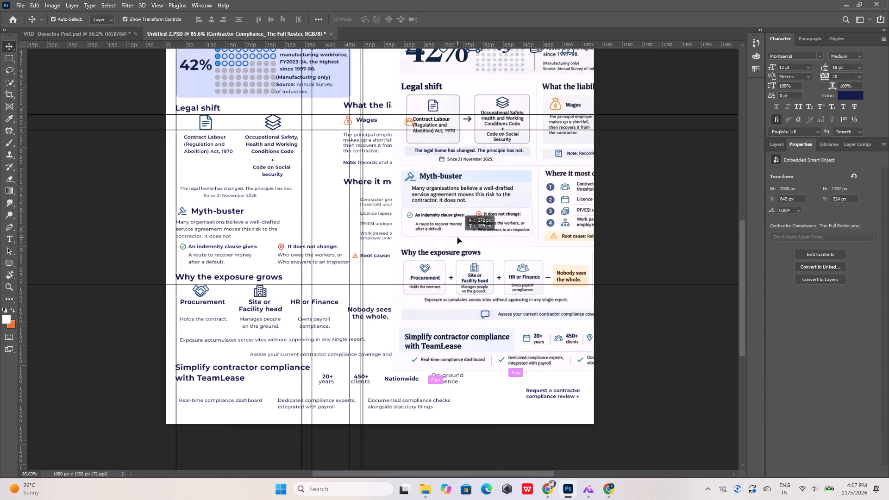
{"action": "left_click_drag", "start_coordinate": [457, 237], "coordinate": [541, 427]}
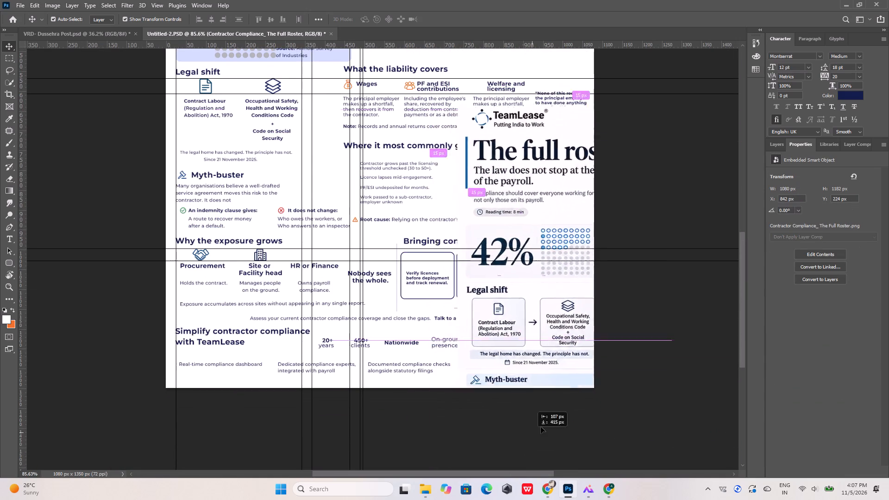
{"action": "left_click_drag", "start_coordinate": [541, 427], "coordinate": [567, 395]}
Duplicate the orange team icon beside "PF and ESI contributions" and place the copy above "HR or Finance" at about X 352 px, Y 1009 px.
{"action": "scroll", "coordinate": [274, 331], "scroll_direction": "down", "scroll_amount": 8, "text": "alt"}
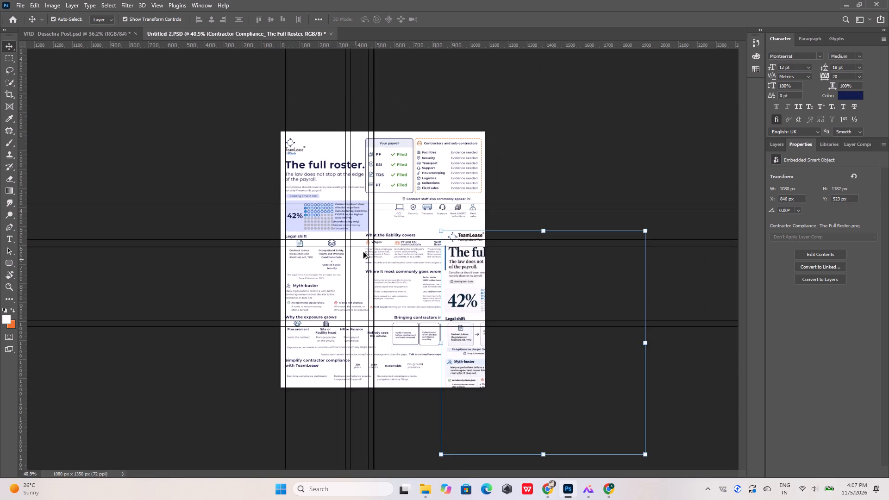
{"action": "scroll", "coordinate": [396, 225], "scroll_direction": "up", "scroll_amount": 3, "text": "alt"}
{"action": "scroll", "coordinate": [424, 145], "scroll_direction": "up", "scroll_amount": 3, "text": "alt"}
{"action": "scroll", "coordinate": [378, 112], "scroll_direction": "up", "scroll_amount": 3, "text": "alt"}
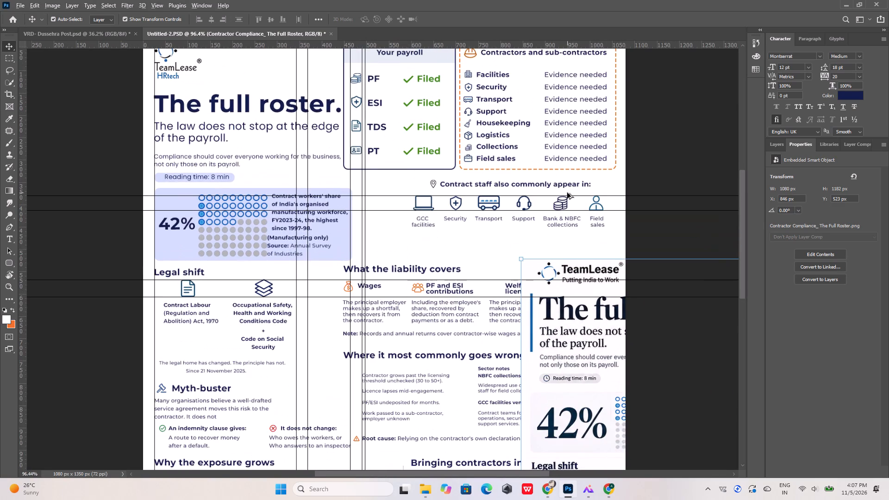
{"action": "scroll", "coordinate": [419, 120], "scroll_direction": "down", "scroll_amount": 5, "text": "alt"}
{"action": "scroll", "coordinate": [405, 219], "scroll_direction": "up", "scroll_amount": 4, "text": "alt"}
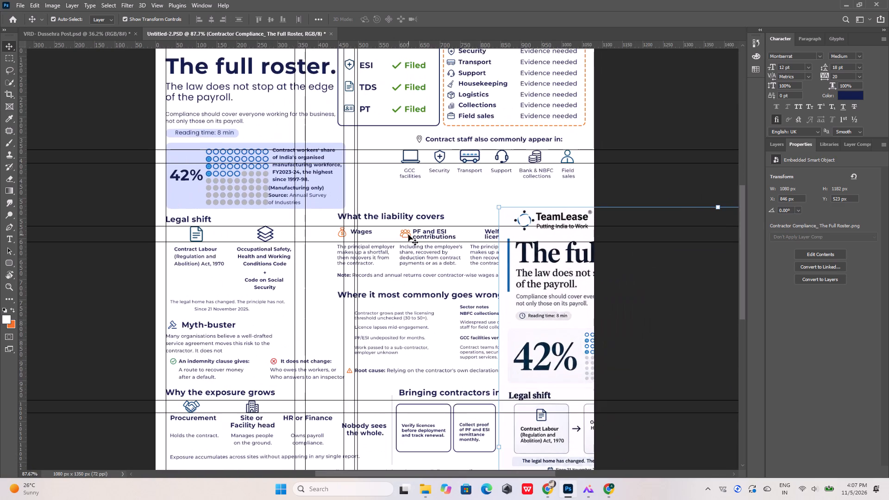
{"action": "left_click", "coordinate": [407, 234]}
{"action": "scroll", "coordinate": [404, 237], "scroll_direction": "up", "scroll_amount": 5, "text": "alt"}
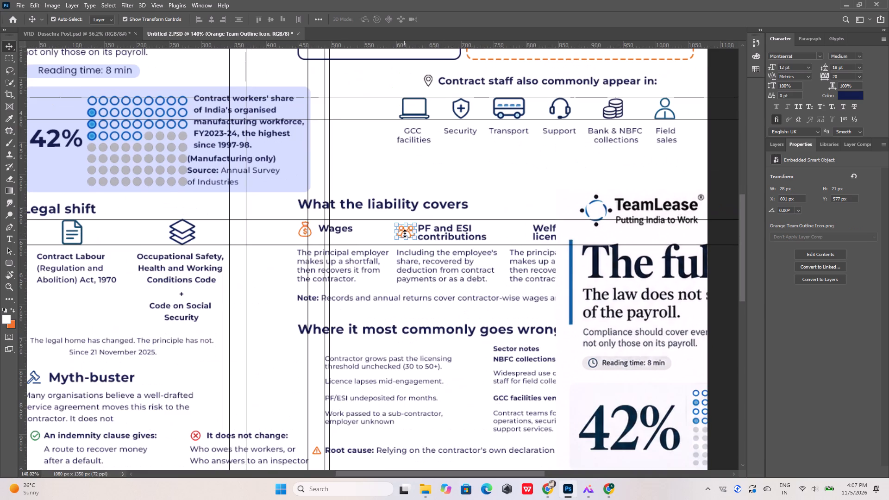
{"action": "left_click_drag", "start_coordinate": [409, 232], "coordinate": [174, 452], "text": "alt"}
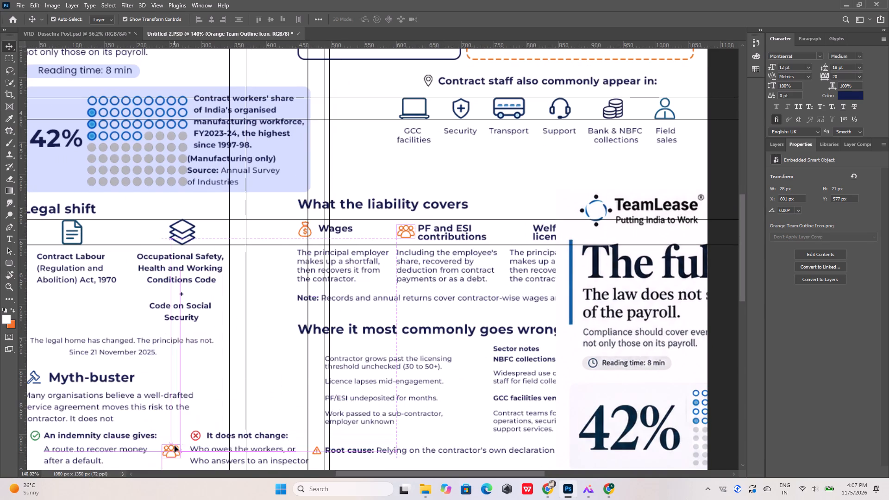
{"action": "scroll", "coordinate": [271, 254], "scroll_direction": "down", "scroll_amount": 10, "text": "alt"}
{"action": "scroll", "coordinate": [311, 344], "scroll_direction": "up", "scroll_amount": 18, "text": "alt"}
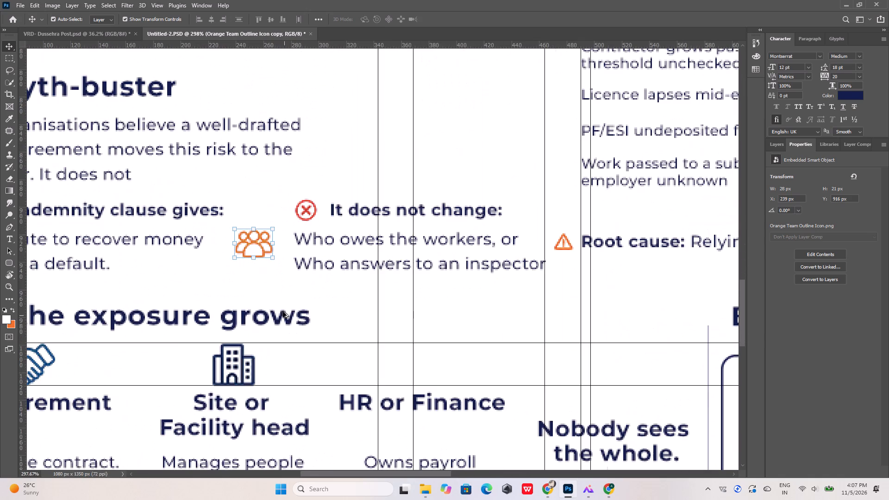
{"action": "left_click_drag", "start_coordinate": [255, 243], "coordinate": [407, 374]}
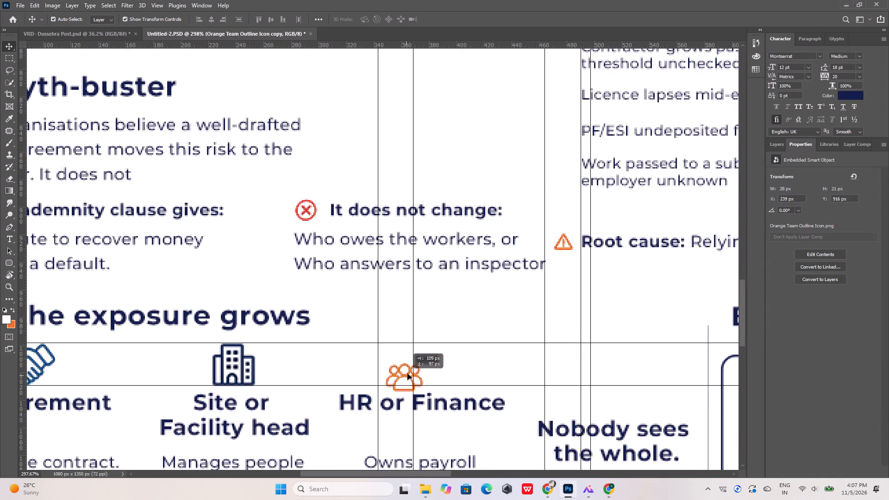
{"action": "left_click_drag", "start_coordinate": [407, 374], "coordinate": [411, 371]}
Enlarge the copied team icon to about 43 × 33 px, filling the height between the two horizontal guides.
{"action": "left_click_drag", "start_coordinate": [430, 356], "coordinate": [435, 352]}
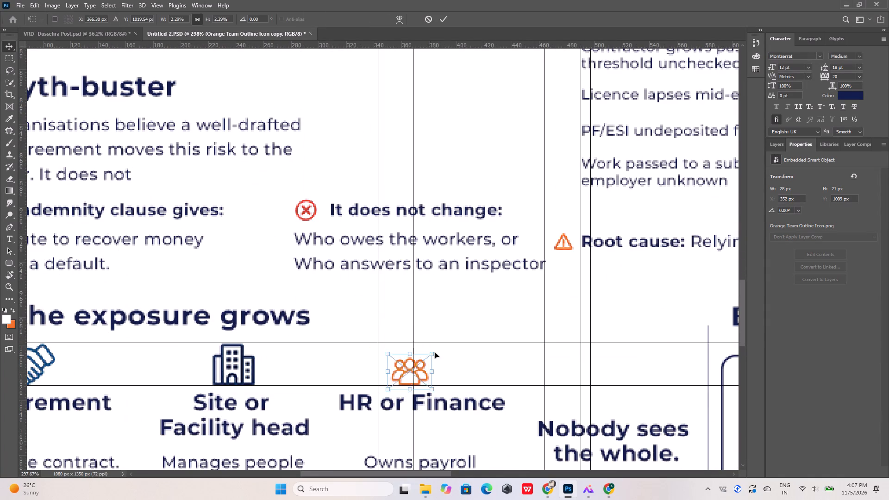
{"action": "left_click_drag", "start_coordinate": [435, 352], "coordinate": [436, 355]}
{"action": "key", "text": "ctrl+z"}
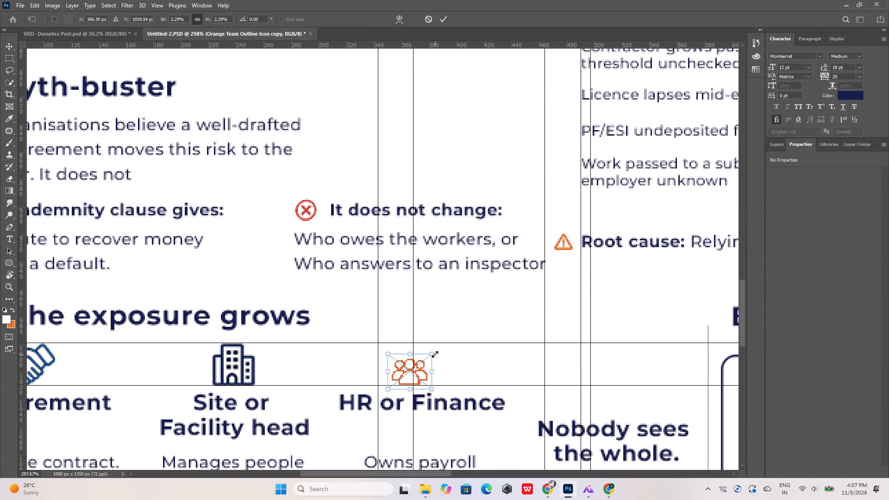
{"action": "left_click_drag", "start_coordinate": [433, 352], "coordinate": [456, 336]}
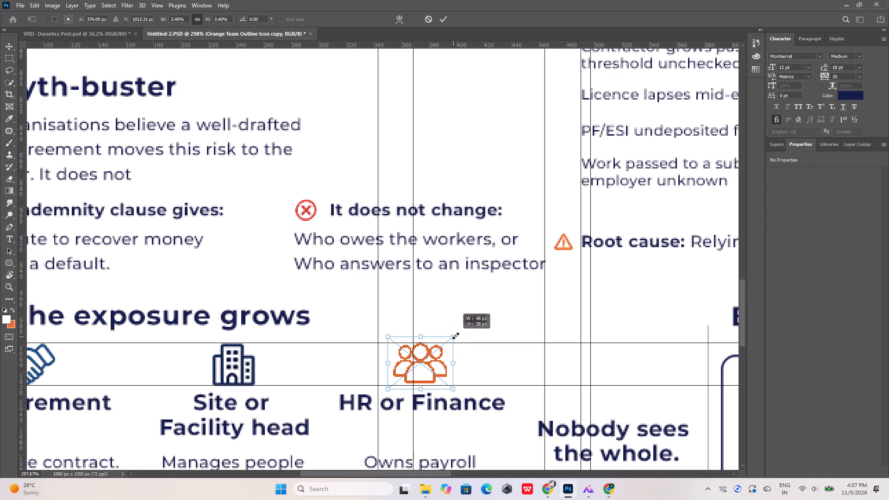
{"action": "left_click_drag", "start_coordinate": [456, 336], "coordinate": [455, 337]}
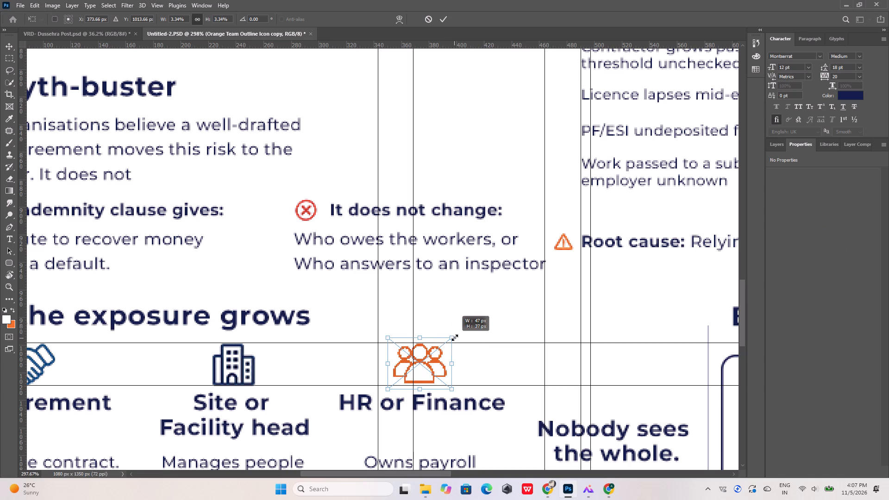
{"action": "left_click_drag", "start_coordinate": [455, 337], "coordinate": [456, 337]}
{"action": "left_click", "coordinate": [388, 390]}
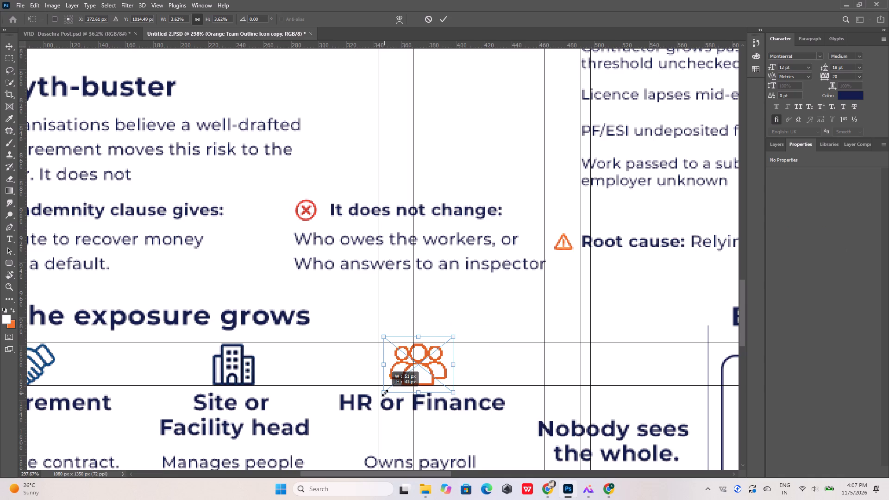
{"action": "left_click", "coordinate": [443, 20]}
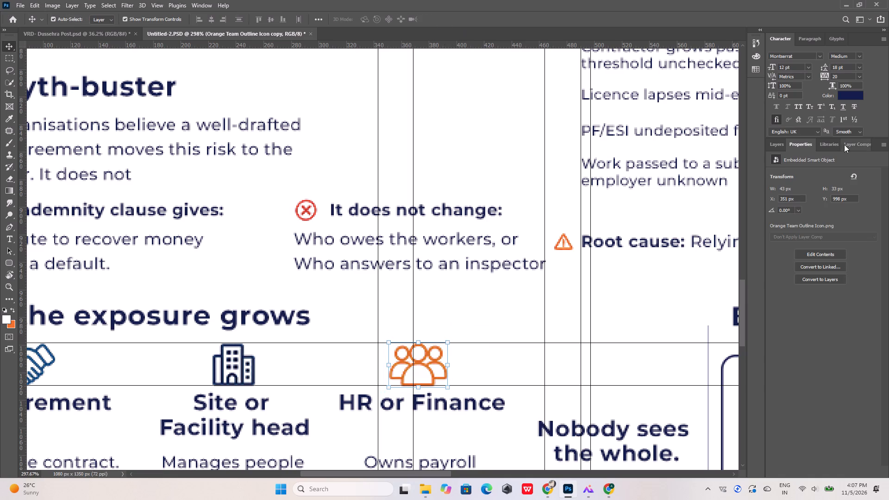
Recolour the copied team icon with a Color Overlay in the navy sampled from the building icon.
{"action": "left_click", "coordinate": [856, 143]}
{"action": "left_click", "coordinate": [774, 143]}
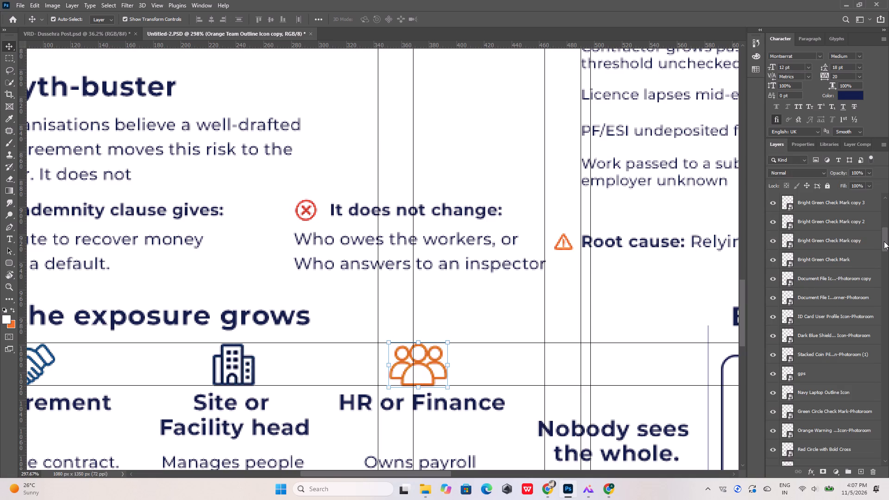
{"action": "left_click_drag", "start_coordinate": [884, 241], "coordinate": [883, 370]}
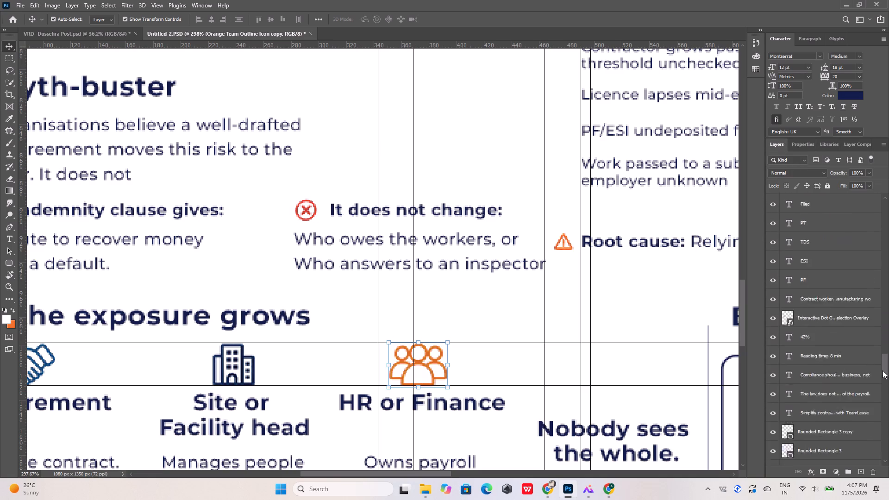
{"action": "left_click_drag", "start_coordinate": [883, 370], "coordinate": [888, 244]}
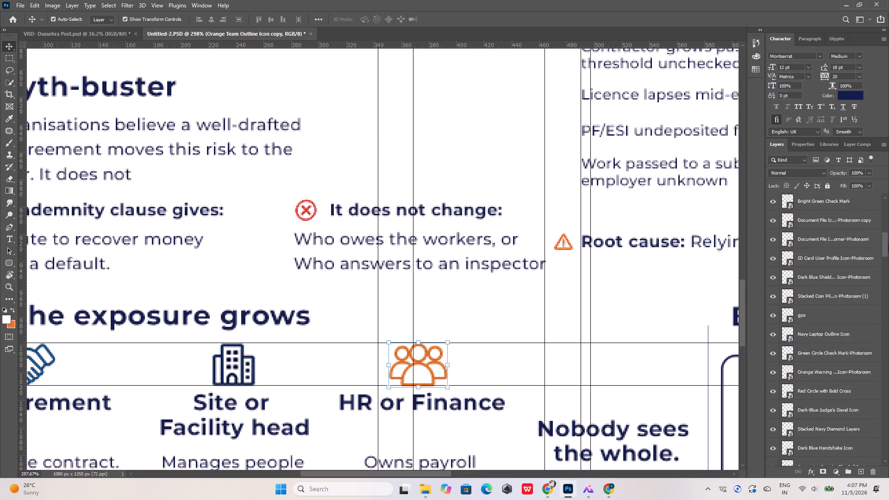
{"action": "left_click_drag", "start_coordinate": [888, 244], "coordinate": [888, 197]}
{"action": "double_click", "coordinate": [874, 207]}
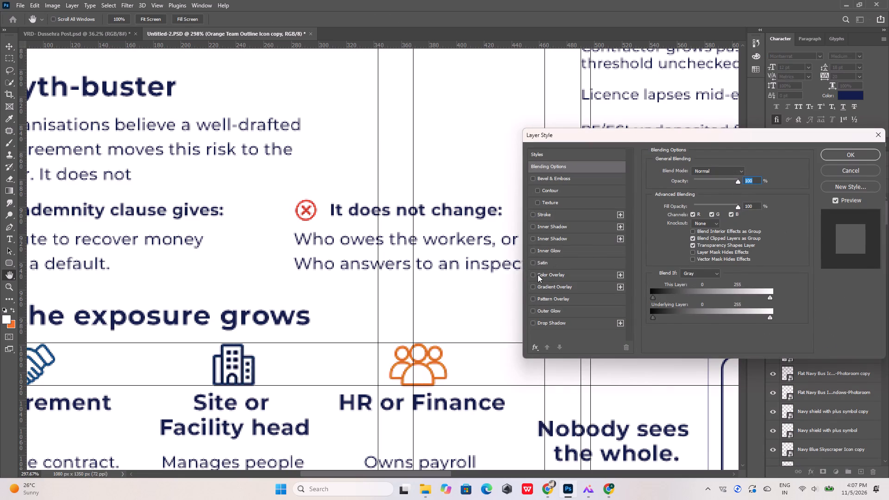
{"action": "left_click", "coordinate": [538, 275]}
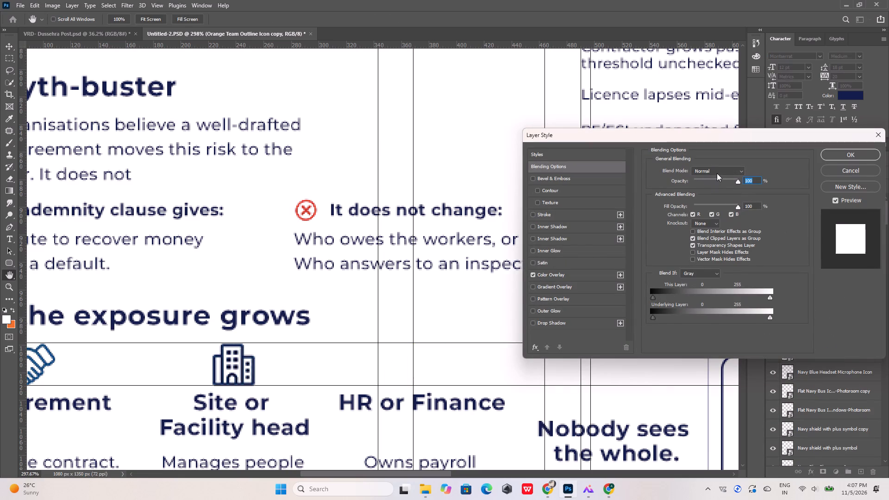
{"action": "left_click", "coordinate": [530, 276]}
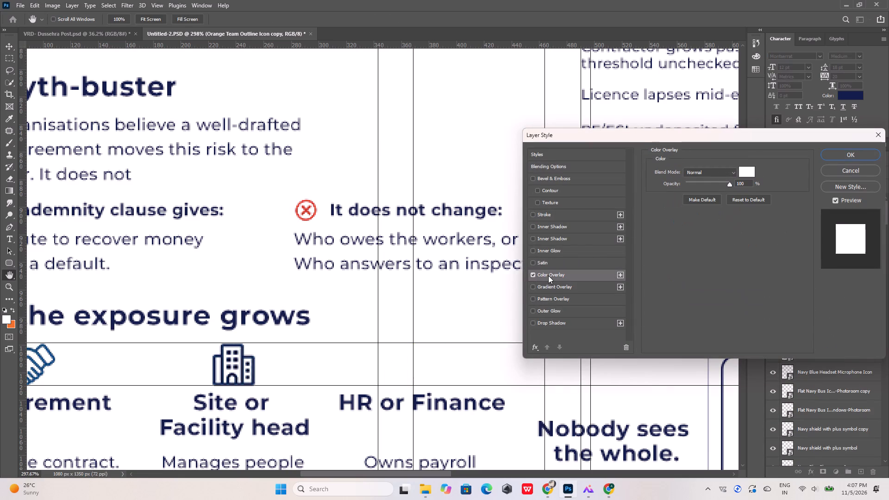
{"action": "left_click", "coordinate": [746, 172]}
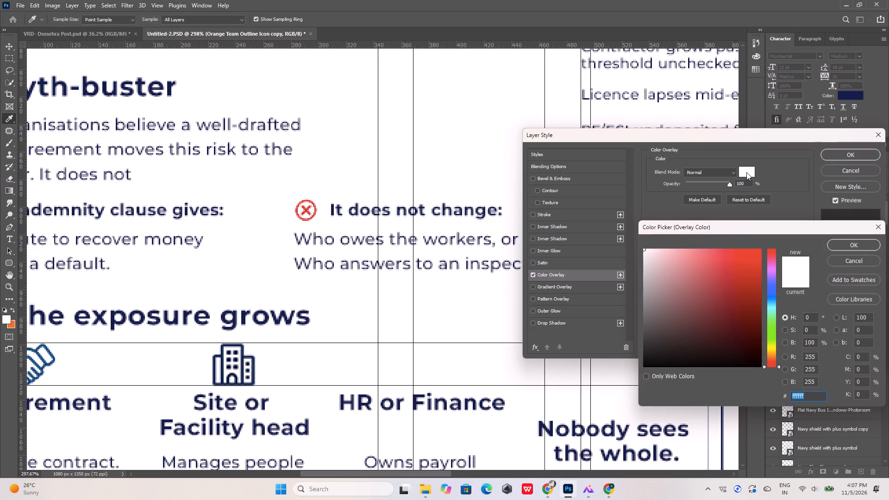
{"action": "left_click", "coordinate": [243, 349]}
{"action": "left_click", "coordinate": [857, 245]}
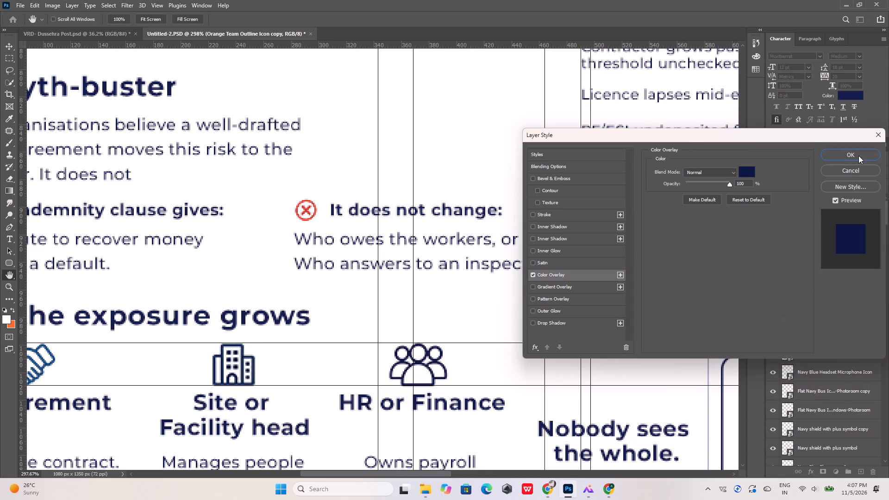
{"action": "left_click", "coordinate": [858, 156]}
{"action": "left_click", "coordinate": [457, 170]}
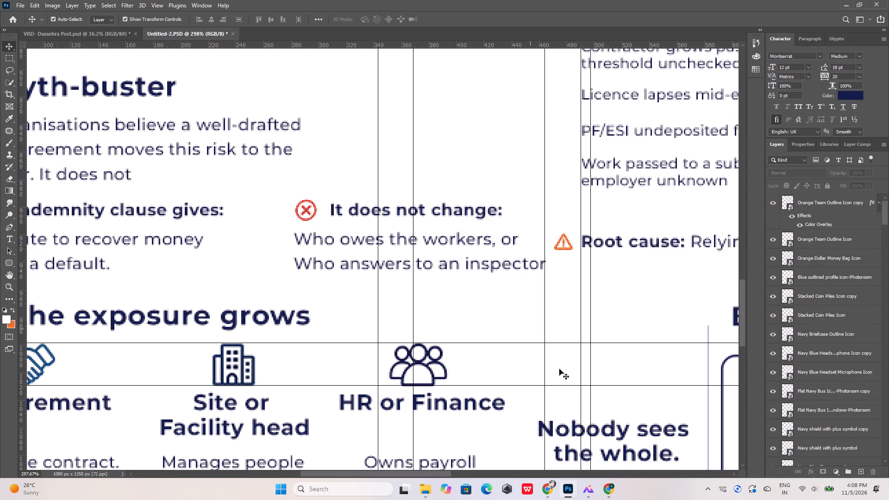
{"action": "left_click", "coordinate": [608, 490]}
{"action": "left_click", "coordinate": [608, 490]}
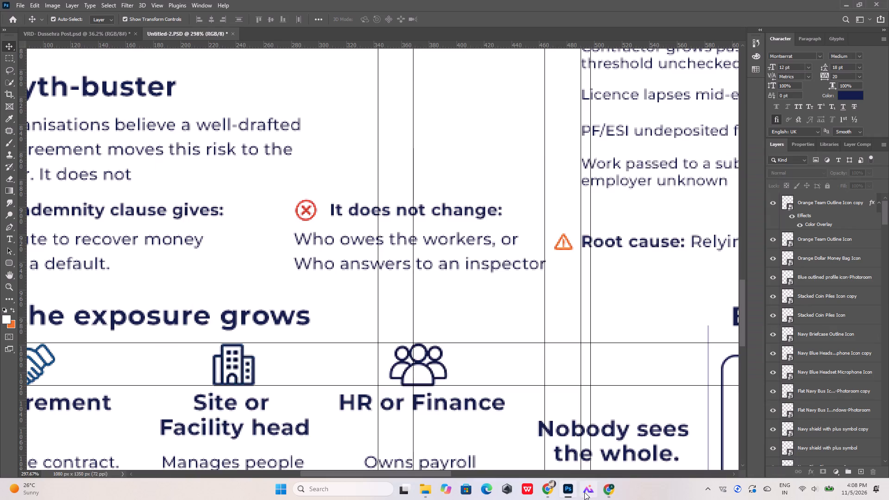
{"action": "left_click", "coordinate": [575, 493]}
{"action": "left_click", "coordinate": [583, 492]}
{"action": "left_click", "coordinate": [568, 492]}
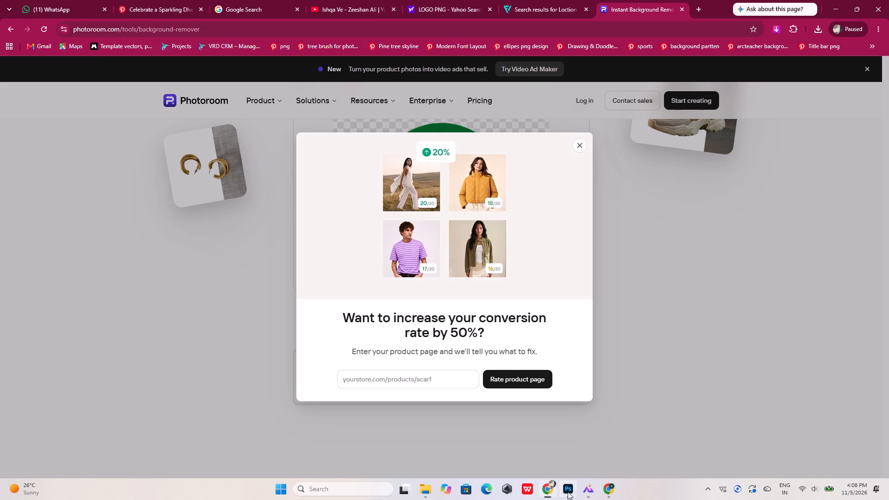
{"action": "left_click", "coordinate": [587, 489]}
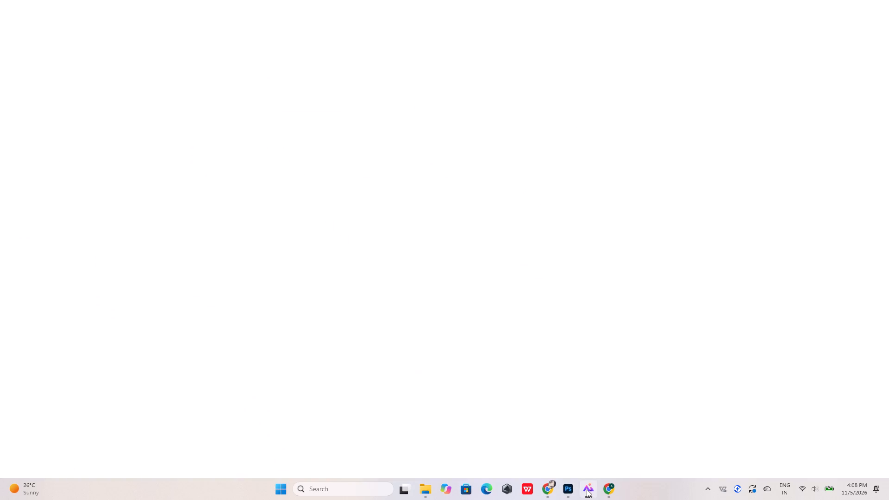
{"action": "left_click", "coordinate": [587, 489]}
Move the reference infographic up over the canvas's right-hand part and compare its "Why the exposure grows" boxes with the layout.
{"action": "scroll", "coordinate": [368, 218], "scroll_direction": "down", "scroll_amount": 10, "text": "alt"}
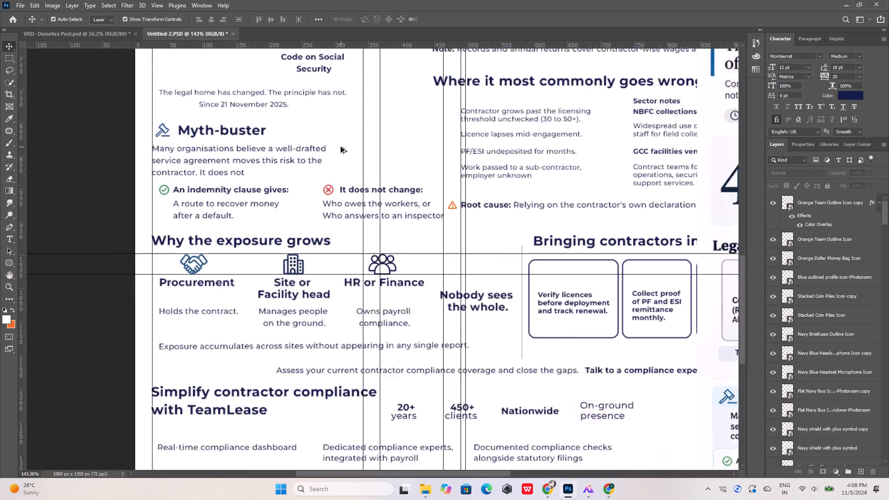
{"action": "scroll", "coordinate": [341, 147], "scroll_direction": "down", "scroll_amount": 7, "text": "alt"}
{"action": "left_click", "coordinate": [462, 302]}
{"action": "left_click", "coordinate": [482, 304]}
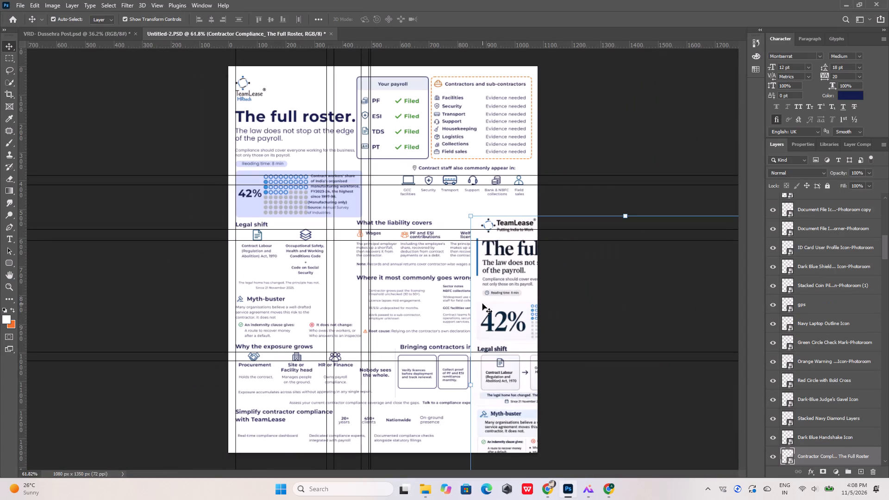
{"action": "left_click_drag", "start_coordinate": [507, 294], "coordinate": [321, 129]}
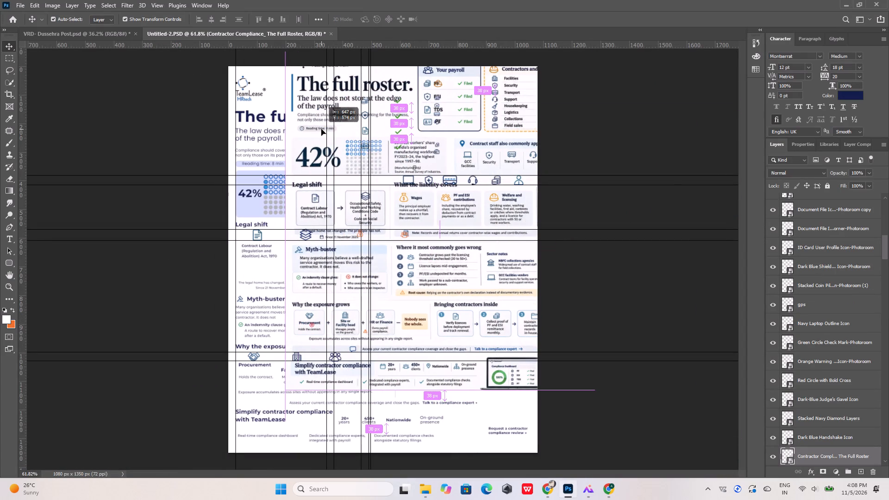
{"action": "left_click_drag", "start_coordinate": [321, 129], "coordinate": [481, 254]}
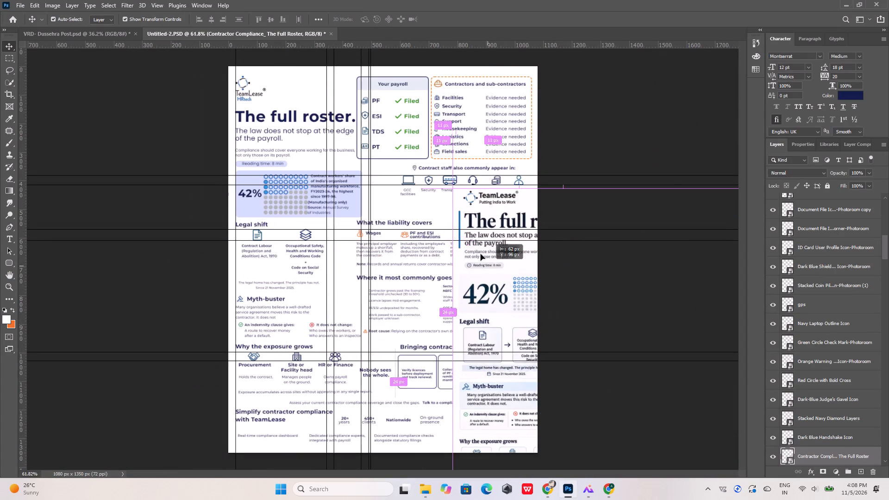
{"action": "left_click_drag", "start_coordinate": [481, 254], "coordinate": [385, 148]}
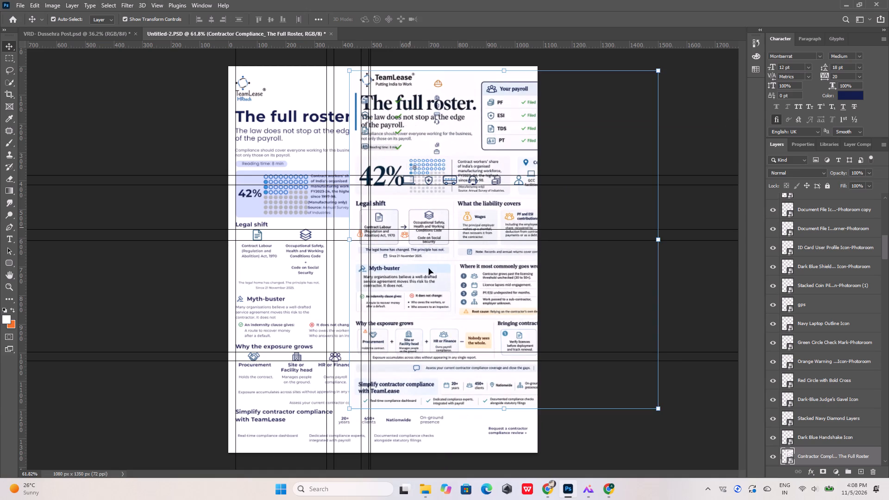
{"action": "scroll", "coordinate": [468, 357], "scroll_direction": "up", "scroll_amount": 10, "text": "alt"}
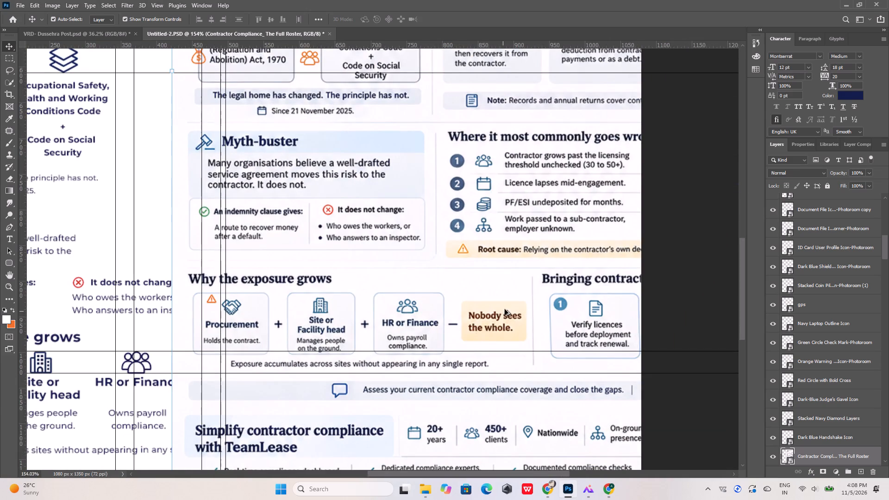
{"action": "scroll", "coordinate": [513, 306], "scroll_direction": "down", "scroll_amount": 7, "text": "alt"}
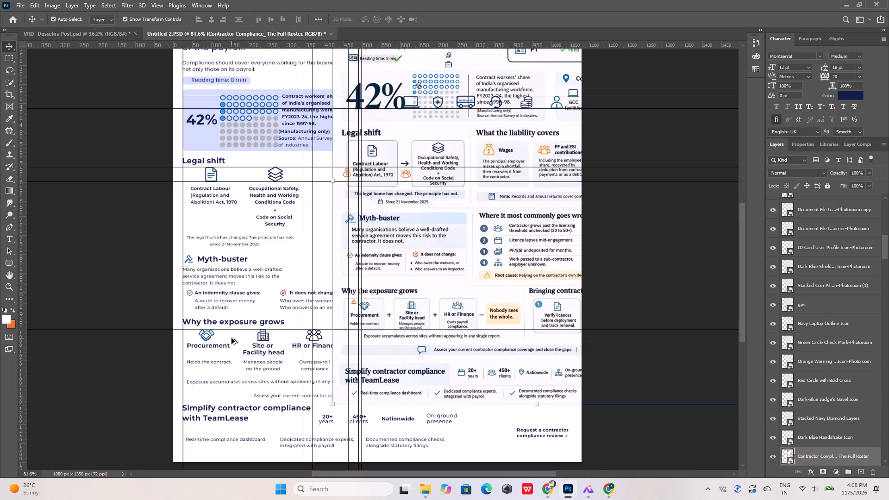
Draw a rounded rectangle of about 139 × 117 px with 10 px corners around the Procurement icon and text.
{"action": "scroll", "coordinate": [333, 310], "scroll_direction": "up", "scroll_amount": 3, "text": "alt"}
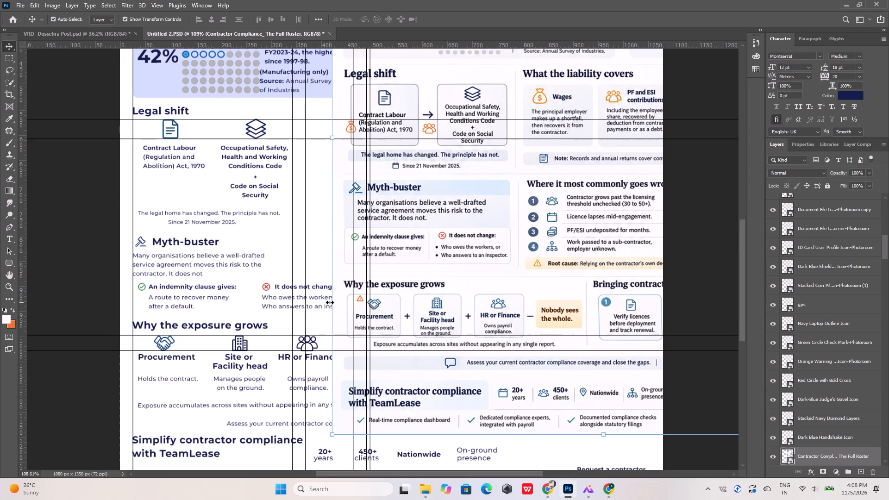
{"action": "left_click", "coordinate": [6, 263]}
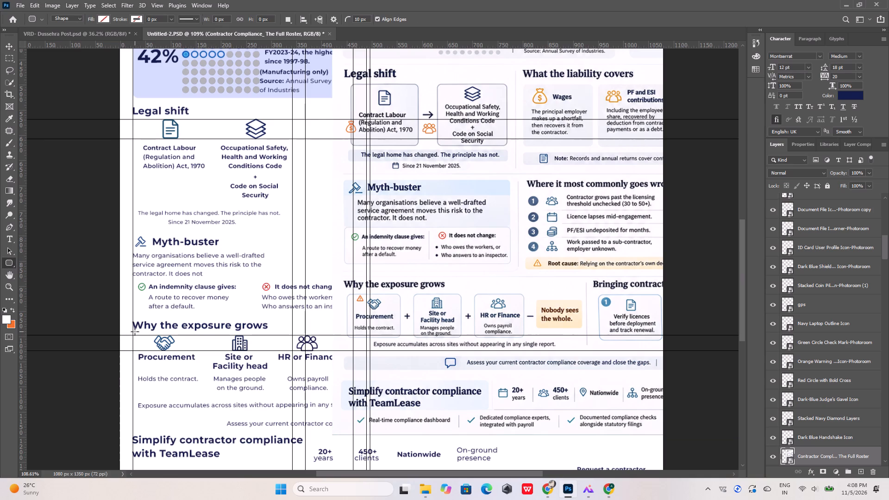
{"action": "left_click_drag", "start_coordinate": [133, 331], "coordinate": [188, 378]}
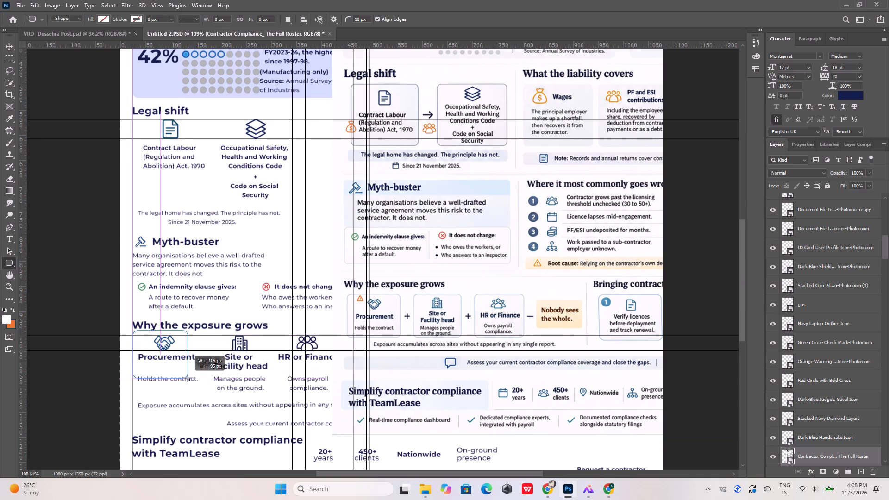
{"action": "left_click_drag", "start_coordinate": [188, 378], "coordinate": [203, 389]}
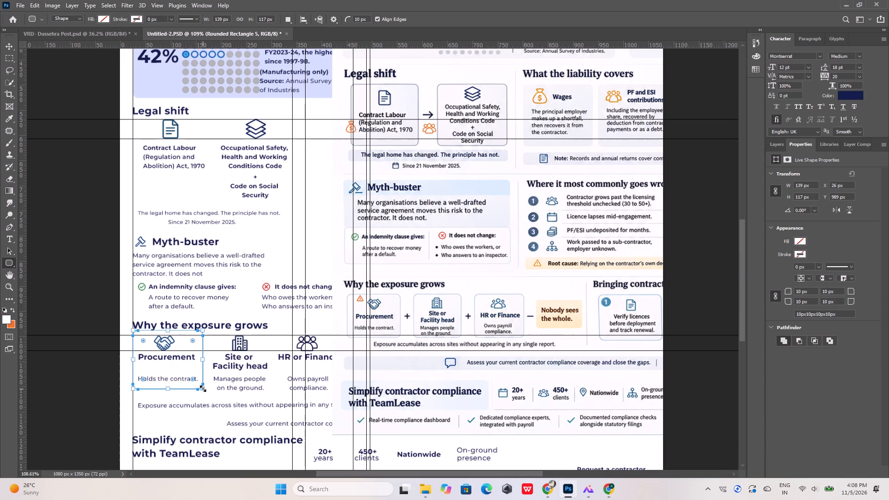
Give the Procurement box a navy outline with a stroke width of 1 px.
{"action": "left_click", "coordinate": [137, 19]}
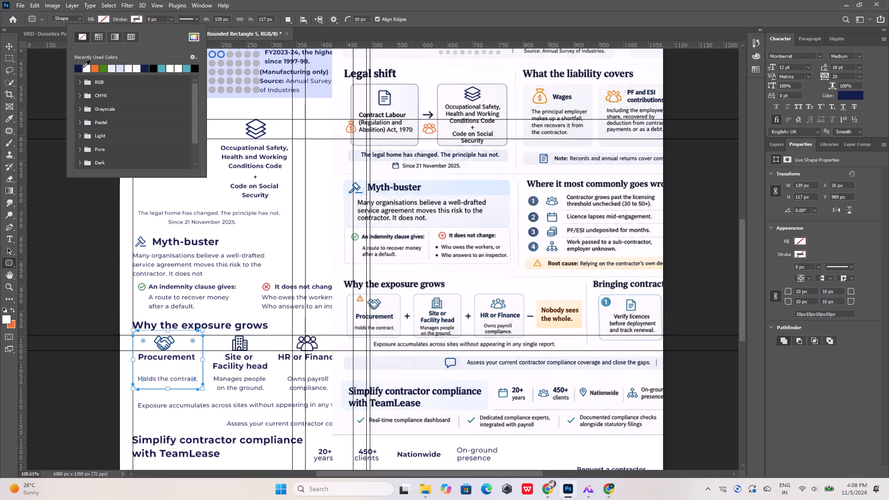
{"action": "left_click", "coordinate": [81, 67]}
{"action": "left_click_drag", "start_coordinate": [160, 18], "coordinate": [131, 19]}
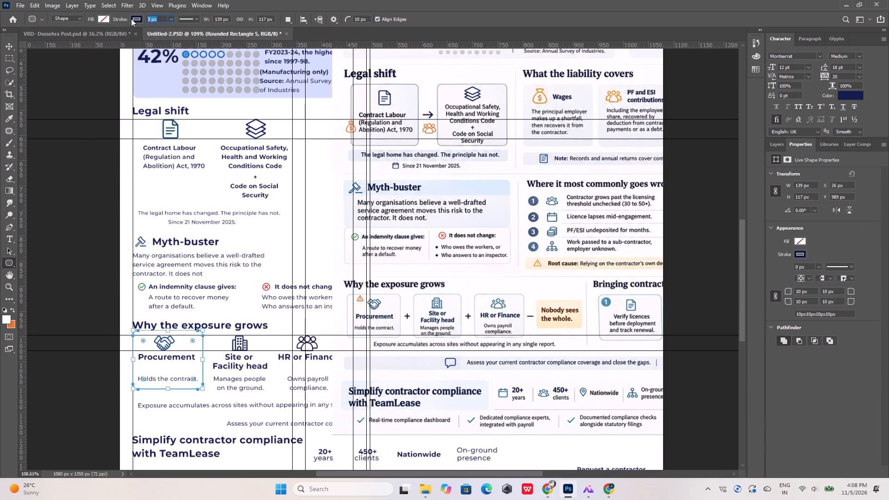
{"action": "key", "text": "2"}
{"action": "key", "text": "Return"}
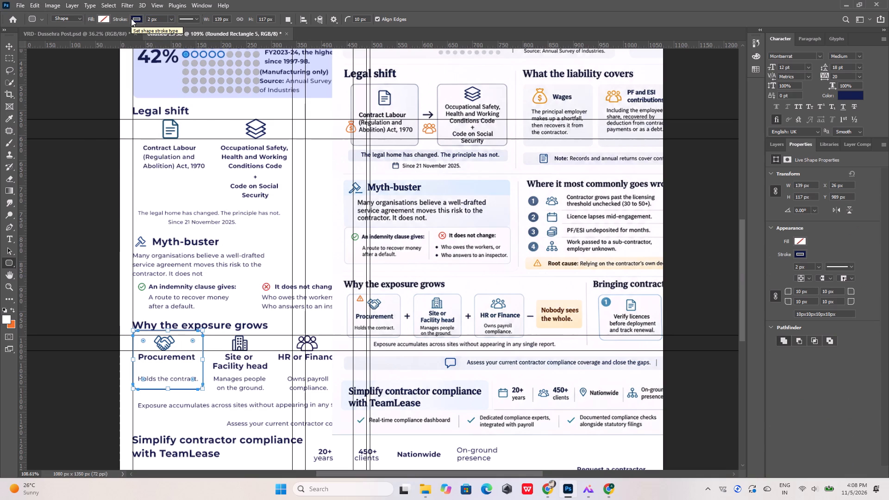
{"action": "left_click_drag", "start_coordinate": [161, 19], "coordinate": [143, 19]}
{"action": "key", "text": "1"}
{"action": "key", "text": "Return"}
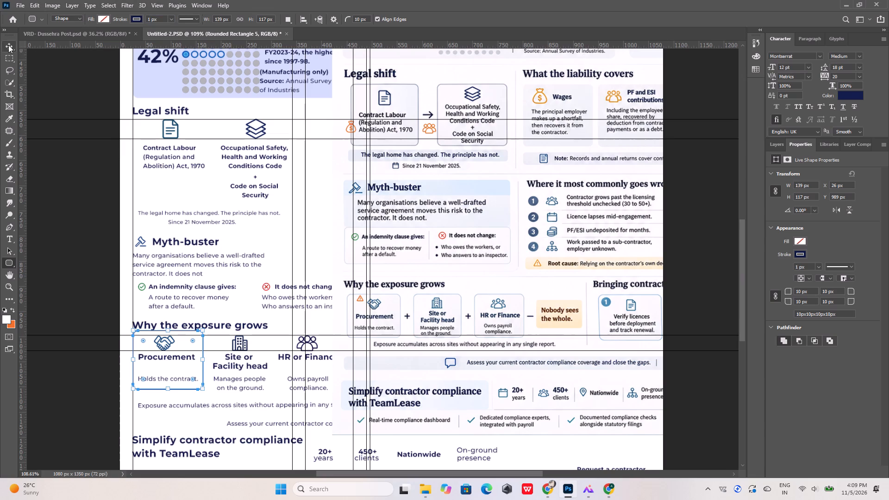
{"action": "left_click", "coordinate": [8, 45]}
{"action": "left_click", "coordinate": [38, 118]}
Select the Procurement box with the icons, headings and descriptions of all three columns and move them down 11 px, placing the box at Y 1000 px.
{"action": "scroll", "coordinate": [171, 368], "scroll_direction": "up", "scroll_amount": 6, "text": "alt"}
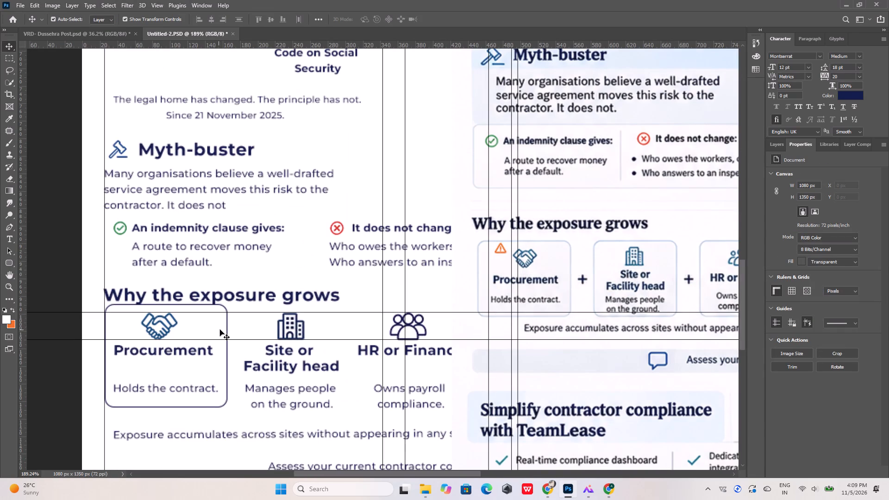
{"action": "left_click", "coordinate": [226, 328]}
{"action": "left_click", "coordinate": [226, 328]}
{"action": "scroll", "coordinate": [226, 328], "scroll_direction": "up", "scroll_amount": 5, "text": "alt"}
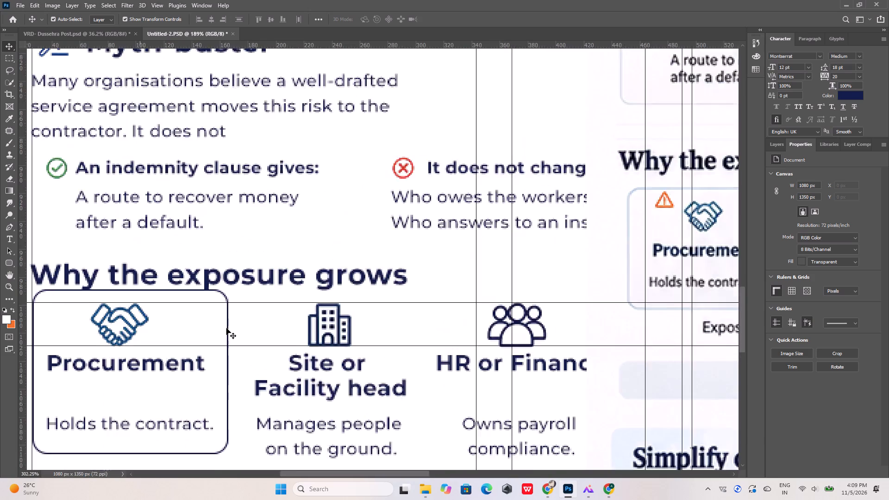
{"action": "scroll", "coordinate": [226, 328], "scroll_direction": "up", "scroll_amount": 4, "text": "alt"}
{"action": "left_click", "coordinate": [228, 326]}
{"action": "left_click", "coordinate": [100, 317], "text": "shift"}
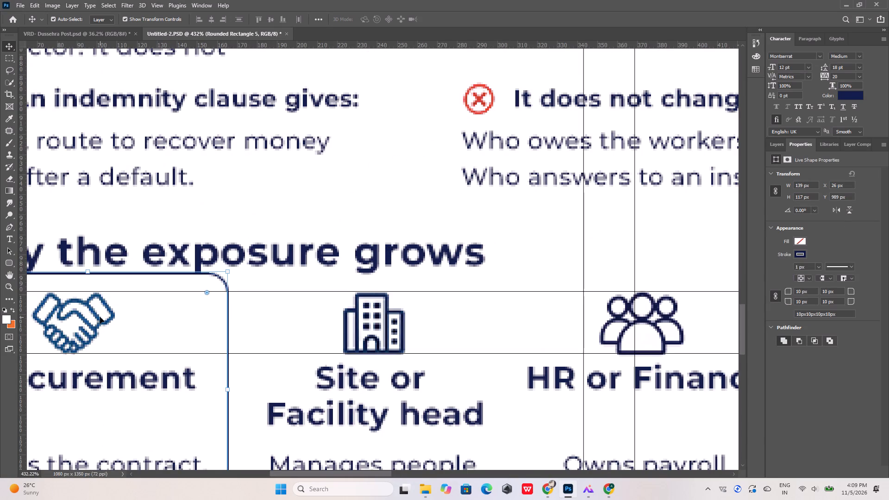
{"action": "left_click", "coordinate": [96, 320], "text": "shift"}
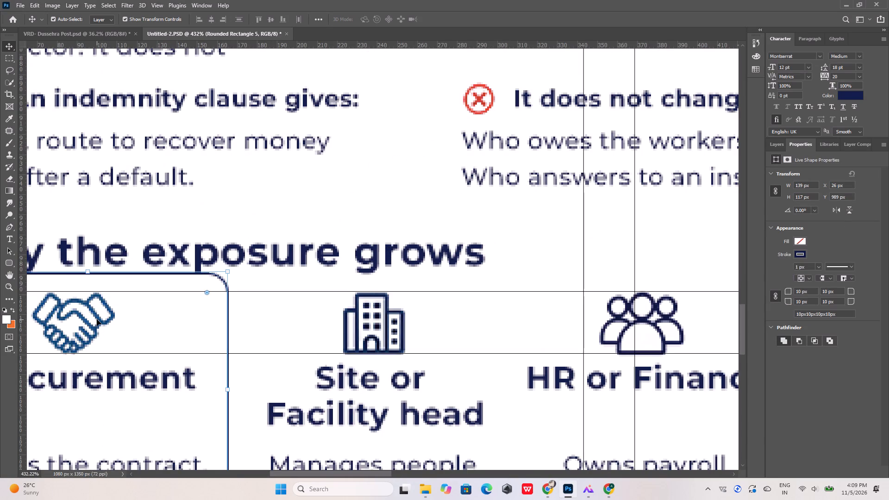
{"action": "left_click", "coordinate": [97, 319], "text": "shift"}
{"action": "left_click", "coordinate": [121, 380], "text": "shift"}
{"action": "scroll", "coordinate": [127, 299], "scroll_direction": "down", "scroll_amount": 2, "text": "alt"}
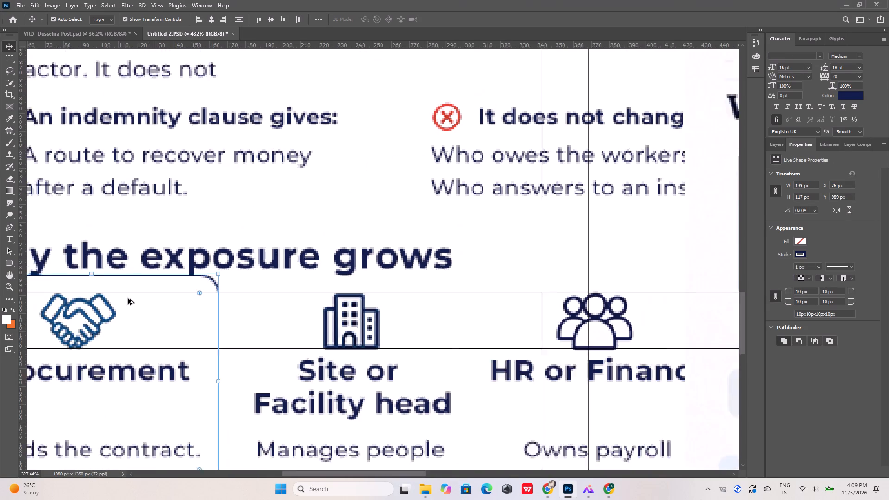
{"action": "scroll", "coordinate": [128, 298], "scroll_direction": "down", "scroll_amount": 5, "text": "alt"}
{"action": "left_click", "coordinate": [137, 386], "text": "shift"}
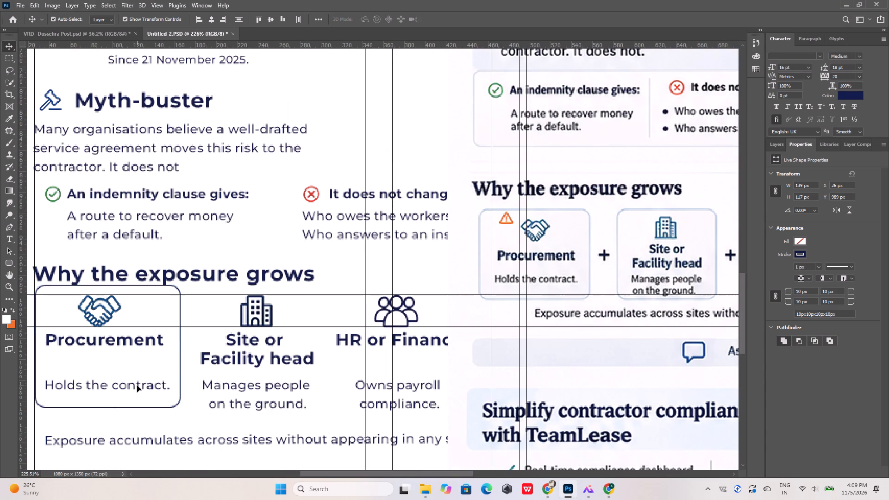
{"action": "left_click", "coordinate": [251, 311], "text": "shift"}
{"action": "left_click", "coordinate": [257, 341], "text": "shift"}
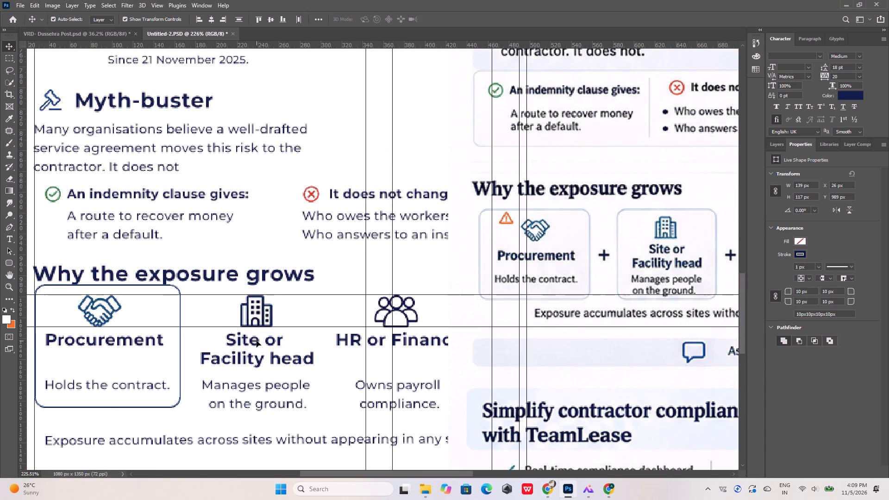
{"action": "left_click", "coordinate": [251, 384], "text": "shift"}
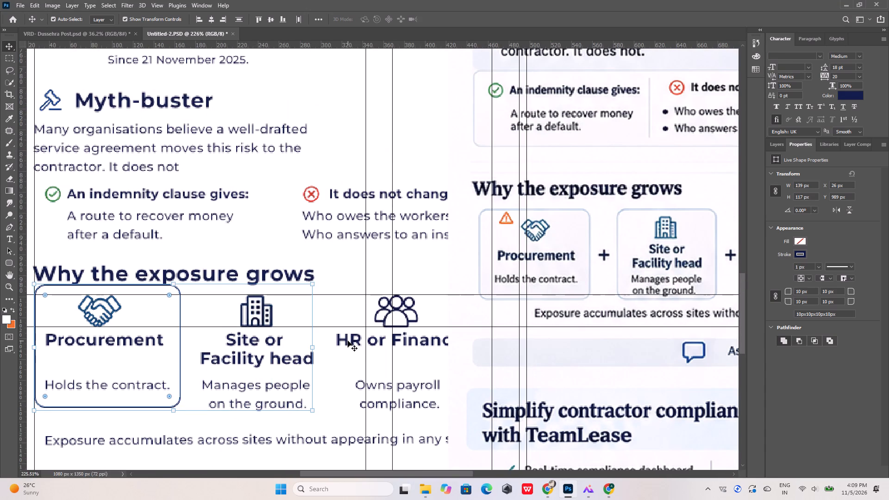
{"action": "left_click", "coordinate": [346, 339], "text": "shift"}
{"action": "left_click", "coordinate": [395, 310], "text": "shift"}
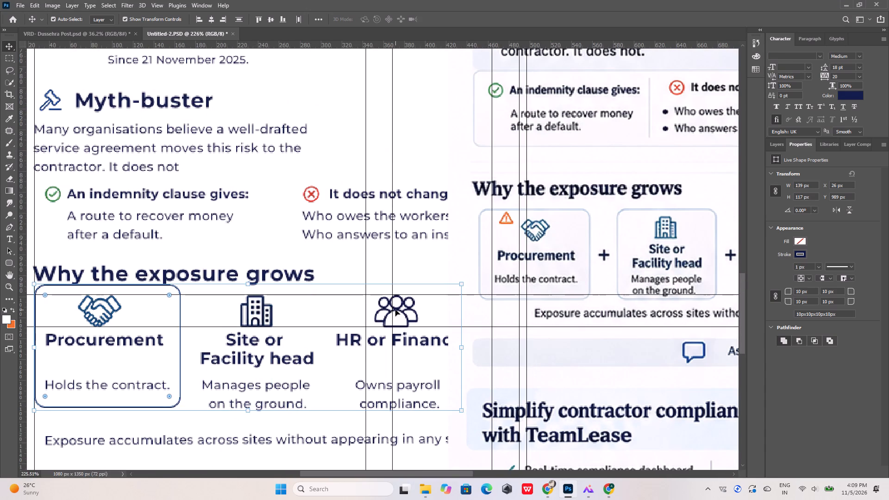
{"action": "left_click", "coordinate": [403, 387], "text": "shift"}
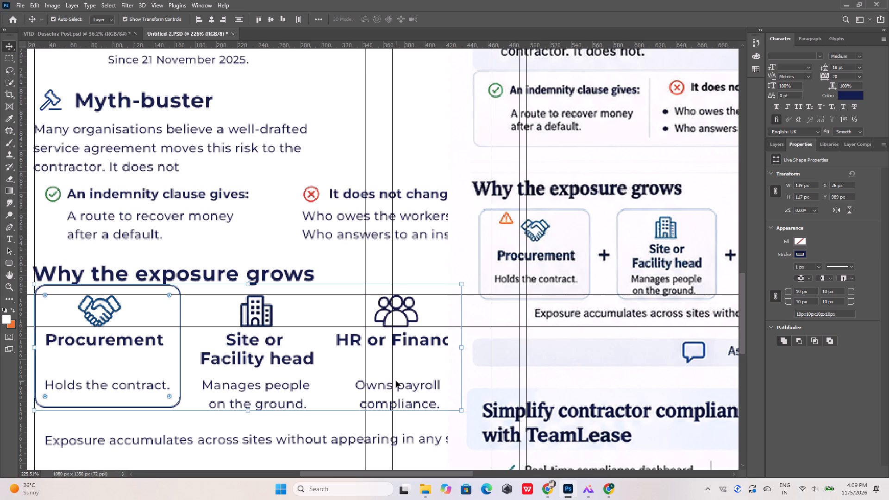
{"action": "key", "text": "Down"}
{"action": "key", "text": "Down"}
{"action": "key", "text": "Down"}
{"action": "key", "text": "Down"}
{"action": "key", "text": "Down"}
{"action": "key", "text": "Down"}
{"action": "key", "text": "Down"}
{"action": "key", "text": "Down"}
{"action": "key", "text": "Down"}
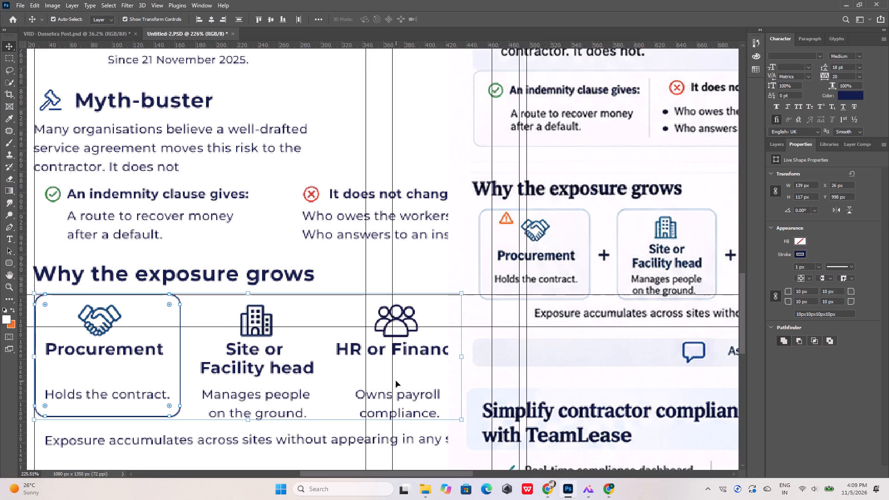
{"action": "key", "text": "Down"}
{"action": "key", "text": "Down"}
{"action": "key", "text": "Down"}
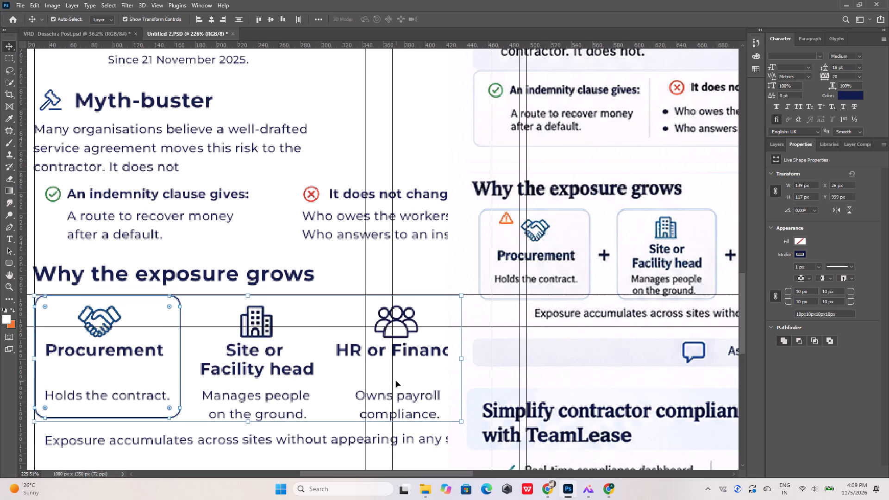
{"action": "key", "text": "Up"}
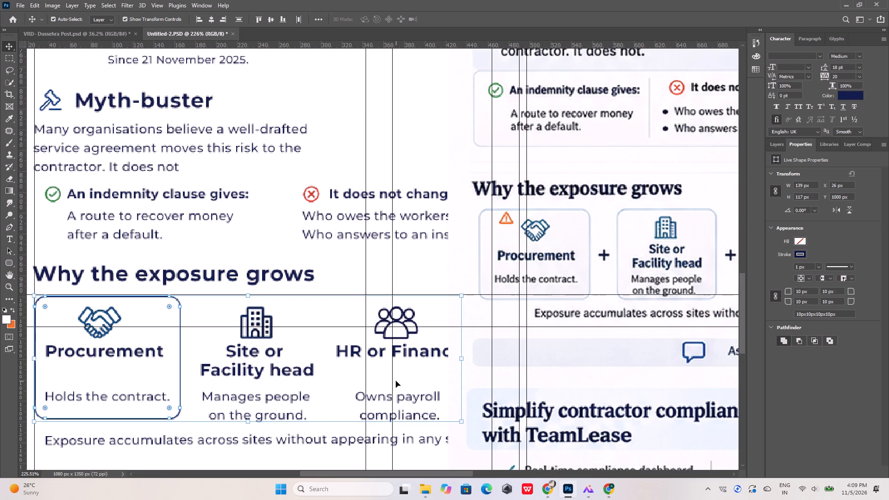
{"action": "left_click", "coordinate": [259, 197]}
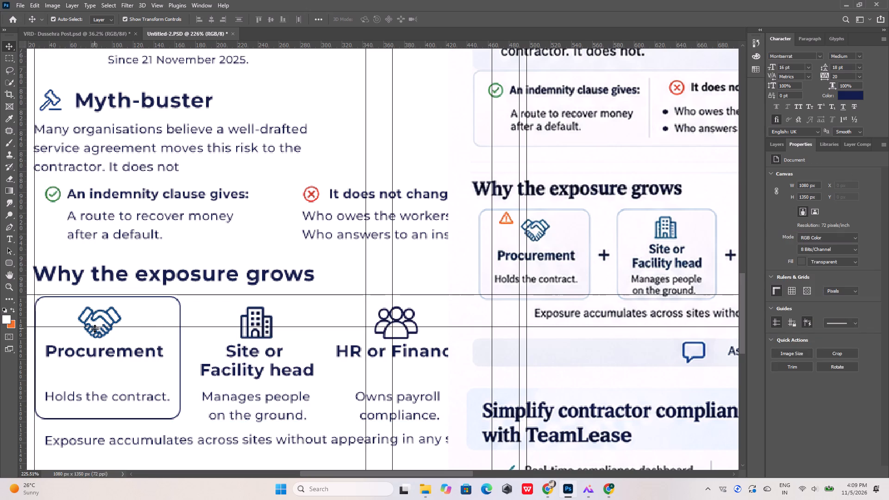
Fill the Procurement box with the near-white #f9fafa sampled from inside the reference's Procurement box.
{"action": "scroll", "coordinate": [133, 300], "scroll_direction": "down", "scroll_amount": 8, "text": "alt"}
{"action": "scroll", "coordinate": [360, 271], "scroll_direction": "up", "scroll_amount": 3, "text": "alt"}
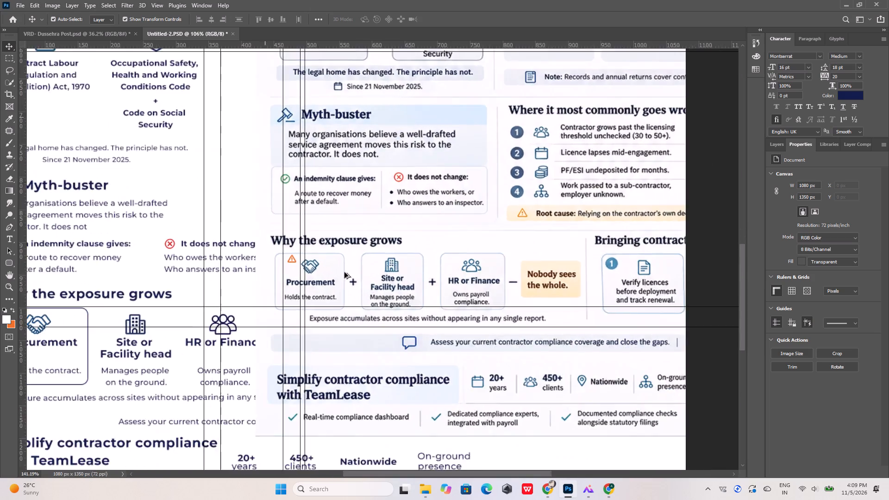
{"action": "scroll", "coordinate": [344, 272], "scroll_direction": "up", "scroll_amount": 10, "text": "alt"}
{"action": "scroll", "coordinate": [369, 257], "scroll_direction": "down", "scroll_amount": 8, "text": "alt"}
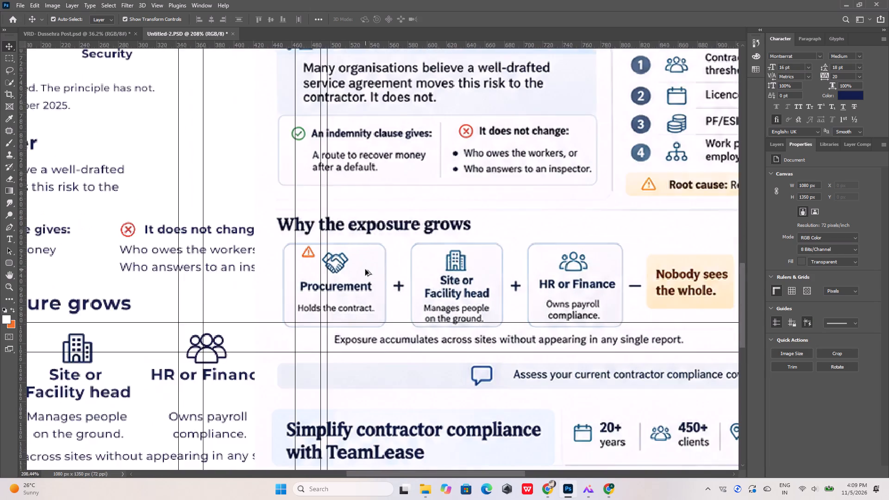
{"action": "scroll", "coordinate": [365, 269], "scroll_direction": "down", "scroll_amount": 2, "text": "alt"}
{"action": "scroll", "coordinate": [117, 327], "scroll_direction": "up", "scroll_amount": 8, "text": "alt"}
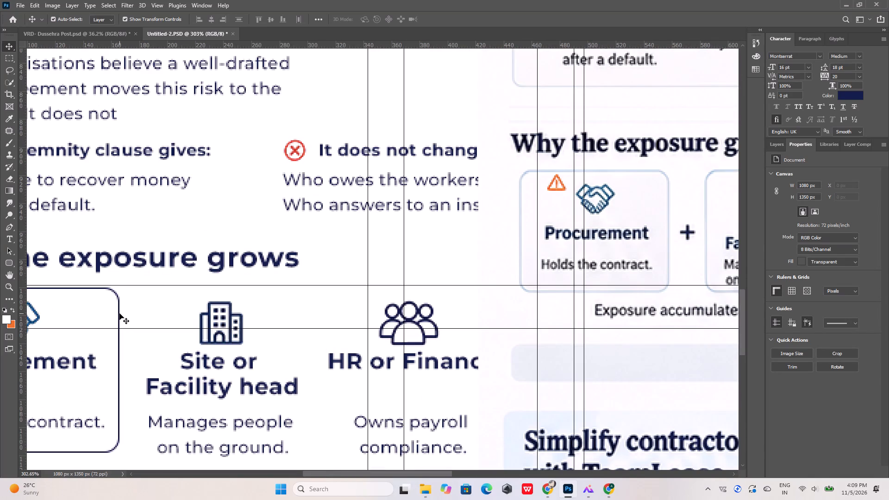
{"action": "left_click", "coordinate": [119, 313]}
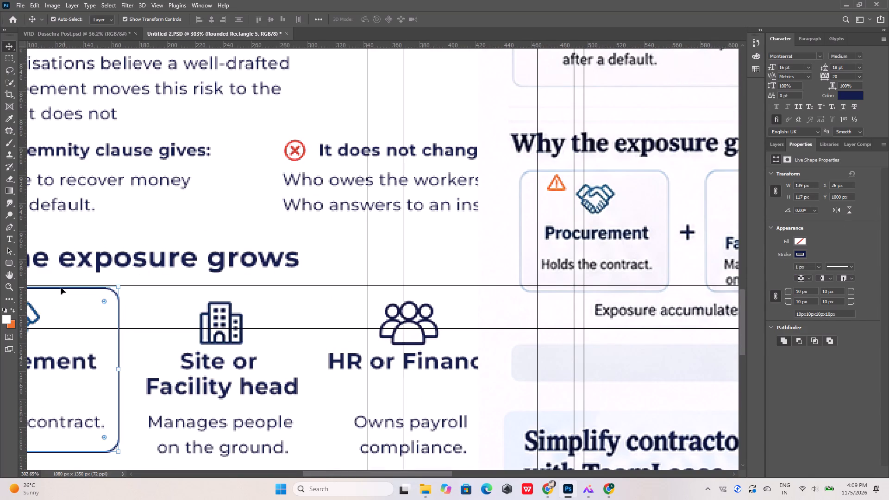
{"action": "left_click", "coordinate": [12, 259]}
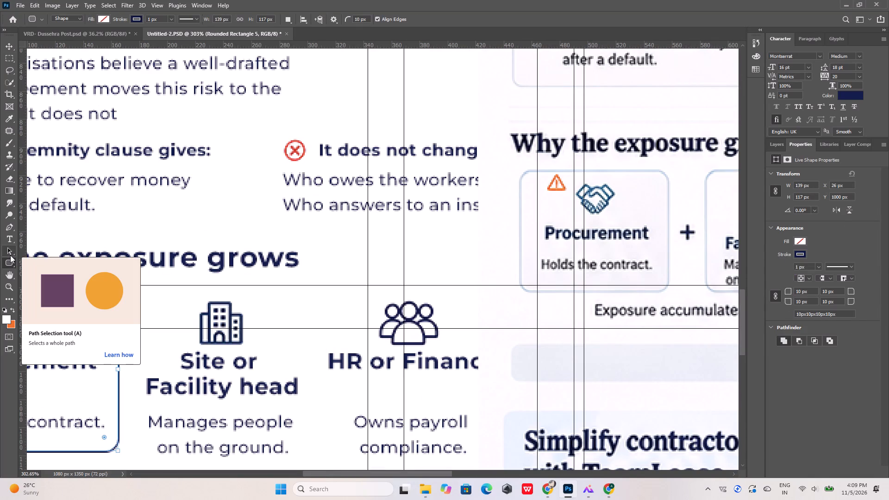
{"action": "left_click", "coordinate": [98, 15]}
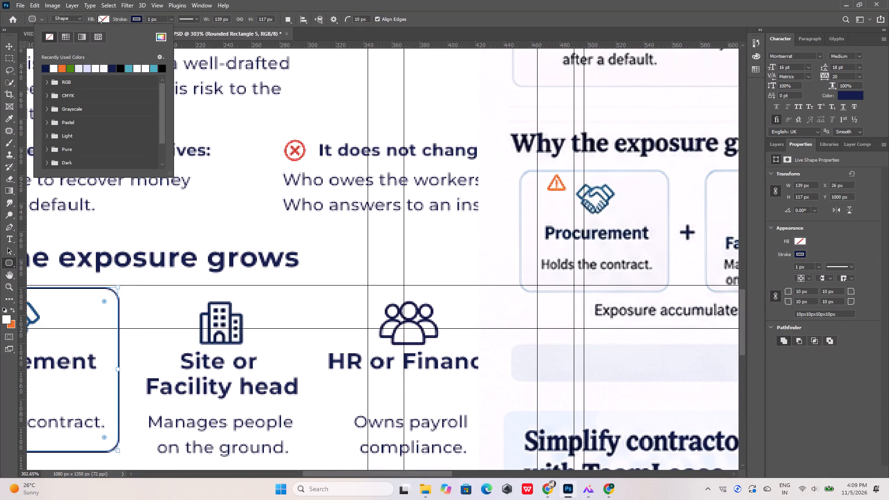
{"action": "left_click", "coordinate": [161, 37]}
{"action": "left_click", "coordinate": [640, 199]}
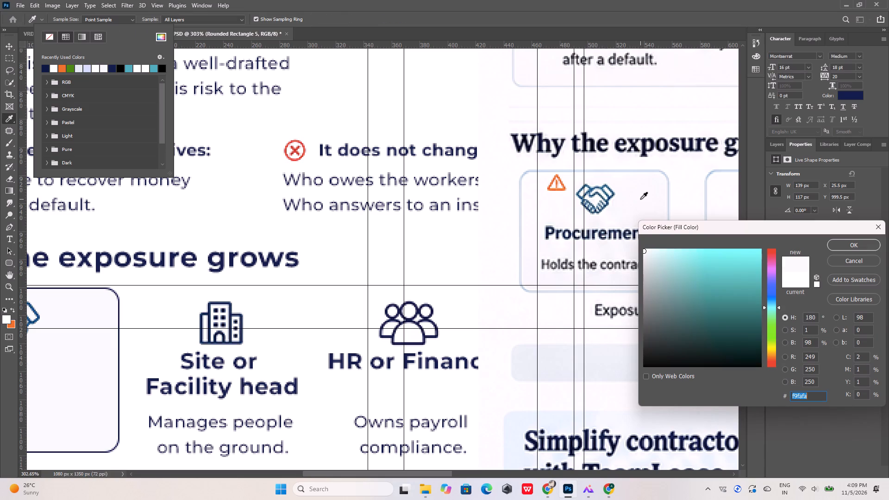
{"action": "left_click", "coordinate": [857, 246]}
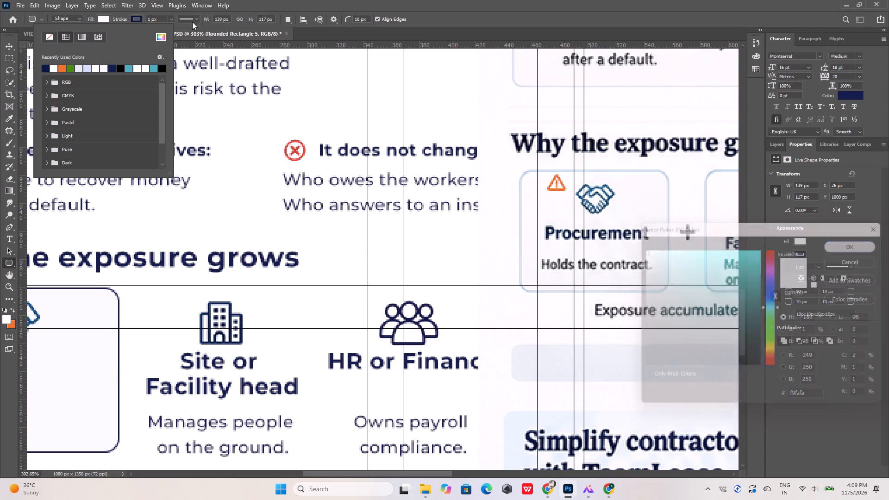
Recolour the Procurement box's outline with the pale blue #d6e4ef sampled from the reference box's border.
{"action": "left_click", "coordinate": [138, 19]}
{"action": "left_click", "coordinate": [199, 37]}
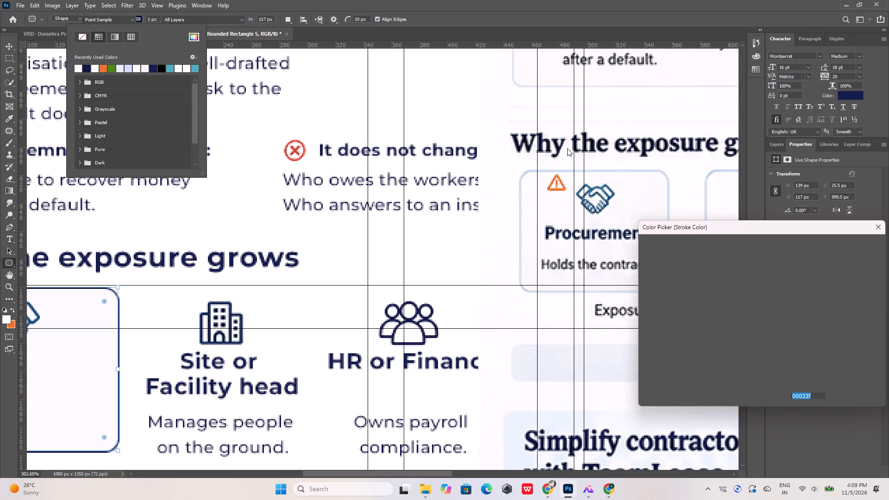
{"action": "left_click", "coordinate": [612, 171]}
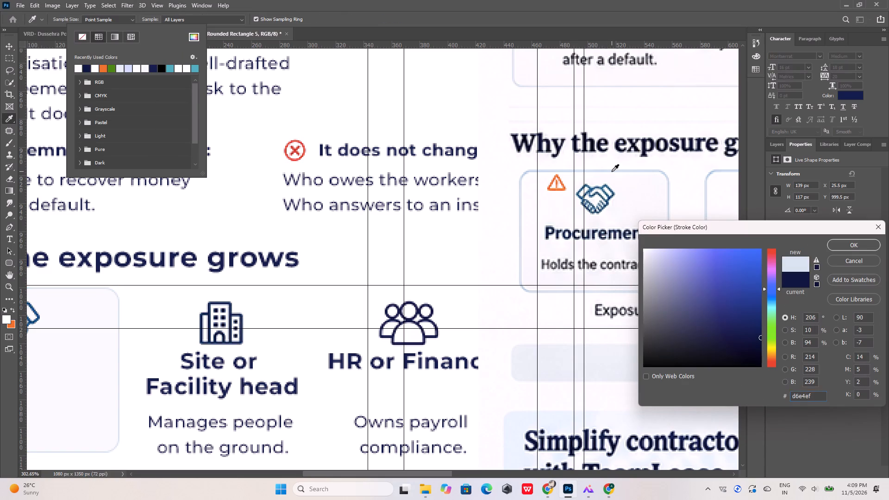
{"action": "left_click", "coordinate": [848, 244]}
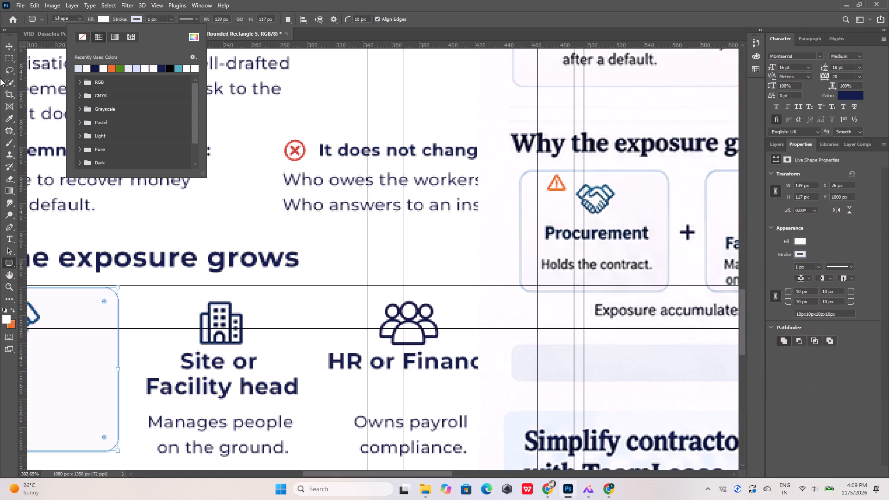
{"action": "left_click", "coordinate": [11, 46]}
{"action": "scroll", "coordinate": [283, 140], "scroll_direction": "down", "scroll_amount": 10, "text": "alt"}
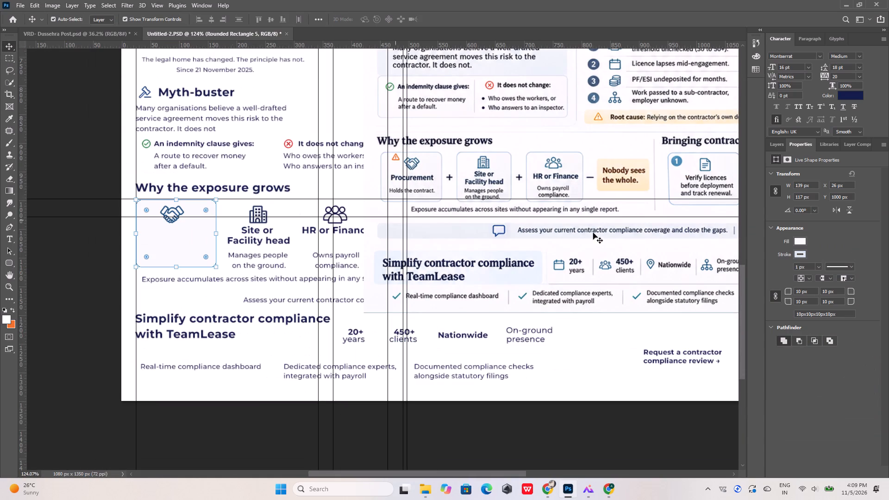
Move the Procurement box's layer down the stack until it sits behind the Procurement heading and the "Holds the contract." text.
{"action": "left_click", "coordinate": [776, 145]}
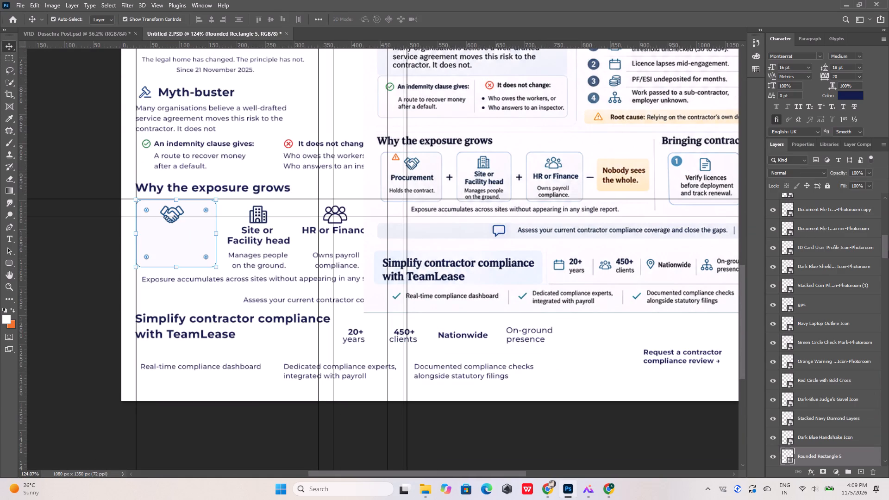
{"action": "scroll", "coordinate": [851, 260], "scroll_direction": "down", "scroll_amount": 5}
{"action": "left_click_drag", "start_coordinate": [836, 271], "coordinate": [829, 415]}
{"action": "scroll", "coordinate": [827, 389], "scroll_direction": "down", "scroll_amount": 6}
{"action": "scroll", "coordinate": [821, 256], "scroll_direction": "up", "scroll_amount": 1}
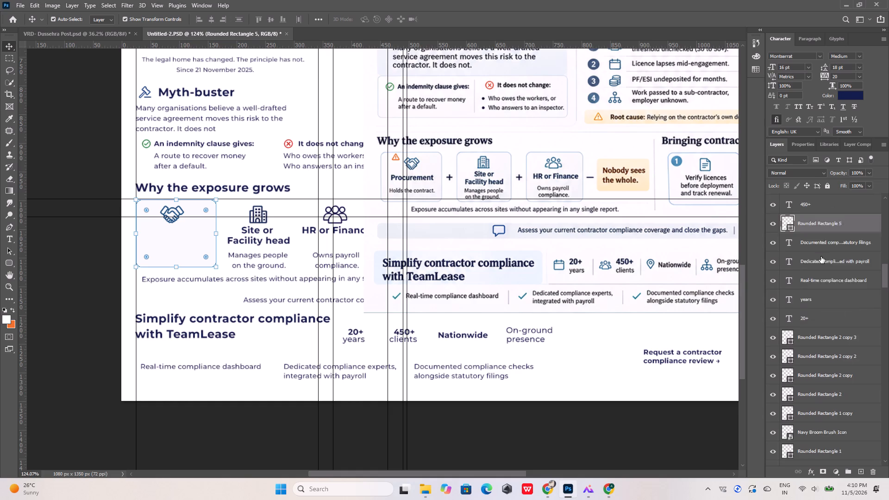
{"action": "scroll", "coordinate": [821, 256], "scroll_direction": "up", "scroll_amount": 1}
{"action": "left_click_drag", "start_coordinate": [821, 263], "coordinate": [820, 425]}
{"action": "scroll", "coordinate": [818, 400], "scroll_direction": "down", "scroll_amount": 7}
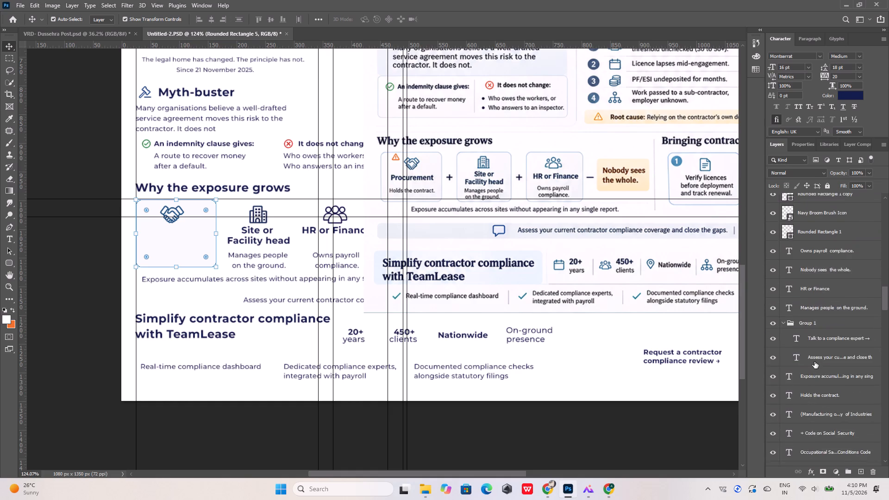
{"action": "scroll", "coordinate": [814, 362], "scroll_direction": "down", "scroll_amount": 1}
{"action": "scroll", "coordinate": [813, 351], "scroll_direction": "up", "scroll_amount": 3}
{"action": "left_click_drag", "start_coordinate": [821, 234], "coordinate": [821, 428]}
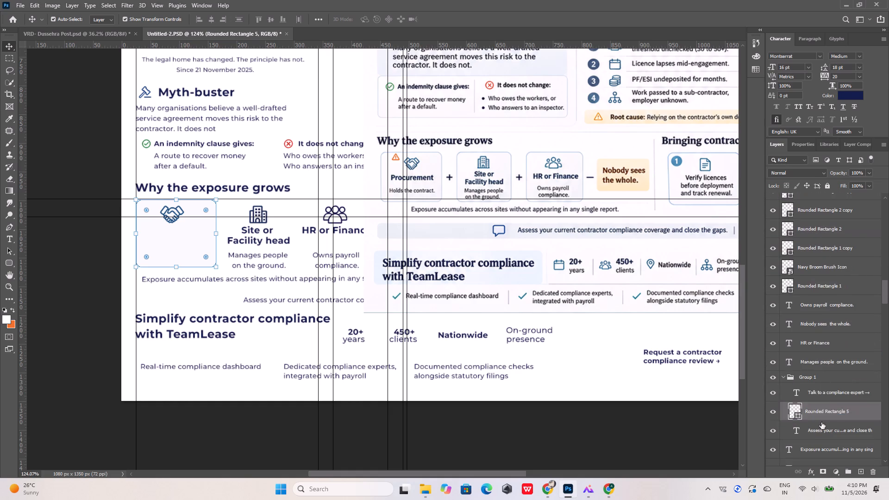
{"action": "scroll", "coordinate": [820, 385], "scroll_direction": "down", "scroll_amount": 7}
{"action": "scroll", "coordinate": [818, 376], "scroll_direction": "up", "scroll_amount": 1}
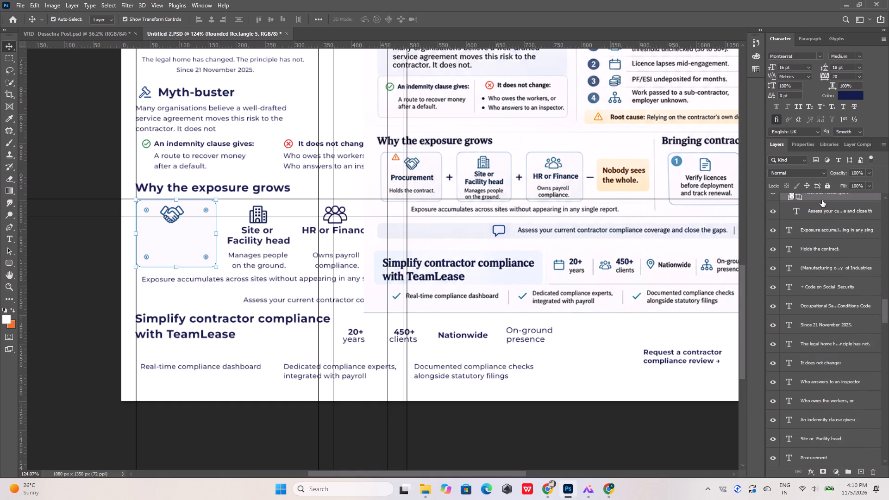
{"action": "left_click_drag", "start_coordinate": [822, 197], "coordinate": [822, 443]}
{"action": "scroll", "coordinate": [823, 427], "scroll_direction": "down", "scroll_amount": 4}
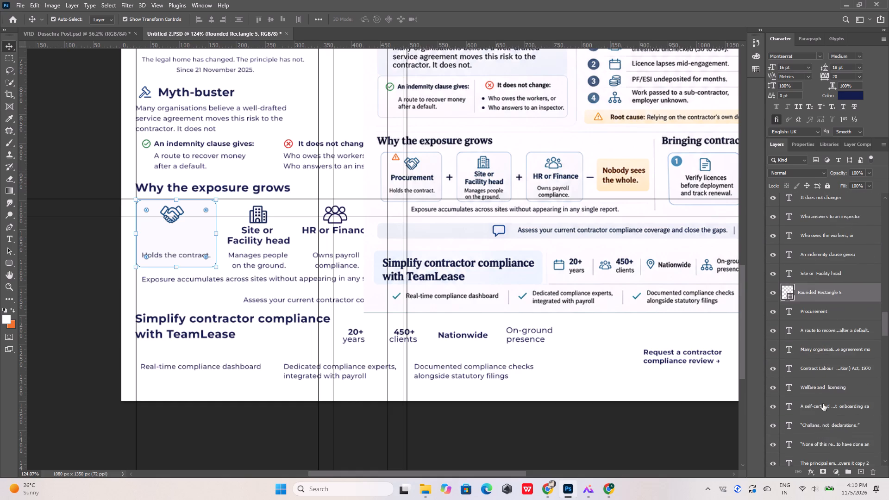
{"action": "scroll", "coordinate": [823, 388], "scroll_direction": "down", "scroll_amount": 2}
{"action": "left_click_drag", "start_coordinate": [823, 219], "coordinate": [830, 412]}
{"action": "scroll", "coordinate": [828, 403], "scroll_direction": "down", "scroll_amount": 5}
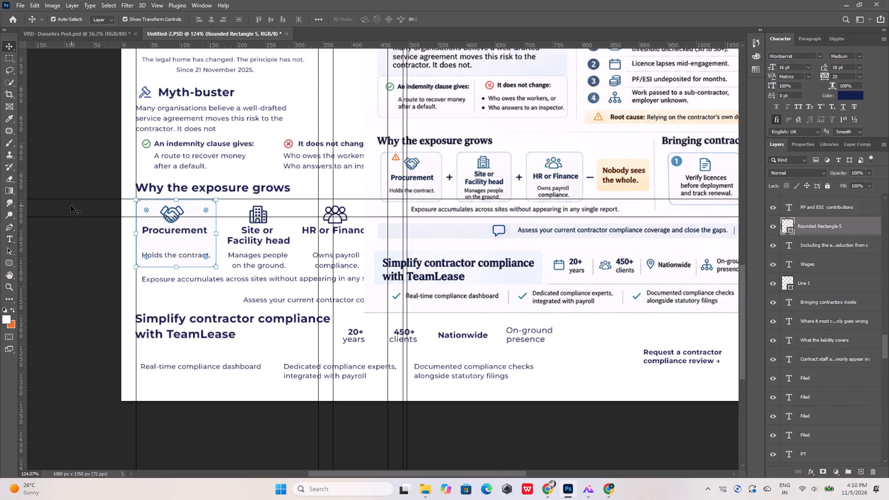
{"action": "left_click", "coordinate": [71, 206]}
Nudge the Procurement box up 1 px and stretch its bottom edge downward to 107.63% of its height.
{"action": "scroll", "coordinate": [191, 203], "scroll_direction": "up", "scroll_amount": 5}
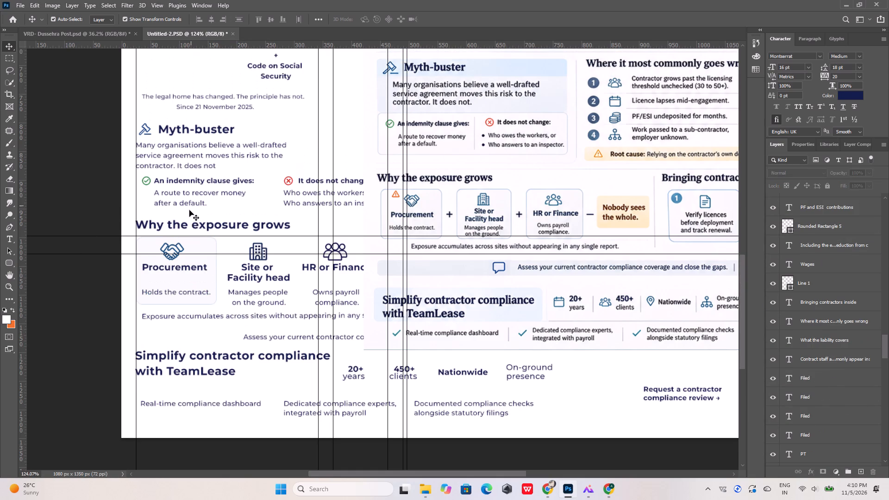
{"action": "scroll", "coordinate": [182, 245], "scroll_direction": "up", "scroll_amount": 10, "text": "alt"}
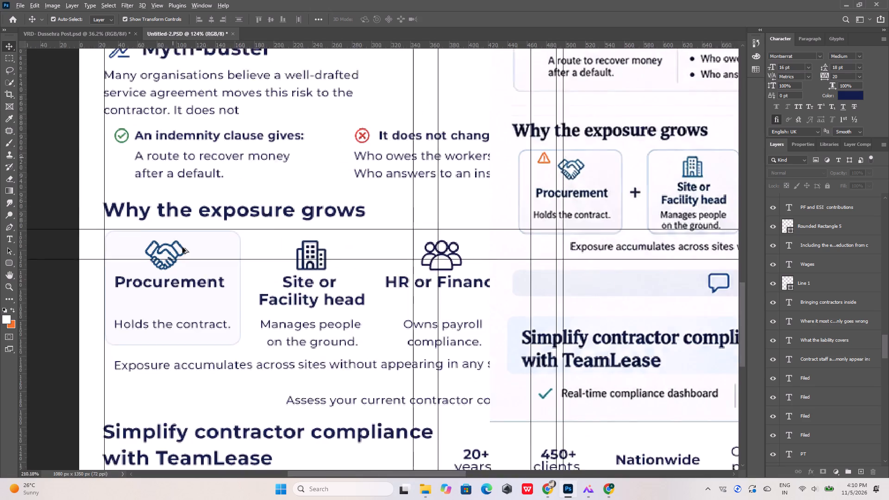
{"action": "left_click", "coordinate": [195, 245], "text": "alt"}
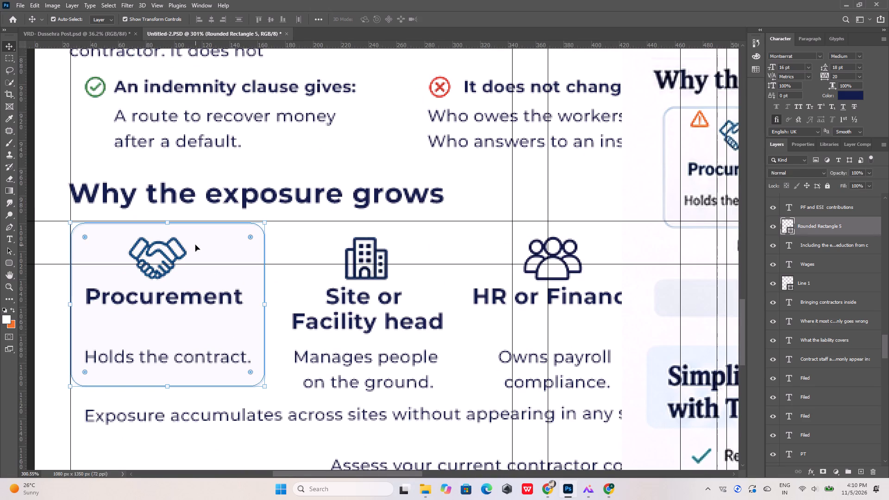
{"action": "key", "text": "Up"}
{"action": "key", "text": "Up"}
{"action": "key", "text": "Down"}
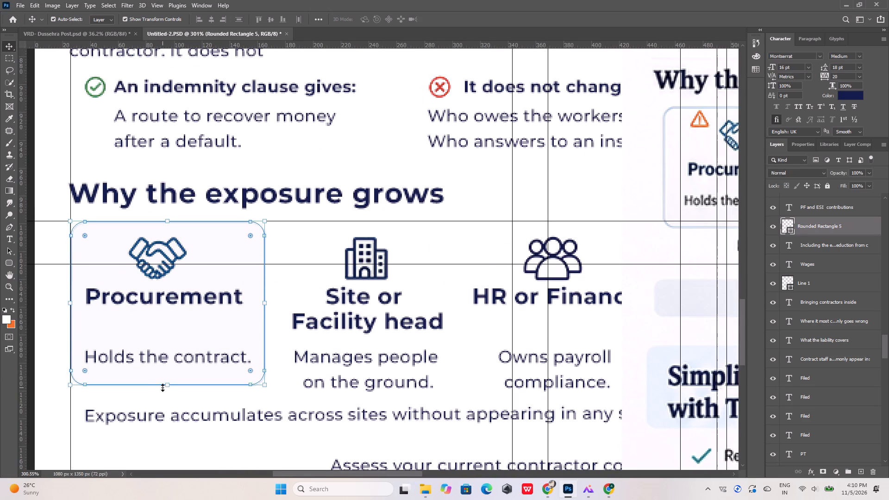
{"action": "left_click_drag", "start_coordinate": [166, 386], "coordinate": [166, 394], "text": "shift"}
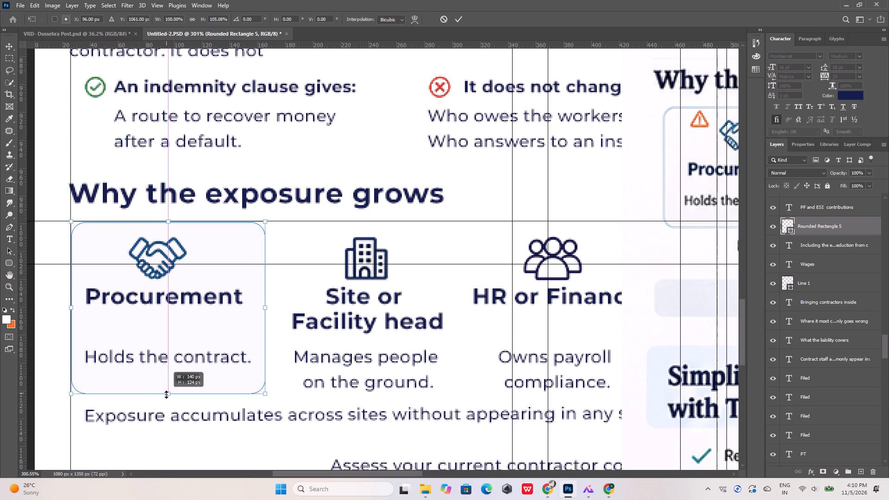
{"action": "left_click_drag", "start_coordinate": [166, 394], "coordinate": [166, 398], "text": "shift"}
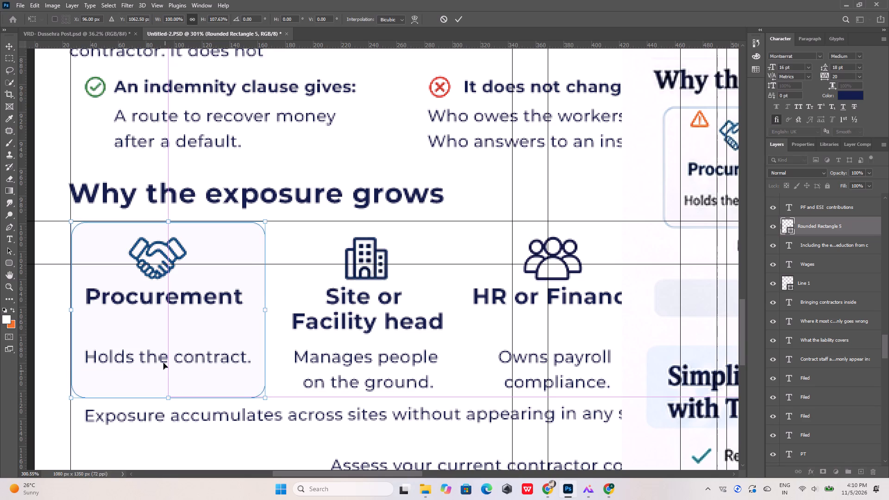
{"action": "left_click_drag", "start_coordinate": [158, 335], "coordinate": [326, 327], "text": "alt"}
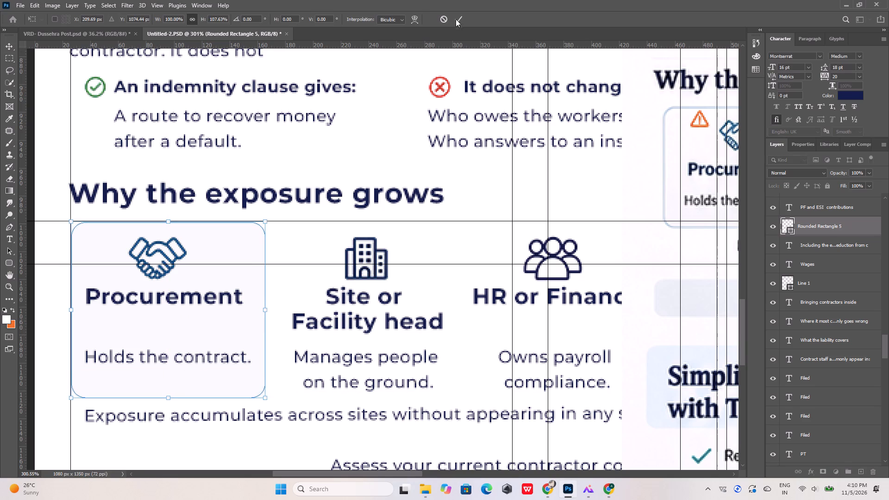
{"action": "left_click", "coordinate": [461, 15]}
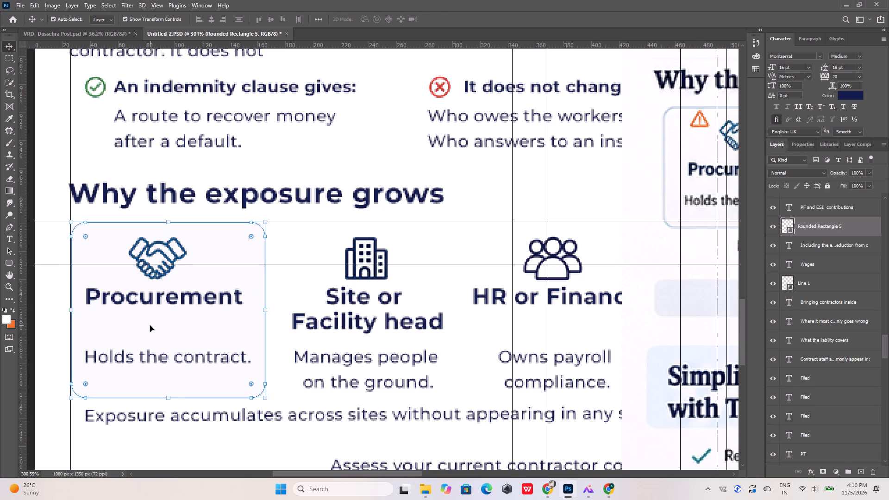
Duplicate the Procurement box behind the Site or Facility head column at the same height, leaving a narrow gap between the boxes.
{"action": "left_click_drag", "start_coordinate": [150, 325], "coordinate": [357, 321], "text": "alt"}
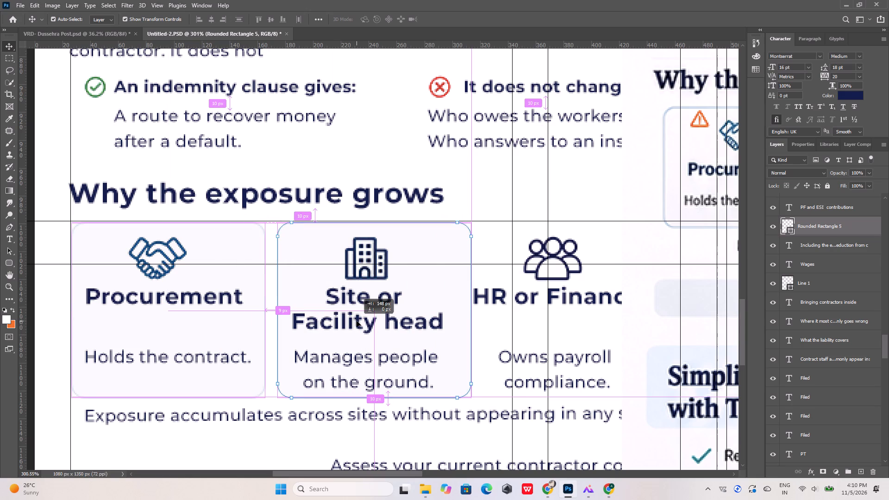
{"action": "left_click_drag", "start_coordinate": [357, 321], "coordinate": [353, 321], "text": "alt"}
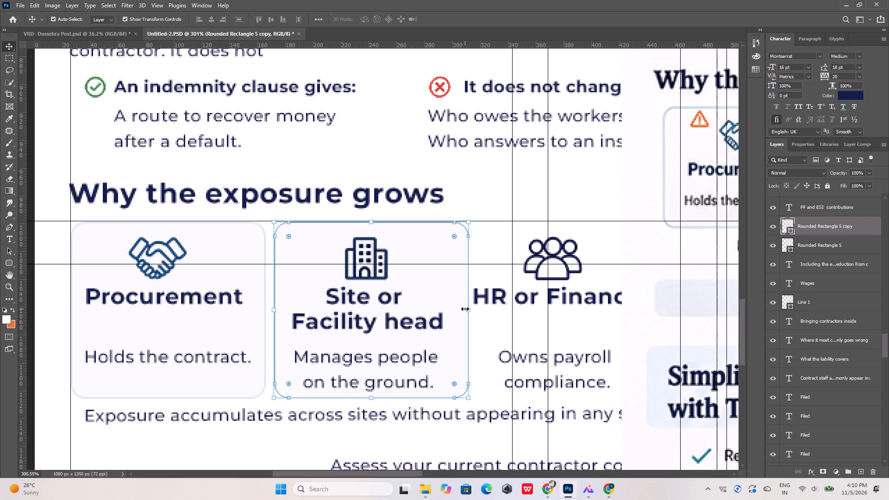
{"action": "key", "text": "Left"}
{"action": "key", "text": "Left"}
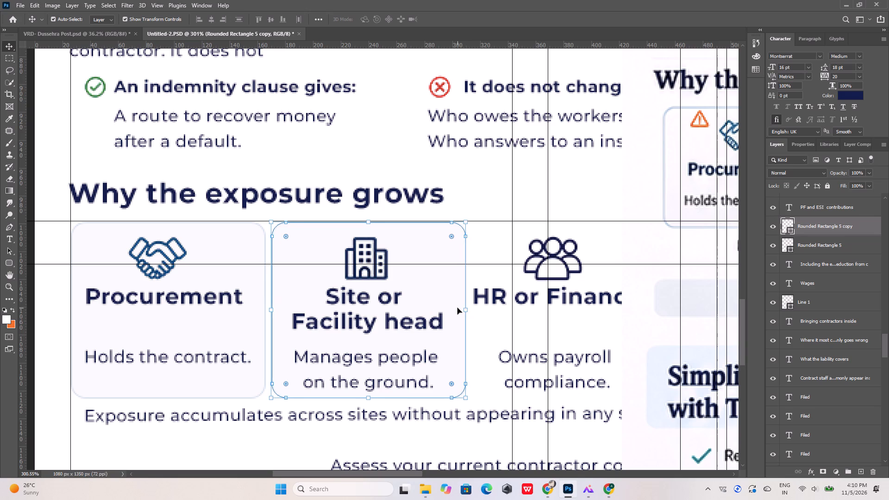
{"action": "key", "text": "Left"}
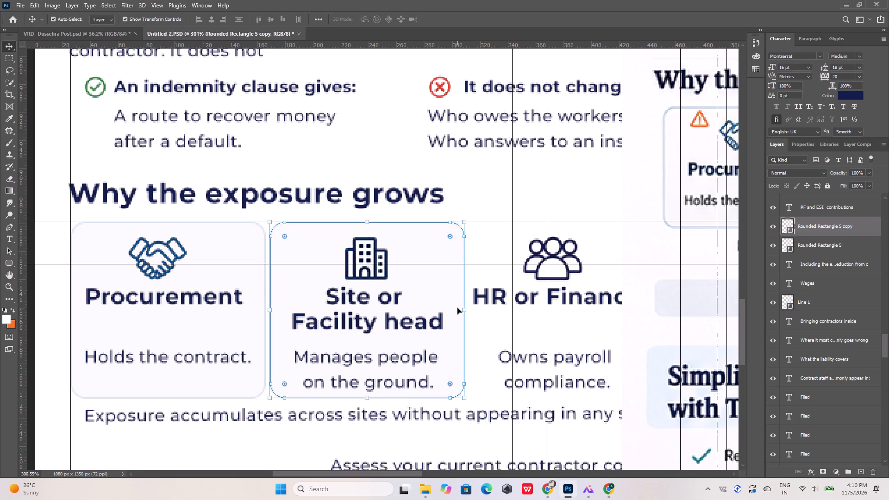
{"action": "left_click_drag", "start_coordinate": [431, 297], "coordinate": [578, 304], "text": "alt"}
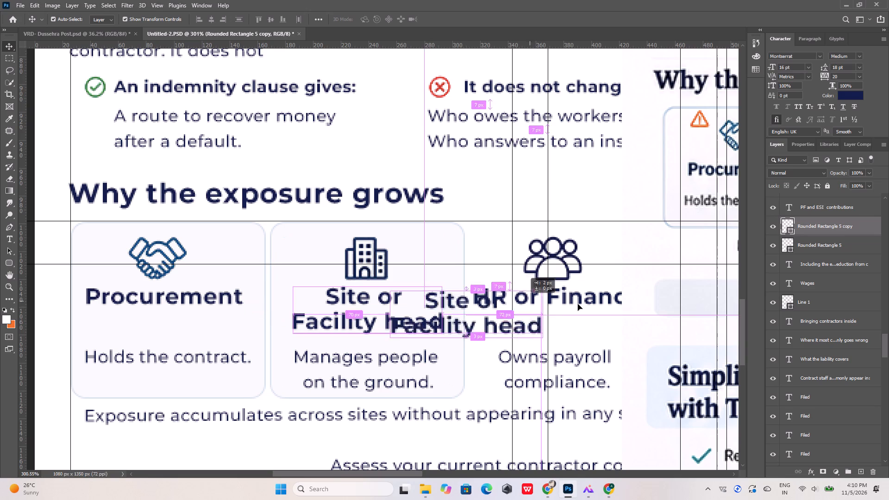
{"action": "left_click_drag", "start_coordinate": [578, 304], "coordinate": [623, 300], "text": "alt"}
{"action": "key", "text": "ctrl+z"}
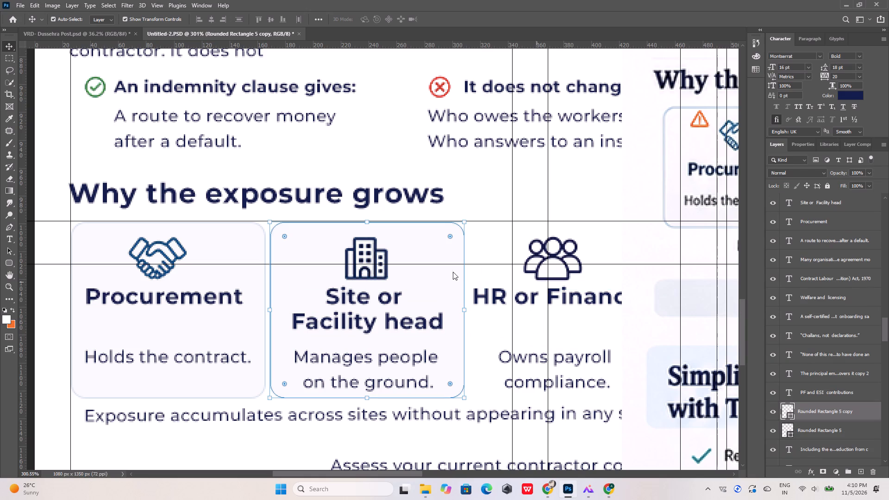
Duplicate the Site or Facility head box behind the HR or Finance column, matching the narrow gap between the first two boxes.
{"action": "left_click_drag", "start_coordinate": [431, 272], "coordinate": [633, 271], "text": "alt"}
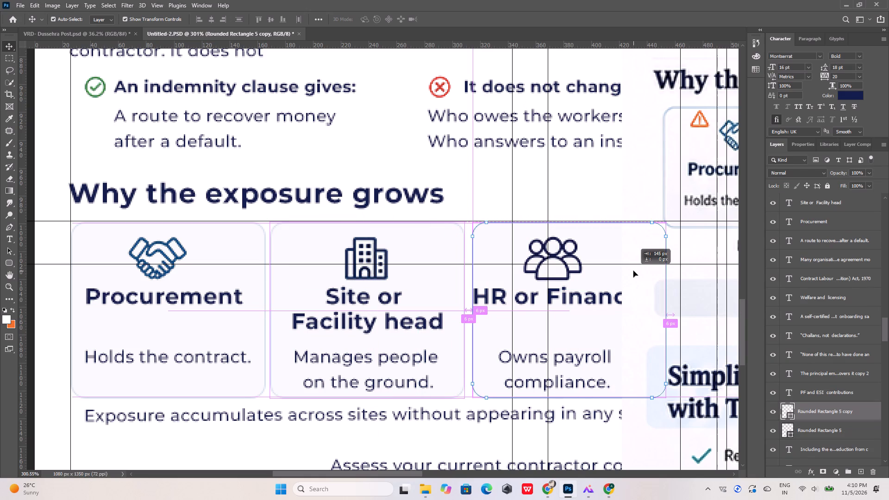
{"action": "left_click_drag", "start_coordinate": [633, 271], "coordinate": [628, 272], "text": "alt"}
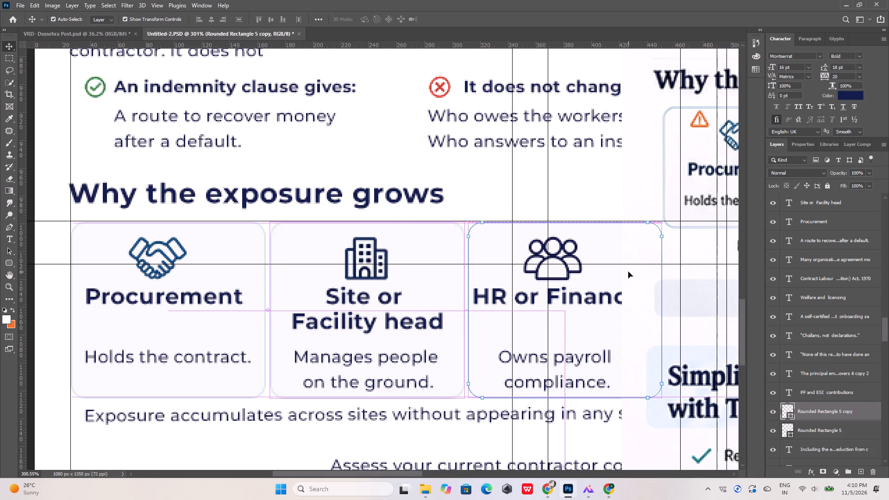
Move the reference image about 155 px right and 10 px up, clear of the HR or Finance column.
{"action": "scroll", "coordinate": [141, 275], "scroll_direction": "down", "scroll_amount": 8, "text": "alt"}
{"action": "left_click", "coordinate": [438, 288]}
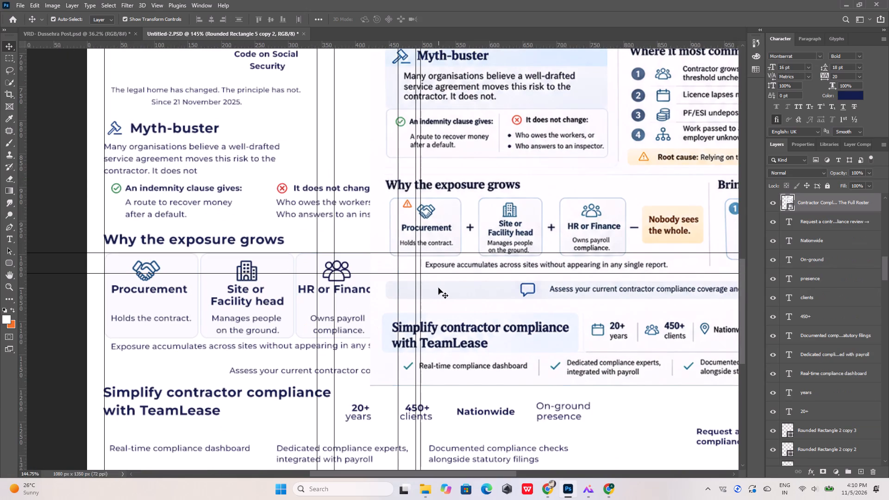
{"action": "left_click", "coordinate": [444, 287]}
{"action": "left_click_drag", "start_coordinate": [444, 287], "coordinate": [549, 280]}
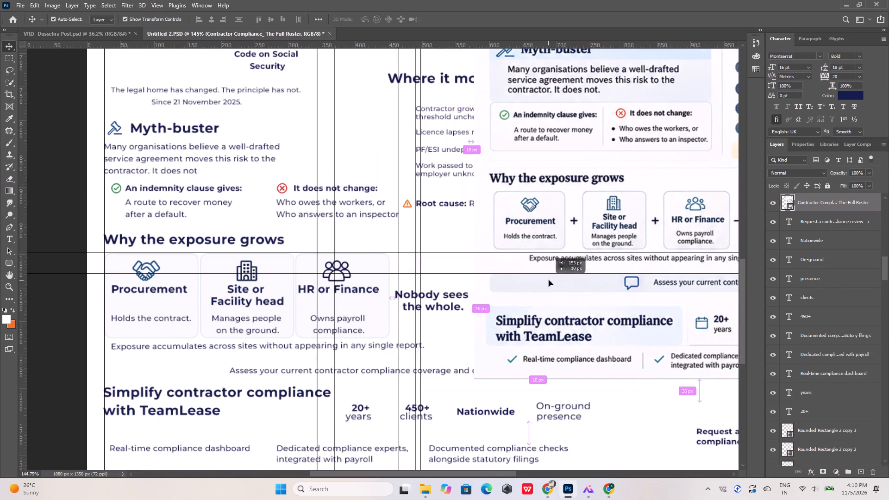
{"action": "left_click_drag", "start_coordinate": [549, 280], "coordinate": [550, 280]}
Centre the HR or Finance heading, its "Owns payroll compliance." text and the people icon horizontally within their box.
{"action": "scroll", "coordinate": [318, 281], "scroll_direction": "up", "scroll_amount": 7, "text": "alt"}
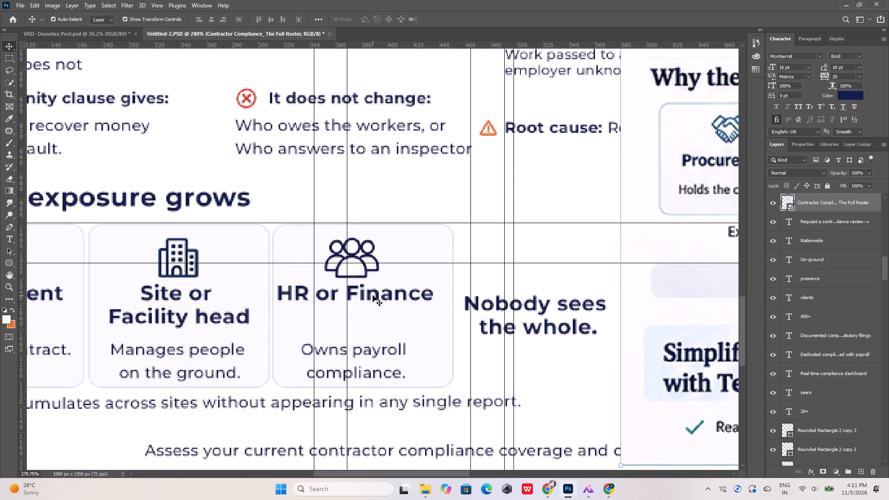
{"action": "left_click", "coordinate": [373, 295]}
{"action": "left_click", "coordinate": [420, 323], "text": "shift"}
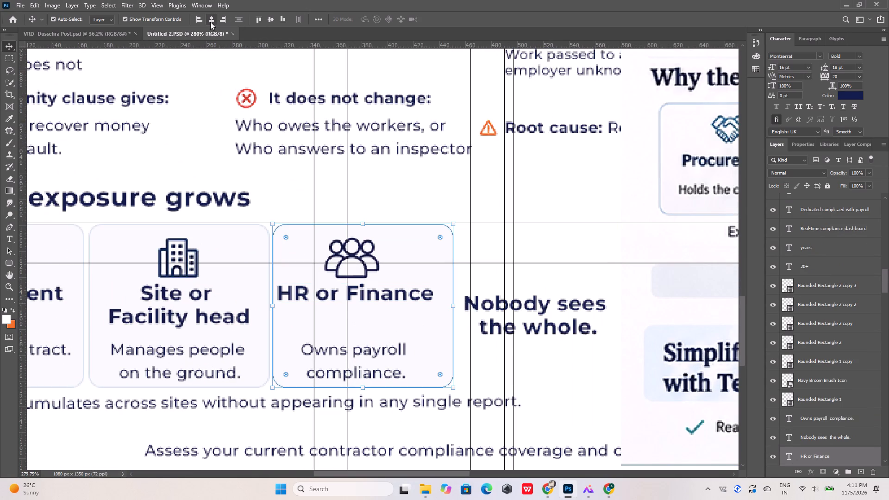
{"action": "left_click", "coordinate": [210, 22]}
{"action": "left_click", "coordinate": [386, 323]}
{"action": "left_click", "coordinate": [388, 349], "text": "shift"}
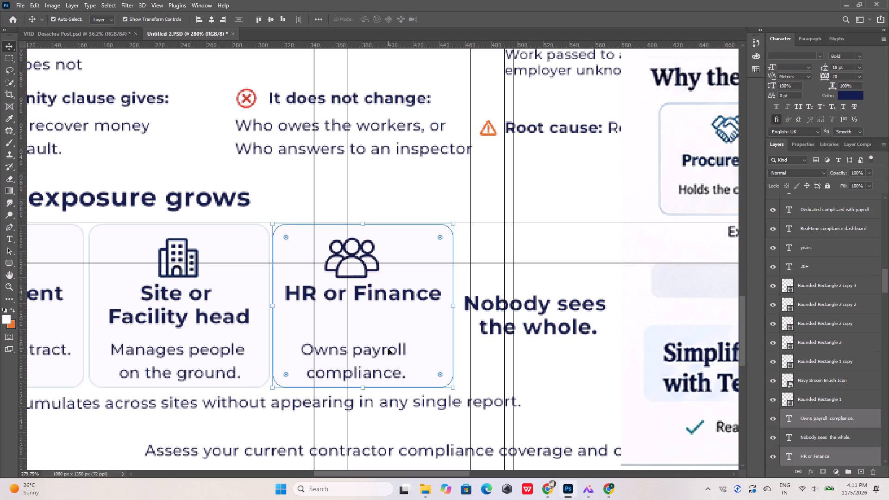
{"action": "left_click", "coordinate": [213, 21]}
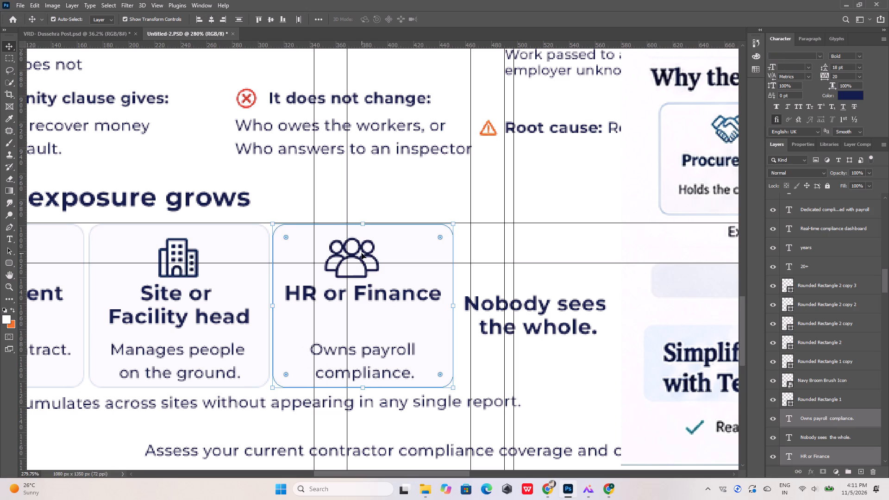
{"action": "left_click", "coordinate": [371, 250]}
{"action": "left_click", "coordinate": [411, 250], "text": "shift"}
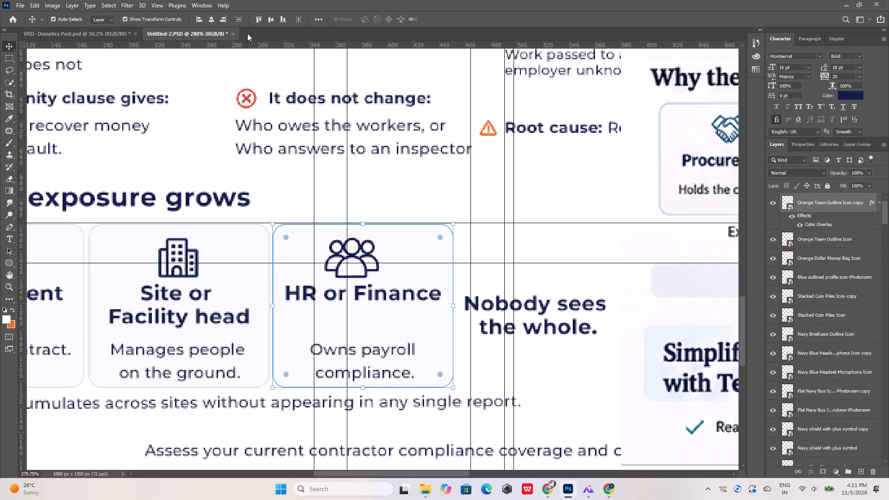
{"action": "left_click", "coordinate": [213, 18]}
Centre the building icon, the Site or Facility head heading and the "Manages people on the ground." text horizontally within their box.
{"action": "left_click", "coordinate": [179, 243]}
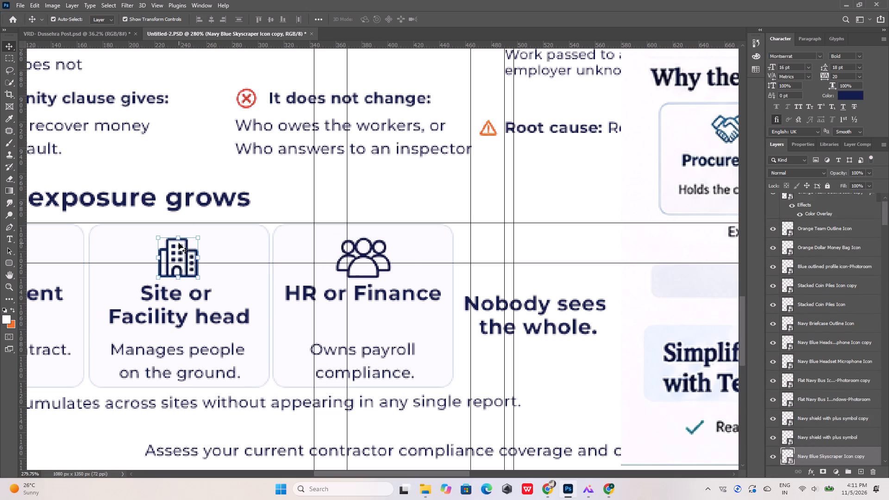
{"action": "left_click", "coordinate": [253, 252], "text": "shift"}
{"action": "left_click", "coordinate": [213, 20]}
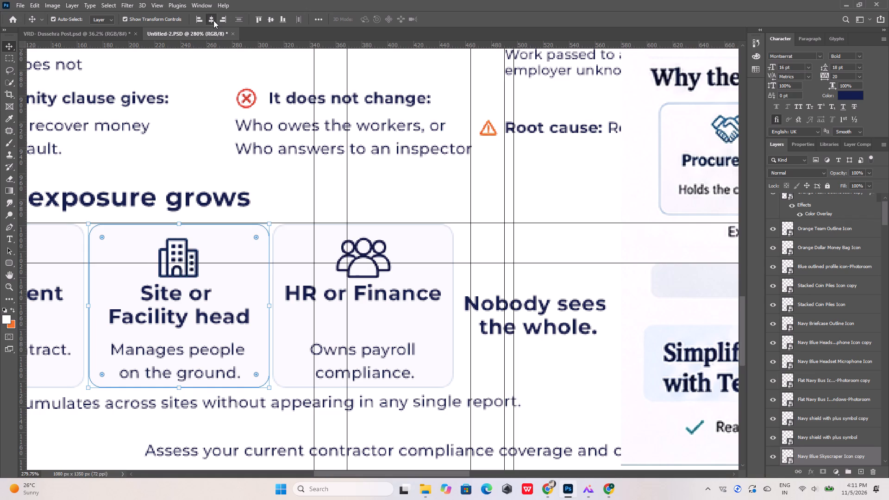
{"action": "left_click", "coordinate": [192, 297]}
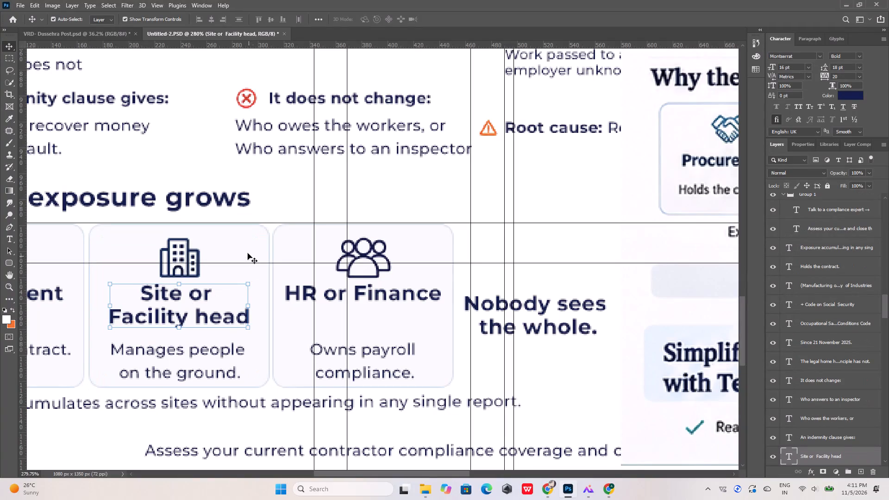
{"action": "left_click", "coordinate": [241, 240], "text": "shift"}
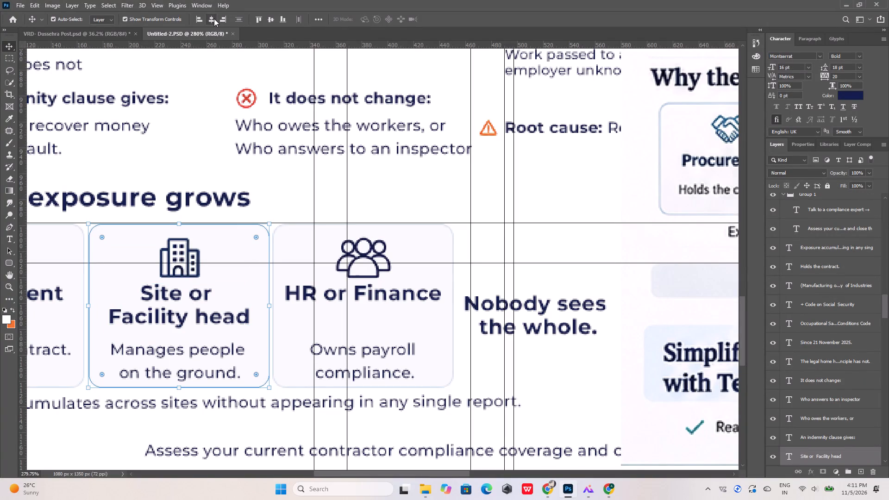
{"action": "left_click", "coordinate": [214, 19]}
{"action": "left_click", "coordinate": [213, 351]}
{"action": "left_click", "coordinate": [115, 250], "text": "shift"}
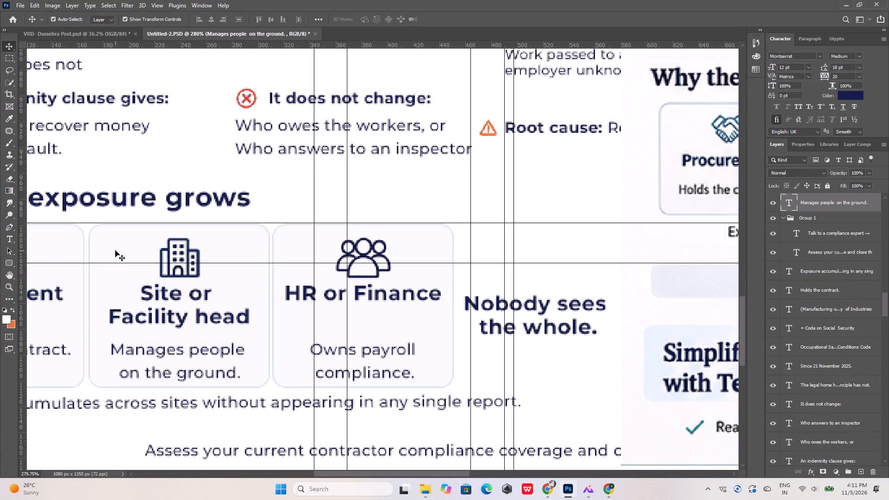
{"action": "left_click", "coordinate": [213, 19]}
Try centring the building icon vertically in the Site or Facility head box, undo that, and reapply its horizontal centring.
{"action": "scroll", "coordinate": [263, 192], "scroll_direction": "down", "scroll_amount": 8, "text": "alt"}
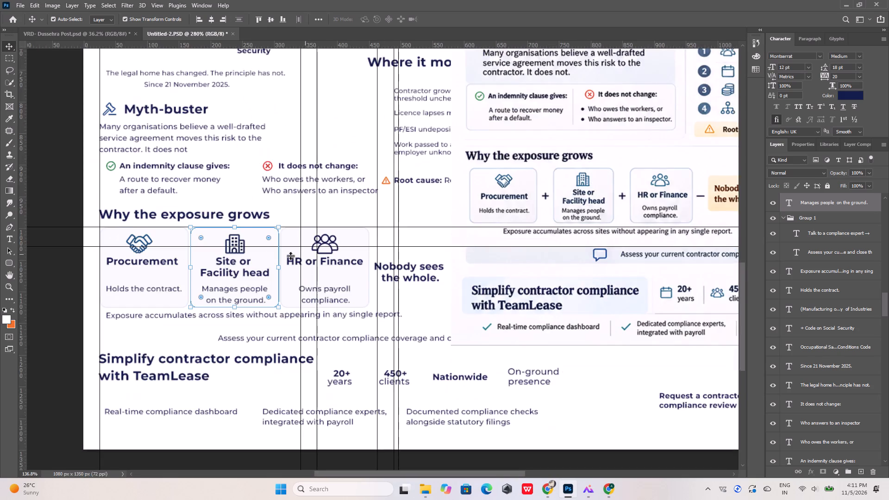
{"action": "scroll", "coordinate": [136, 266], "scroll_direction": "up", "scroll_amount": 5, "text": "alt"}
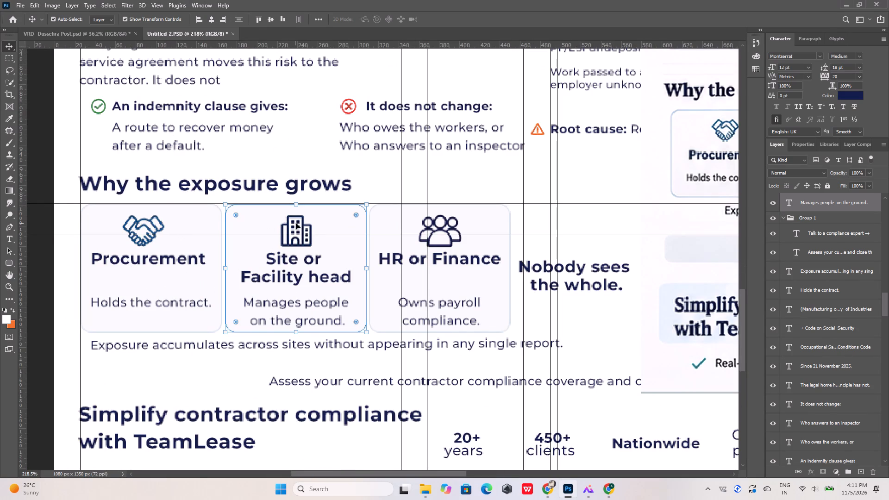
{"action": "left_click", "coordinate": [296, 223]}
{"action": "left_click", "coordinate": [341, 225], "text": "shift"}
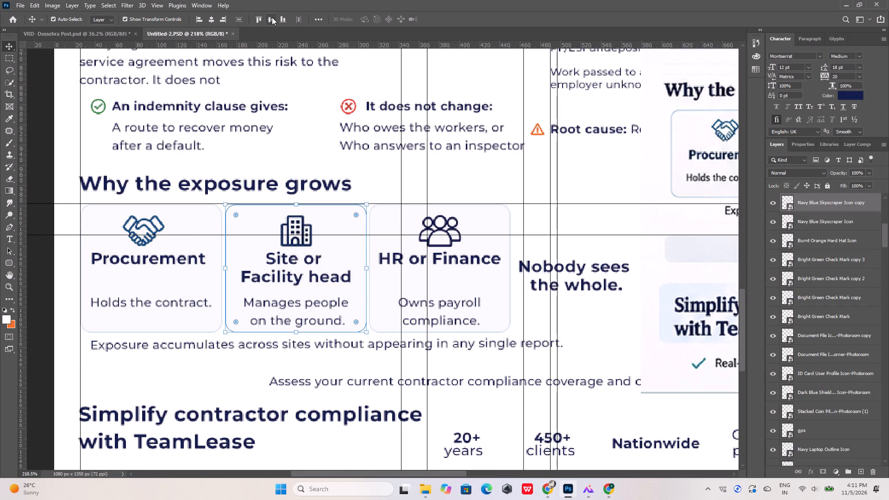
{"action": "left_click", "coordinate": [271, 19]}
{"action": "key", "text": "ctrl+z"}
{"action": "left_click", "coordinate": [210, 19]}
Centre the handshake icon, the Procurement heading and the "Holds the contract." text horizontally within the Procurement box.
{"action": "left_click", "coordinate": [143, 225]}
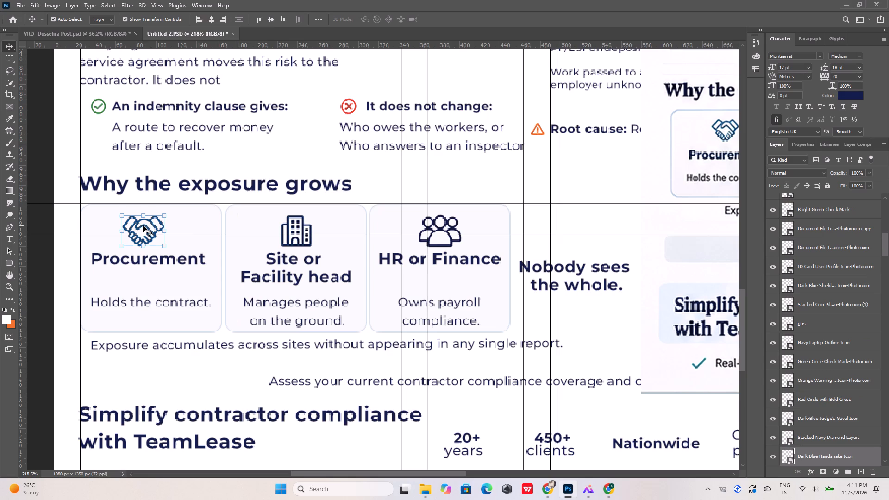
{"action": "left_click", "coordinate": [190, 222], "text": "shift"}
{"action": "left_click", "coordinate": [213, 18]}
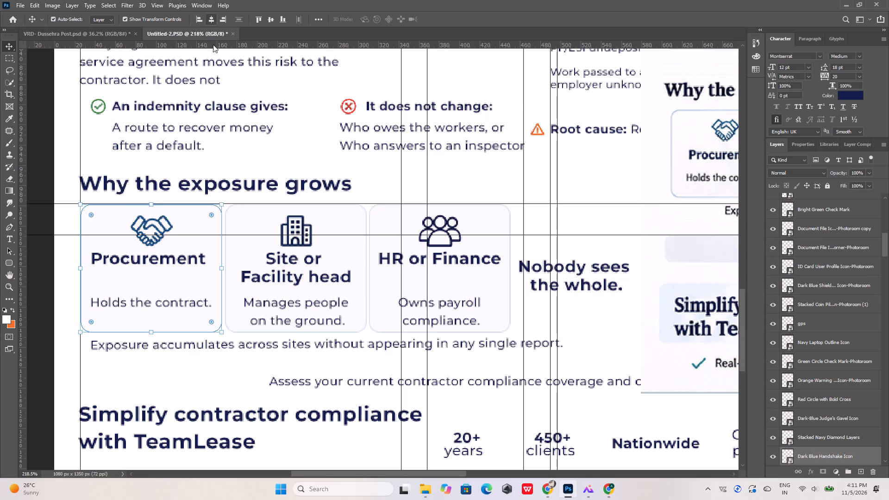
{"action": "left_click", "coordinate": [160, 257]}
{"action": "left_click", "coordinate": [196, 220], "text": "shift"}
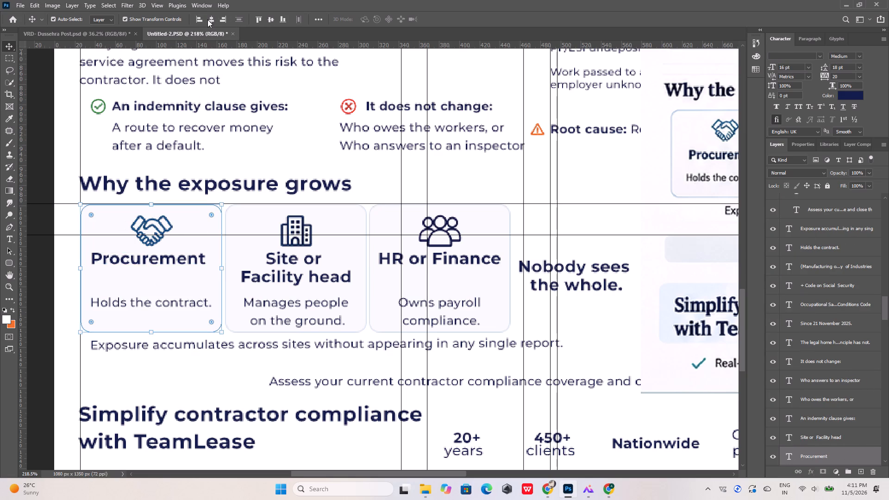
{"action": "left_click", "coordinate": [207, 17]}
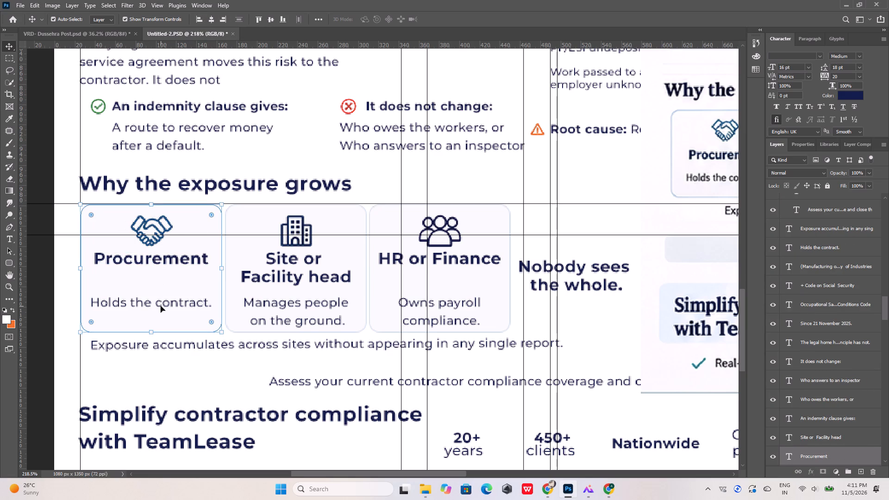
{"action": "left_click", "coordinate": [161, 306]}
{"action": "left_click", "coordinate": [109, 224], "text": "shift"}
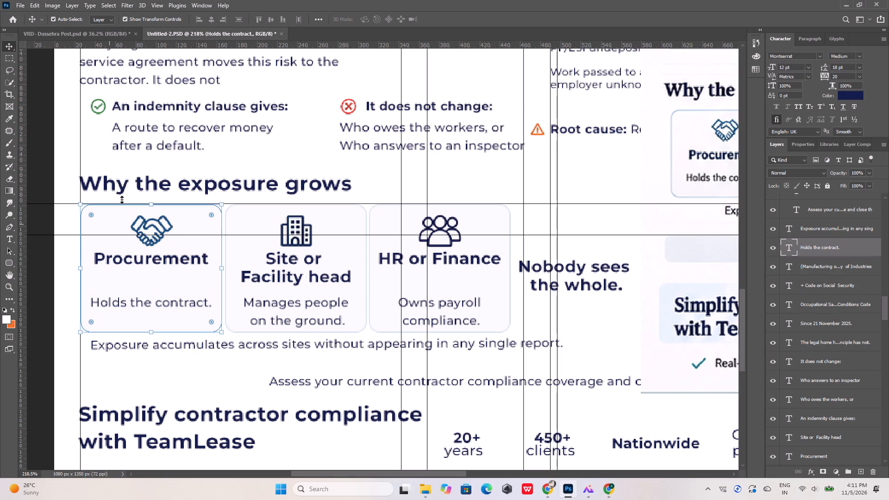
{"action": "left_click", "coordinate": [214, 19]}
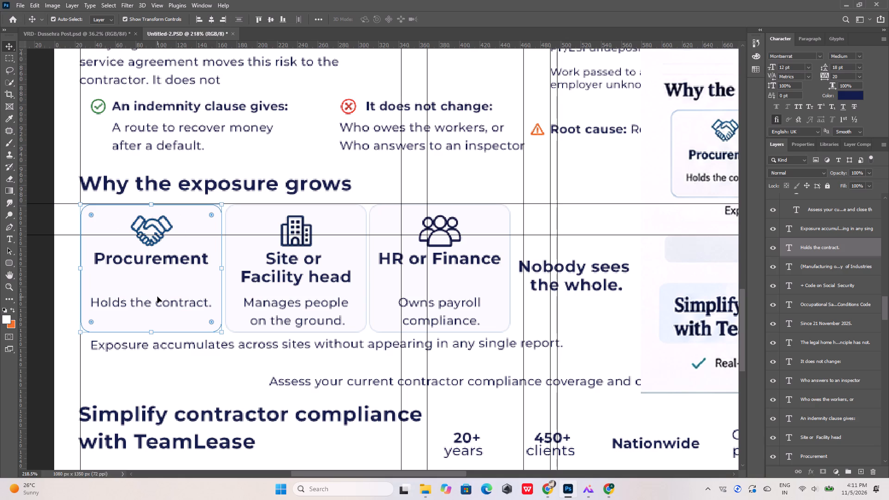
{"action": "double_click", "coordinate": [156, 304]}
{"action": "double_click", "coordinate": [156, 304]}
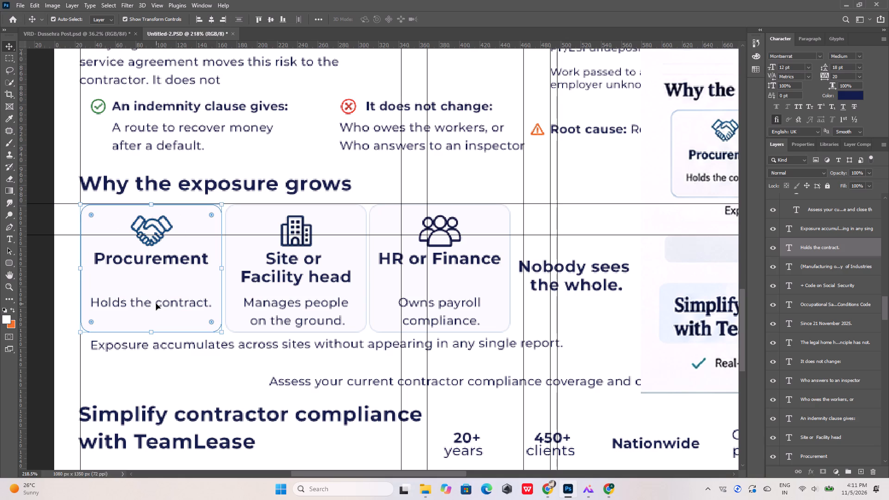
{"action": "triple_click", "coordinate": [160, 304]}
{"action": "left_click", "coordinate": [309, 140]}
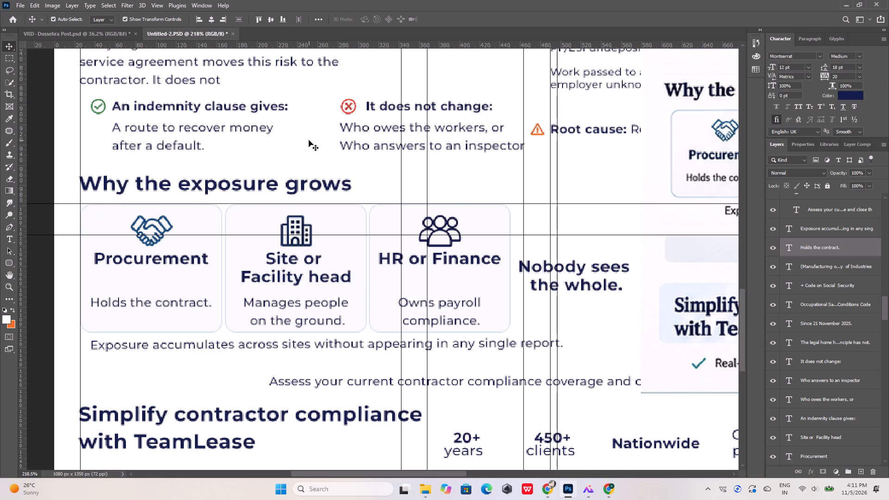
Draw a new artboard of about 843 × 1270 px in the empty area to the left of the infographic.
{"action": "scroll", "coordinate": [229, 231], "scroll_direction": "down", "scroll_amount": 8, "text": "alt"}
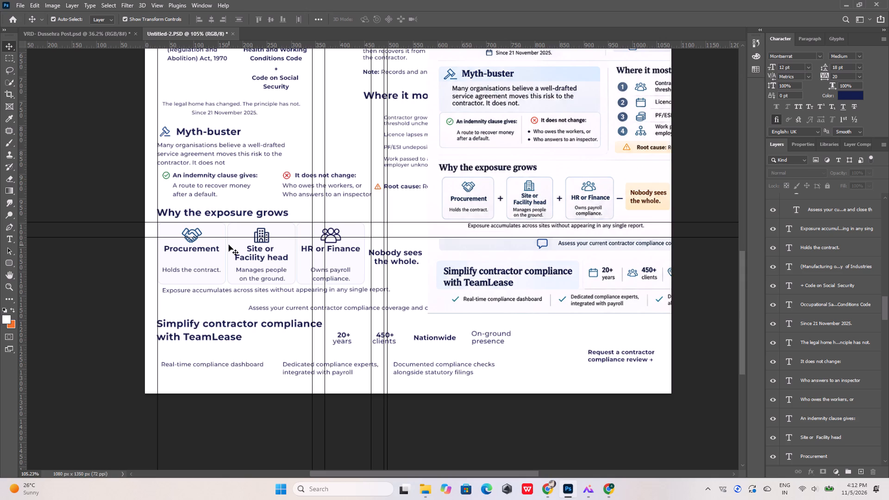
{"action": "scroll", "coordinate": [151, 195], "scroll_direction": "down", "scroll_amount": 13, "text": "alt"}
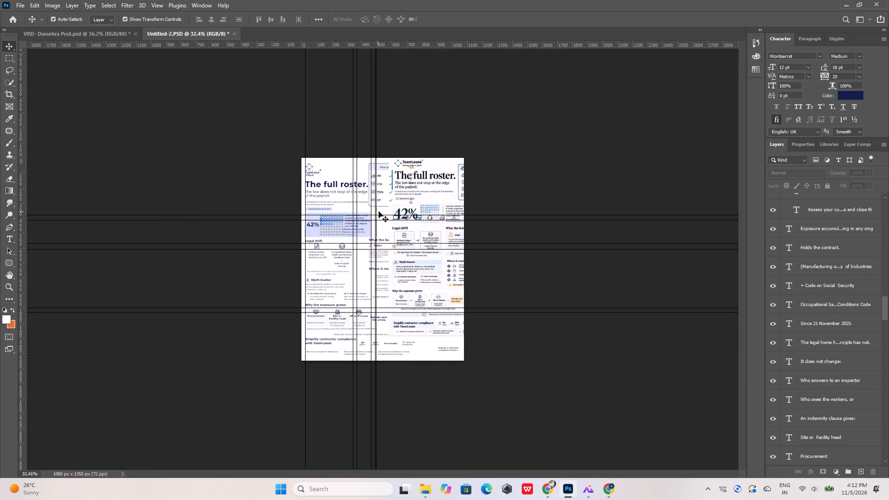
{"action": "left_click", "coordinate": [403, 226]}
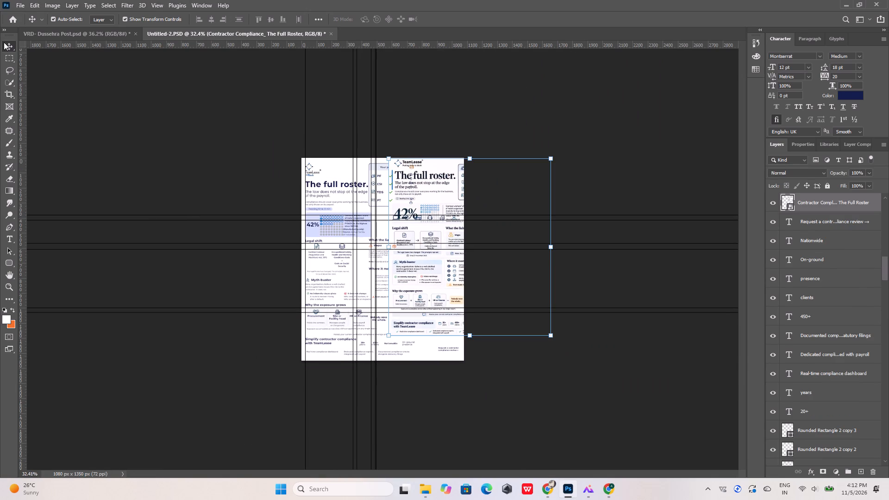
{"action": "left_click_drag", "start_coordinate": [7, 46], "coordinate": [38, 56]}
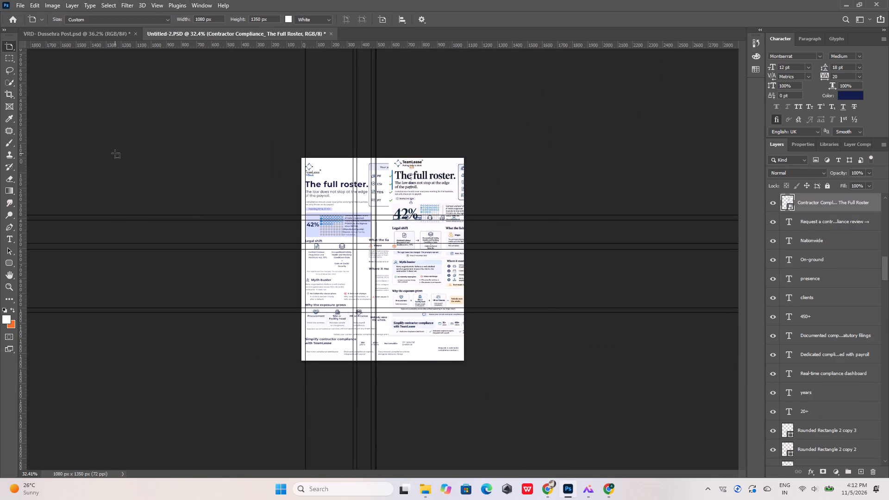
{"action": "left_click_drag", "start_coordinate": [115, 153], "coordinate": [242, 344]}
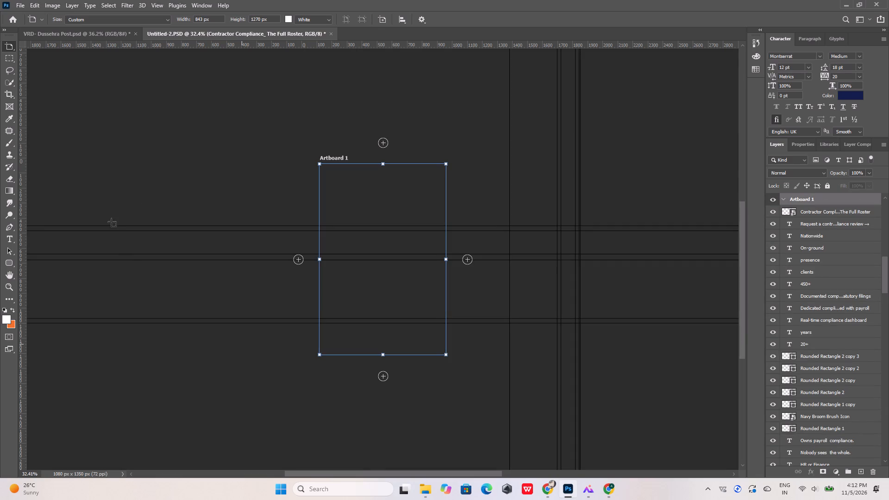
{"action": "scroll", "coordinate": [109, 225], "scroll_direction": "down", "scroll_amount": 6, "text": "alt"}
{"action": "scroll", "coordinate": [181, 269], "scroll_direction": "down", "scroll_amount": 9, "text": "alt"}
{"action": "key", "text": "v"}
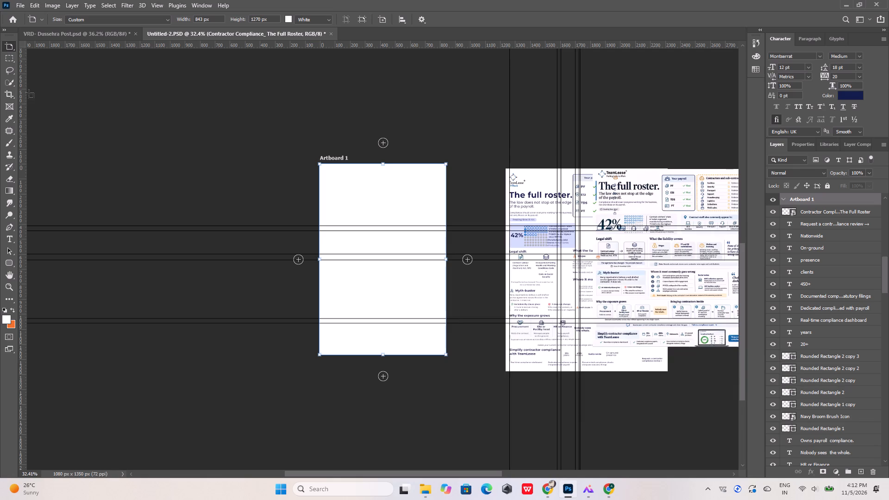
{"action": "scroll", "coordinate": [211, 323], "scroll_direction": "down", "scroll_amount": 7, "text": "alt"}
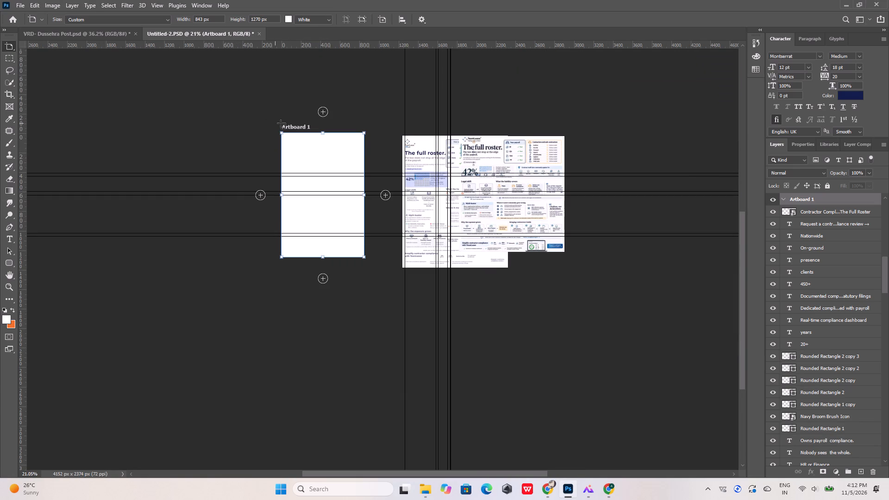
Set the new artboard's width to 1080 px and its height to 1350 px.
{"action": "left_click", "coordinate": [291, 128]}
{"action": "left_click", "coordinate": [808, 144]}
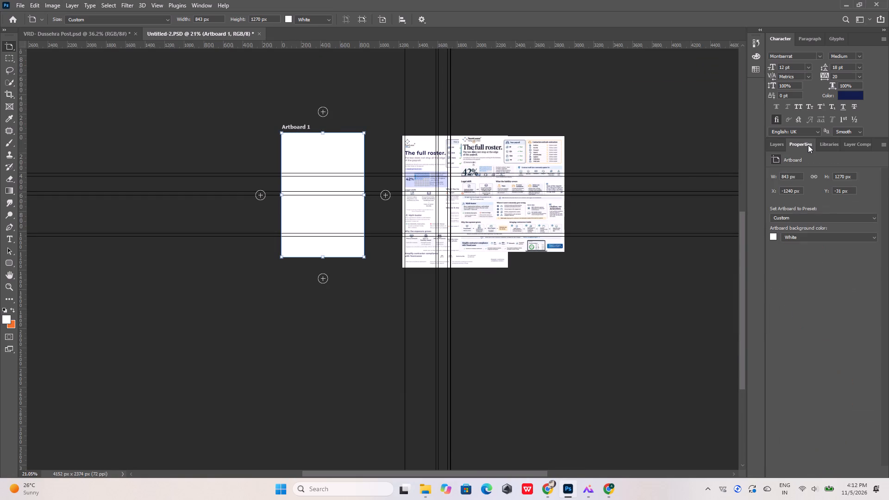
{"action": "left_click_drag", "start_coordinate": [800, 177], "coordinate": [768, 180]}
{"action": "type", "text": "1080"}
{"action": "key", "text": "Return"}
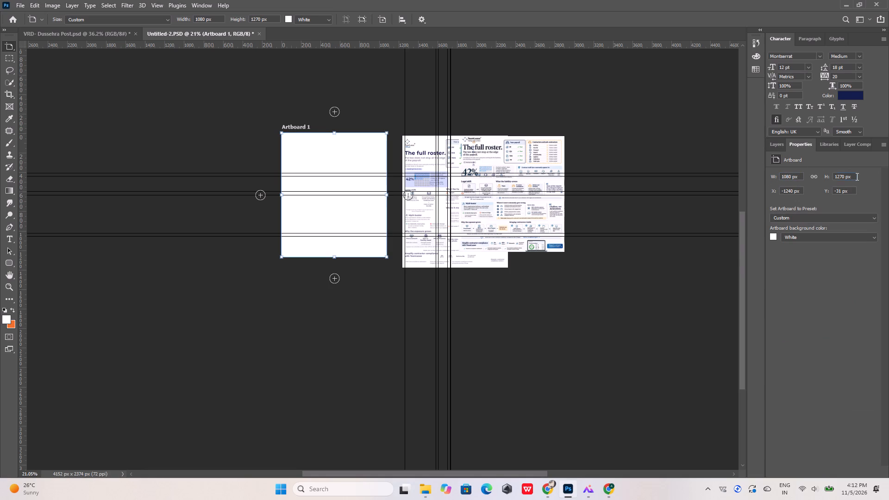
{"action": "left_click_drag", "start_coordinate": [856, 176], "coordinate": [812, 179]}
{"action": "left_click_drag", "start_coordinate": [850, 177], "coordinate": [820, 178]}
{"action": "type", "text": "1350"}
{"action": "key", "text": "Return"}
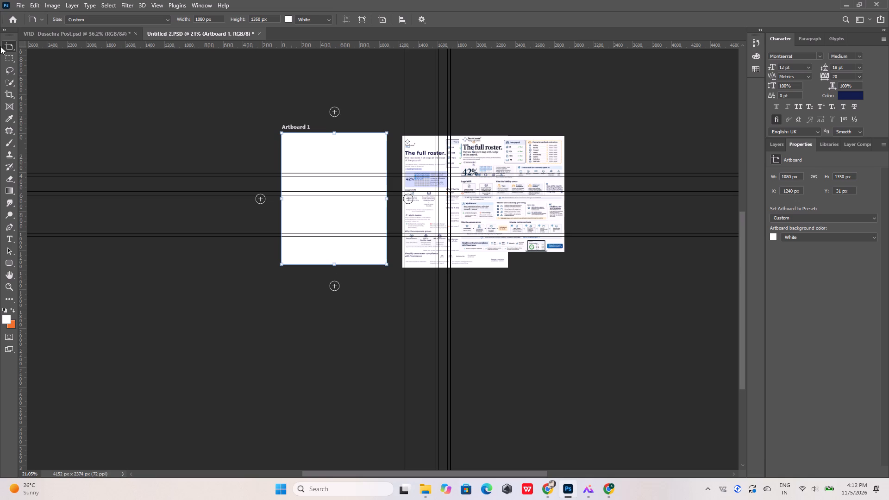
Move the reference image off the infographic onto the new artboard, at about X 12 px and Y 62 px.
{"action": "left_click_drag", "start_coordinate": [5, 45], "coordinate": [32, 46]}
{"action": "left_click_drag", "start_coordinate": [548, 166], "coordinate": [368, 169]}
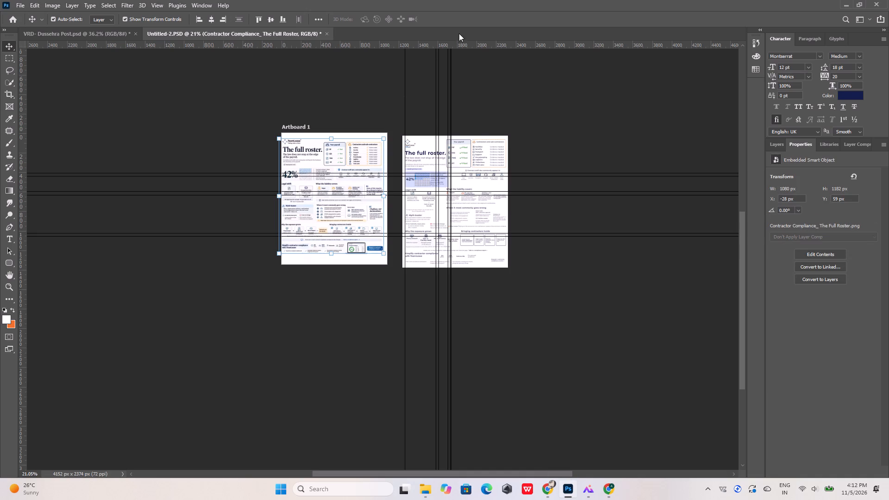
{"action": "scroll", "coordinate": [450, 159], "scroll_direction": "up", "scroll_amount": 5, "text": "alt"}
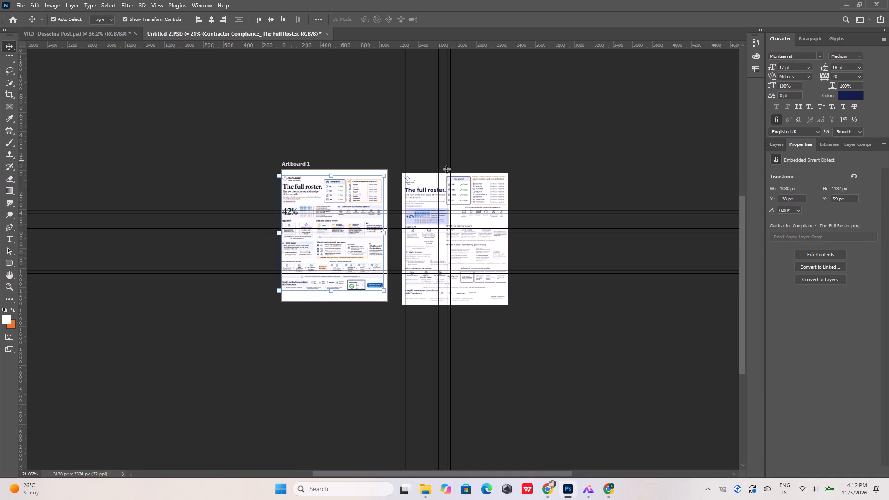
{"action": "scroll", "coordinate": [436, 196], "scroll_direction": "up", "scroll_amount": 8, "text": "alt"}
{"action": "left_click_drag", "start_coordinate": [268, 188], "coordinate": [275, 189]}
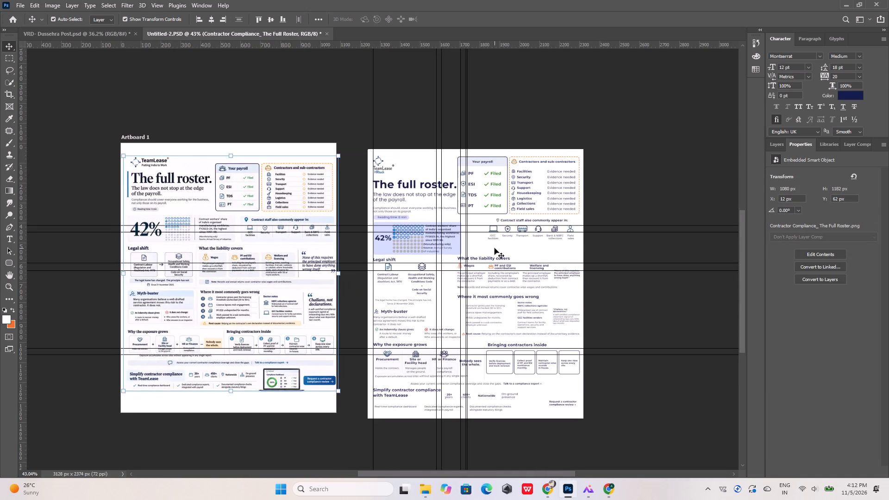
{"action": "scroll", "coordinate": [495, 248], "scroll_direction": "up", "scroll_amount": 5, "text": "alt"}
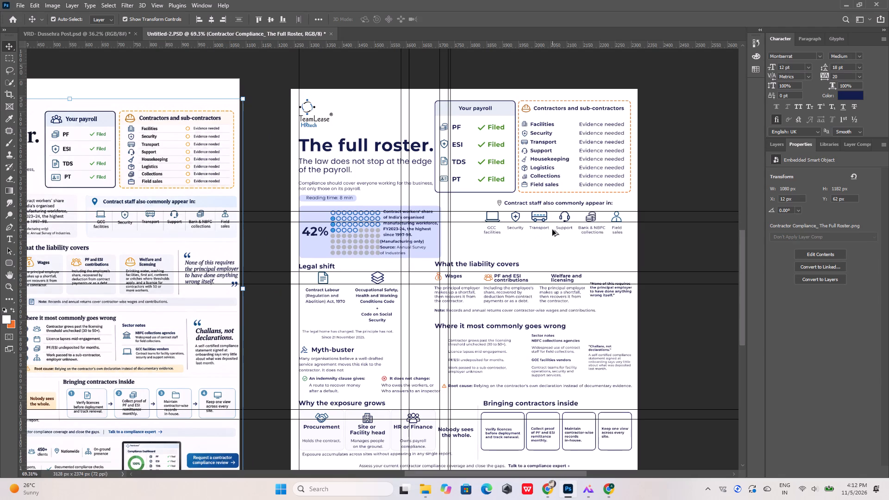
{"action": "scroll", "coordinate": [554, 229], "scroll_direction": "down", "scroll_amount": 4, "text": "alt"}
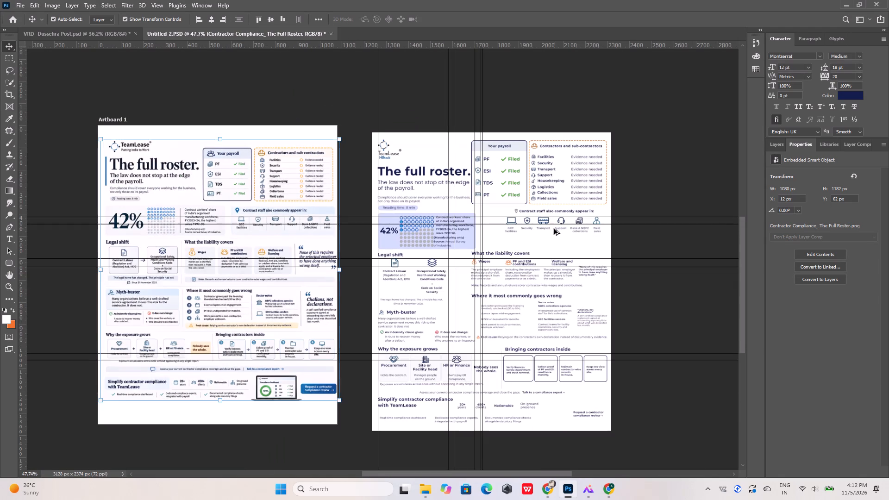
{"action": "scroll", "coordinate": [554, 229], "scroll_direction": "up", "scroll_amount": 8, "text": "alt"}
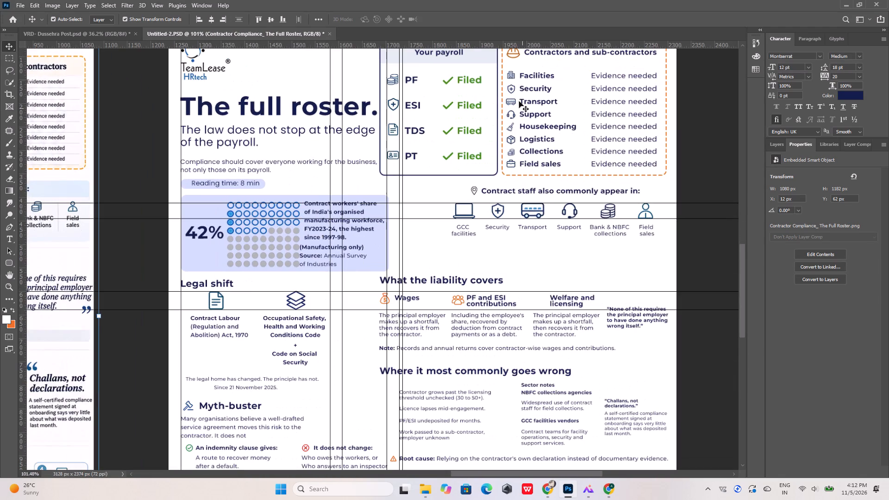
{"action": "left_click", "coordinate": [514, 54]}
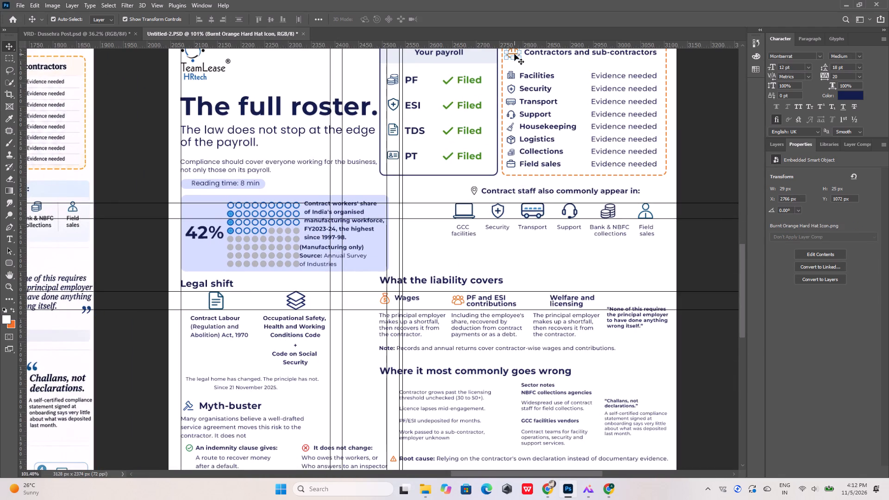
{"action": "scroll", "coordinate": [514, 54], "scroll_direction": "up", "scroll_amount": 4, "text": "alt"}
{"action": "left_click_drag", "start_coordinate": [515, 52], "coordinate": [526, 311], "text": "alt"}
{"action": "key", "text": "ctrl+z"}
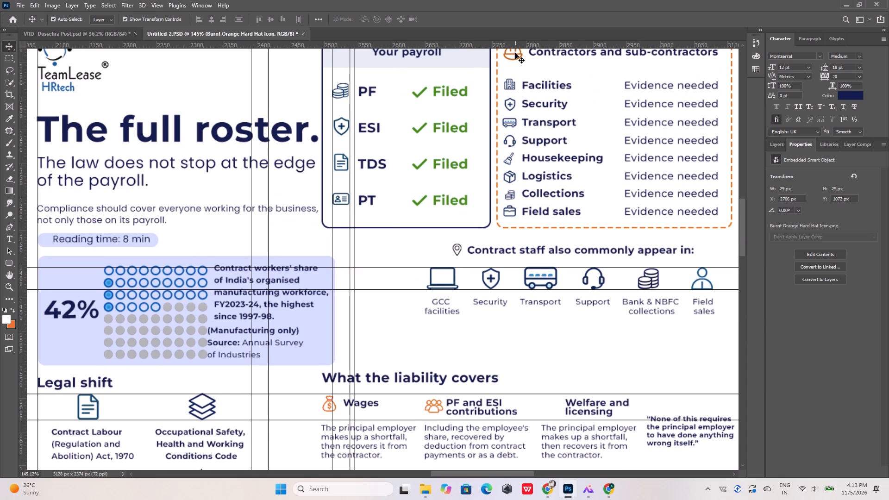
Duplicate the orange hard hat icon from the "Contractors and sub-contractors" box to beside the "Welfare and licensing" heading, at X 2818 px, Y 1597 px.
{"action": "left_click", "coordinate": [513, 54]}
{"action": "left_click_drag", "start_coordinate": [513, 54], "coordinate": [531, 330], "text": "alt"}
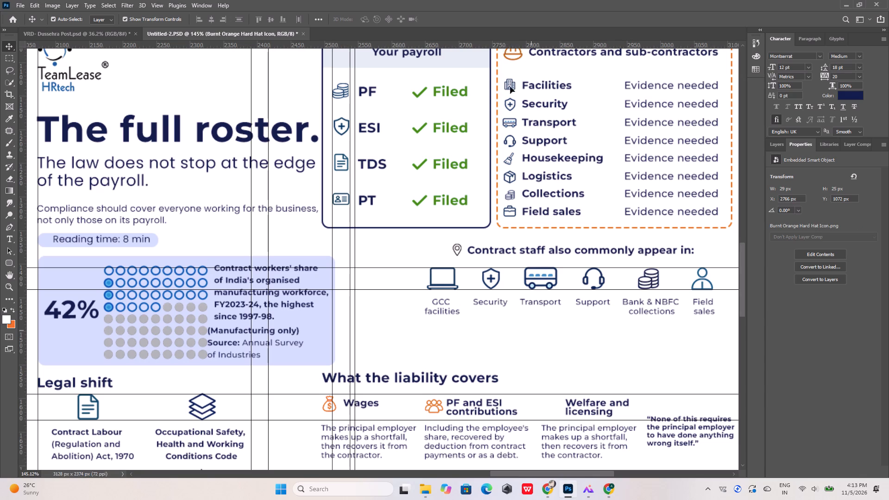
{"action": "scroll", "coordinate": [502, 228], "scroll_direction": "down", "scroll_amount": 5, "text": "alt"}
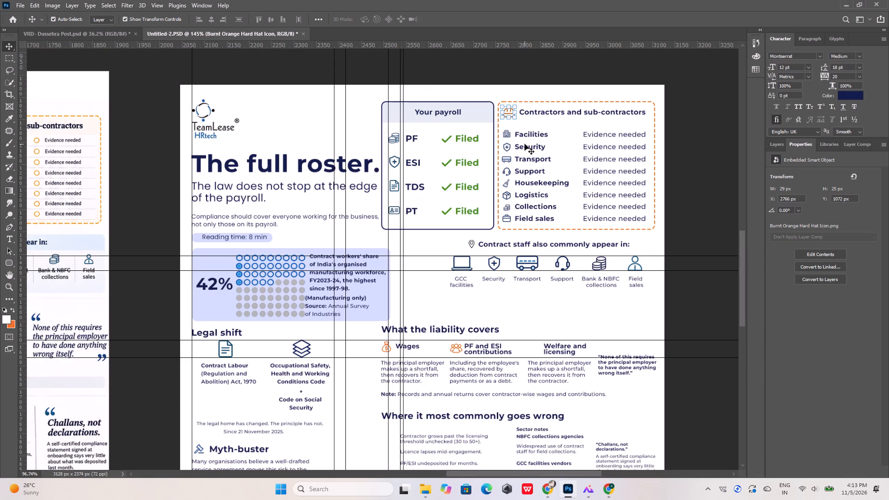
{"action": "scroll", "coordinate": [508, 111], "scroll_direction": "up", "scroll_amount": 4, "text": "alt"}
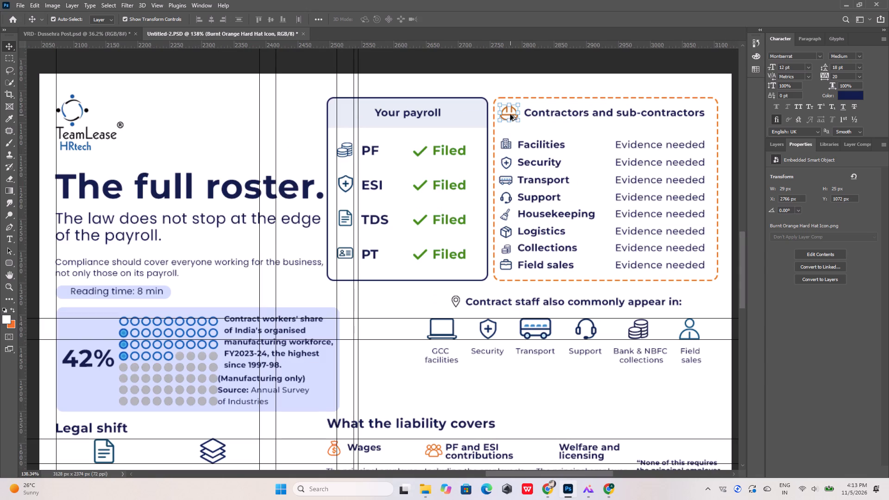
{"action": "left_click_drag", "start_coordinate": [510, 114], "coordinate": [543, 450], "text": "alt"}
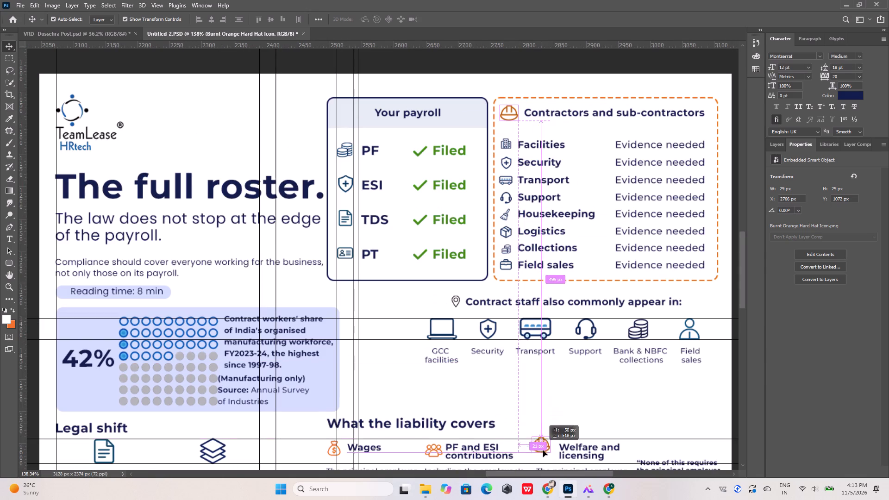
{"action": "left_click_drag", "start_coordinate": [543, 450], "coordinate": [543, 451], "text": "alt"}
{"action": "scroll", "coordinate": [402, 243], "scroll_direction": "down", "scroll_amount": 6, "text": "alt"}
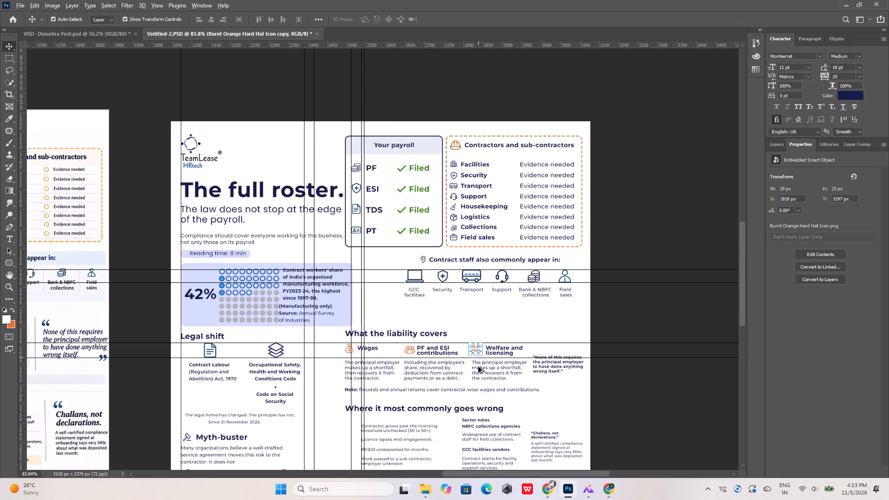
{"action": "scroll", "coordinate": [477, 379], "scroll_direction": "up", "scroll_amount": 16, "text": "alt"}
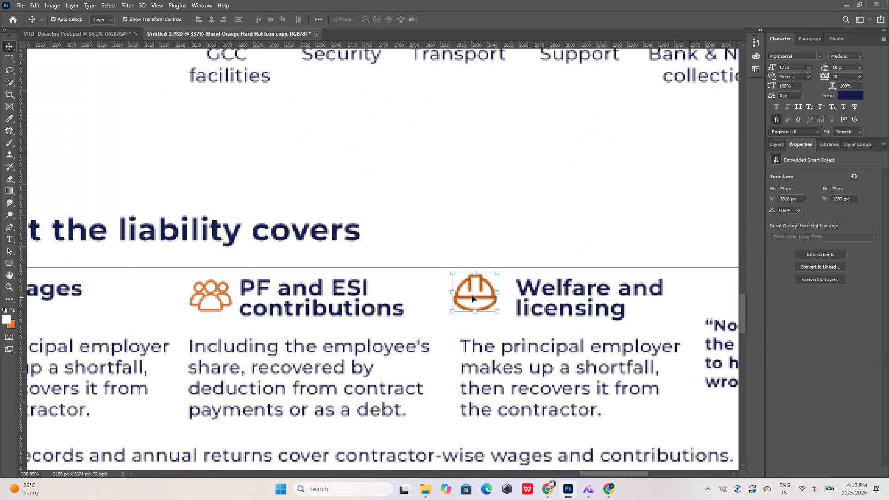
{"action": "left_click_drag", "start_coordinate": [473, 294], "coordinate": [473, 299]}
Move the horizontal guide above the liability icons to about Y 1595.5 px and add another horizontal guide along the money bag icon's base.
{"action": "left_click", "coordinate": [522, 245]}
{"action": "left_click_drag", "start_coordinate": [520, 268], "coordinate": [519, 279]}
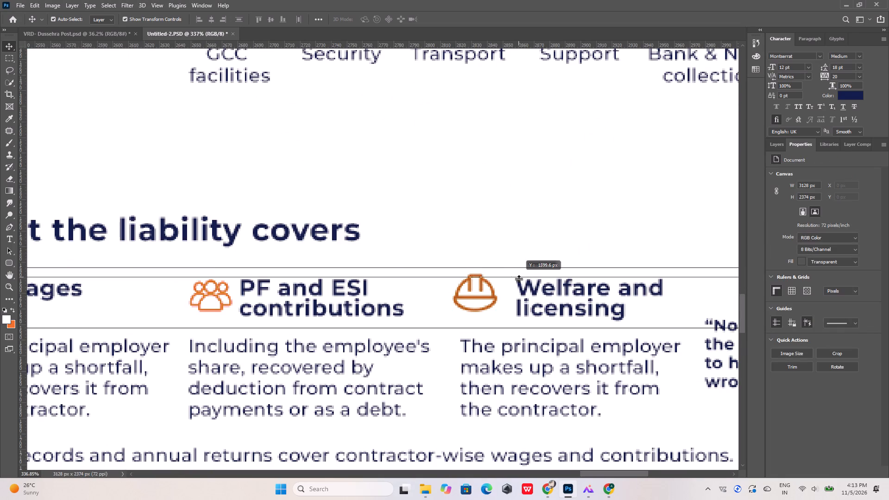
{"action": "left_click_drag", "start_coordinate": [519, 279], "coordinate": [519, 280]}
{"action": "scroll", "coordinate": [515, 256], "scroll_direction": "down", "scroll_amount": 5, "text": "alt"}
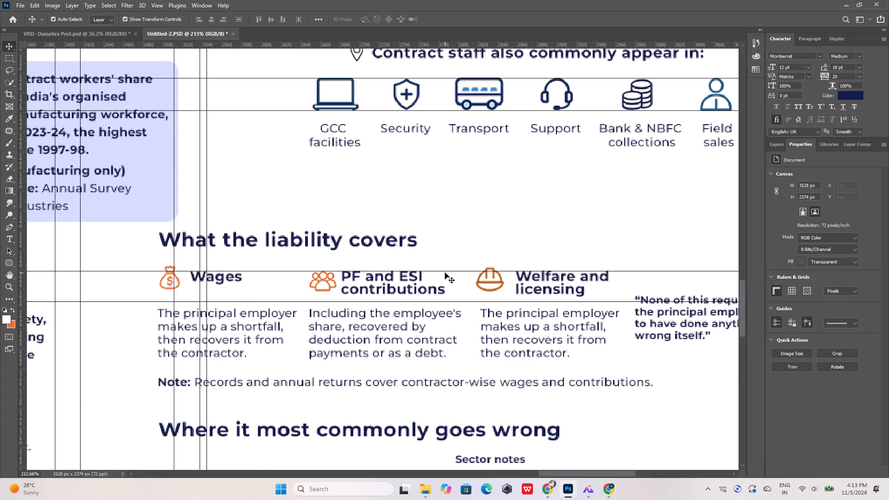
{"action": "left_click_drag", "start_coordinate": [446, 270], "coordinate": [448, 265]}
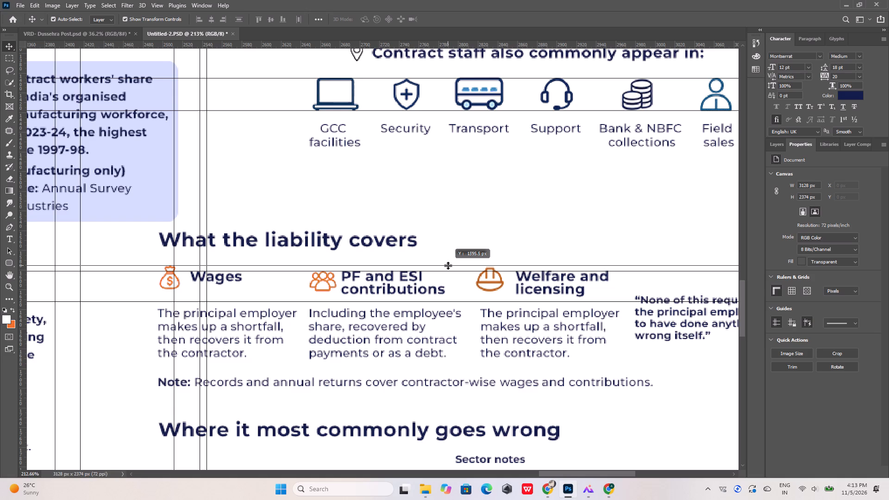
{"action": "left_click_drag", "start_coordinate": [448, 265], "coordinate": [449, 265]}
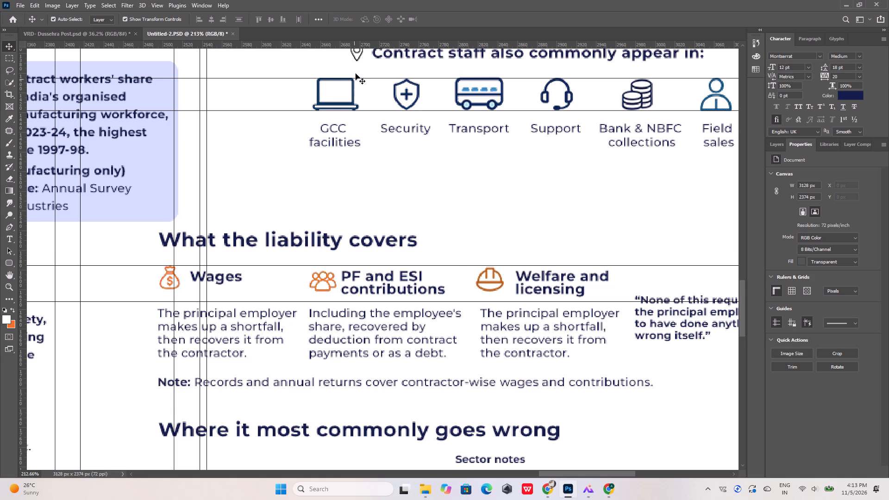
{"action": "left_click_drag", "start_coordinate": [358, 45], "coordinate": [327, 289]}
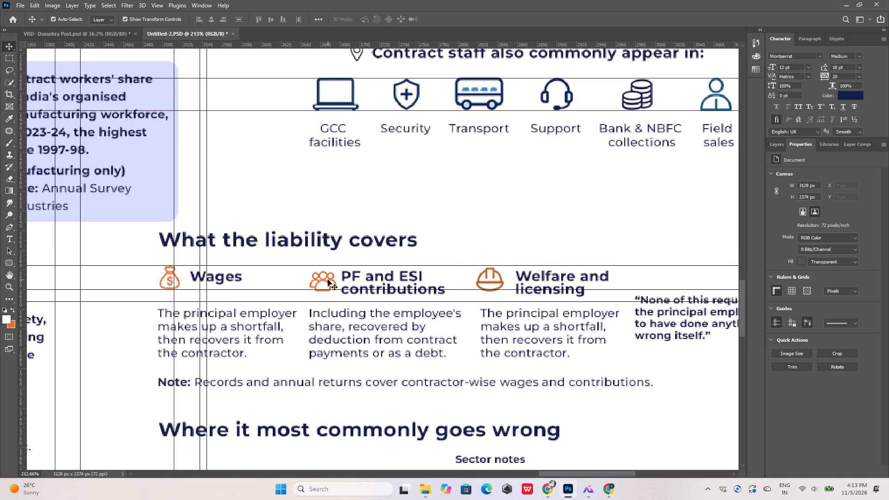
Nudge the orange team icon beside "PF and ESI contributions" up between the two guides, to Y 1598 px.
{"action": "left_click", "coordinate": [328, 280]}
{"action": "key", "text": "Up"}
{"action": "key", "text": "Up"}
{"action": "key", "text": "Up"}
{"action": "key", "text": "Up"}
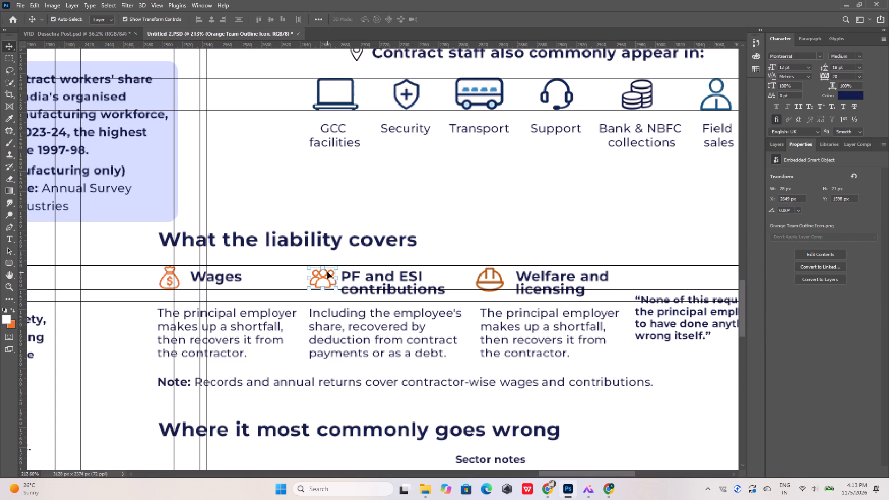
{"action": "key", "text": "Down"}
Nudge the hard hat icon beside "Welfare and licensing" up to the guides, at Y 1596 px.
{"action": "left_click", "coordinate": [489, 273]}
{"action": "left_click", "coordinate": [493, 272]}
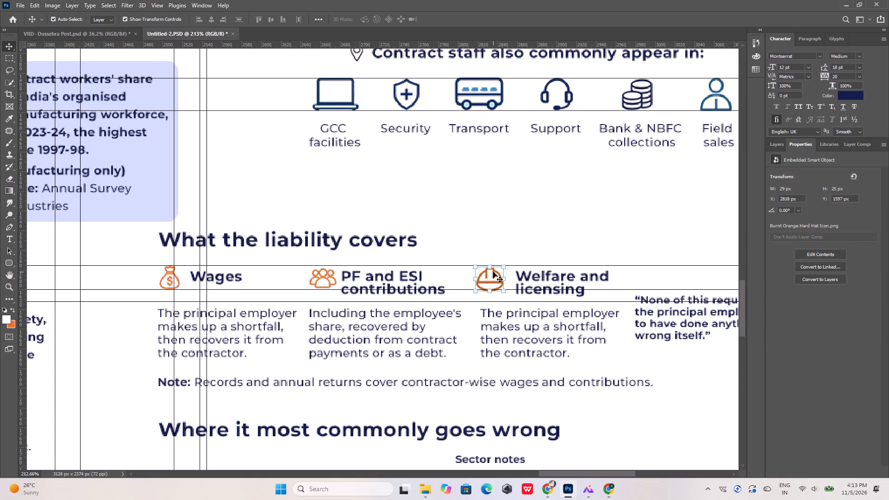
{"action": "key", "text": "Up"}
{"action": "key", "text": "Up"}
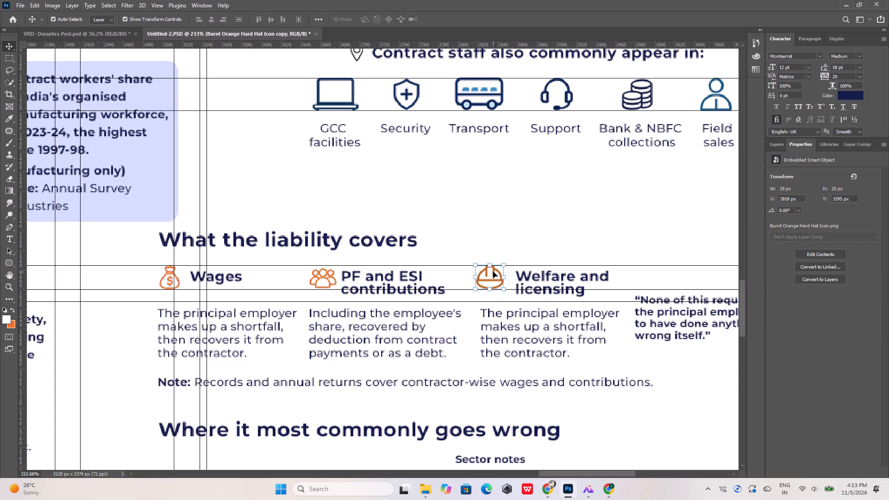
{"action": "key", "text": "Down"}
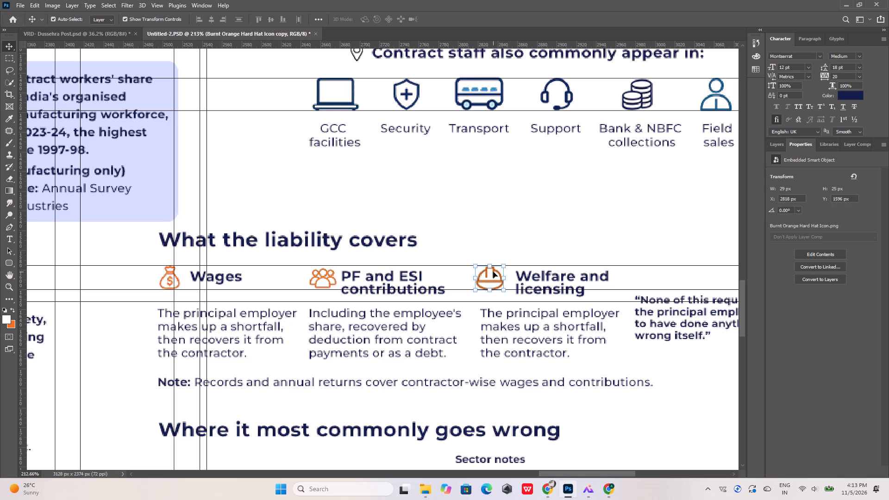
Apply a Color Overlay to the duplicated hard hat icon, using the orange sampled from the team icon beside "PF and ESI contributions".
{"action": "left_click", "coordinate": [767, 143]}
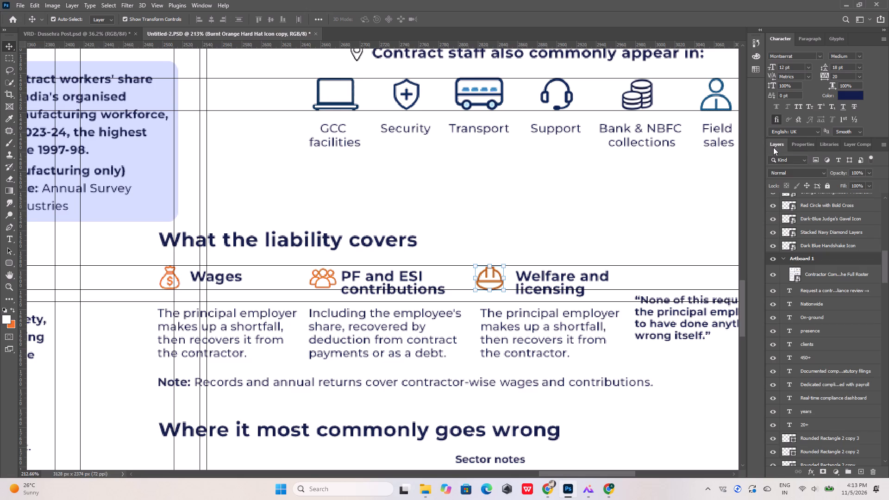
{"action": "scroll", "coordinate": [340, 290], "scroll_direction": "up", "scroll_amount": 6, "text": "alt"}
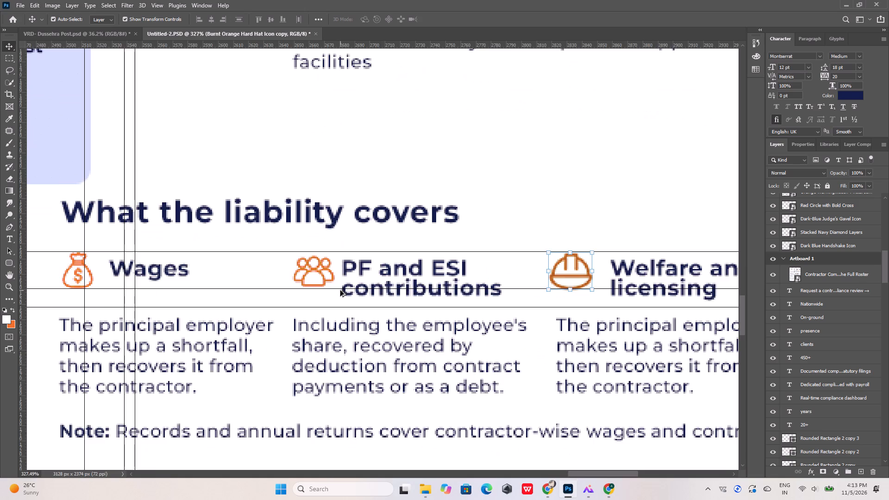
{"action": "scroll", "coordinate": [340, 290], "scroll_direction": "up", "scroll_amount": 8, "text": "alt"}
{"action": "scroll", "coordinate": [810, 359], "scroll_direction": "down", "scroll_amount": 13}
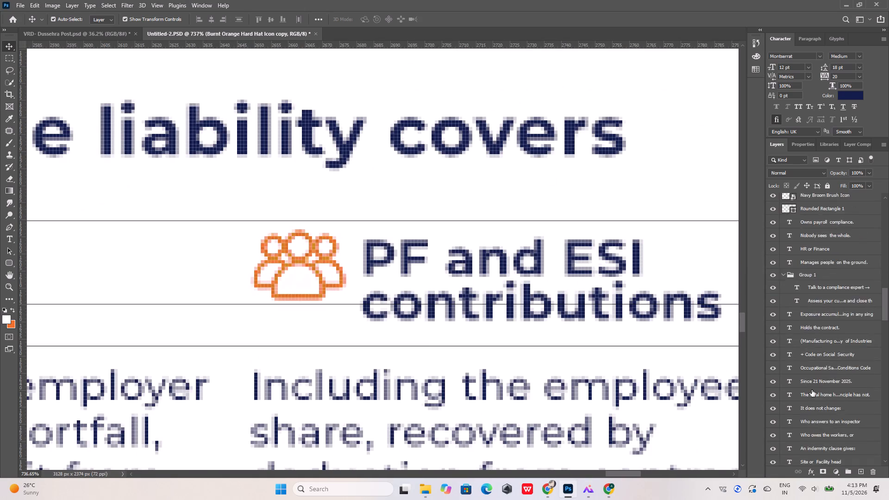
{"action": "scroll", "coordinate": [812, 390], "scroll_direction": "down", "scroll_amount": 20}
{"action": "scroll", "coordinate": [812, 390], "scroll_direction": "down", "scroll_amount": 14}
{"action": "scroll", "coordinate": [816, 394], "scroll_direction": "down", "scroll_amount": 7}
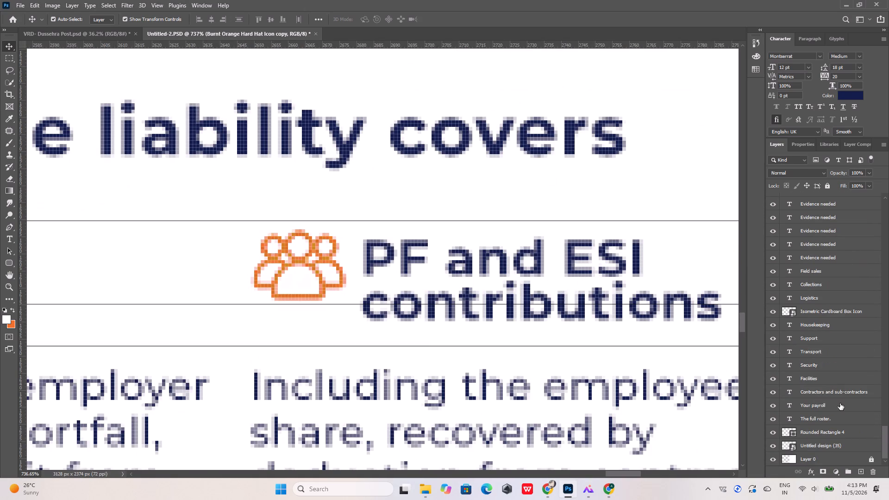
{"action": "left_click_drag", "start_coordinate": [885, 436], "coordinate": [876, 178]}
{"action": "double_click", "coordinate": [877, 419]}
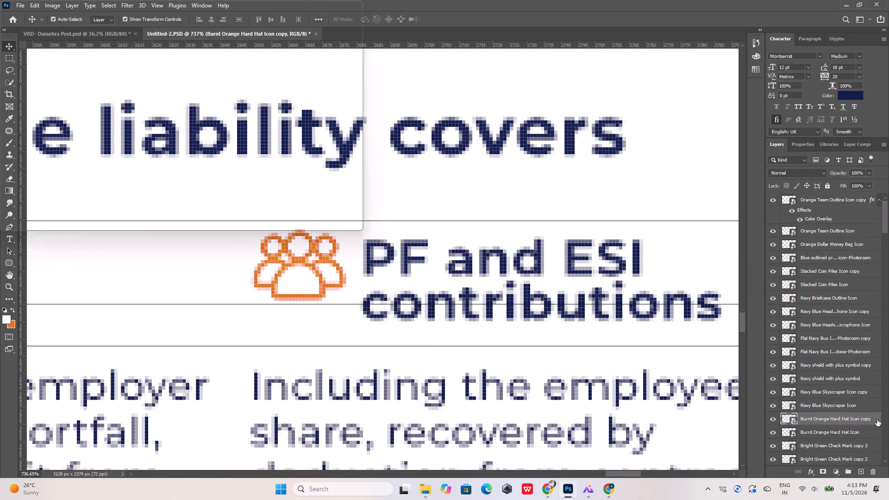
{"action": "left_click", "coordinate": [550, 275]}
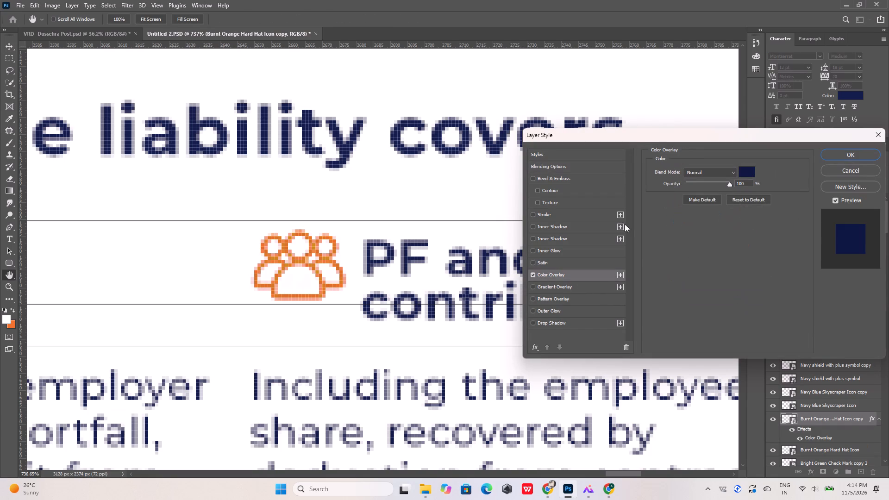
{"action": "left_click", "coordinate": [748, 169]}
{"action": "left_click", "coordinate": [321, 286]}
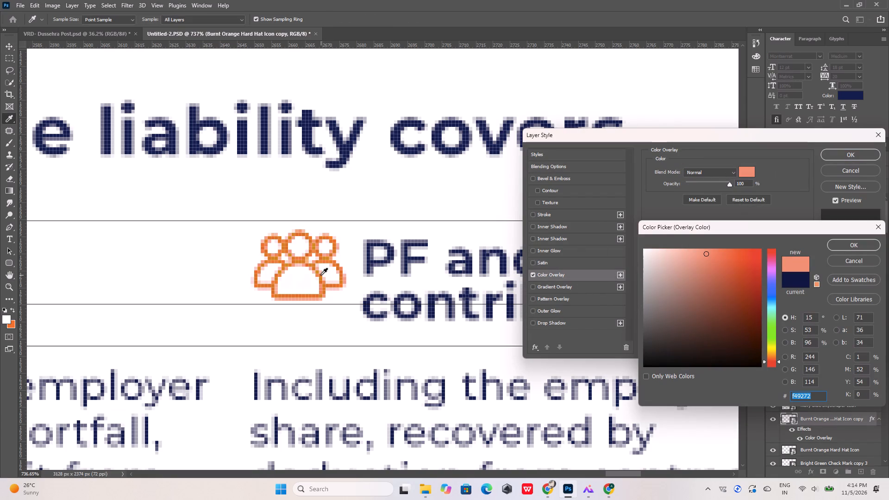
{"action": "left_click", "coordinate": [320, 276]}
{"action": "left_click", "coordinate": [862, 243]}
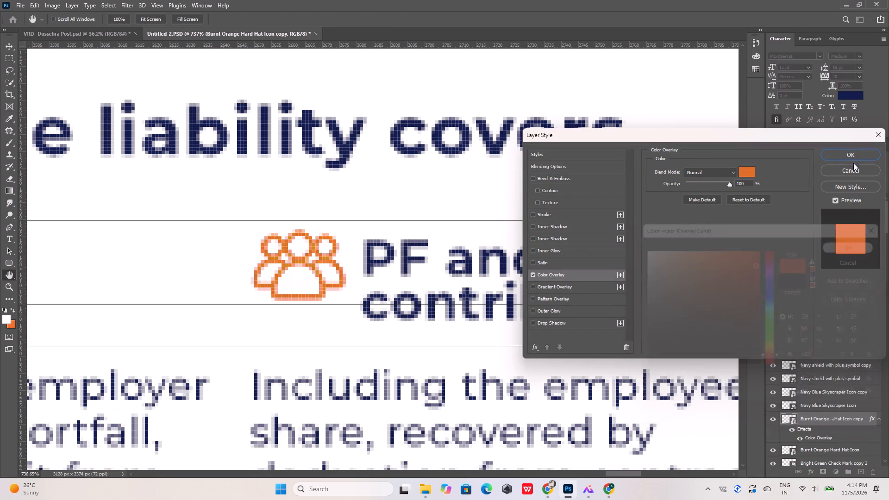
{"action": "left_click", "coordinate": [852, 153]}
{"action": "scroll", "coordinate": [336, 271], "scroll_direction": "down", "scroll_amount": 11, "text": "alt"}
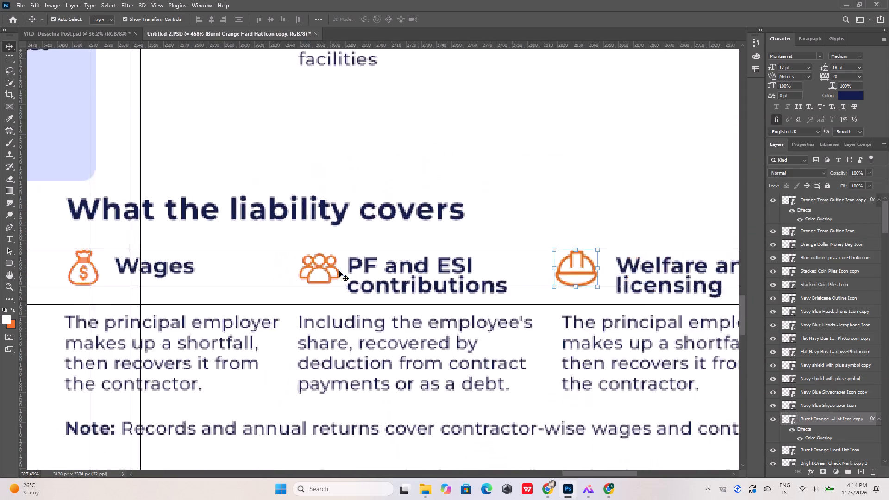
{"action": "scroll", "coordinate": [339, 271], "scroll_direction": "down", "scroll_amount": 4, "text": "alt"}
{"action": "left_click", "coordinate": [439, 223]}
Compare the infographic's overall layout with the reference image on Artboard 1.
{"action": "scroll", "coordinate": [439, 223], "scroll_direction": "down", "scroll_amount": 10, "text": "alt"}
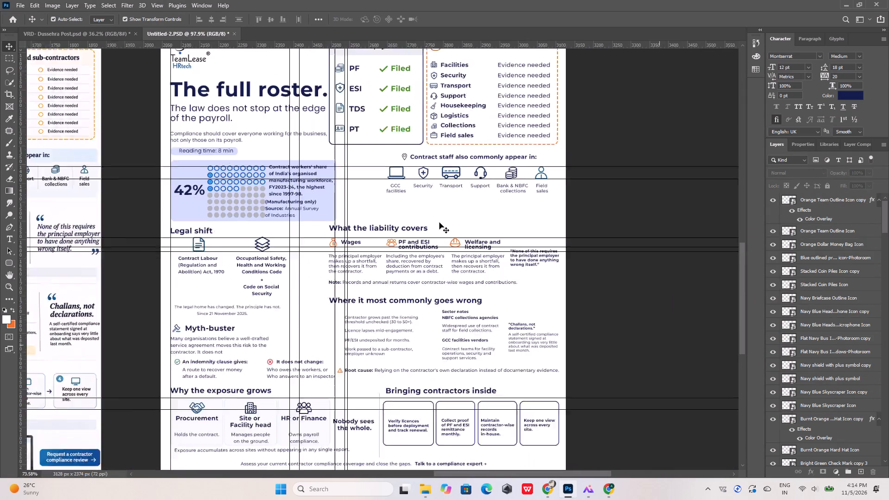
{"action": "scroll", "coordinate": [439, 223], "scroll_direction": "down", "scroll_amount": 4, "text": "alt"}
{"action": "scroll", "coordinate": [309, 262], "scroll_direction": "down", "scroll_amount": 2, "text": "alt"}
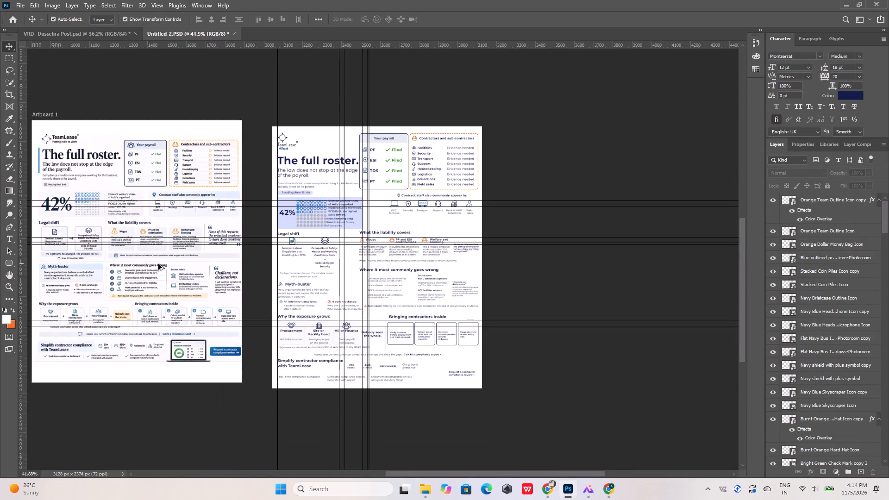
{"action": "scroll", "coordinate": [39, 248], "scroll_direction": "up", "scroll_amount": 3, "text": "alt"}
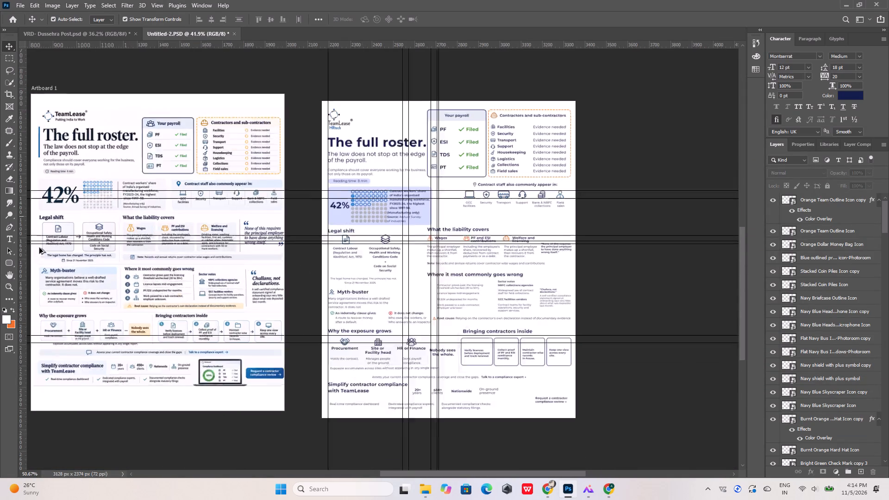
{"action": "scroll", "coordinate": [39, 248], "scroll_direction": "up", "scroll_amount": 2, "text": "alt"}
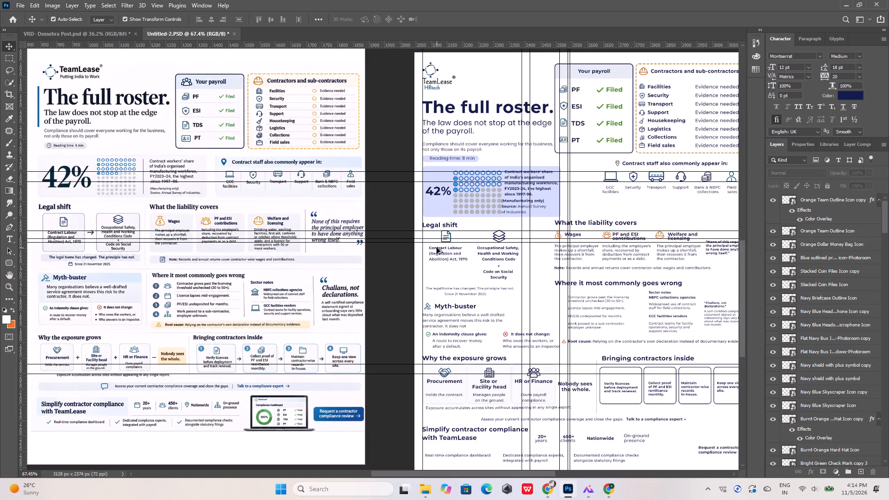
{"action": "scroll", "coordinate": [618, 384], "scroll_direction": "up", "scroll_amount": 3, "text": "alt"}
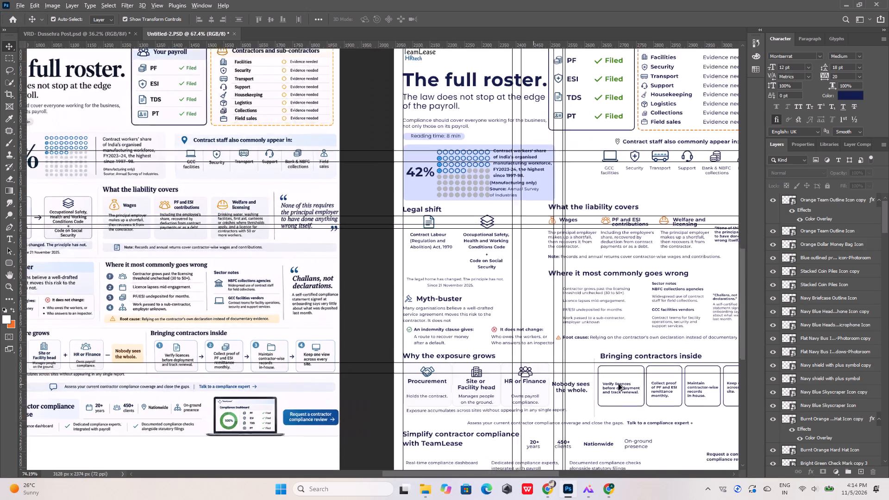
{"action": "scroll", "coordinate": [619, 384], "scroll_direction": "up", "scroll_amount": 7, "text": "alt"}
{"action": "scroll", "coordinate": [539, 375], "scroll_direction": "down", "scroll_amount": 10, "text": "alt"}
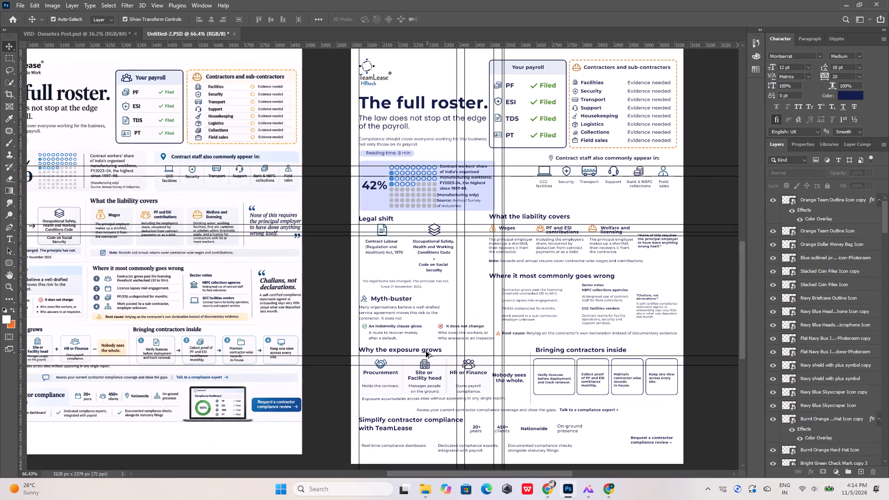
Duplicate the rounded box behind "Procurement" and place the copy behind the "Contract Labour (Regulation and Abolition) Act, 1970" block under "Legal shift".
{"action": "scroll", "coordinate": [400, 383], "scroll_direction": "up", "scroll_amount": 10, "text": "alt"}
{"action": "left_click", "coordinate": [397, 373]}
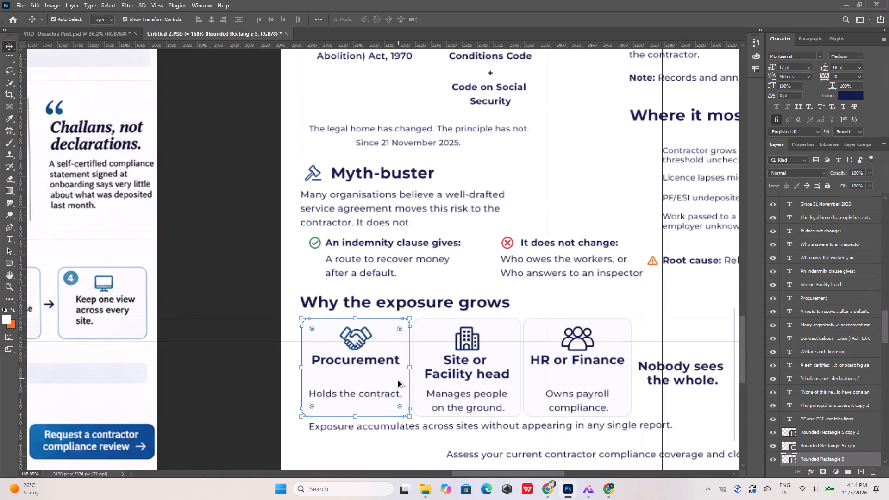
{"action": "scroll", "coordinate": [398, 384], "scroll_direction": "down", "scroll_amount": 13, "text": "alt"}
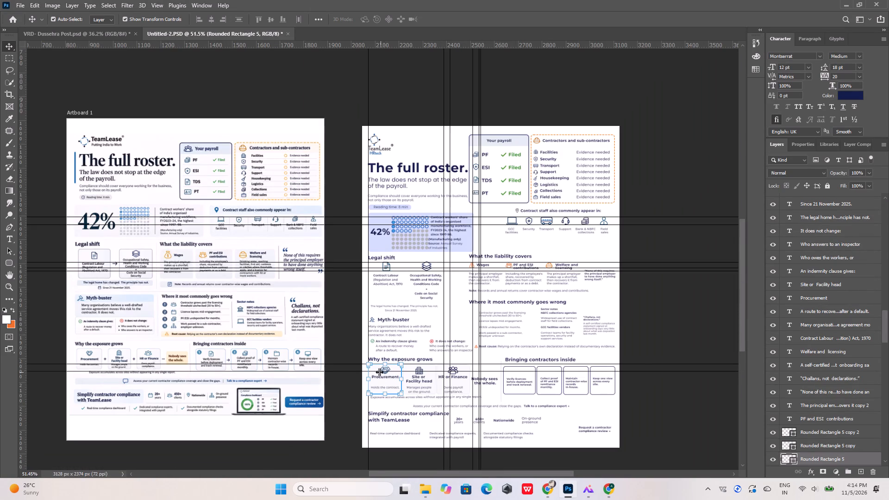
{"action": "scroll", "coordinate": [373, 371], "scroll_direction": "up", "scroll_amount": 4, "text": "alt"}
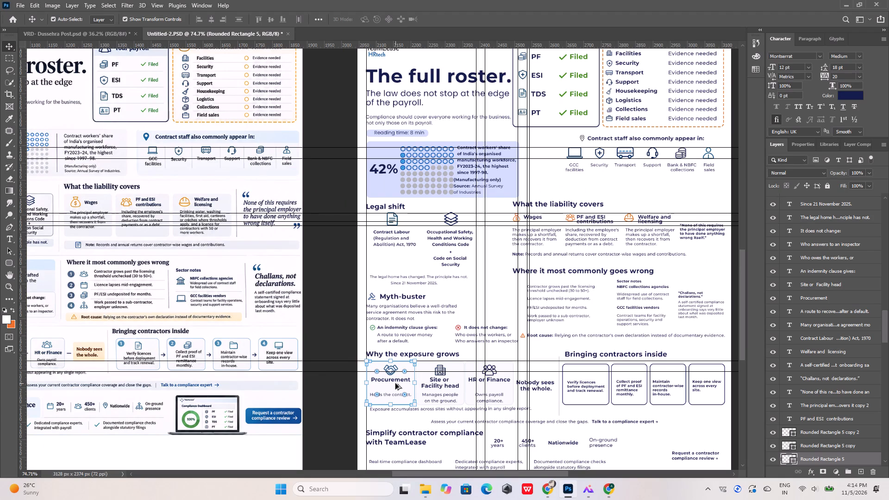
{"action": "left_click_drag", "start_coordinate": [395, 383], "coordinate": [388, 249], "text": "alt"}
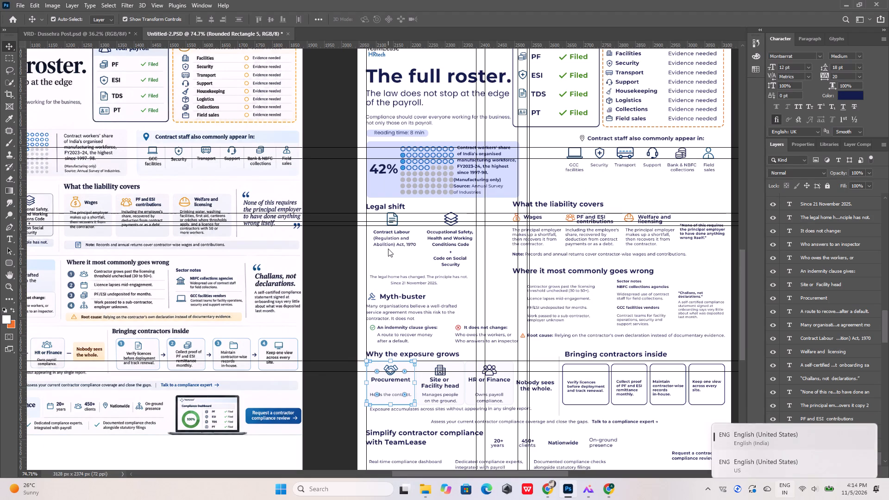
{"action": "left_click_drag", "start_coordinate": [394, 382], "coordinate": [391, 241], "text": "alt"}
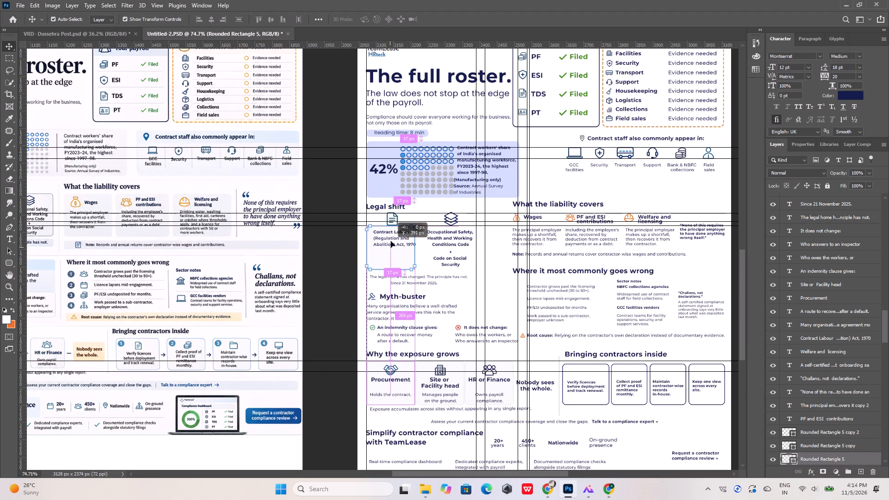
{"action": "left_click_drag", "start_coordinate": [391, 241], "coordinate": [393, 232], "text": "alt"}
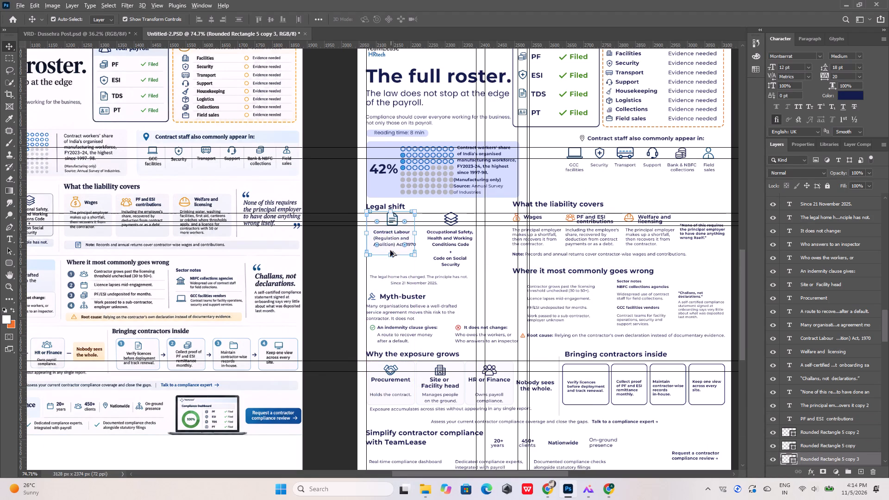
Compare the box and text layout under "Legal shift" with the reference image on Artboard 1.
{"action": "scroll", "coordinate": [392, 268], "scroll_direction": "down", "scroll_amount": 3, "text": "alt"}
{"action": "scroll", "coordinate": [386, 214], "scroll_direction": "up", "scroll_amount": 13, "text": "alt"}
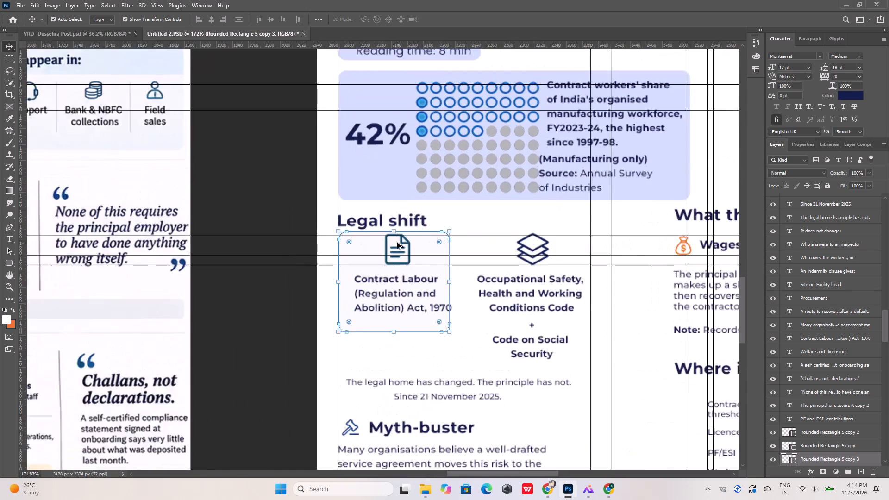
{"action": "scroll", "coordinate": [397, 243], "scroll_direction": "up", "scroll_amount": 6, "text": "alt"}
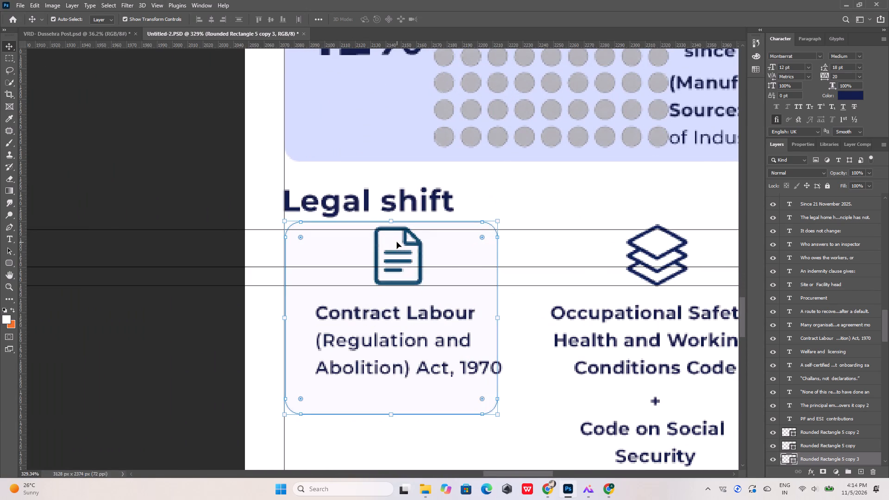
{"action": "scroll", "coordinate": [392, 248], "scroll_direction": "down", "scroll_amount": 10, "text": "alt"}
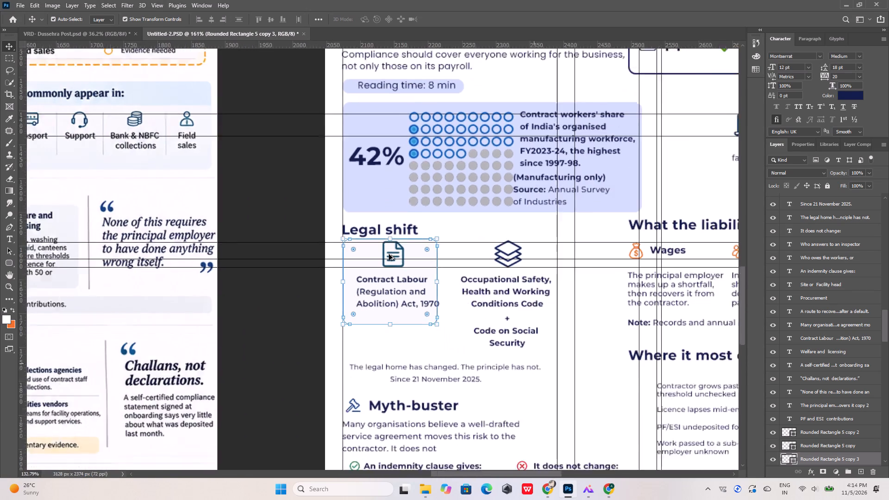
{"action": "scroll", "coordinate": [389, 254], "scroll_direction": "down", "scroll_amount": 11, "text": "alt"}
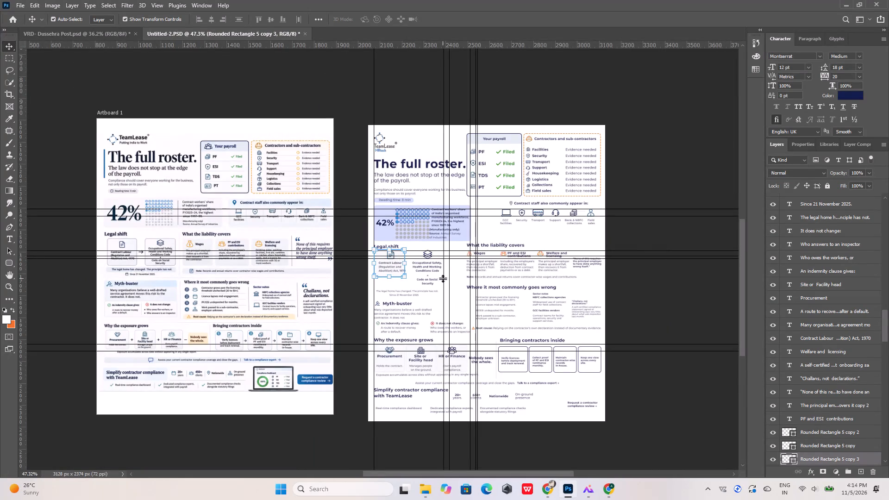
{"action": "scroll", "coordinate": [444, 276], "scroll_direction": "up", "scroll_amount": 10, "text": "alt"}
{"action": "scroll", "coordinate": [436, 271], "scroll_direction": "down", "scroll_amount": 9, "text": "alt"}
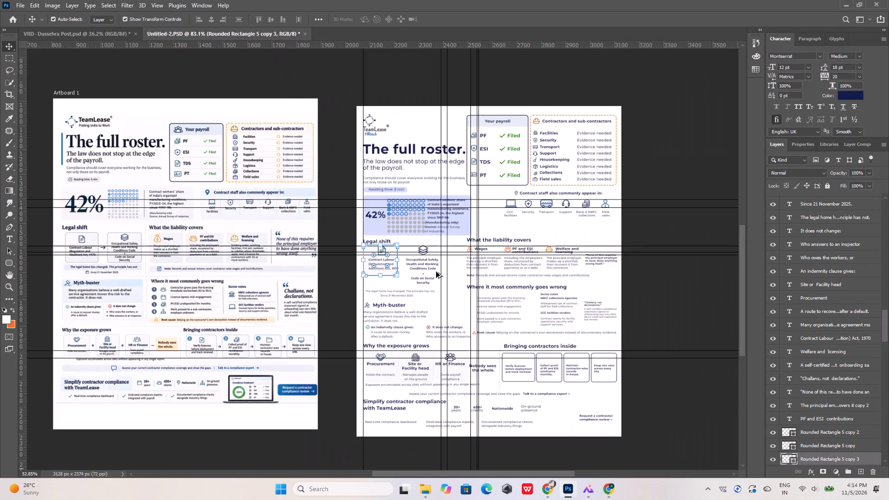
{"action": "scroll", "coordinate": [423, 272], "scroll_direction": "up", "scroll_amount": 12, "text": "alt"}
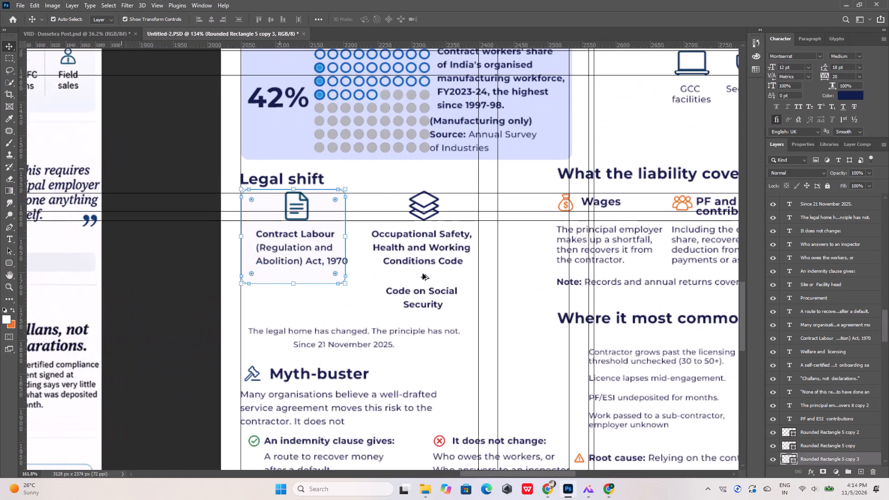
Set the leading of the "+ Code on Social Security" text to 15 pt and move the text up 10 px.
{"action": "left_click", "coordinate": [422, 278]}
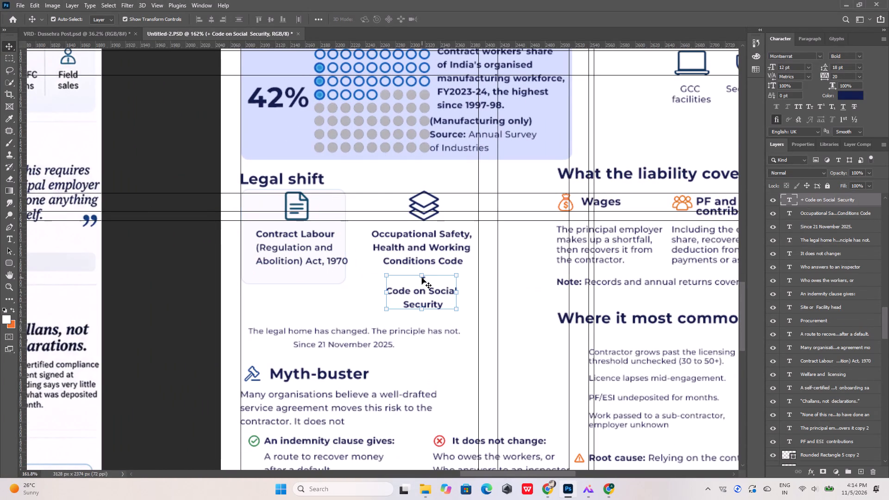
{"action": "double_click", "coordinate": [422, 278]}
{"action": "double_click", "coordinate": [419, 287]}
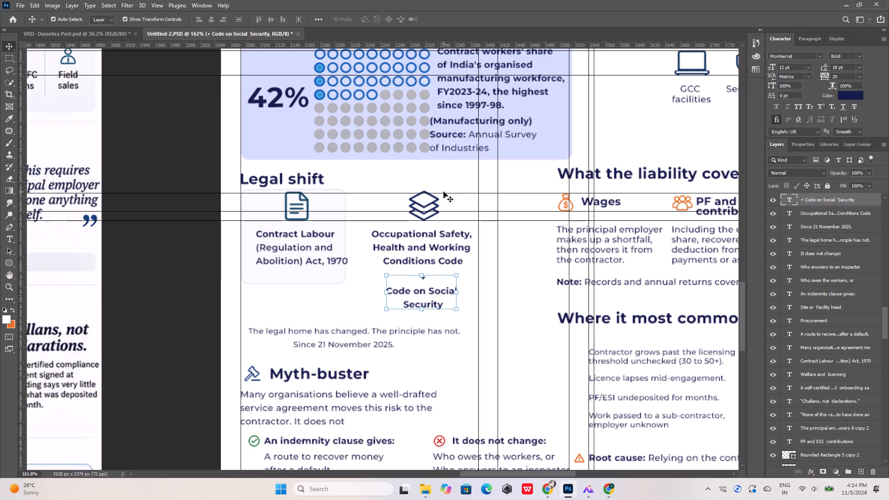
{"action": "double_click", "coordinate": [416, 291]}
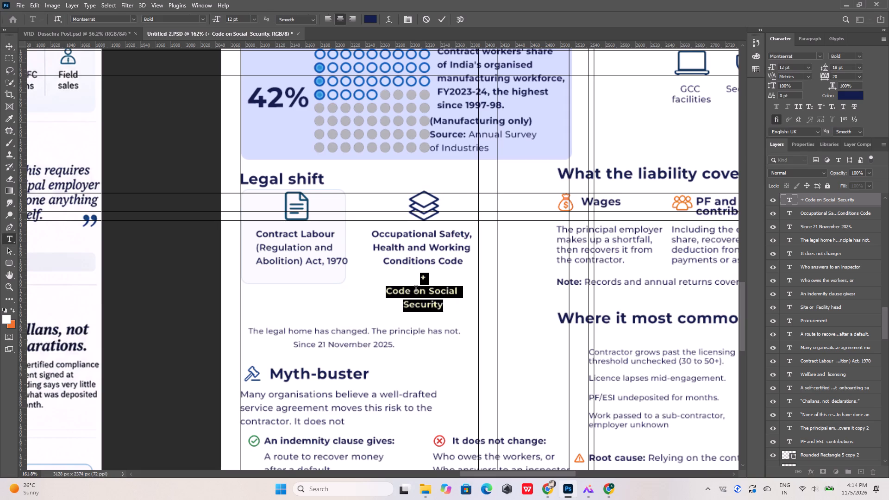
{"action": "left_click", "coordinate": [824, 69]}
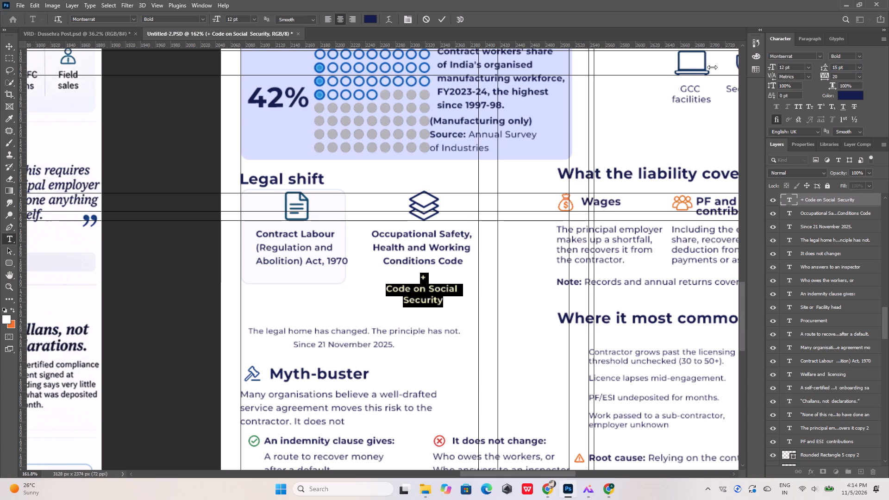
{"action": "left_click", "coordinate": [442, 19]}
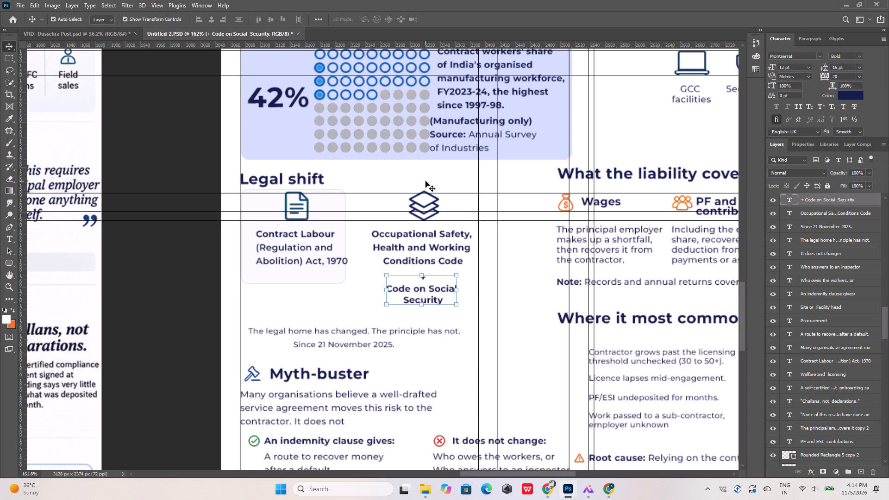
{"action": "key", "text": "shift+Up"}
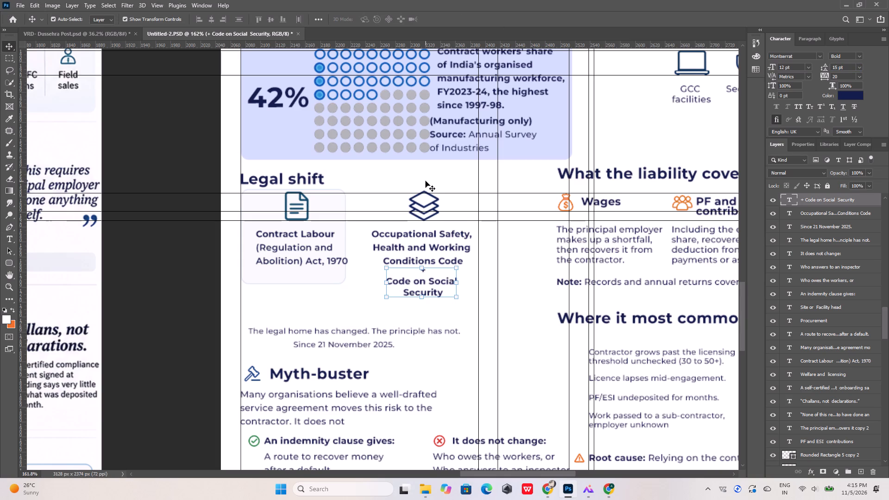
{"action": "left_click", "coordinate": [505, 305]}
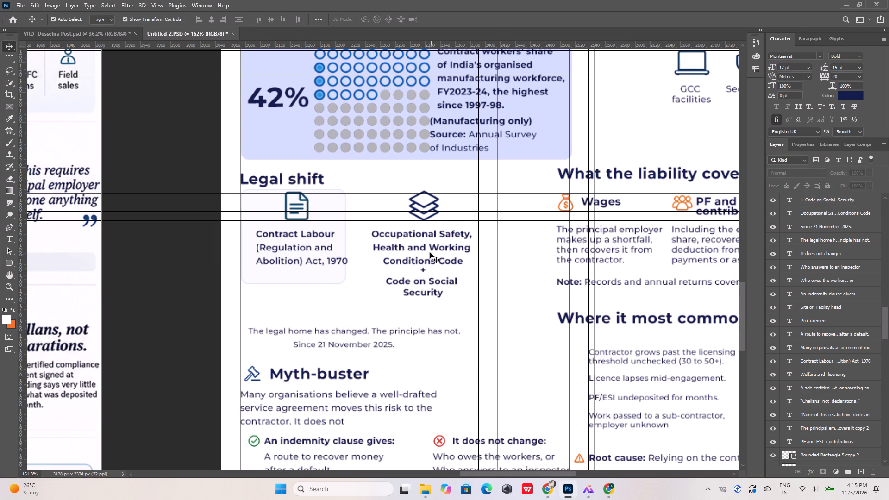
Set the leading of the "Occupational Safety, Health and Working Conditions Code" text to 14 pt.
{"action": "left_click", "coordinate": [420, 235]}
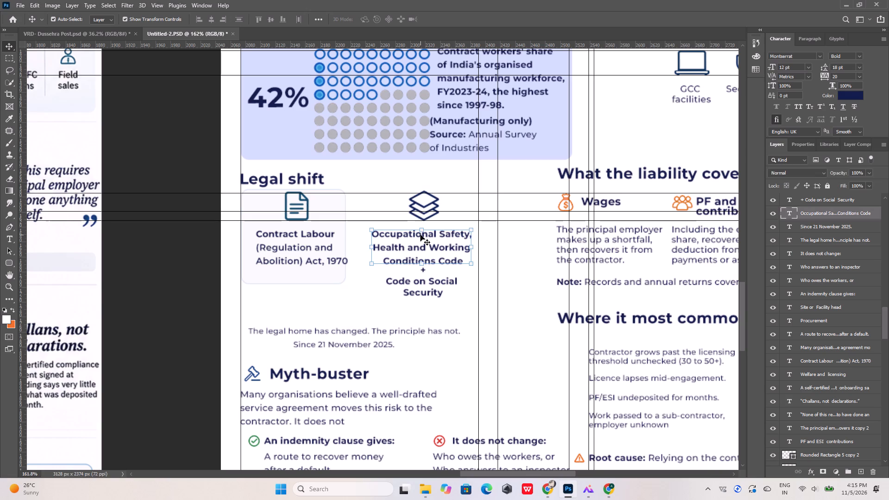
{"action": "left_click", "coordinate": [823, 69]}
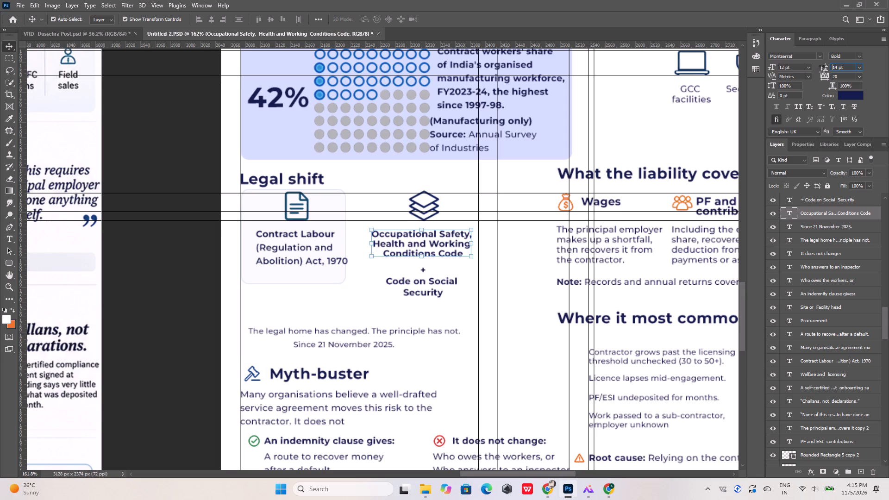
Nudge the "+ Code on Social Security" text up 11 px and left 3 px, closer beneath "Conditions Code".
{"action": "left_click", "coordinate": [442, 288]}
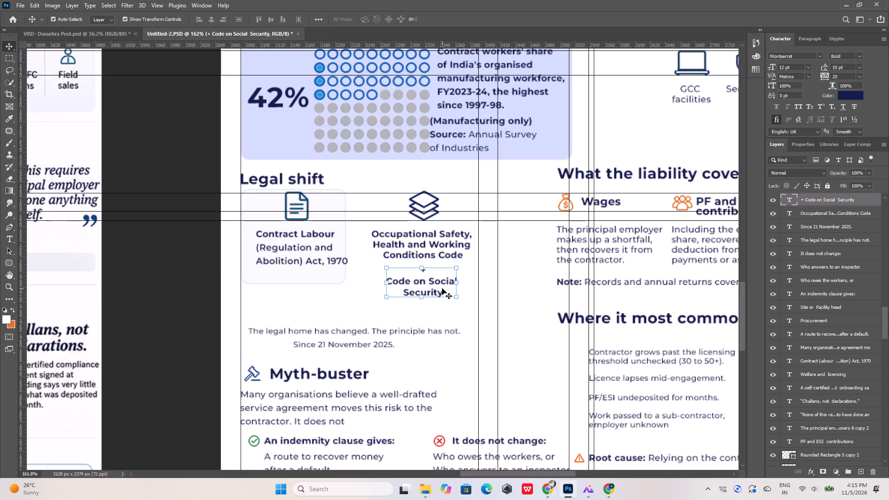
{"action": "key", "text": "Up"}
{"action": "key", "text": "Up"}
{"action": "key", "text": "Up"}
{"action": "key", "text": "Up"}
{"action": "key", "text": "Up"}
{"action": "key", "text": "Up"}
{"action": "key", "text": "Up"}
{"action": "key", "text": "Up"}
{"action": "key", "text": "Up"}
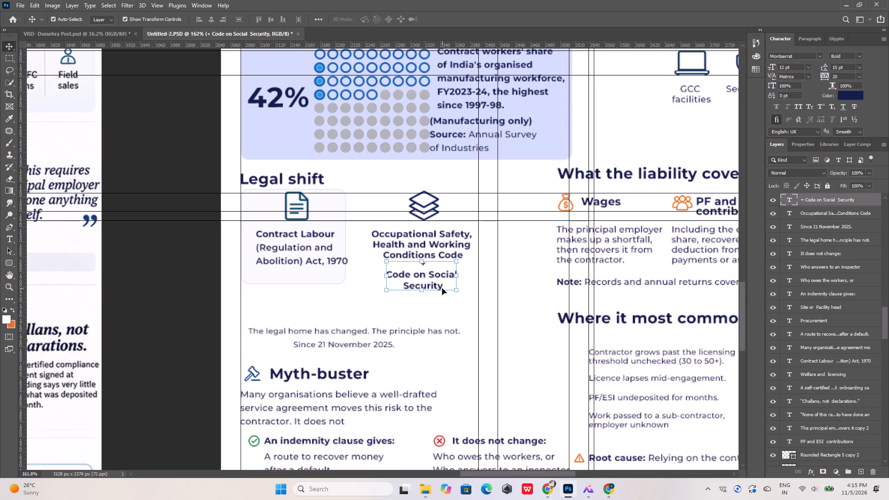
{"action": "key", "text": "Up"}
{"action": "key", "text": "Left"}
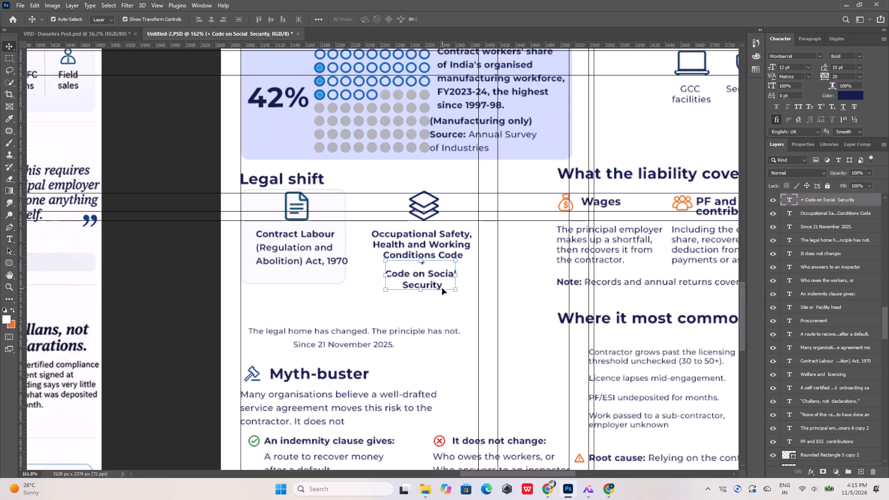
{"action": "key", "text": "Left"}
{"action": "key", "text": "Left"}
{"action": "key", "text": "Up"}
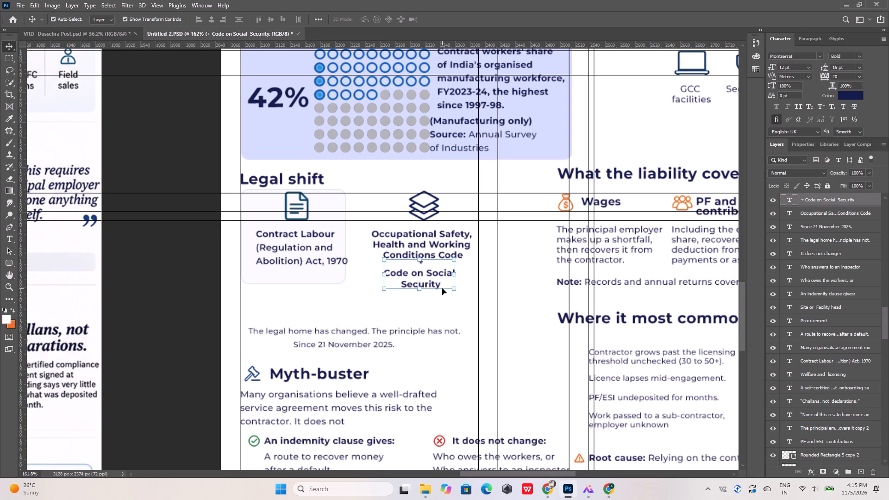
{"action": "left_click", "coordinate": [542, 278]}
Cut the "+" out of the "+ Code on Social Security" text, keeping only "Code on Social Security" in that layer.
{"action": "scroll", "coordinate": [442, 264], "scroll_direction": "up", "scroll_amount": 6, "text": "alt"}
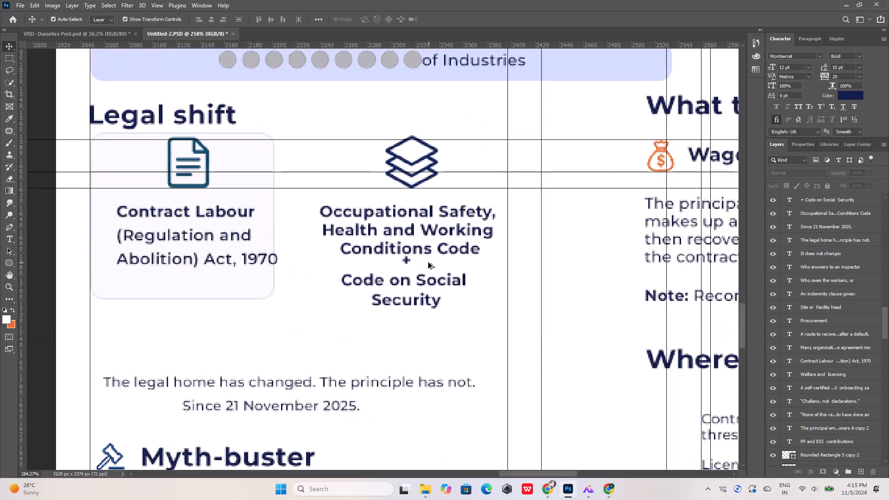
{"action": "scroll", "coordinate": [428, 262], "scroll_direction": "up", "scroll_amount": 2, "text": "alt"}
{"action": "double_click", "coordinate": [401, 263]}
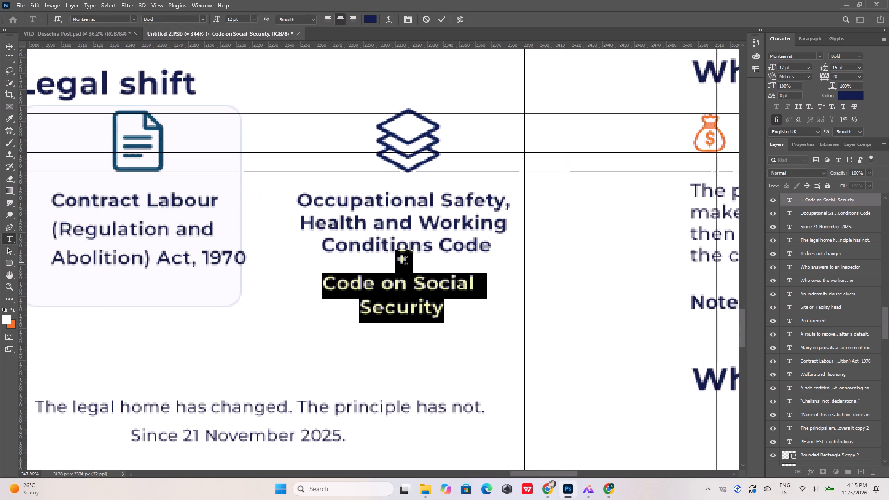
{"action": "left_click_drag", "start_coordinate": [407, 262], "coordinate": [395, 260]}
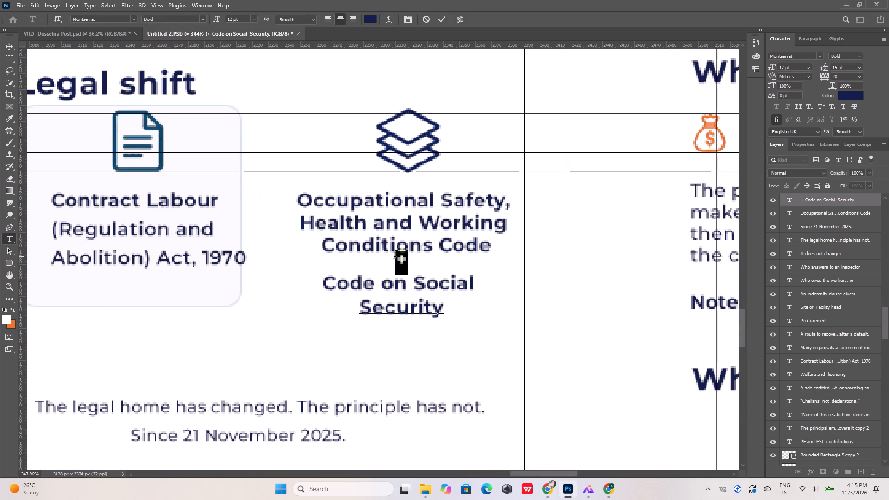
{"action": "key", "text": "ctrl+x"}
{"action": "key", "text": "Down"}
{"action": "key", "text": "Left"}
{"action": "key", "text": "Left"}
{"action": "key", "text": "Left"}
{"action": "key", "text": "Left"}
{"action": "key", "text": "Left"}
{"action": "key", "text": "Left"}
{"action": "key", "text": "Left"}
{"action": "key", "text": "Left"}
{"action": "left_click", "coordinate": [441, 18]}
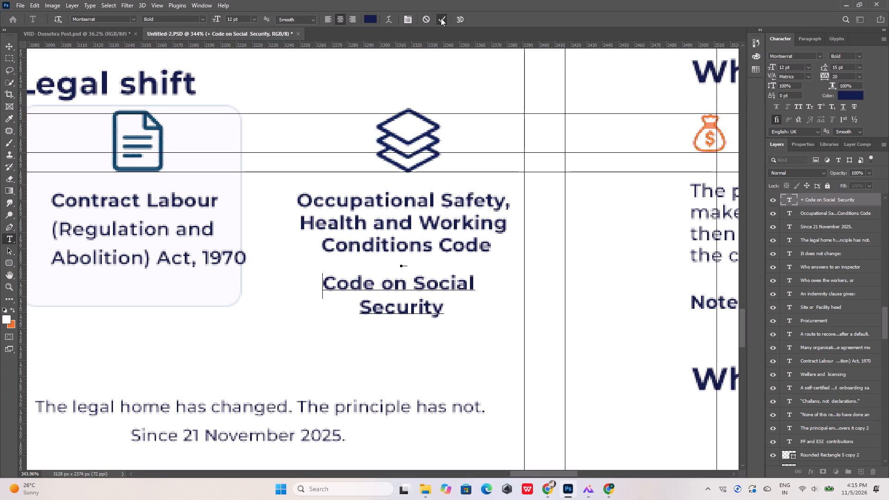
{"action": "left_click", "coordinate": [318, 356]}
Paste the cut "+" as a separate text layer in the empty space below "Code on Social Security".
{"action": "key", "text": "t"}
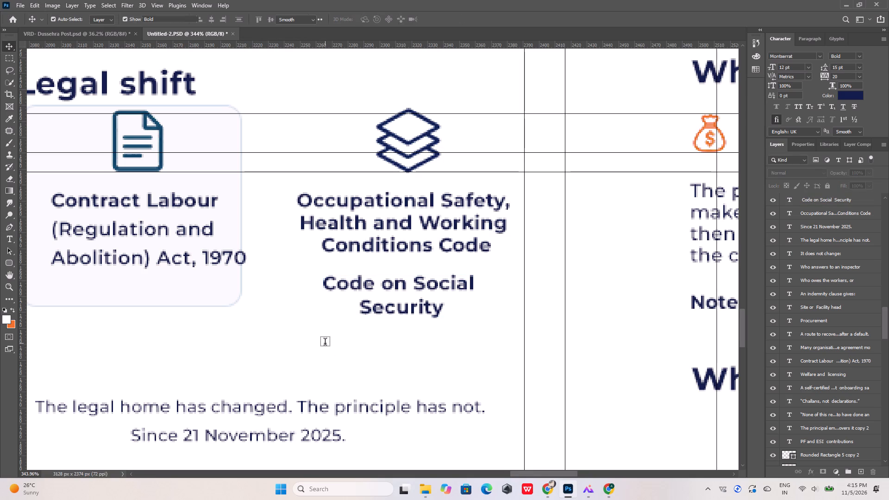
{"action": "left_click", "coordinate": [325, 343]}
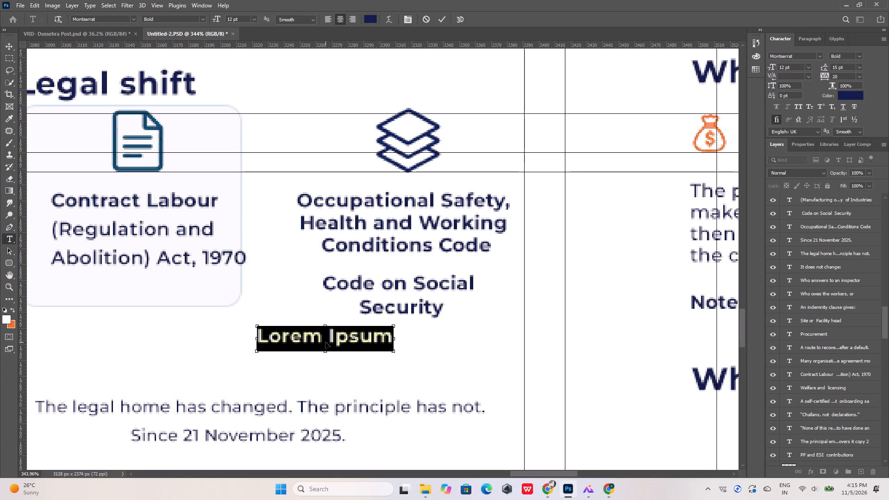
{"action": "key", "text": "ctrl+v"}
{"action": "left_click", "coordinate": [442, 19]}
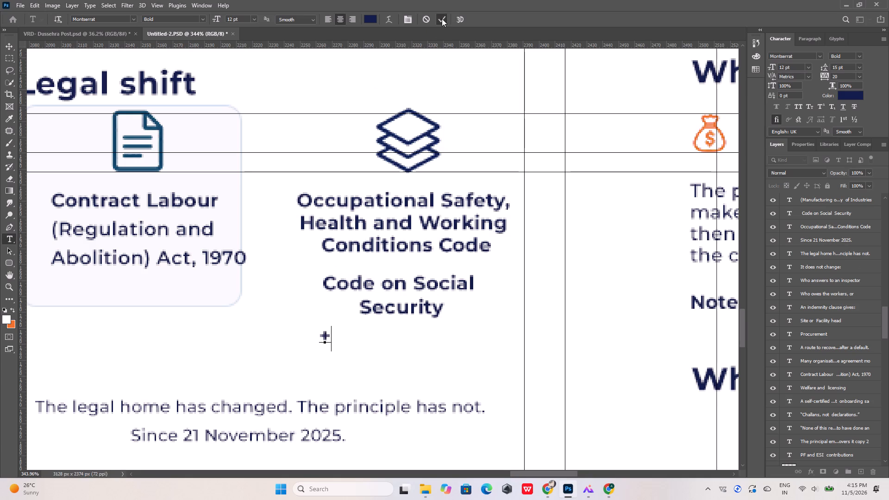
Move the separate "+" text up and right until it is centred between "Conditions Code" and "Code on Social Security".
{"action": "left_click", "coordinate": [8, 50]}
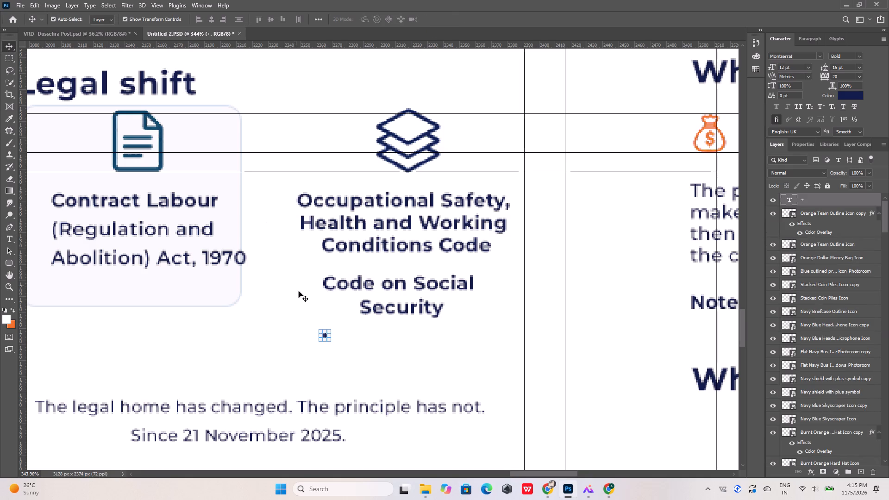
{"action": "key", "text": "shift+Up"}
{"action": "key", "text": "shift+Up"}
{"action": "key", "text": "shift+Up"}
{"action": "key", "text": "shift+Up"}
{"action": "key", "text": "shift+Up"}
{"action": "key", "text": "shift+Up"}
{"action": "key", "text": "shift+Up"}
{"action": "key", "text": "shift+Up"}
{"action": "key", "text": "shift+Up"}
{"action": "key", "text": "shift+Up"}
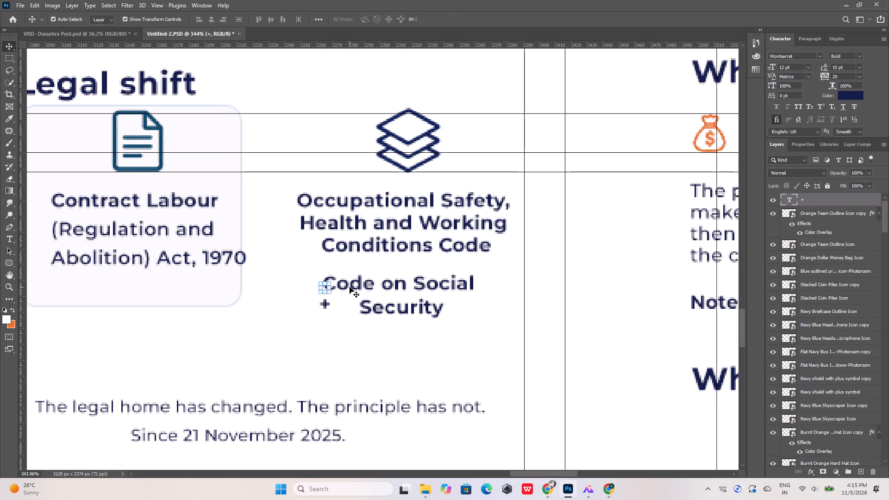
{"action": "key", "text": "shift+Right"}
{"action": "key", "text": "shift+Right"}
{"action": "key", "text": "shift+Right"}
{"action": "key", "text": "shift+Right"}
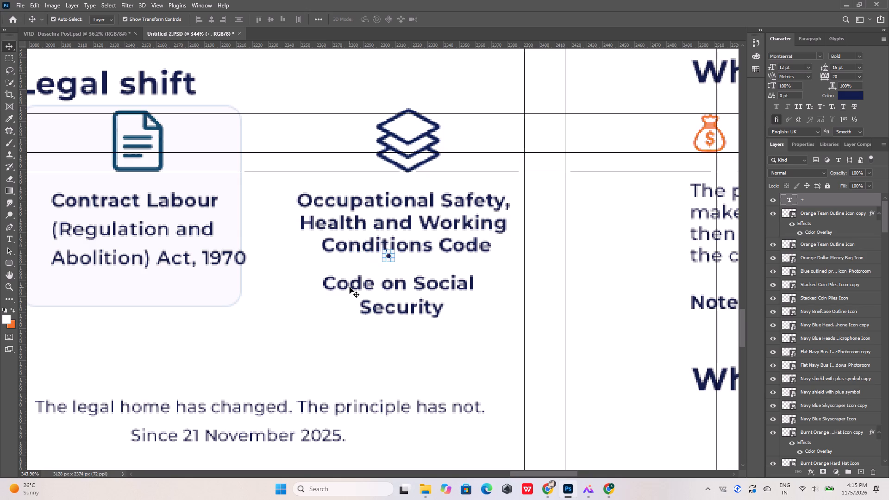
{"action": "key", "text": "Down"}
{"action": "key", "text": "Down"}
{"action": "key", "text": "Down"}
{"action": "key", "text": "Right"}
{"action": "key", "text": "Right"}
{"action": "key", "text": "Right"}
{"action": "key", "text": "Right"}
{"action": "key", "text": "Right"}
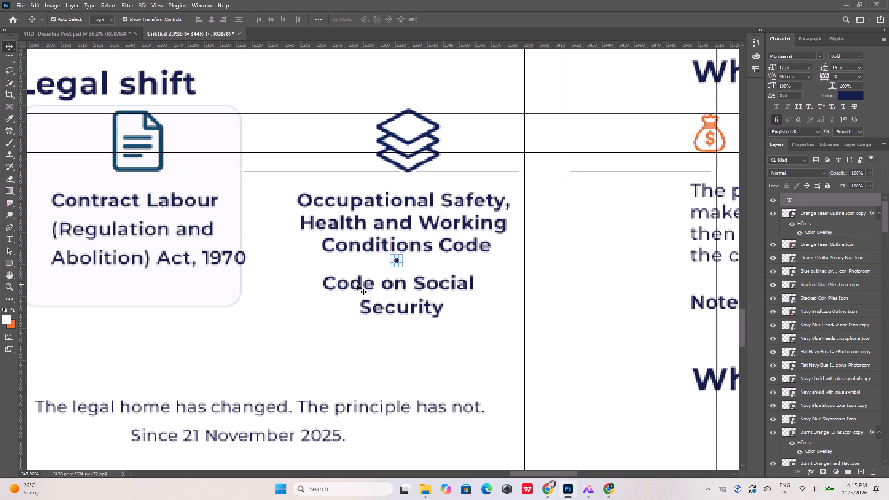
Nudge the "Code on Social Security" text up 5 px, closer beneath the "+".
{"action": "left_click", "coordinate": [357, 284]}
{"action": "key", "text": "Up"}
{"action": "key", "text": "Up"}
{"action": "key", "text": "Up"}
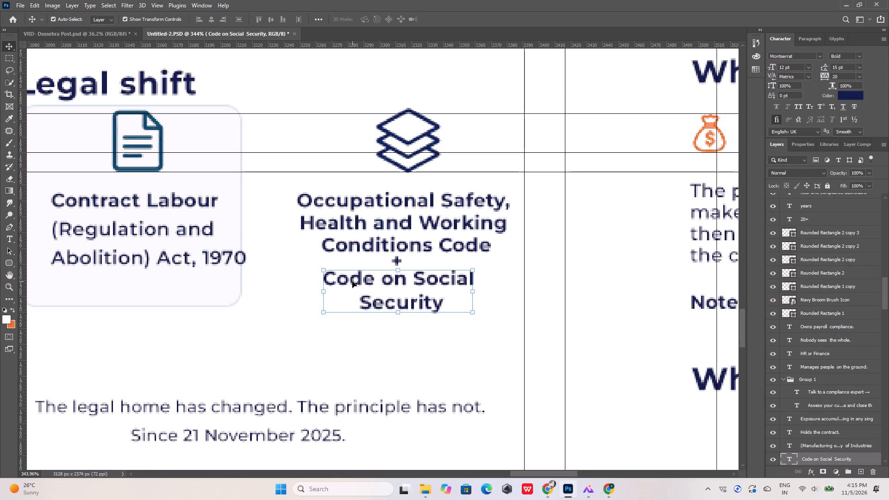
{"action": "key", "text": "Up"}
{"action": "key", "text": "Up"}
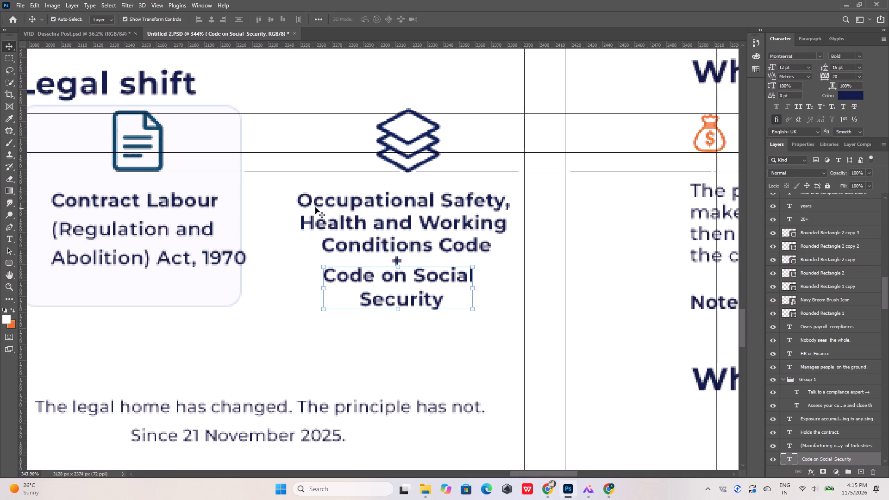
Nudge the "Contract Labour", "Occupational Safety" and "Code on Social Security" texts together up 7 px, closer to their icons.
{"action": "left_click_drag", "start_coordinate": [279, 196], "coordinate": [385, 303]}
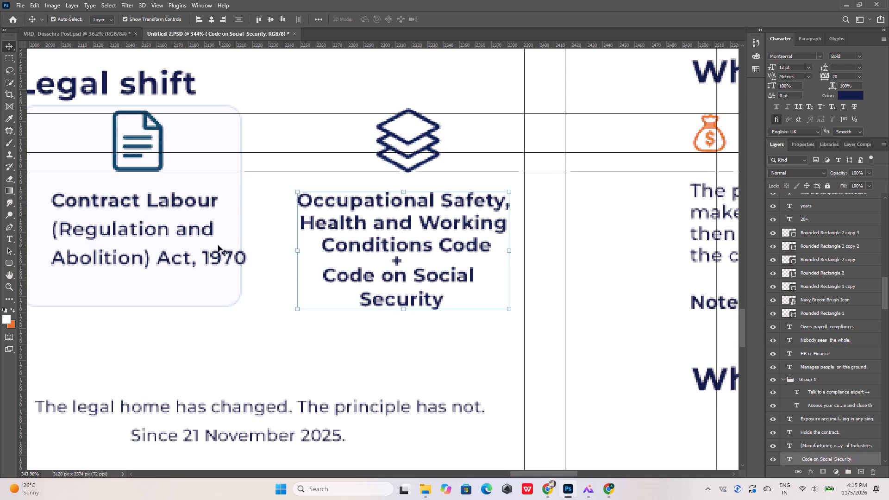
{"action": "left_click", "coordinate": [200, 231], "text": "shift"}
{"action": "key", "text": "Up"}
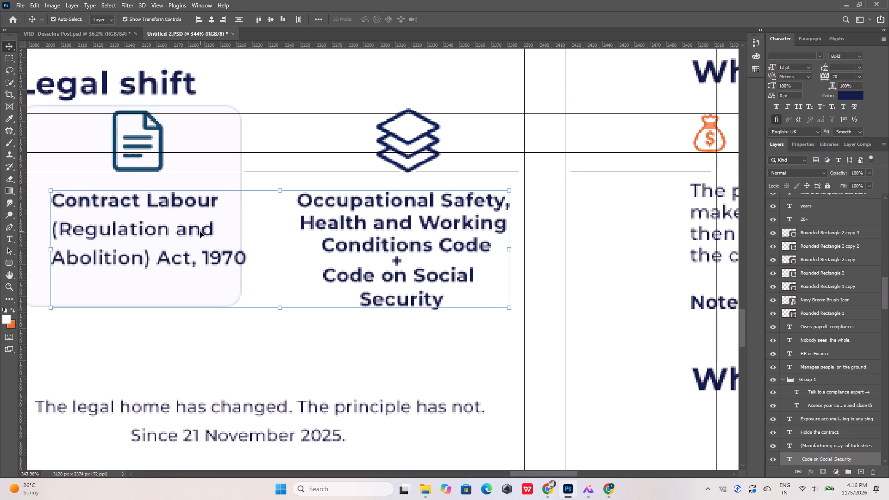
{"action": "key", "text": "Up"}
{"action": "key", "text": "Up"}
{"action": "key", "text": "Up"}
{"action": "key", "text": "Up"}
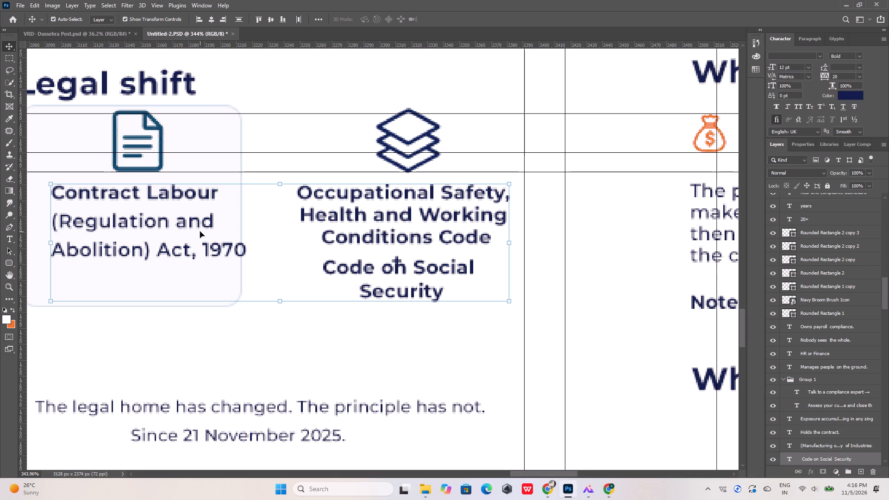
{"action": "key", "text": "Up"}
{"action": "key", "text": "Up"}
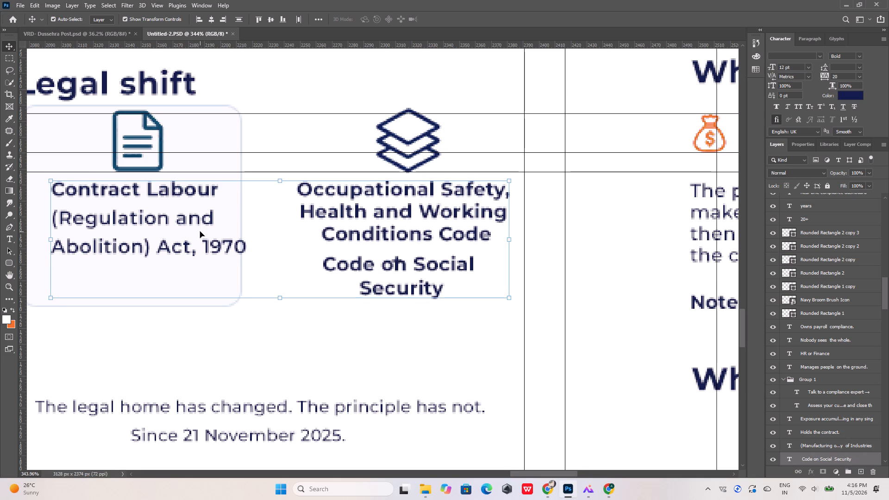
{"action": "left_click", "coordinate": [258, 337]}
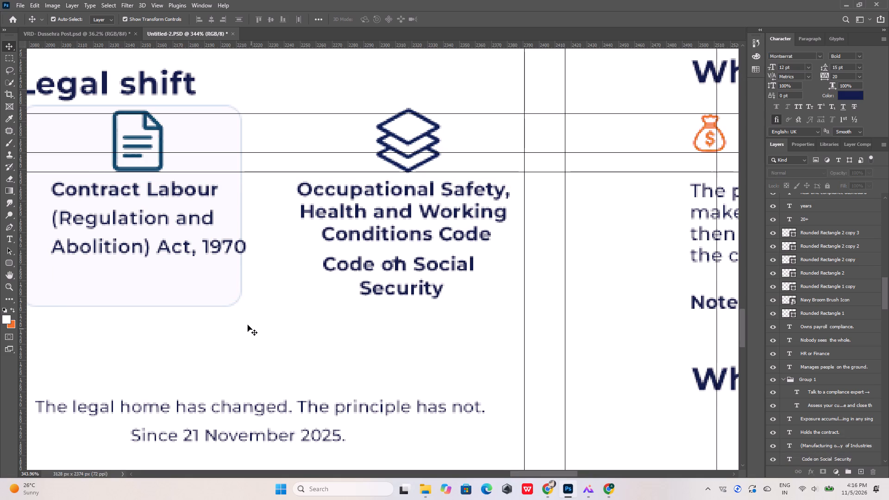
Shift the Legal shift box, both icons and all column texts down 10 px, away from the heading.
{"action": "scroll", "coordinate": [271, 344], "scroll_direction": "down", "scroll_amount": 10, "text": "alt"}
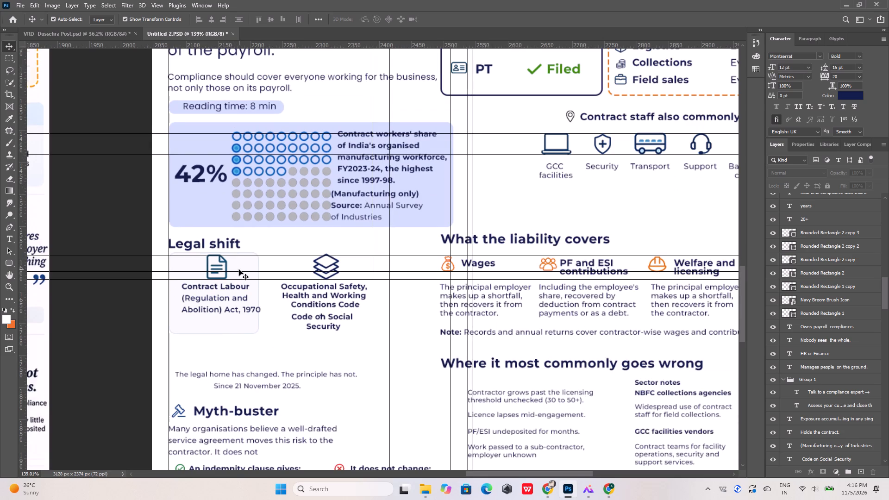
{"action": "scroll", "coordinate": [299, 273], "scroll_direction": "up", "scroll_amount": 5, "text": "alt"}
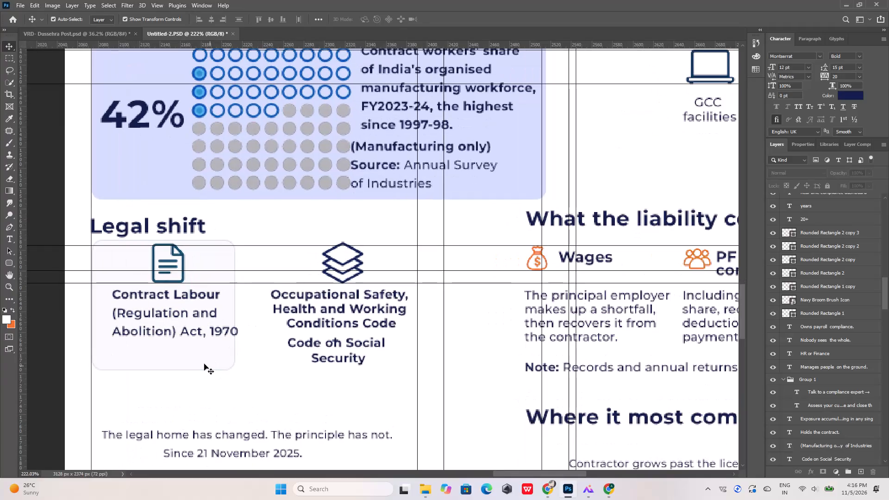
{"action": "left_click_drag", "start_coordinate": [149, 390], "coordinate": [353, 258]}
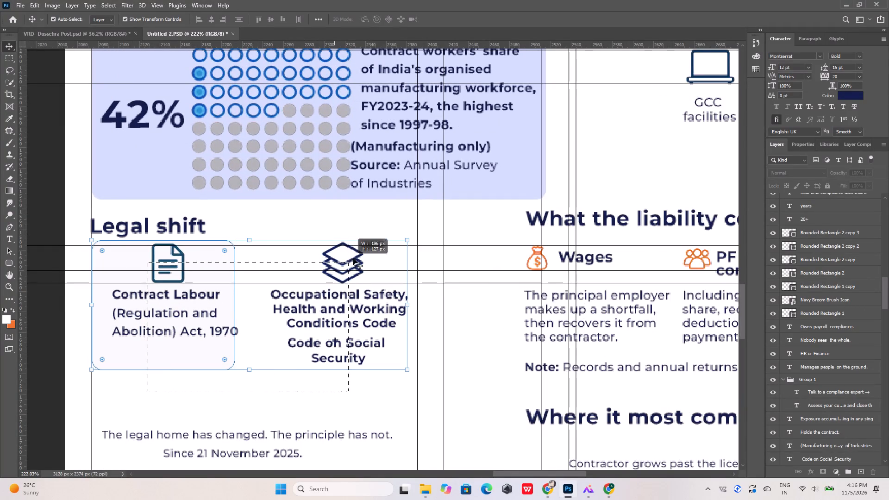
{"action": "left_click_drag", "start_coordinate": [353, 258], "coordinate": [359, 256]}
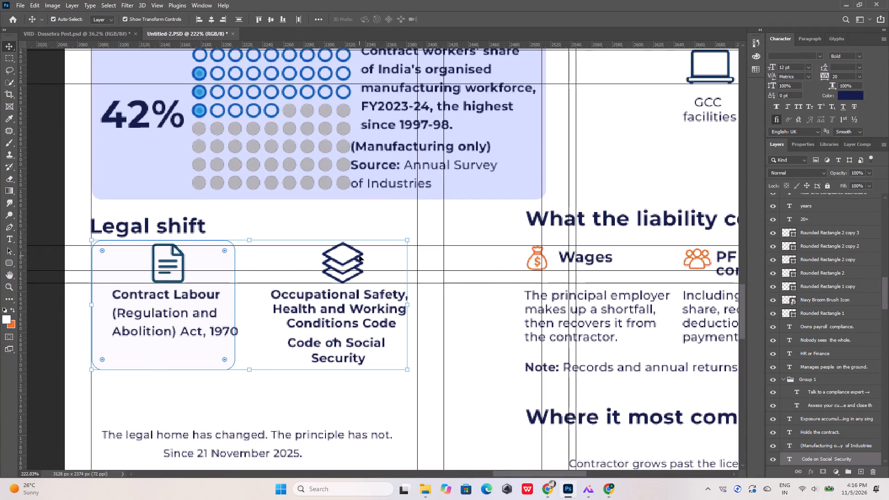
{"action": "key", "text": "shift+Down"}
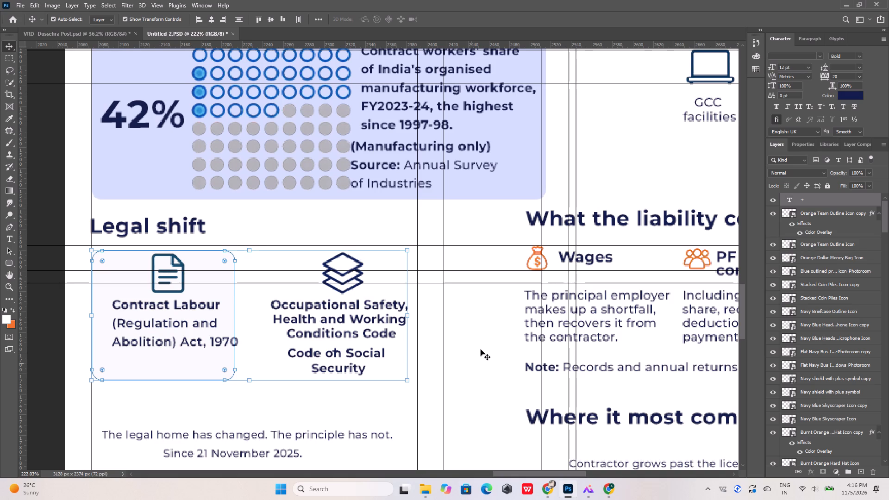
{"action": "left_click", "coordinate": [361, 416]}
Break "Act, 1970" onto its own line in the Contract Labour text and centre-align the whole text.
{"action": "left_click", "coordinate": [167, 331]}
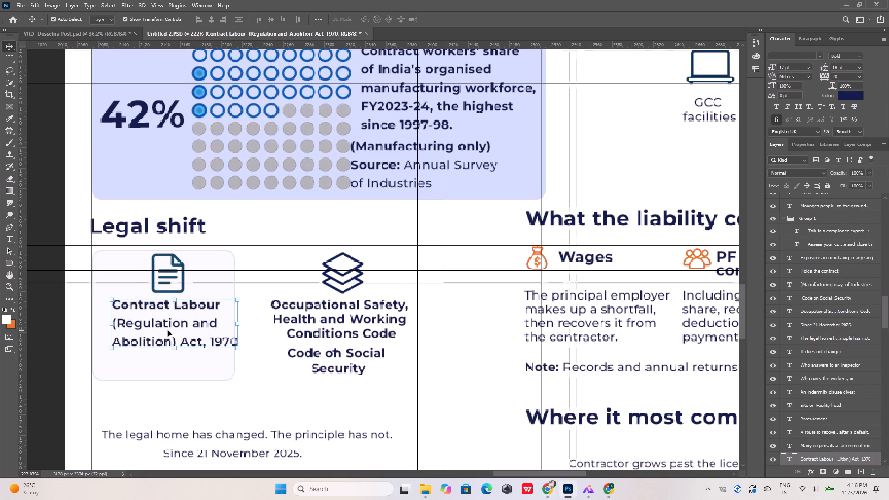
{"action": "double_click", "coordinate": [182, 339]}
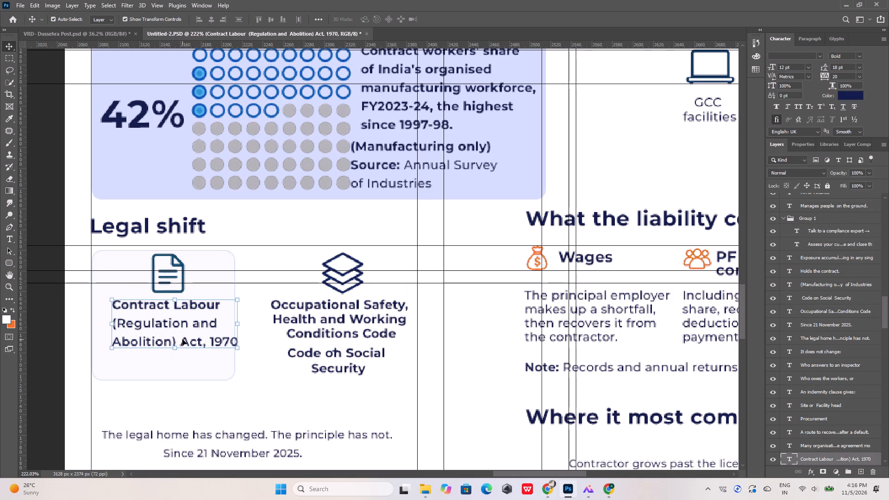
{"action": "left_click", "coordinate": [182, 339]}
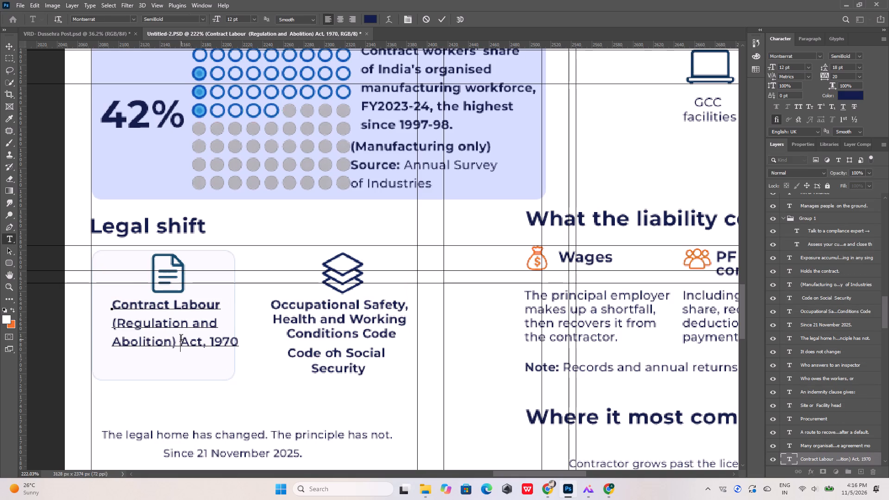
{"action": "key", "text": "Return"}
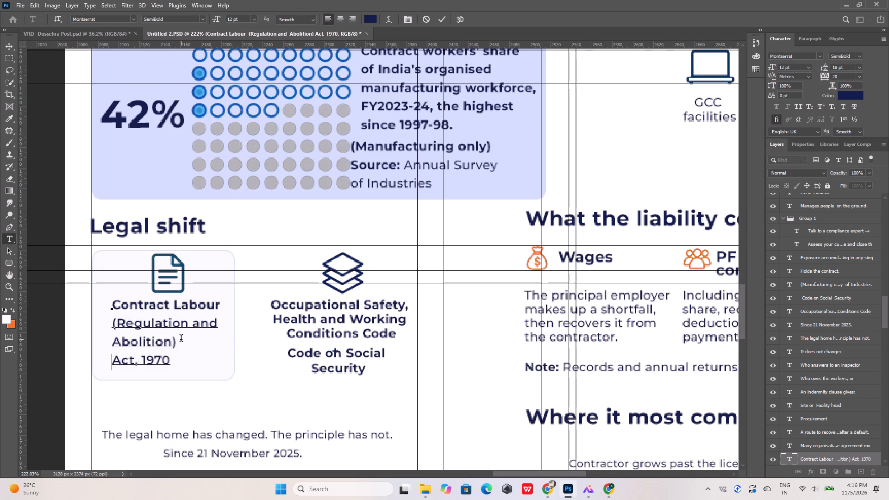
{"action": "key", "text": "ctrl+a"}
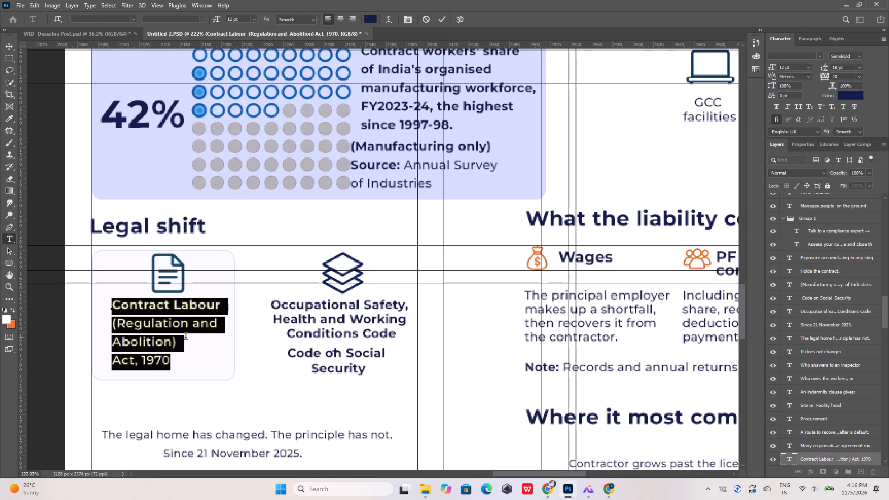
{"action": "left_click", "coordinate": [339, 19]}
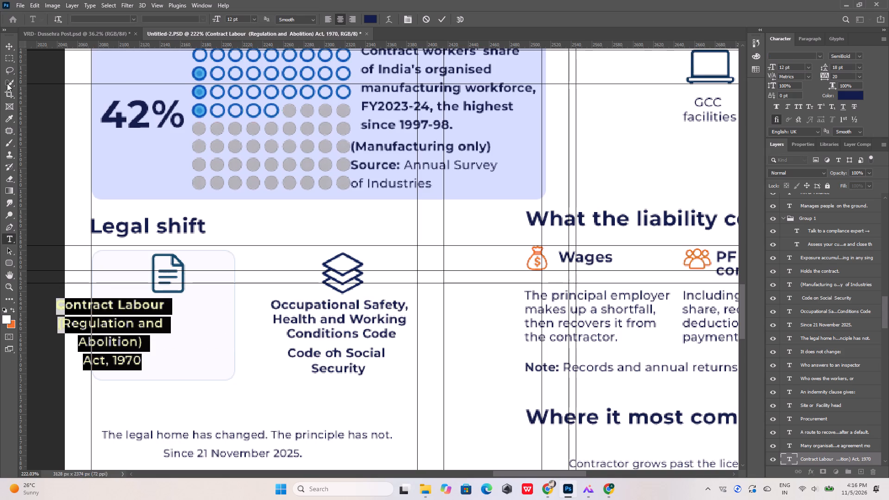
{"action": "left_click", "coordinate": [11, 49]}
Nudge the Contract Labour text right until it sits inside the light box beneath the document icon.
{"action": "key", "text": "shift+Right"}
{"action": "key", "text": "shift+Right"}
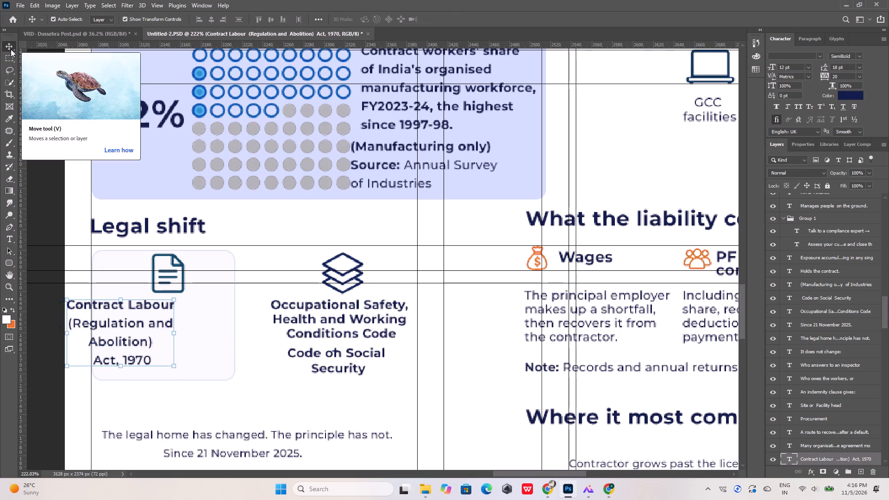
{"action": "key", "text": "Right"}
{"action": "key", "text": "Right"}
{"action": "key", "text": "Right"}
{"action": "key", "text": "Right"}
{"action": "key", "text": "Right"}
{"action": "key", "text": "Right"}
{"action": "key", "text": "Right"}
{"action": "key", "text": "Right"}
{"action": "key", "text": "Right"}
{"action": "key", "text": "Right"}
{"action": "key", "text": "Right"}
{"action": "key", "text": "Right"}
{"action": "key", "text": "Right"}
{"action": "key", "text": "Right"}
{"action": "key", "text": "Right"}
{"action": "key", "text": "Right"}
{"action": "key", "text": "Right"}
{"action": "key", "text": "Right"}
{"action": "key", "text": "Right"}
{"action": "key", "text": "Right"}
{"action": "key", "text": "Right"}
{"action": "key", "text": "Right"}
{"action": "key", "text": "Right"}
{"action": "key", "text": "Right"}
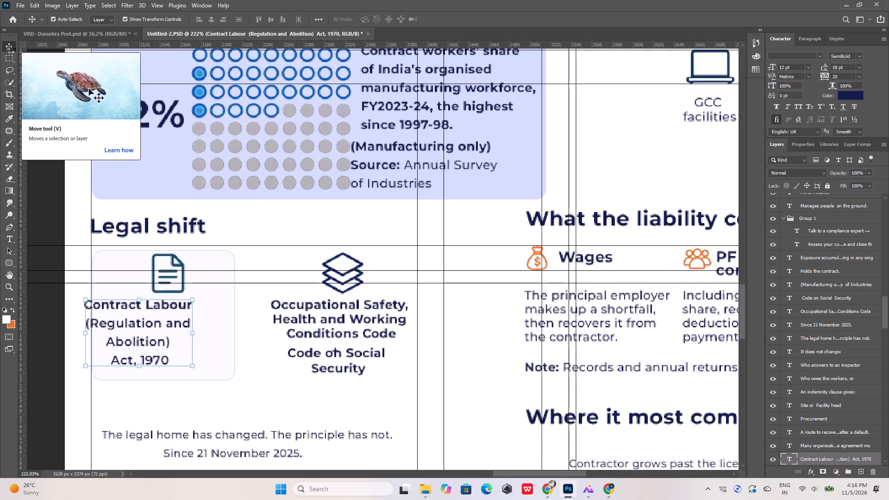
{"action": "key", "text": "shift+Right"}
{"action": "key", "text": "shift+Right"}
{"action": "key", "text": "shift+Right"}
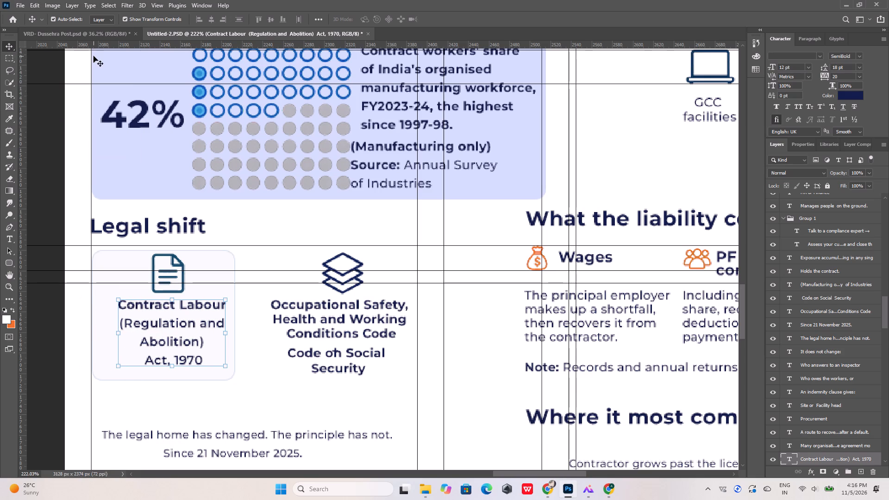
{"action": "left_click", "coordinate": [239, 223]}
Align the document icon to the horizontal centre of the Contract Labour box.
{"action": "scroll", "coordinate": [180, 268], "scroll_direction": "up", "scroll_amount": 4, "text": "alt"}
{"action": "left_click", "coordinate": [213, 256]}
{"action": "left_click", "coordinate": [182, 264], "text": "alt"}
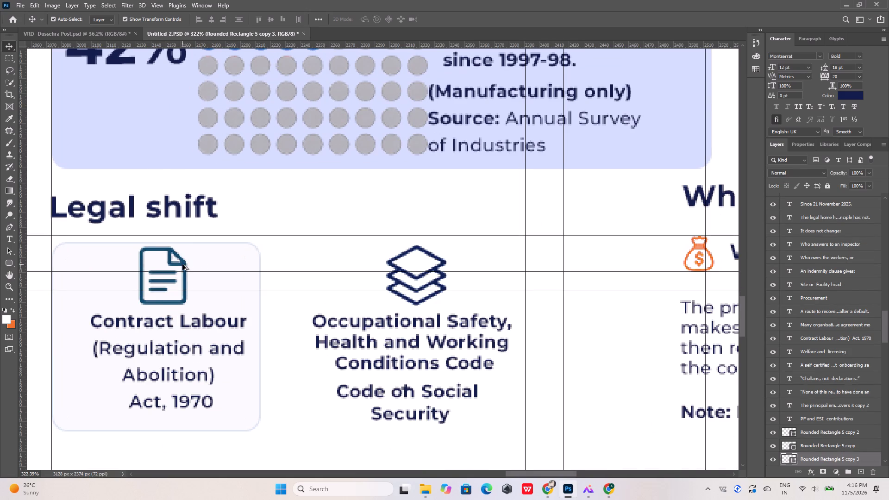
{"action": "left_click", "coordinate": [226, 255], "text": "shift"}
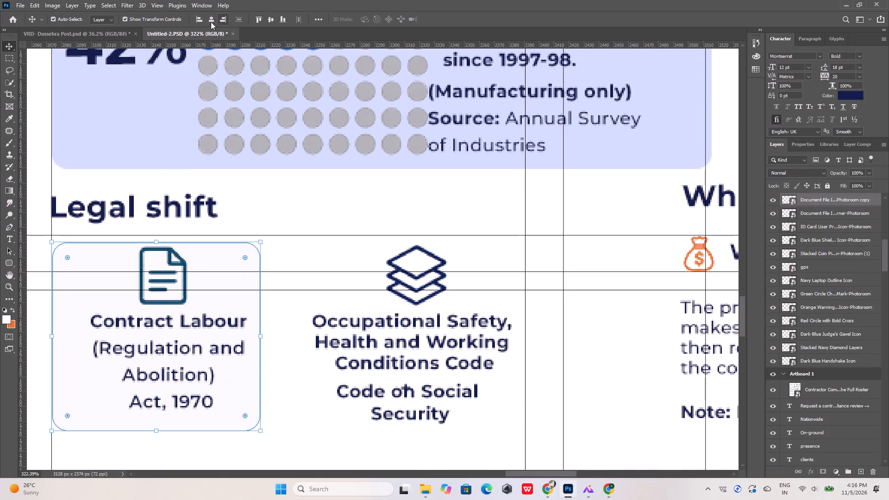
{"action": "left_click", "coordinate": [210, 20]}
{"action": "left_click", "coordinate": [337, 255]}
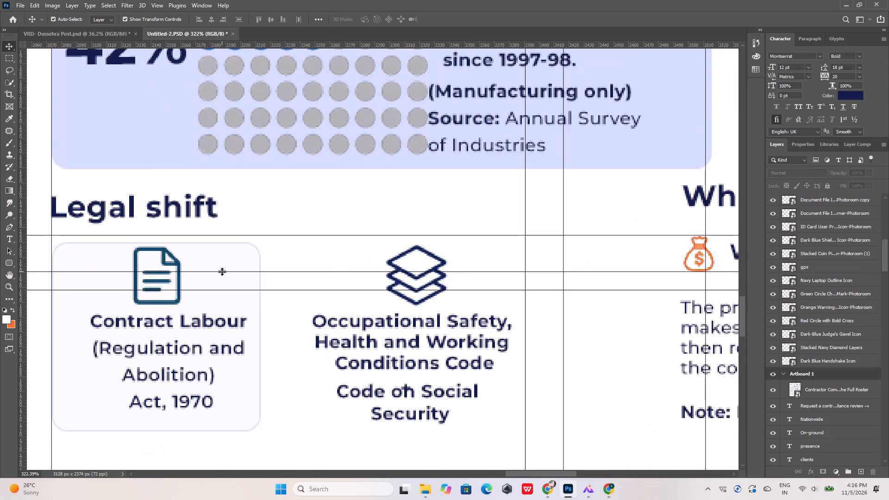
Align the Contract Labour text to the horizontal centre of its box.
{"action": "left_click", "coordinate": [229, 257]}
{"action": "left_click", "coordinate": [212, 323], "text": "shift"}
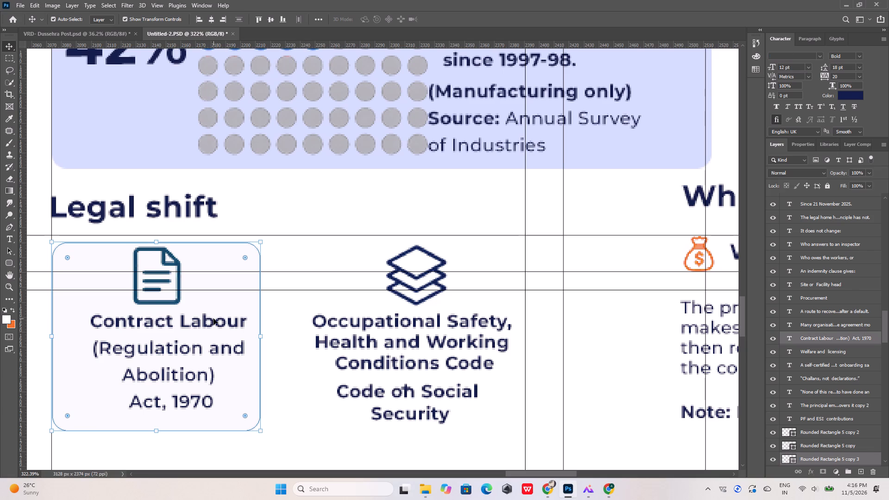
{"action": "left_click", "coordinate": [212, 23]}
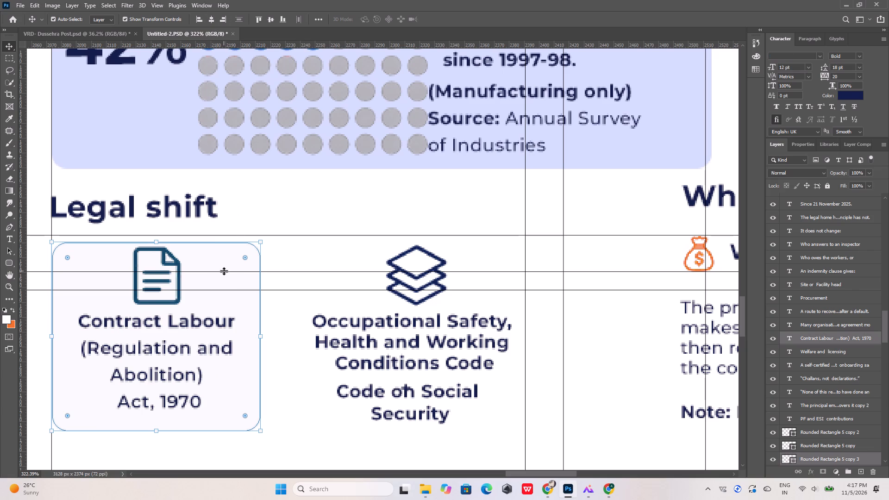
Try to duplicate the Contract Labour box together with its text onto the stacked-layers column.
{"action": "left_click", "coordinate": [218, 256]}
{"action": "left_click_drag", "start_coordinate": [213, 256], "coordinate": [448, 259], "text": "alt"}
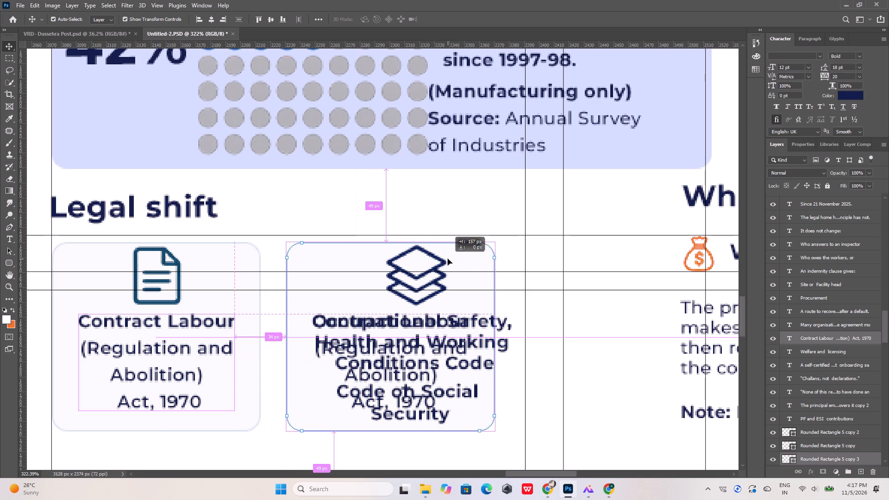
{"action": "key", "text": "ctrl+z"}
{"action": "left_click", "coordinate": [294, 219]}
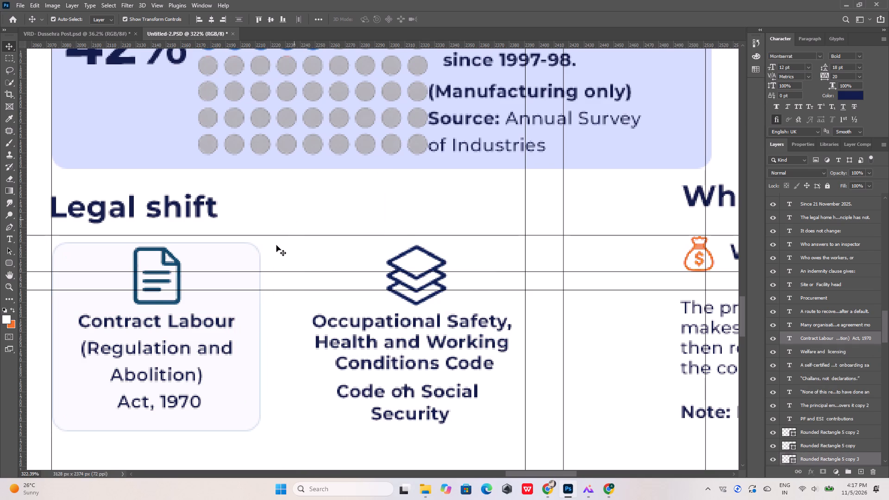
Duplicate only the Contract Labour box about 173 px to the right, behind the stacked-layers icon and Occupational Safety text.
{"action": "left_click", "coordinate": [232, 256]}
{"action": "left_click_drag", "start_coordinate": [217, 257], "coordinate": [451, 256], "text": "alt"}
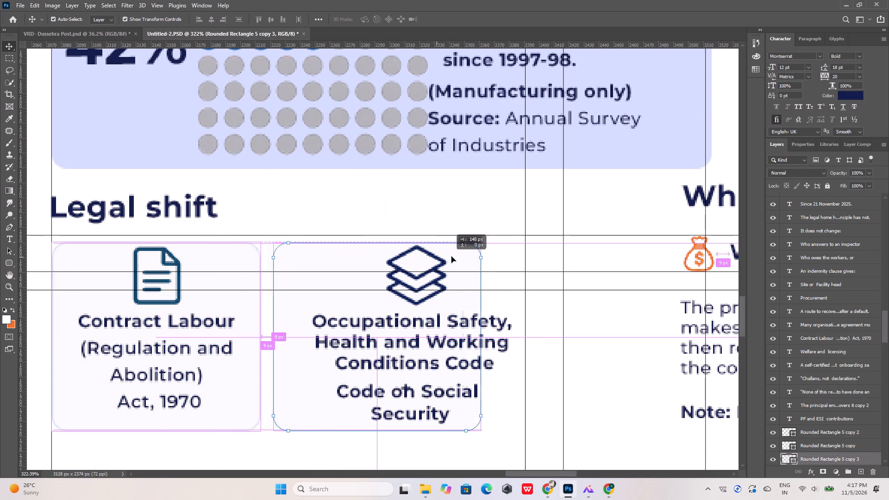
{"action": "left_click_drag", "start_coordinate": [451, 256], "coordinate": [472, 257], "text": "alt"}
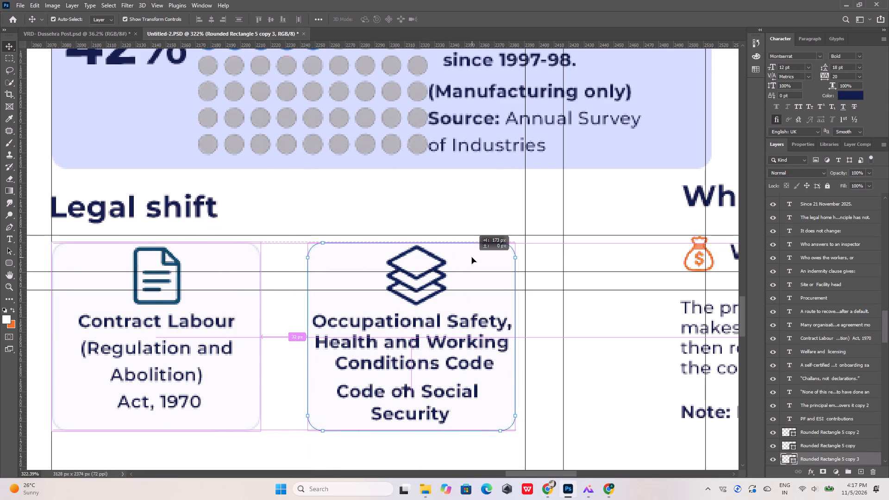
Finish placing the duplicated box behind the stacked-layers icon and Occupational Safety text, 173 px right of the Contract Labour box.
{"action": "left_click_drag", "start_coordinate": [472, 257], "coordinate": [472, 257], "text": "alt"}
{"action": "left_click", "coordinate": [281, 258]}
Compare the recreated layout with the reference artboard, examining the liability section's Note row and its icon.
{"action": "scroll", "coordinate": [291, 282], "scroll_direction": "down", "scroll_amount": 9, "text": "alt"}
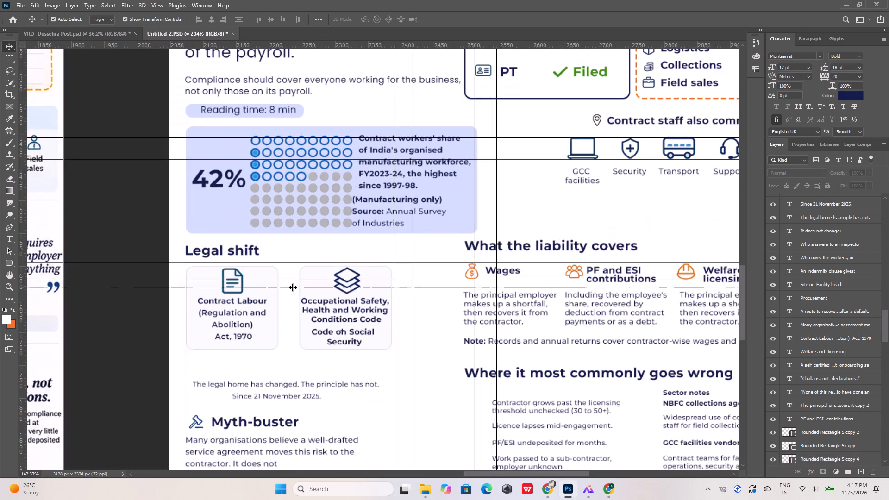
{"action": "scroll", "coordinate": [294, 286], "scroll_direction": "down", "scroll_amount": 9, "text": "alt"}
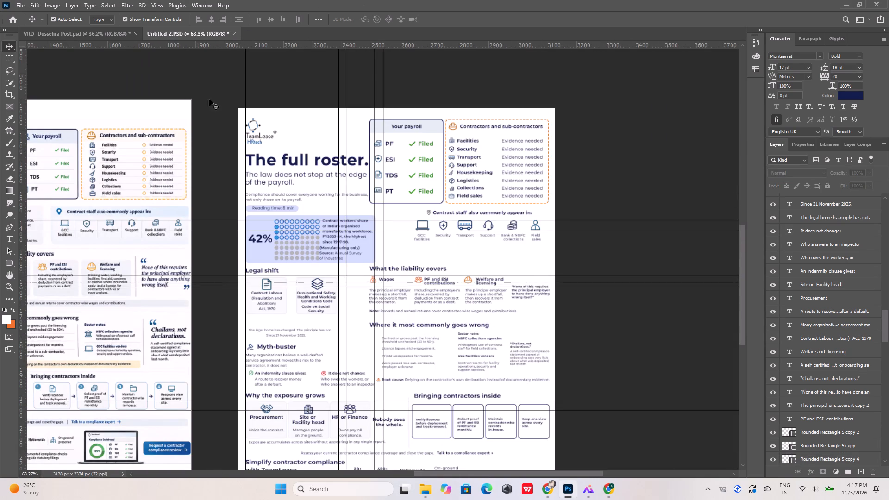
{"action": "scroll", "coordinate": [308, 297], "scroll_direction": "down", "scroll_amount": 4, "text": "alt"}
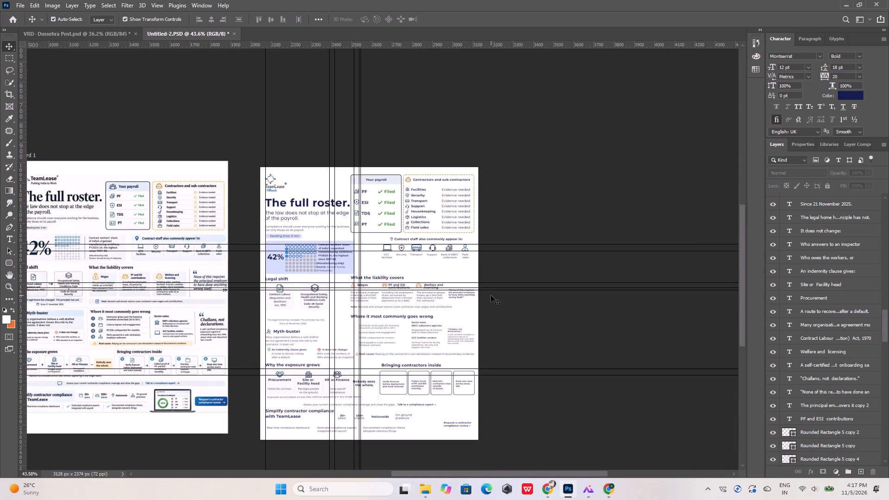
{"action": "scroll", "coordinate": [295, 298], "scroll_direction": "up", "scroll_amount": 4, "text": "alt"}
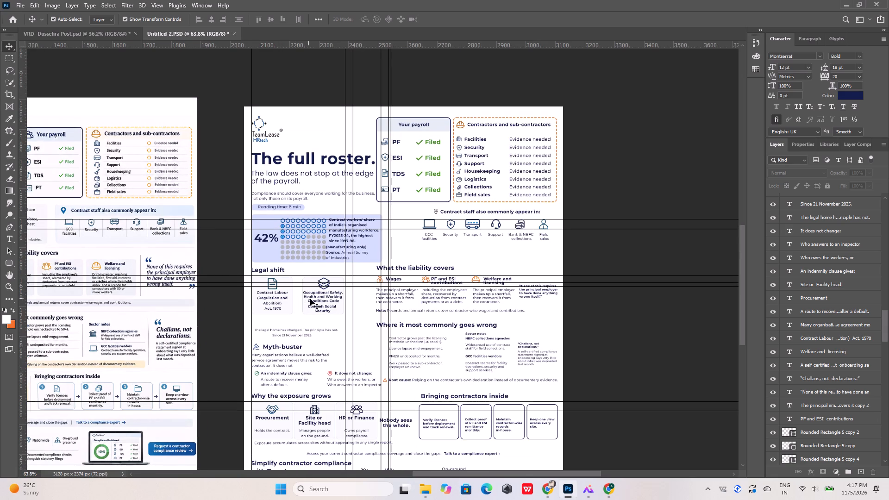
{"action": "scroll", "coordinate": [444, 342], "scroll_direction": "down", "scroll_amount": 4, "text": "alt"}
{"action": "scroll", "coordinate": [141, 327], "scroll_direction": "up", "scroll_amount": 6, "text": "alt"}
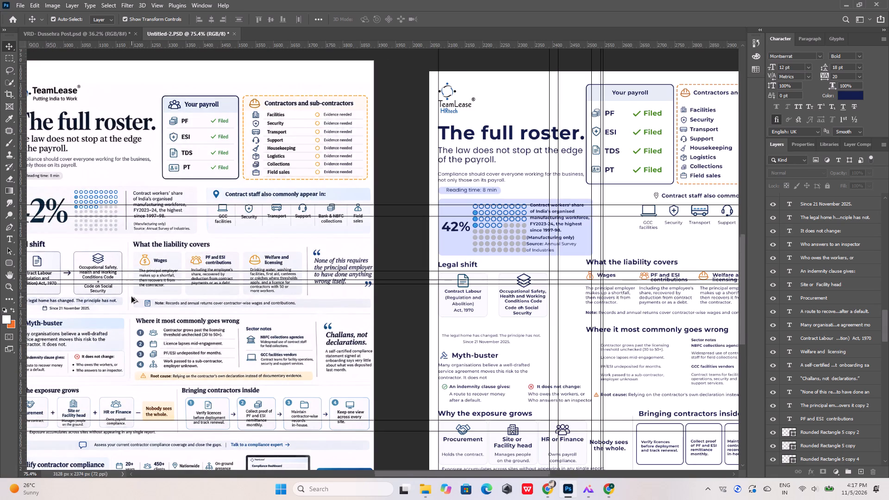
{"action": "scroll", "coordinate": [131, 297], "scroll_direction": "up", "scroll_amount": 14, "text": "alt"}
{"action": "scroll", "coordinate": [153, 310], "scroll_direction": "down", "scroll_amount": 4, "text": "alt"}
{"action": "scroll", "coordinate": [150, 314], "scroll_direction": "up", "scroll_amount": 9, "text": "alt"}
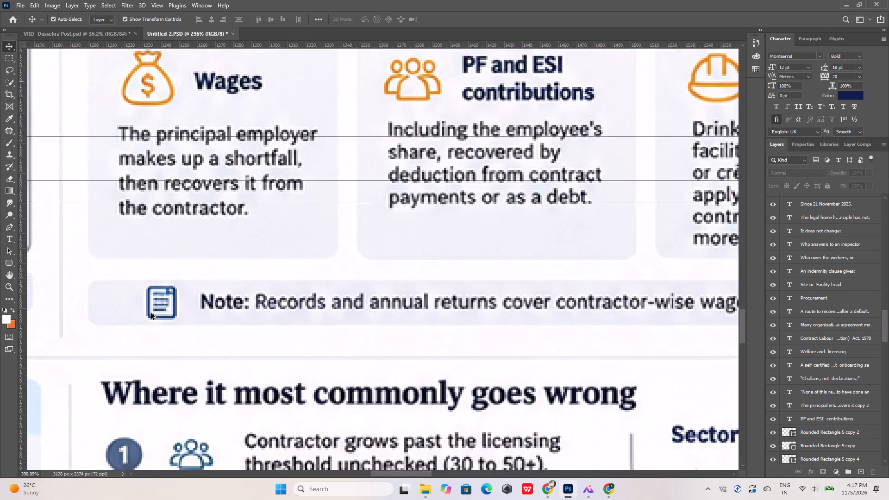
{"action": "scroll", "coordinate": [151, 313], "scroll_direction": "up", "scroll_amount": 1, "text": "alt"}
{"action": "scroll", "coordinate": [118, 312], "scroll_direction": "down", "scroll_amount": 20, "text": "alt"}
{"action": "scroll", "coordinate": [118, 312], "scroll_direction": "down", "scroll_amount": 3, "text": "alt"}
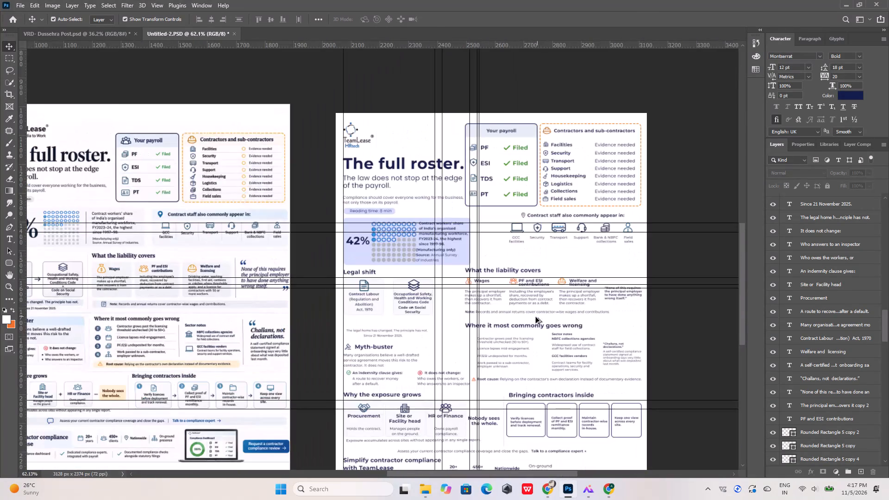
Move the "Note: Records and annual returns" text about 60 px to the right, making room for an icon.
{"action": "scroll", "coordinate": [535, 318], "scroll_direction": "up", "scroll_amount": 4, "text": "alt"}
{"action": "scroll", "coordinate": [478, 312], "scroll_direction": "up", "scroll_amount": 6, "text": "alt"}
{"action": "left_click", "coordinate": [477, 304]}
{"action": "scroll", "coordinate": [354, 312], "scroll_direction": "down", "scroll_amount": 6, "text": "alt"}
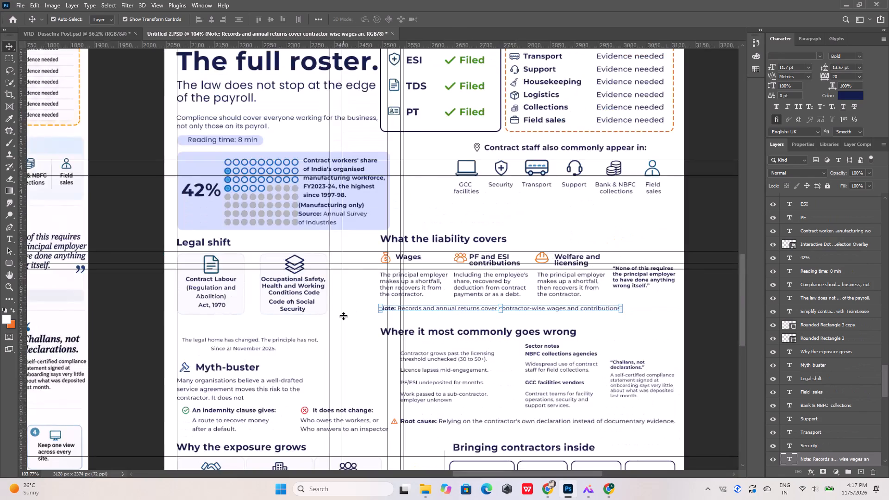
{"action": "scroll", "coordinate": [343, 316], "scroll_direction": "down", "scroll_amount": 3, "text": "alt"}
{"action": "key", "text": "shift+Right"}
{"action": "key", "text": "shift+Right"}
{"action": "key", "text": "shift+Right"}
{"action": "key", "text": "shift+Right"}
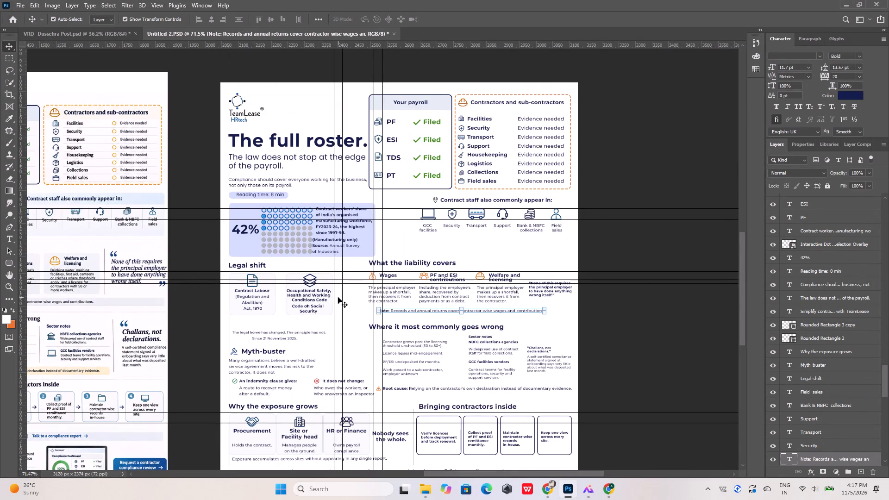
{"action": "key", "text": "shift+Right"}
{"action": "key", "text": "shift+Right"}
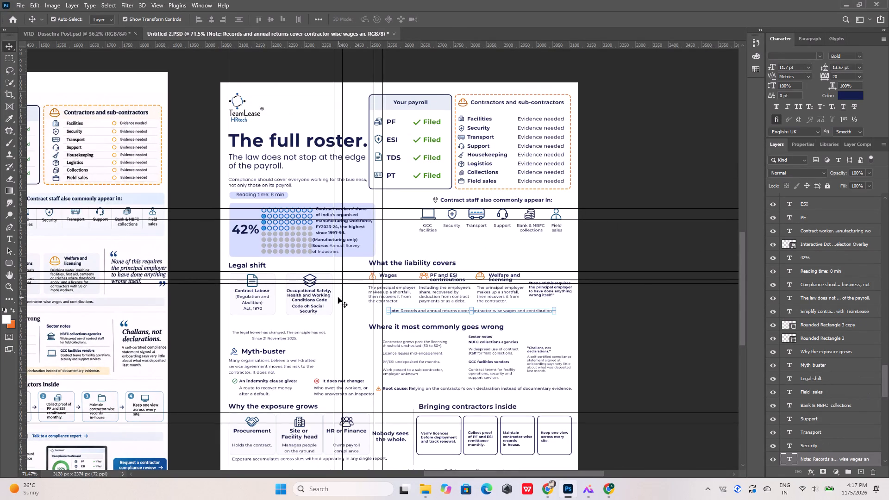
Duplicate the TDS document icon and place the copy just before the Note text under the liability columns.
{"action": "left_click", "coordinate": [378, 159]}
{"action": "scroll", "coordinate": [378, 159], "scroll_direction": "up", "scroll_amount": 9, "text": "alt"}
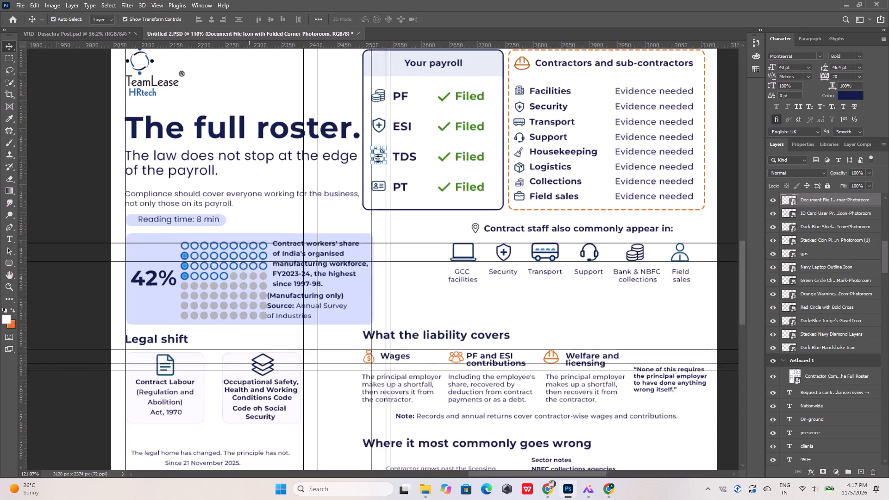
{"action": "left_click_drag", "start_coordinate": [378, 153], "coordinate": [363, 447], "text": "alt"}
{"action": "scroll", "coordinate": [317, 293], "scroll_direction": "down", "scroll_amount": 9, "text": "alt"}
{"action": "scroll", "coordinate": [345, 402], "scroll_direction": "up", "scroll_amount": 11, "text": "alt"}
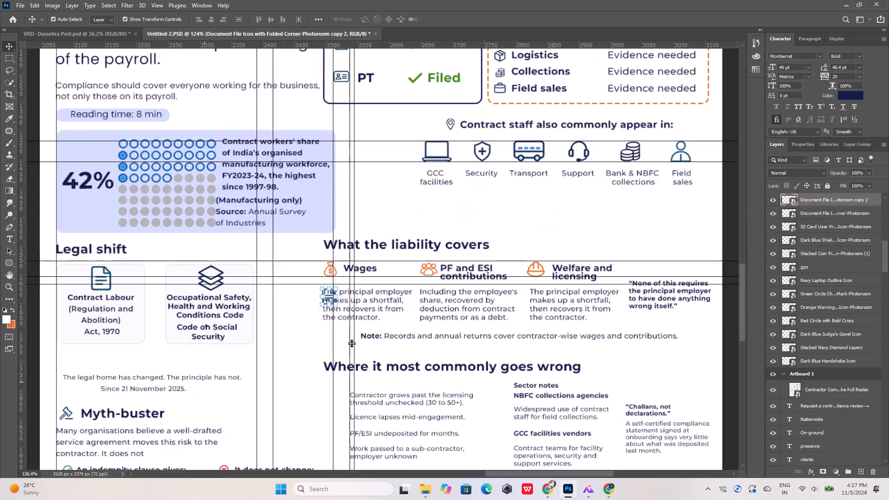
{"action": "scroll", "coordinate": [342, 278], "scroll_direction": "up", "scroll_amount": 8, "text": "alt"}
{"action": "left_click_drag", "start_coordinate": [303, 265], "coordinate": [364, 369]}
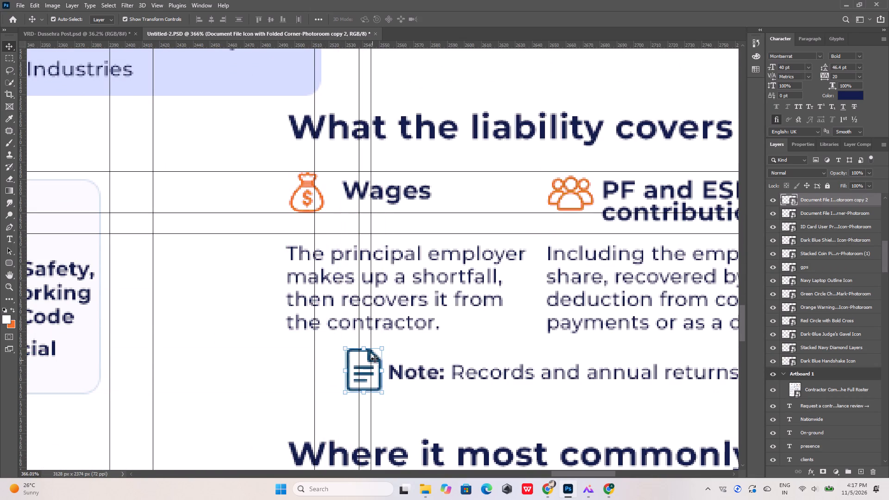
Scale the Note's document icon down to 0.93% and line it up vertically with the Note text.
{"action": "left_click_drag", "start_coordinate": [382, 346], "coordinate": [372, 360]}
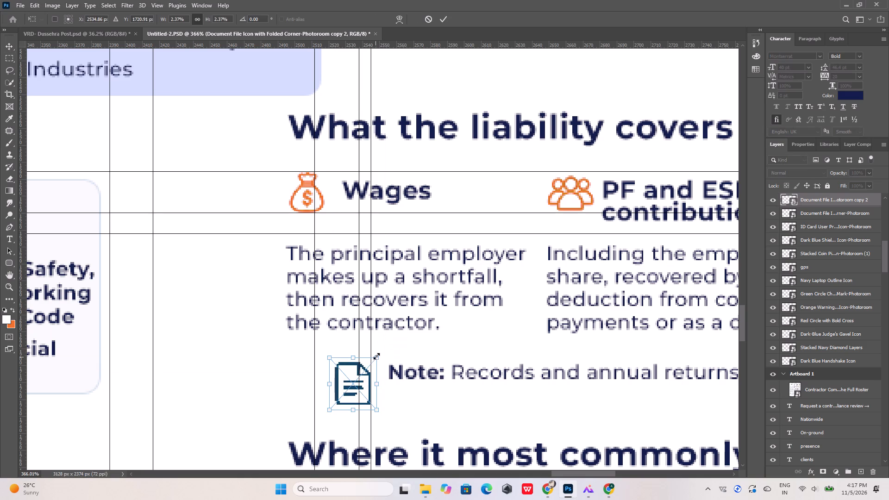
{"action": "left_click_drag", "start_coordinate": [377, 356], "coordinate": [351, 390]}
{"action": "left_click_drag", "start_coordinate": [340, 399], "coordinate": [366, 373]}
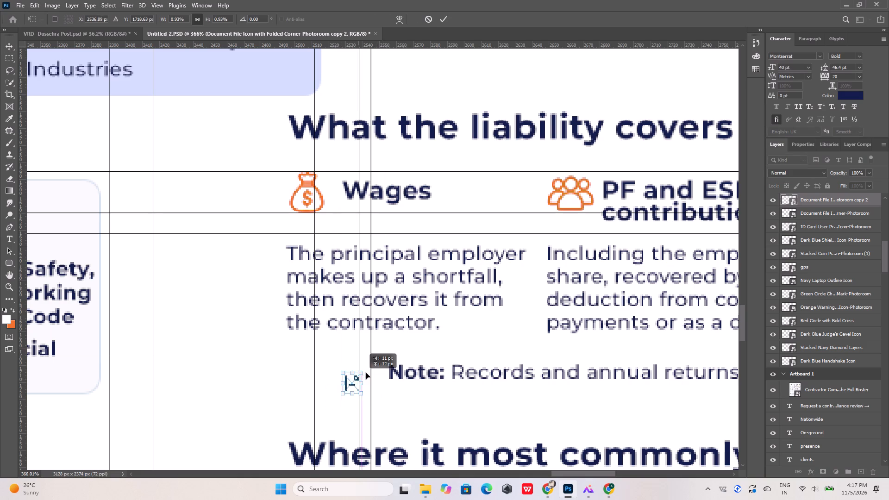
{"action": "left_click_drag", "start_coordinate": [366, 373], "coordinate": [372, 369]}
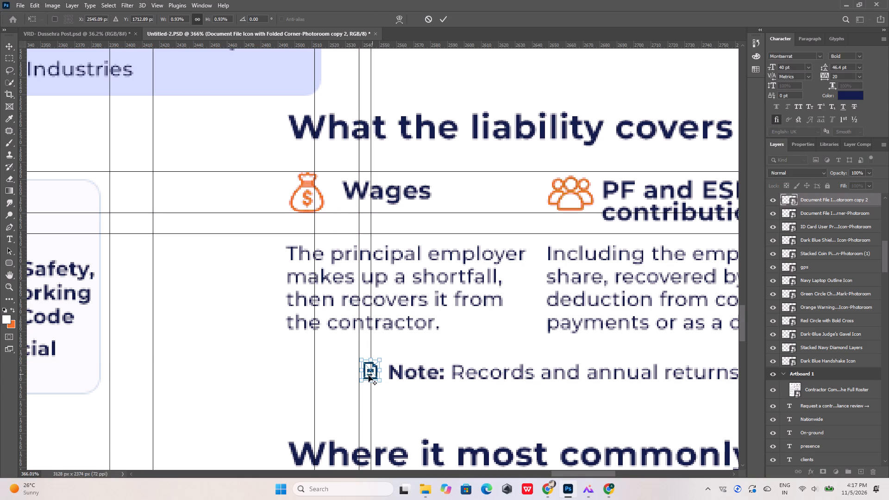
{"action": "scroll", "coordinate": [368, 375], "scroll_direction": "up", "scroll_amount": 8, "text": "alt"}
{"action": "left_click_drag", "start_coordinate": [375, 365], "coordinate": [375, 371]}
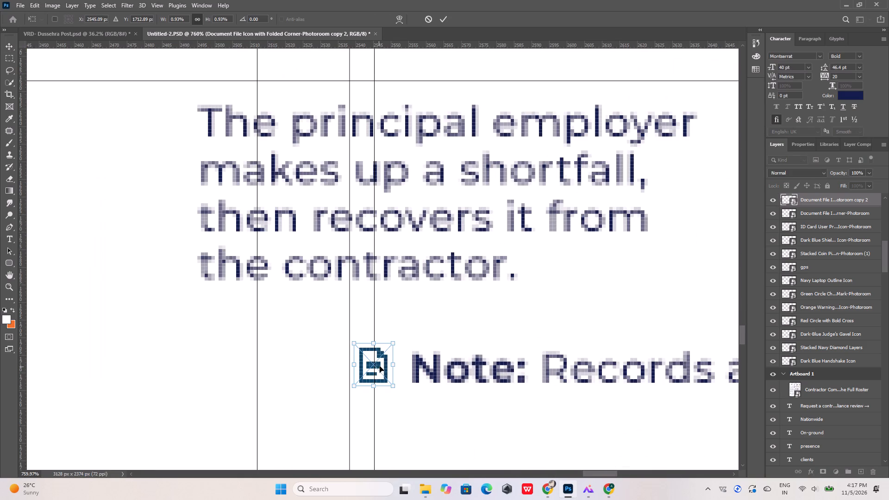
{"action": "left_click_drag", "start_coordinate": [382, 363], "coordinate": [382, 369]}
{"action": "left_click", "coordinate": [432, 334]}
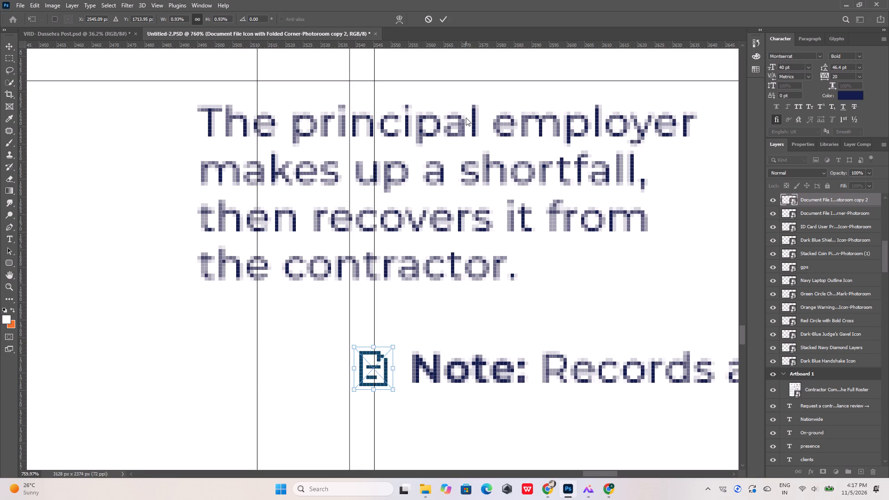
{"action": "left_click", "coordinate": [446, 19]}
Duplicate the Occupational Safety column's rounded box onto the Note row, covering the start of the Note text.
{"action": "scroll", "coordinate": [240, 332], "scroll_direction": "down", "scroll_amount": 14, "text": "alt"}
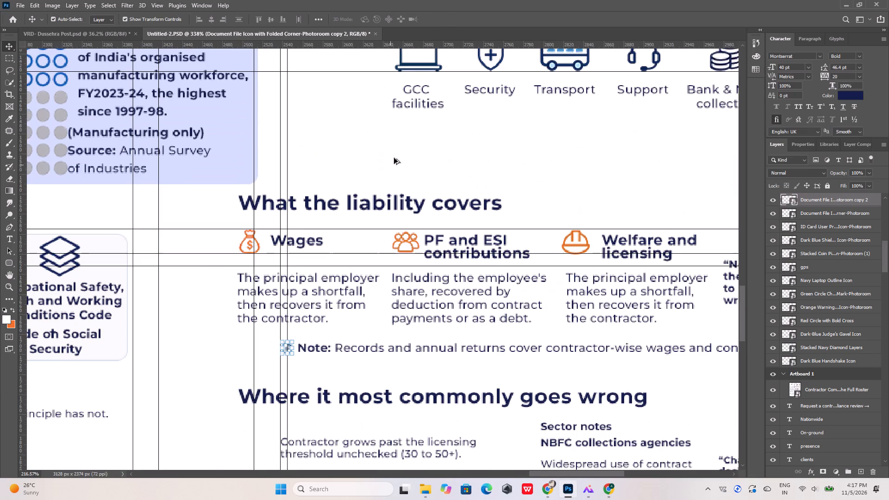
{"action": "left_click", "coordinate": [104, 260]}
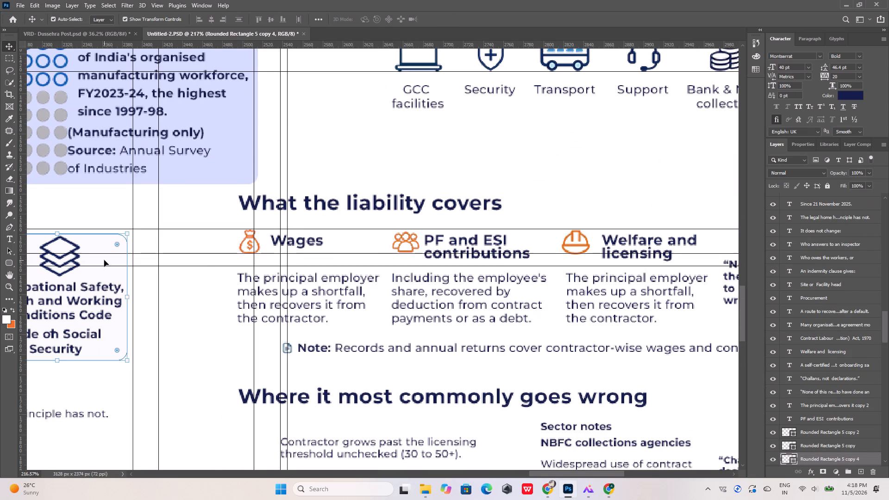
{"action": "left_click_drag", "start_coordinate": [104, 260], "coordinate": [372, 356], "text": "alt"}
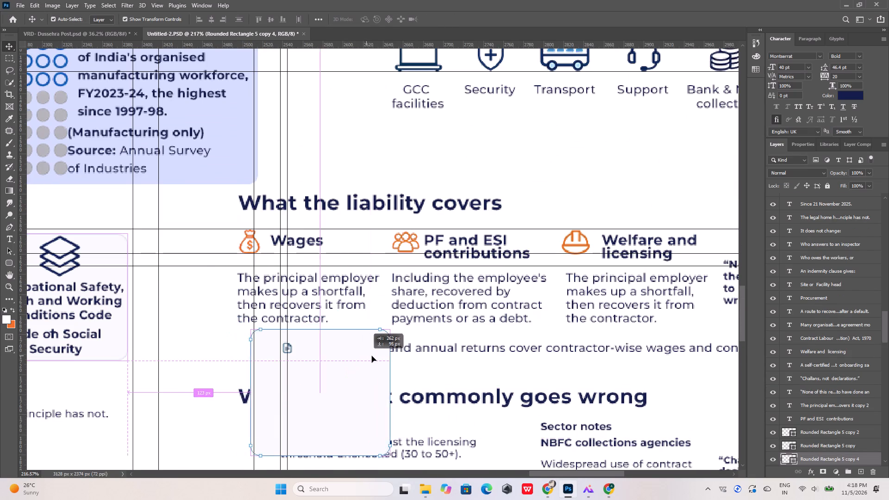
{"action": "left_click_drag", "start_coordinate": [372, 356], "coordinate": [382, 357], "text": "alt"}
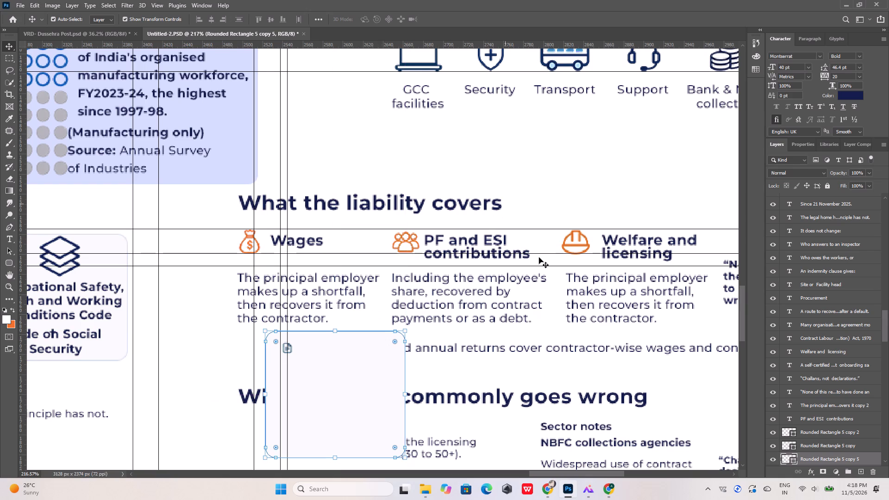
Move the copied box's layer below the heading, Note and "Contractor grows past" text layers, just above the GCC facilities layer.
{"action": "scroll", "coordinate": [857, 340], "scroll_direction": "down", "scroll_amount": 19}
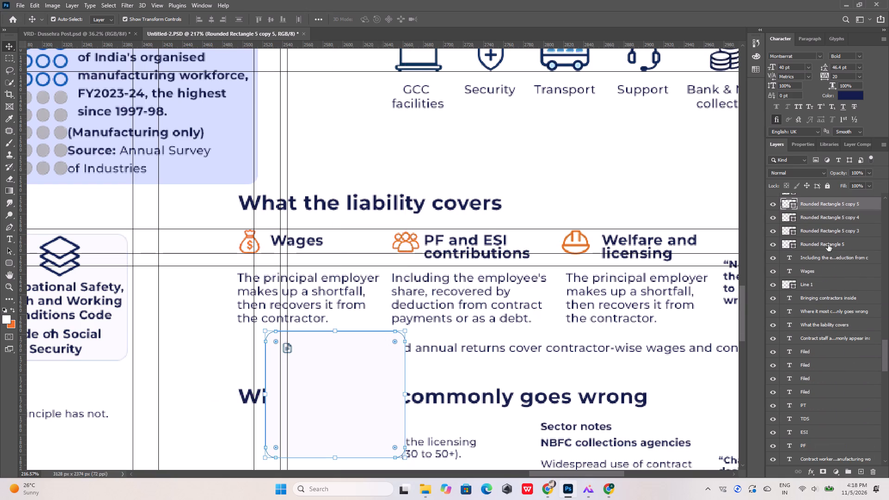
{"action": "left_click_drag", "start_coordinate": [826, 206], "coordinate": [828, 444]}
{"action": "scroll", "coordinate": [827, 426], "scroll_direction": "down", "scroll_amount": 9}
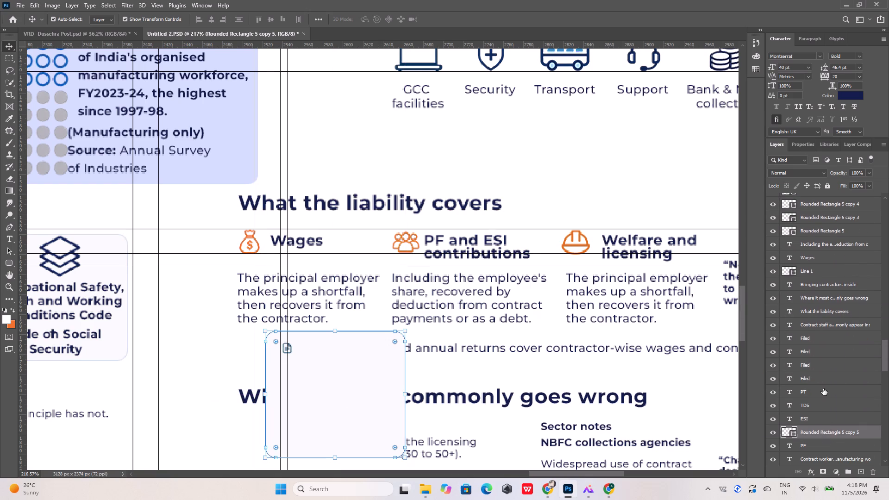
{"action": "scroll", "coordinate": [823, 388], "scroll_direction": "down", "scroll_amount": 6}
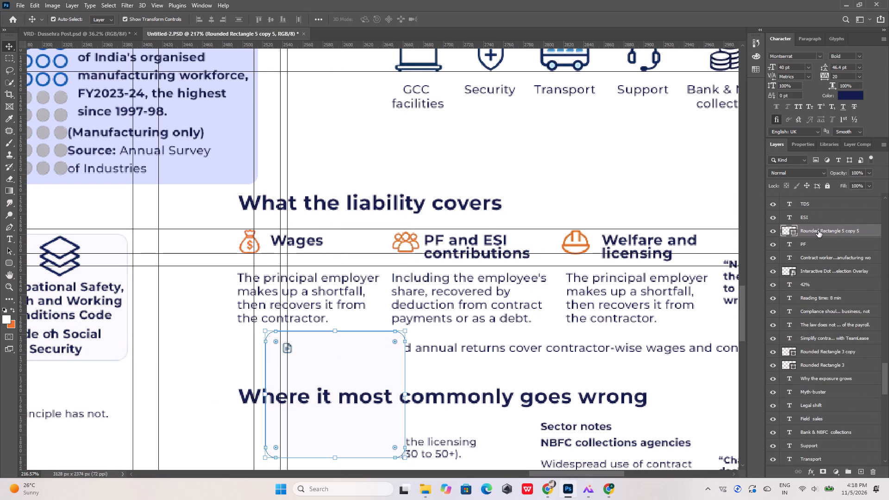
{"action": "left_click_drag", "start_coordinate": [818, 231], "coordinate": [812, 446]}
{"action": "scroll", "coordinate": [812, 443], "scroll_direction": "down", "scroll_amount": 11}
{"action": "scroll", "coordinate": [806, 302], "scroll_direction": "down", "scroll_amount": 7}
{"action": "left_click_drag", "start_coordinate": [820, 202], "coordinate": [820, 449]}
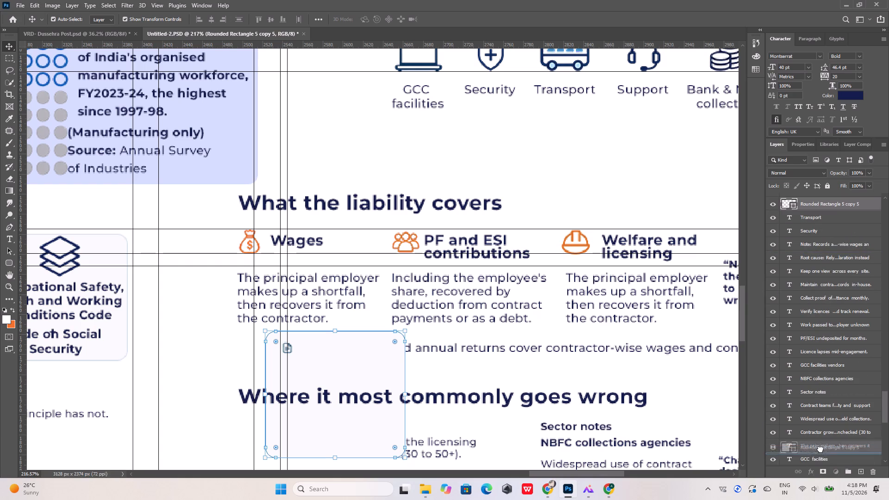
{"action": "left_click_drag", "start_coordinate": [820, 449], "coordinate": [820, 455]}
{"action": "scroll", "coordinate": [820, 418], "scroll_direction": "down", "scroll_amount": 10}
{"action": "scroll", "coordinate": [819, 375], "scroll_direction": "down", "scroll_amount": 7}
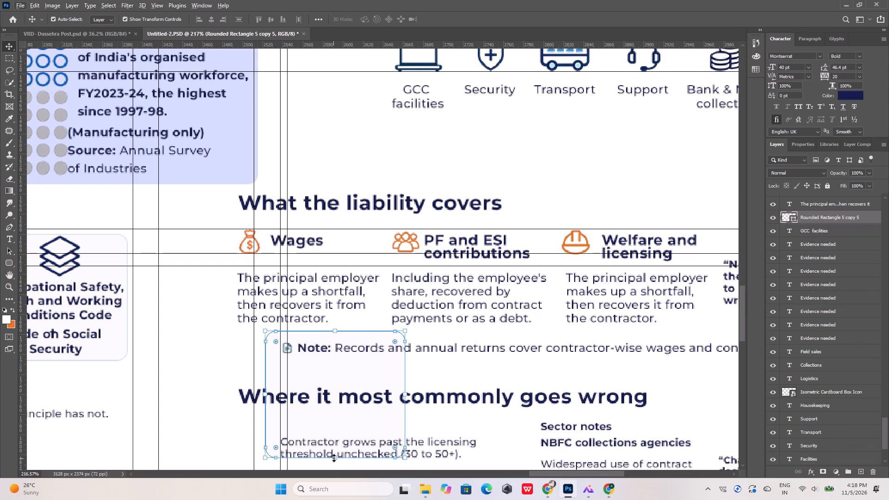
Squash the copied box to 22.85% height as a strip behind the Note text and nudge it down slightly.
{"action": "left_click_drag", "start_coordinate": [334, 458], "coordinate": [331, 359], "text": "shift"}
{"action": "scroll", "coordinate": [330, 354], "scroll_direction": "up", "scroll_amount": 6, "text": "alt"}
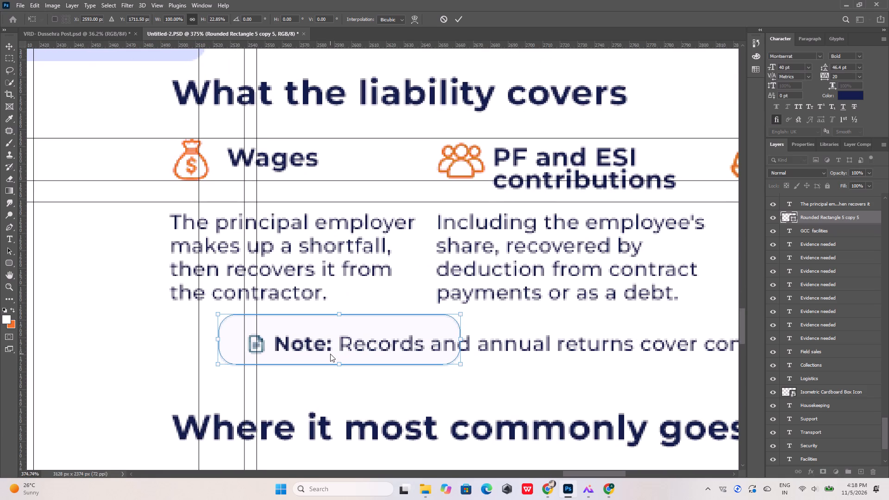
{"action": "key", "text": "Down"}
{"action": "key", "text": "Down"}
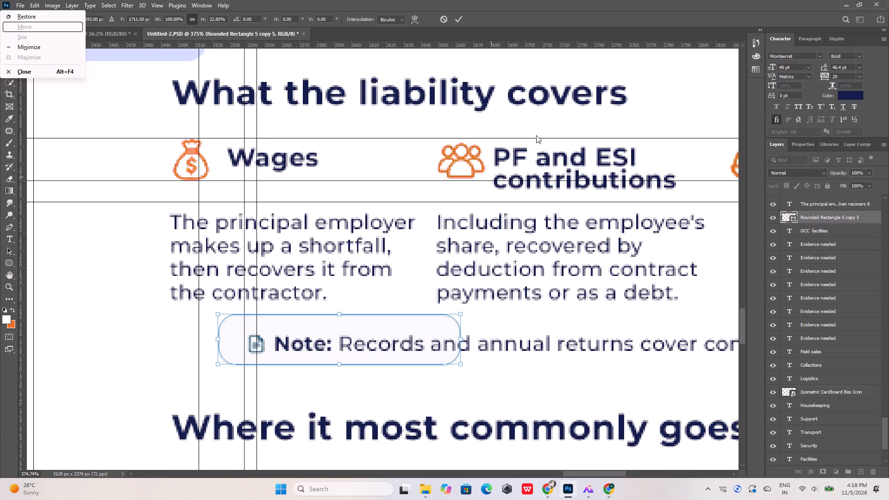
{"action": "left_click", "coordinate": [457, 19]}
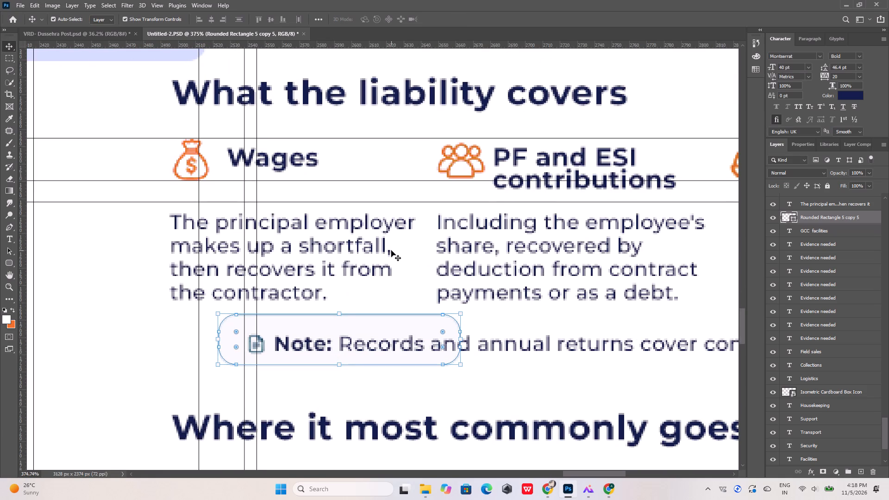
{"action": "key", "text": "Down"}
Resize the rounded strip behind the Note to 60.50% height and 389.29% width, spanning the document icon through the word "contributions.".
{"action": "scroll", "coordinate": [350, 318], "scroll_direction": "up", "scroll_amount": 5, "text": "alt"}
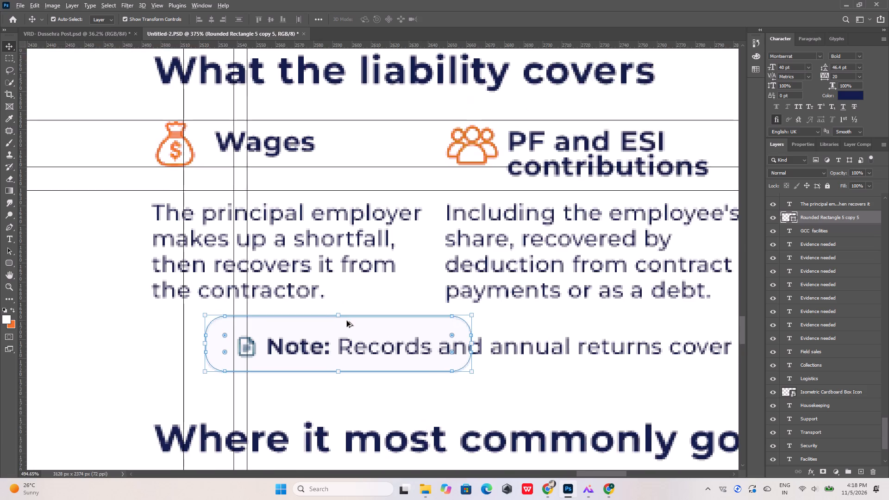
{"action": "left_click", "coordinate": [334, 313], "text": "shift"}
{"action": "left_click_drag", "start_coordinate": [334, 313], "coordinate": [335, 329], "text": "shift"}
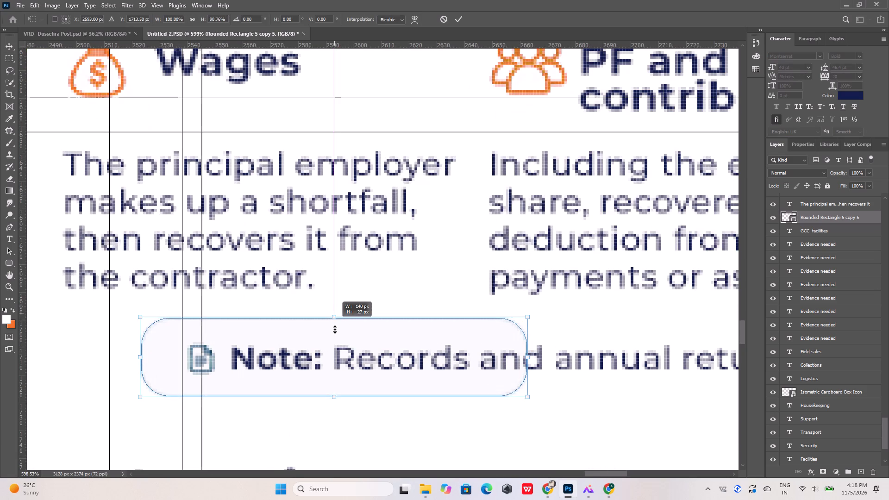
{"action": "left_click_drag", "start_coordinate": [335, 329], "coordinate": [335, 333], "text": "shift"}
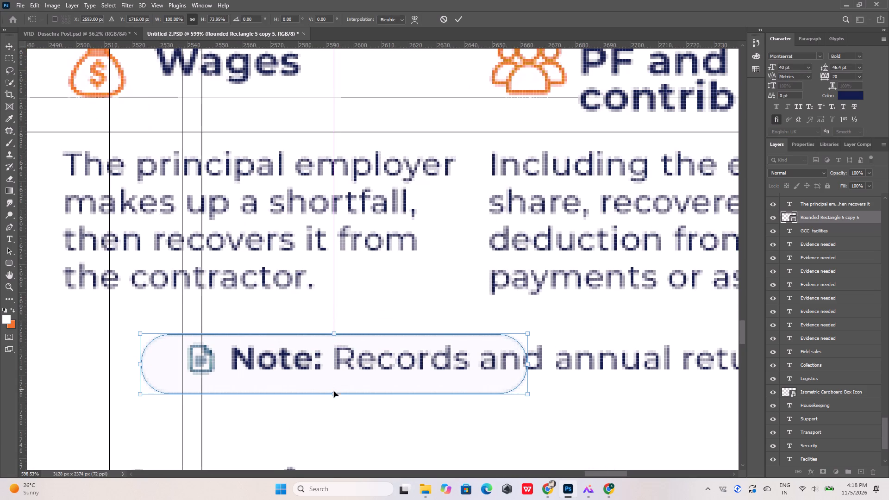
{"action": "left_click_drag", "start_coordinate": [333, 394], "coordinate": [333, 384], "text": "shift"}
{"action": "scroll", "coordinate": [221, 330], "scroll_direction": "down", "scroll_amount": 10, "text": "alt"}
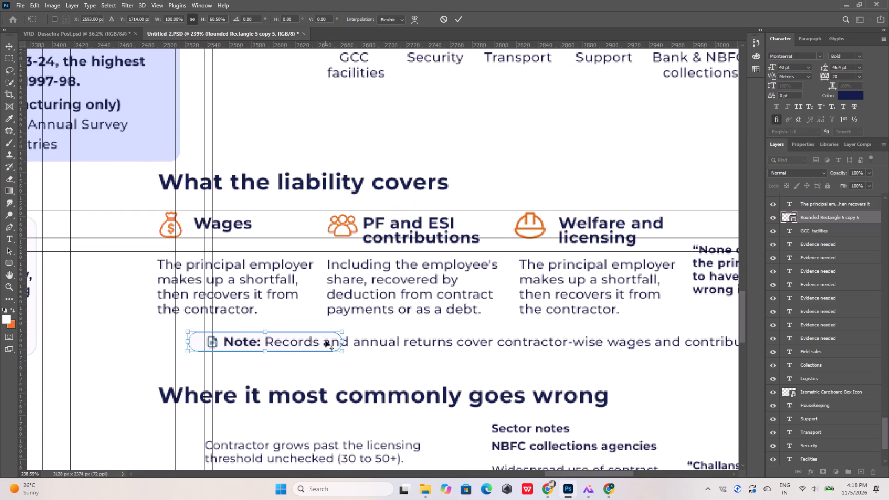
{"action": "scroll", "coordinate": [326, 341], "scroll_direction": "down", "scroll_amount": 9, "text": "alt"}
{"action": "scroll", "coordinate": [515, 340], "scroll_direction": "up", "scroll_amount": 10, "text": "alt"}
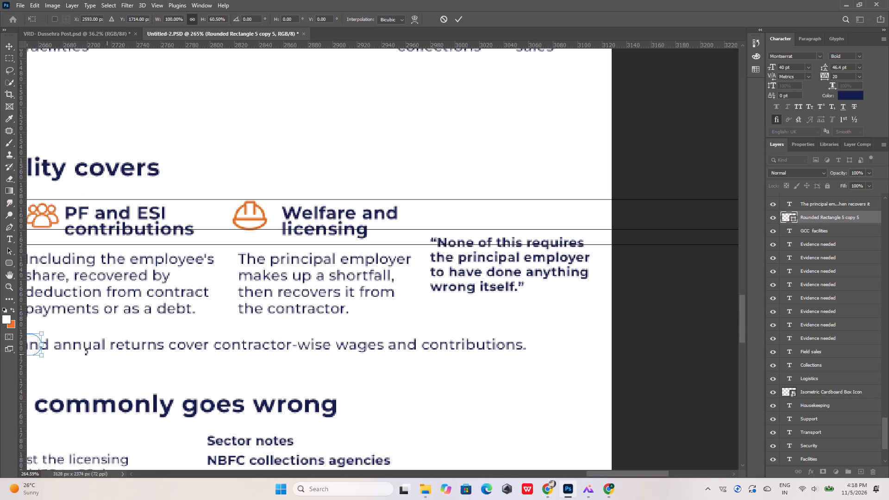
{"action": "left_click_drag", "start_coordinate": [43, 344], "coordinate": [474, 356], "text": "shift"}
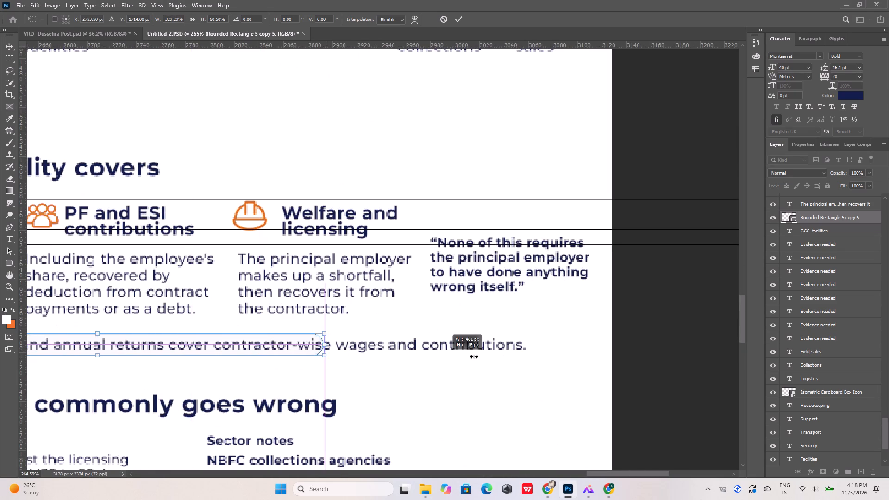
{"action": "left_click_drag", "start_coordinate": [474, 356], "coordinate": [539, 358], "text": "shift"}
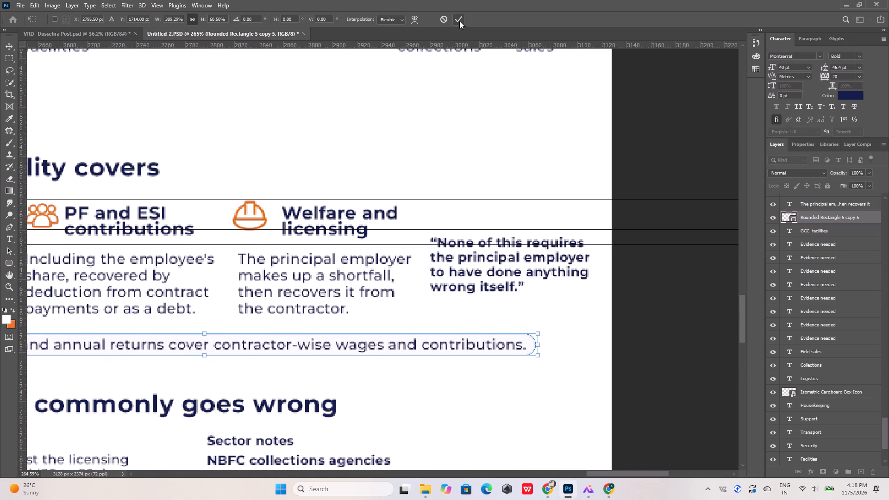
{"action": "left_click", "coordinate": [459, 21]}
{"action": "left_click", "coordinate": [635, 292]}
Reduce the corner rounding of the Note's background strip from full pill ends to small rounded corners.
{"action": "scroll", "coordinate": [525, 345], "scroll_direction": "up", "scroll_amount": 8, "text": "alt"}
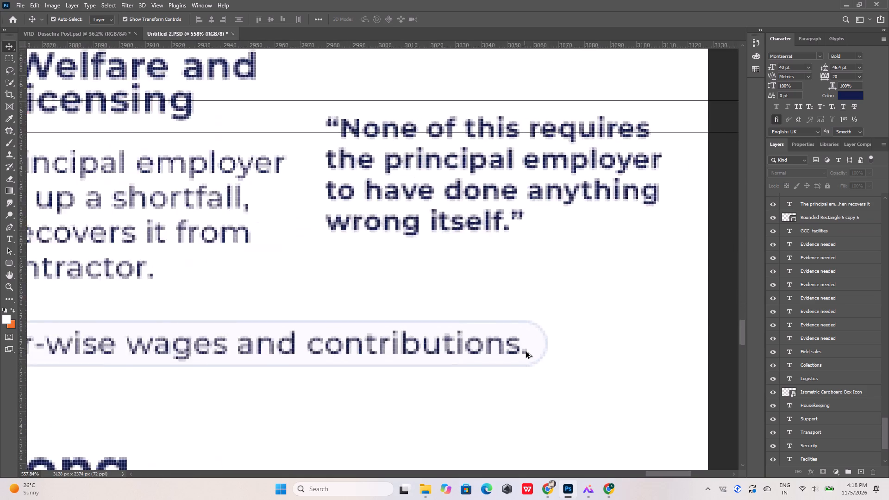
{"action": "scroll", "coordinate": [526, 352], "scroll_direction": "up", "scroll_amount": 4, "text": "alt"}
{"action": "scroll", "coordinate": [549, 356], "scroll_direction": "down", "scroll_amount": 5, "text": "alt"}
{"action": "left_click", "coordinate": [543, 338]}
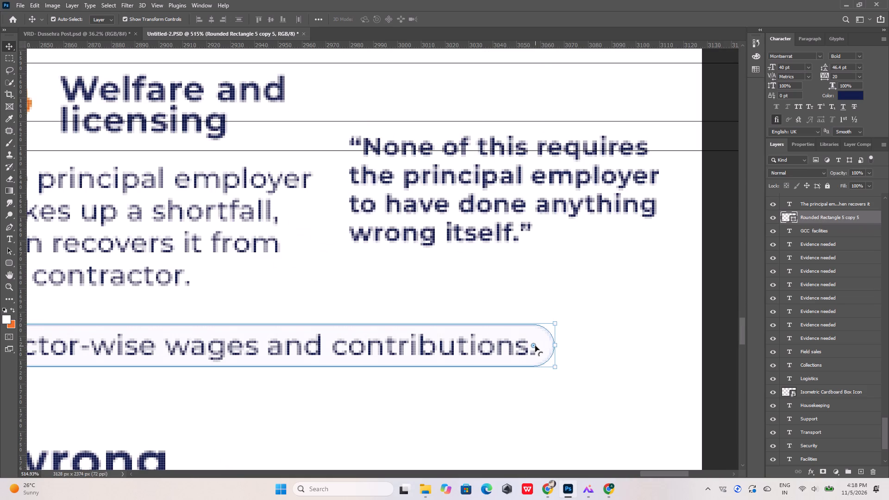
{"action": "left_click_drag", "start_coordinate": [535, 346], "coordinate": [544, 339]}
{"action": "left_click", "coordinate": [590, 318]}
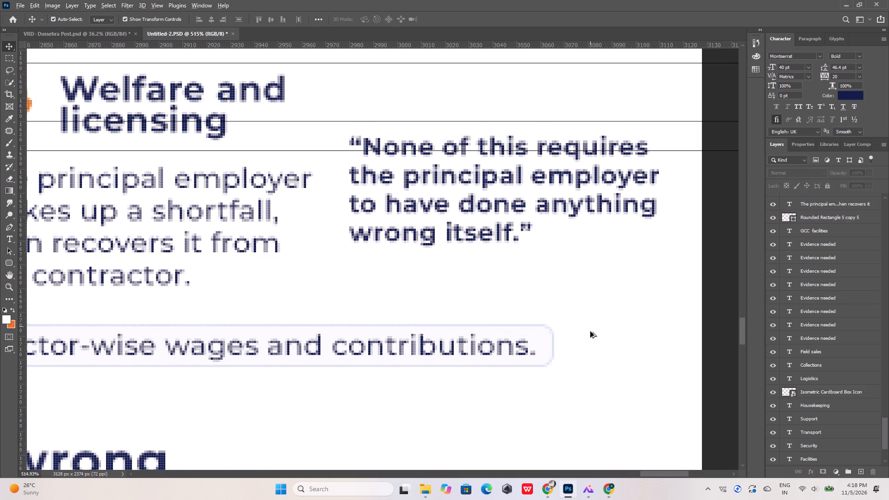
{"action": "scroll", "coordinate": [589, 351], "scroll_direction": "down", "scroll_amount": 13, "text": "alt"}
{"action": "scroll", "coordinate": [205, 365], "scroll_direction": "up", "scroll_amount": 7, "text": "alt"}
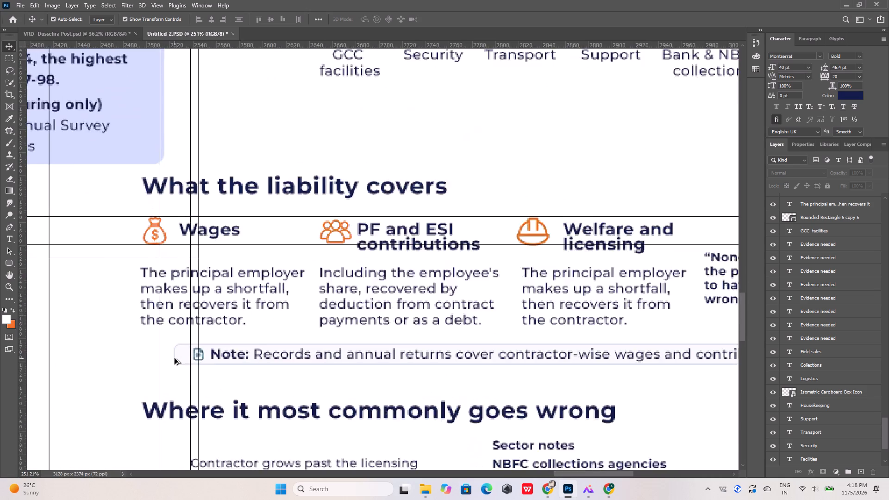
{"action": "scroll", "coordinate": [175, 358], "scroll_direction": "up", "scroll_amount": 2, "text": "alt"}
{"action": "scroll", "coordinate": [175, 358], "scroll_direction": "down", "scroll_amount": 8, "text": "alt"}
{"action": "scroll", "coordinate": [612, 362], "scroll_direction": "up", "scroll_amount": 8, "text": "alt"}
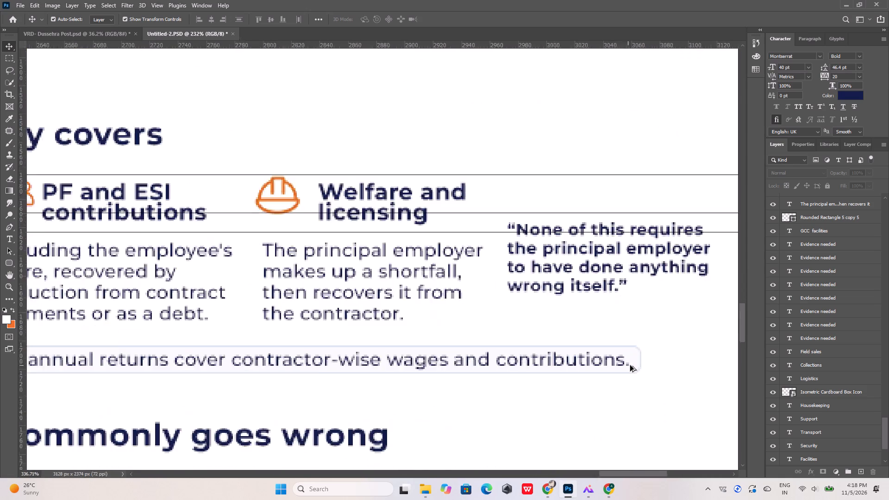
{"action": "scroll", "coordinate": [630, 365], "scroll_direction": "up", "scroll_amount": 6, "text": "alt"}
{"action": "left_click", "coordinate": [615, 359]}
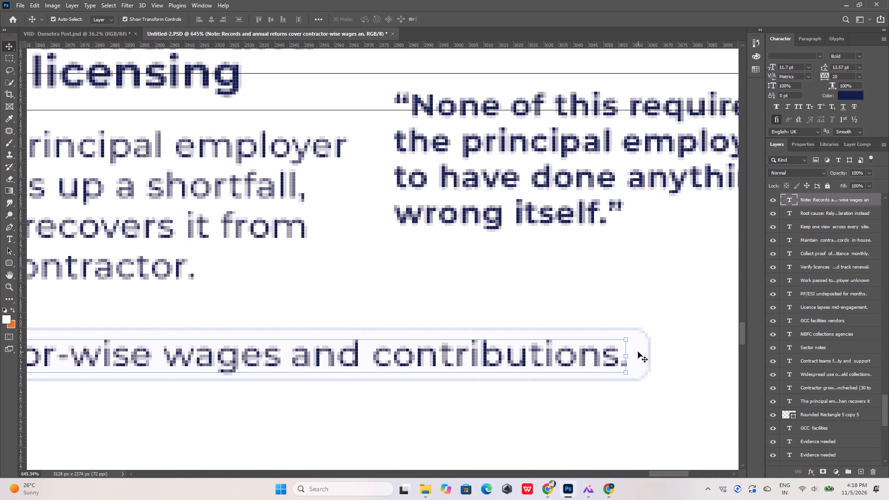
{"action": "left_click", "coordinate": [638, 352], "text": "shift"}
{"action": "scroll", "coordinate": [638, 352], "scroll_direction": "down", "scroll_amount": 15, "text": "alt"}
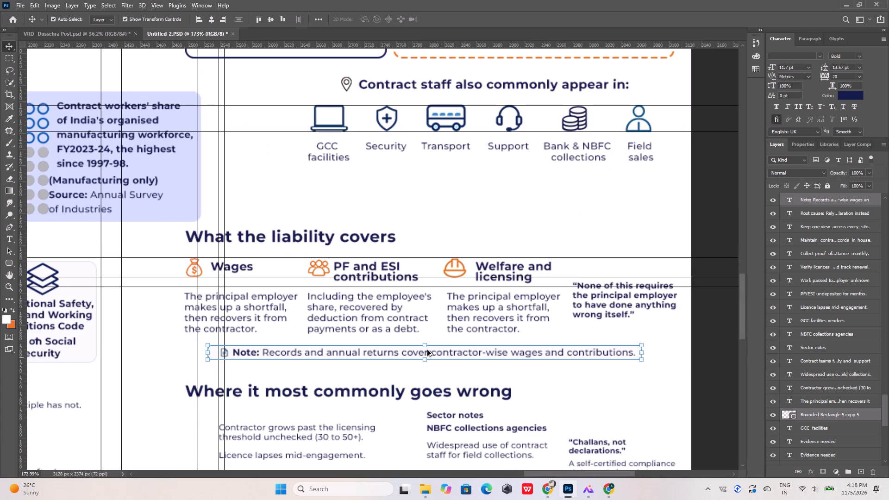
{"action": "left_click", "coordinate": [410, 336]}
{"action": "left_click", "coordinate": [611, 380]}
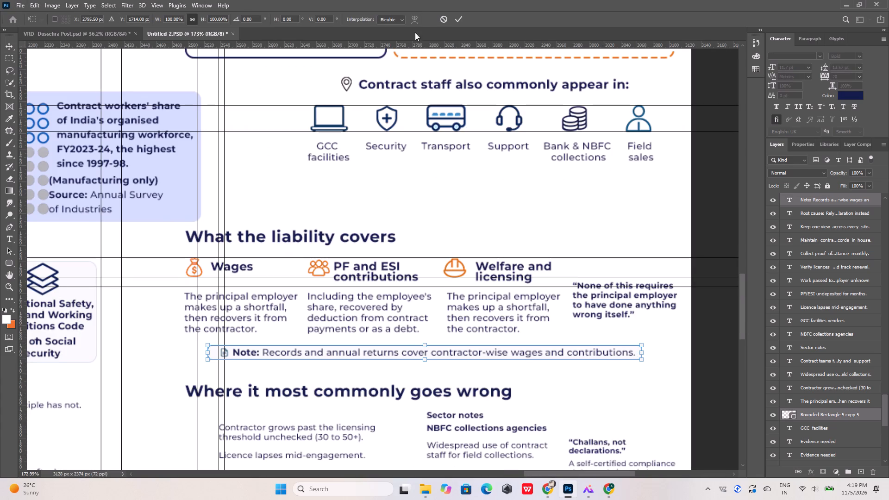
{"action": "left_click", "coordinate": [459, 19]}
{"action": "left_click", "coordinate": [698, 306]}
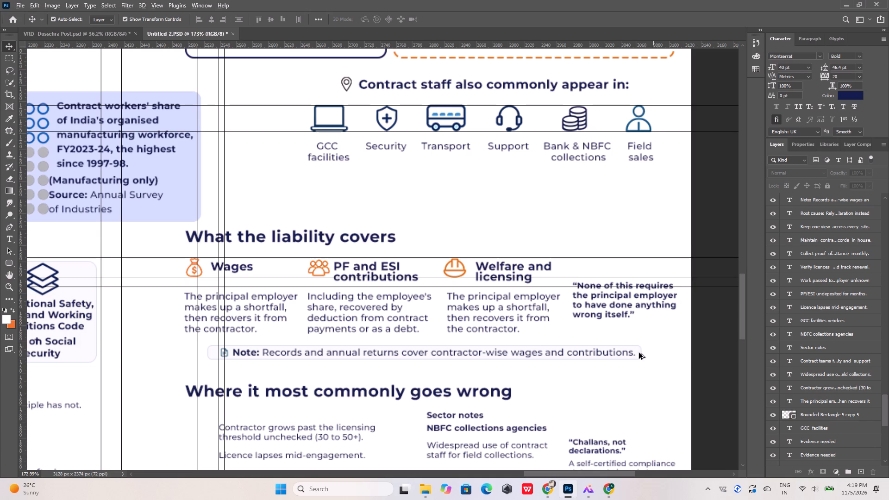
Compare the recreated page with the reference artboard, examining the numbered icons in "Where it most commonly goes wrong" and the "Bringing contractors inside" cards.
{"action": "scroll", "coordinate": [400, 348], "scroll_direction": "down", "scroll_amount": 16, "text": "alt"}
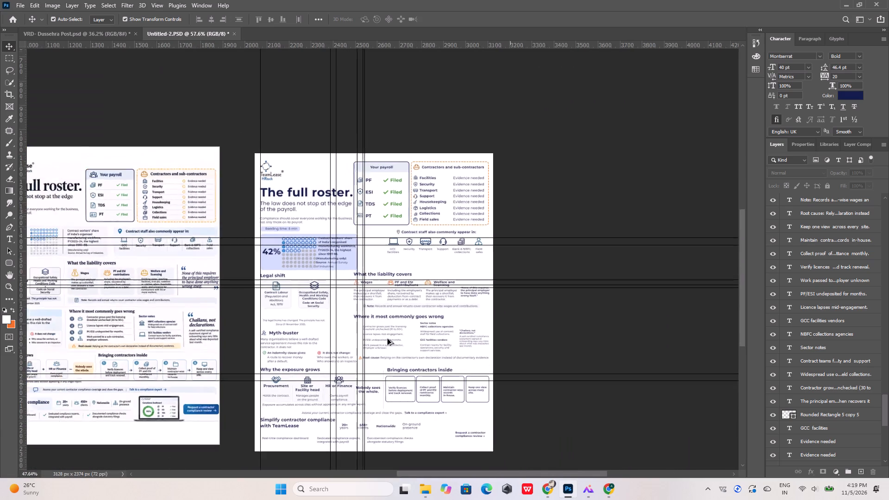
{"action": "scroll", "coordinate": [184, 366], "scroll_direction": "up", "scroll_amount": 14, "text": "alt"}
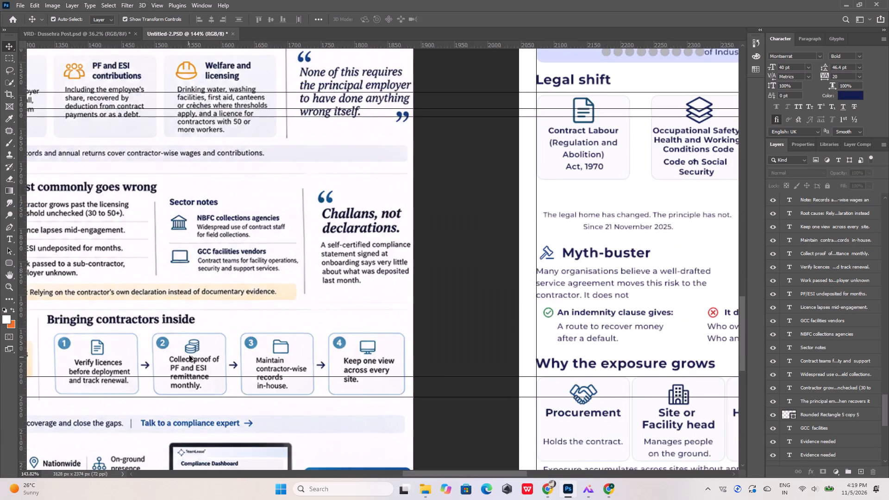
{"action": "scroll", "coordinate": [200, 343], "scroll_direction": "down", "scroll_amount": 11, "text": "alt"}
{"action": "scroll", "coordinate": [511, 370], "scroll_direction": "up", "scroll_amount": 8, "text": "alt"}
{"action": "scroll", "coordinate": [494, 365], "scroll_direction": "down", "scroll_amount": 7, "text": "alt"}
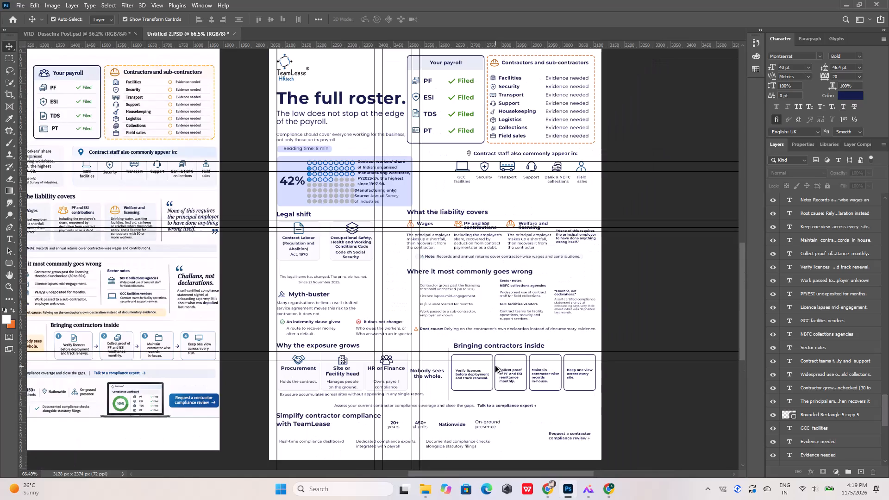
{"action": "scroll", "coordinate": [495, 366], "scroll_direction": "down", "scroll_amount": 5, "text": "alt"}
{"action": "scroll", "coordinate": [266, 360], "scroll_direction": "up", "scroll_amount": 14, "text": "alt"}
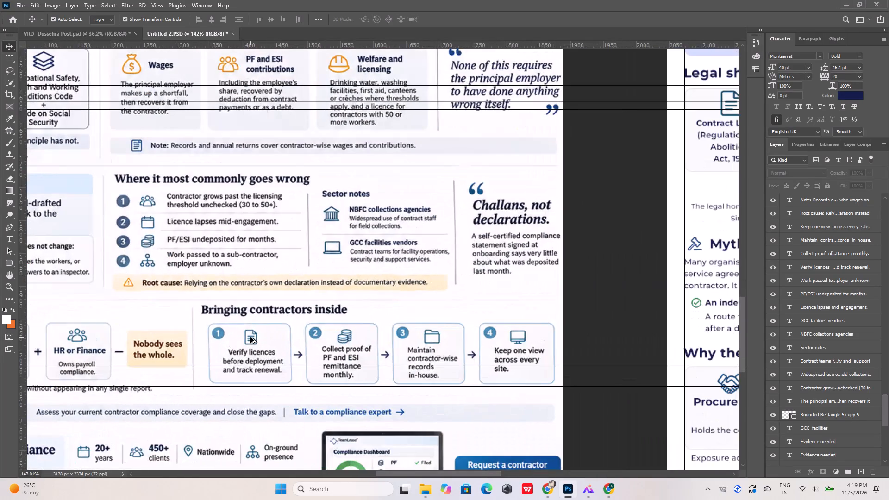
{"action": "scroll", "coordinate": [227, 340], "scroll_direction": "down", "scroll_amount": 7, "text": "alt"}
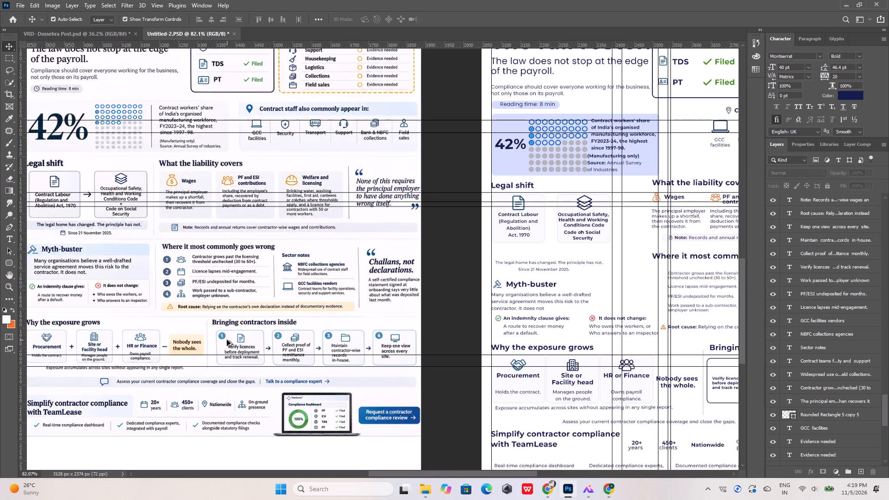
{"action": "scroll", "coordinate": [227, 340], "scroll_direction": "down", "scroll_amount": 3, "text": "alt"}
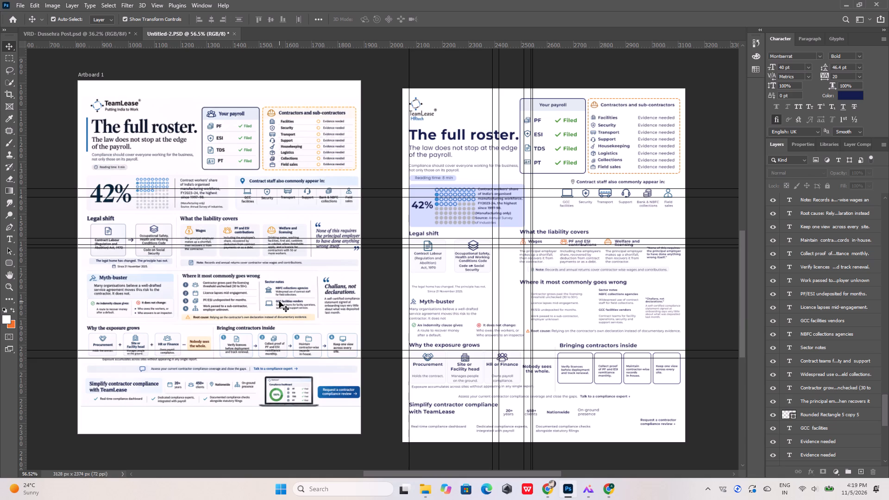
{"action": "scroll", "coordinate": [192, 294], "scroll_direction": "up", "scroll_amount": 7, "text": "alt"}
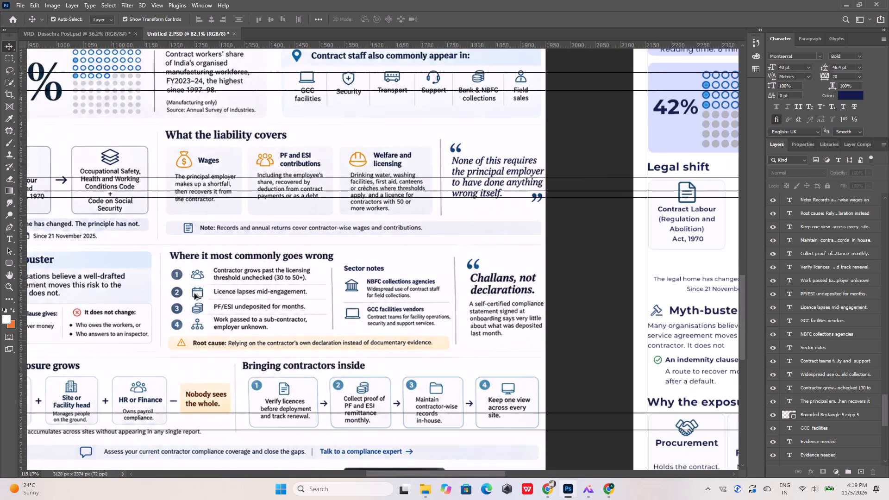
{"action": "scroll", "coordinate": [194, 294], "scroll_direction": "up", "scroll_amount": 5, "text": "alt"}
{"action": "scroll", "coordinate": [192, 269], "scroll_direction": "down", "scroll_amount": 10, "text": "alt"}
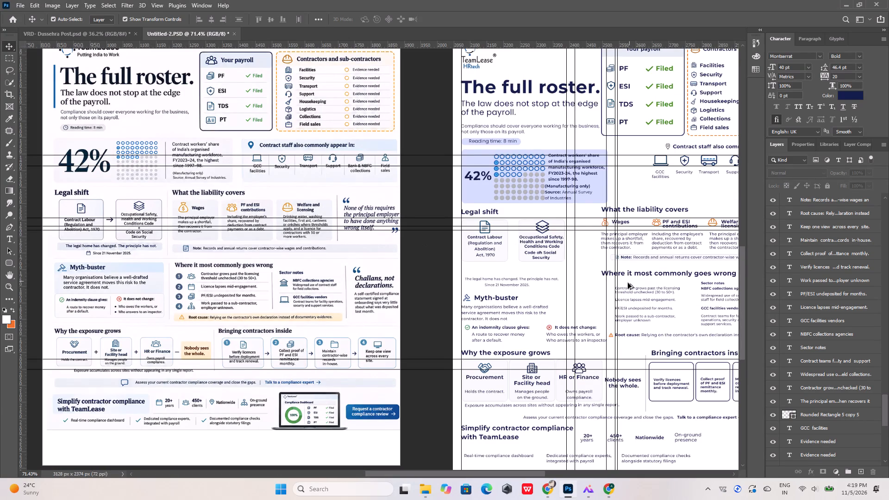
{"action": "scroll", "coordinate": [626, 287], "scroll_direction": "up", "scroll_amount": 4, "text": "alt"}
{"action": "scroll", "coordinate": [620, 298], "scroll_direction": "down", "scroll_amount": 9, "text": "alt"}
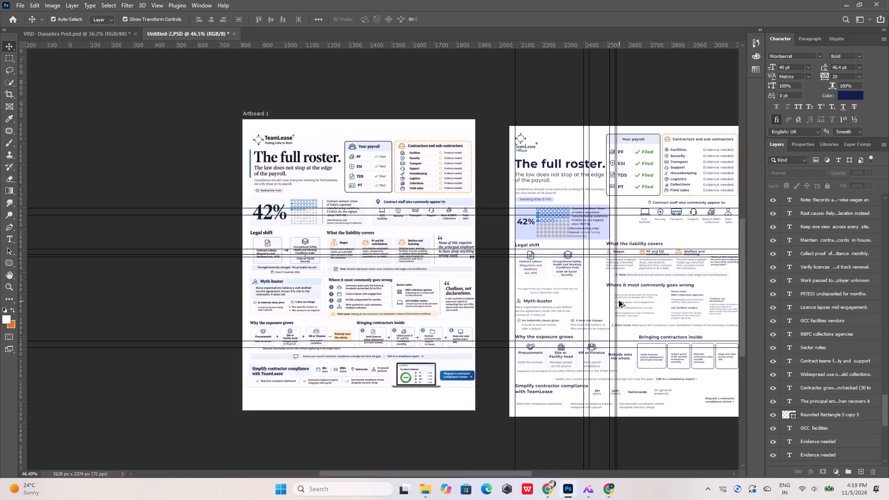
{"action": "scroll", "coordinate": [335, 284], "scroll_direction": "up", "scroll_amount": 18, "text": "alt"}
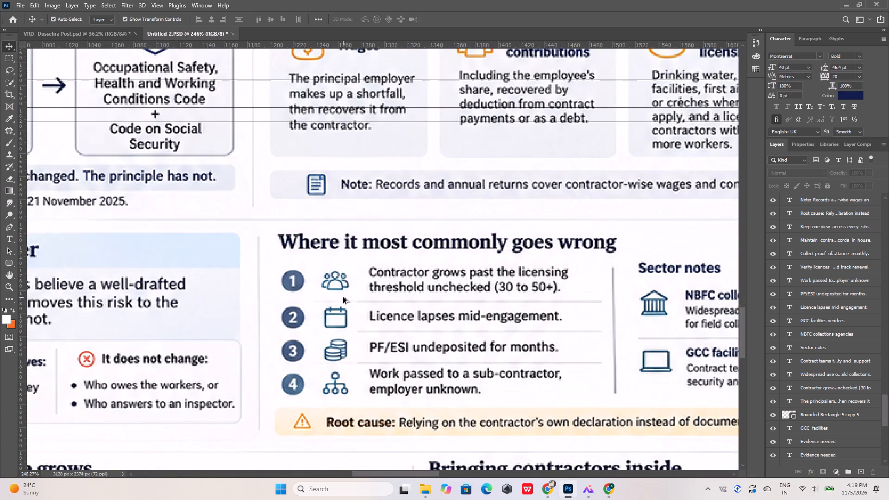
{"action": "scroll", "coordinate": [313, 287], "scroll_direction": "down", "scroll_amount": 16, "text": "alt"}
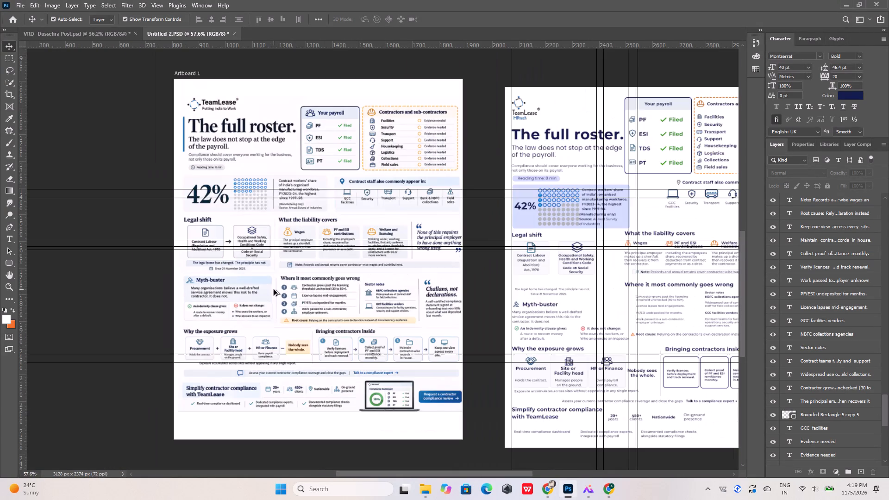
{"action": "scroll", "coordinate": [655, 303], "scroll_direction": "up", "scroll_amount": 7, "text": "alt"}
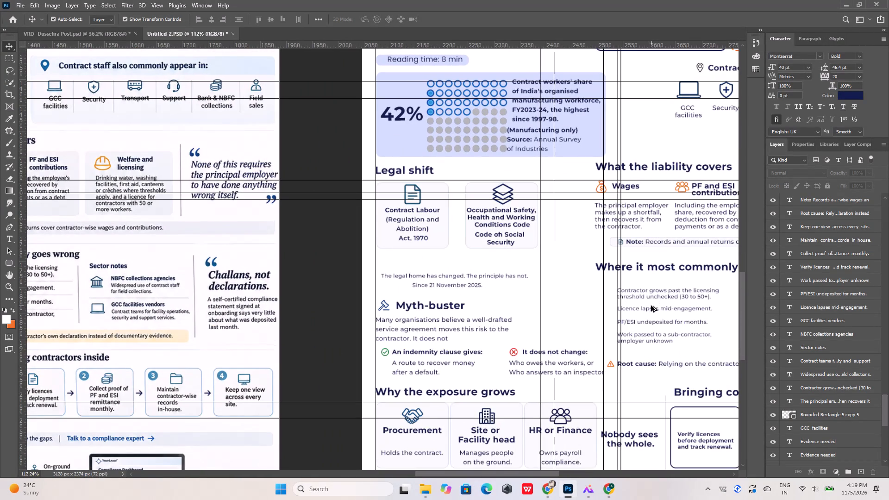
{"action": "scroll", "coordinate": [216, 248], "scroll_direction": "down", "scroll_amount": 8, "text": "alt"}
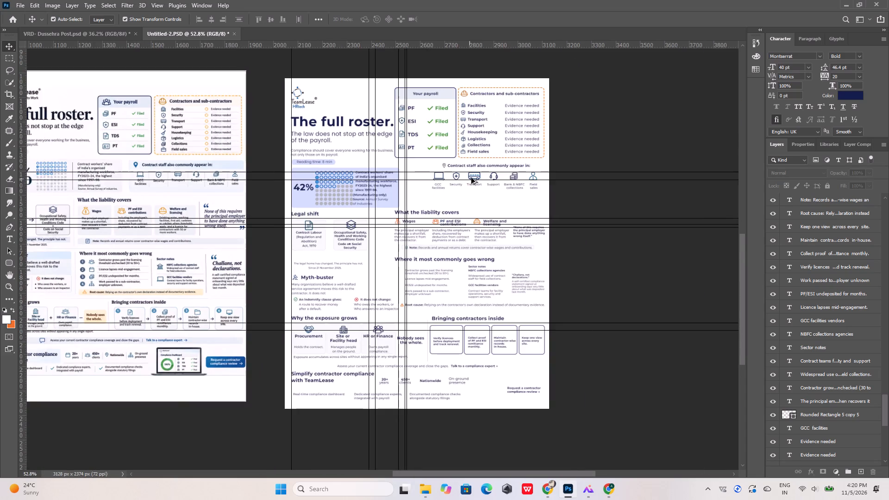
{"action": "scroll", "coordinate": [492, 179], "scroll_direction": "up", "scroll_amount": 8, "text": "alt"}
{"action": "scroll", "coordinate": [506, 232], "scroll_direction": "down", "scroll_amount": 4, "text": "alt"}
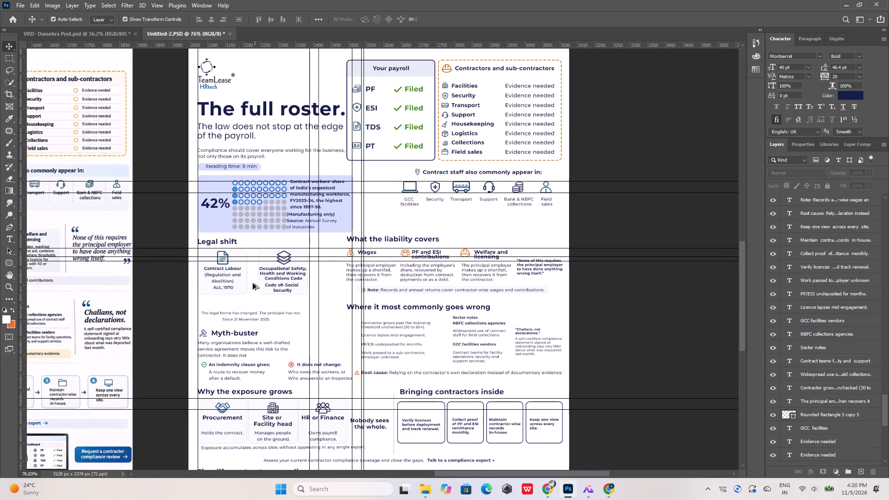
{"action": "scroll", "coordinate": [252, 274], "scroll_direction": "up", "scroll_amount": 13, "text": "alt"}
{"action": "scroll", "coordinate": [253, 272], "scroll_direction": "down", "scroll_amount": 12, "text": "alt"}
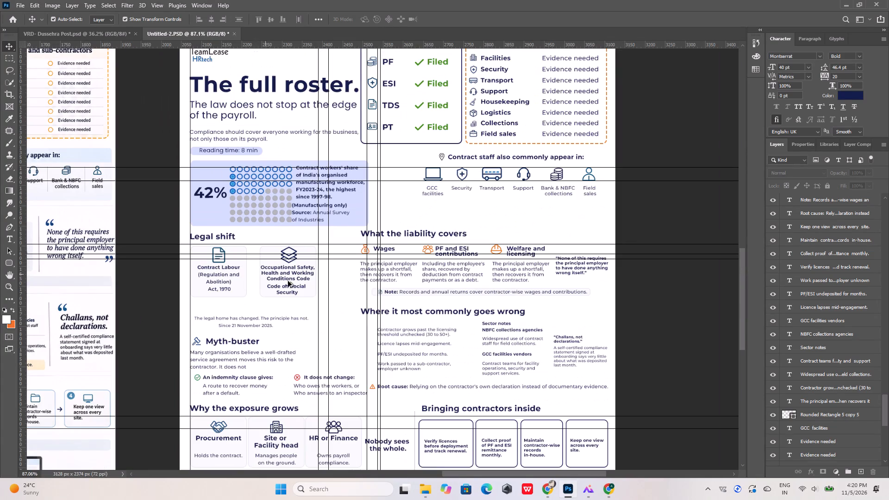
{"action": "scroll", "coordinate": [457, 291], "scroll_direction": "down", "scroll_amount": 5, "text": "alt"}
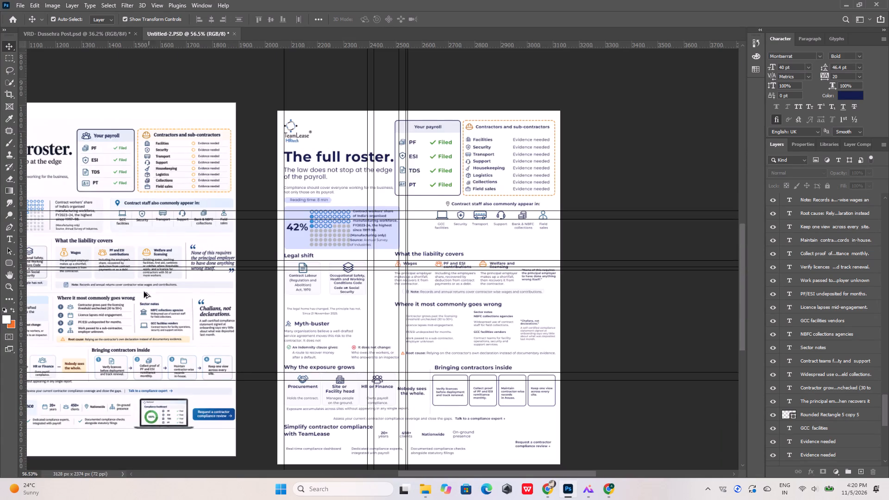